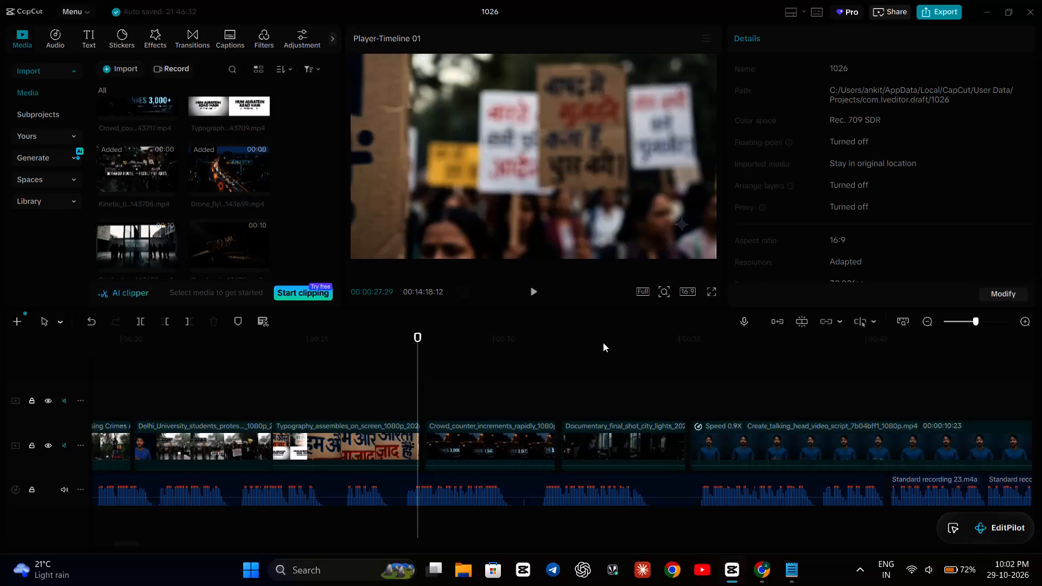
# Play the timeline from the end of the protest typography clip to the start of the talking-head clip.
pyautogui.press('space')
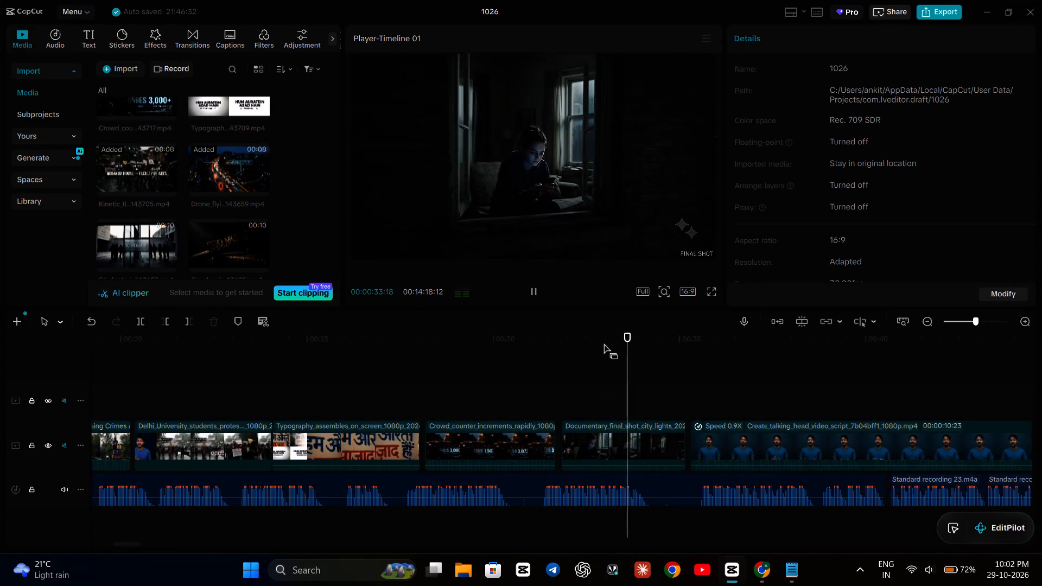
pyautogui.press('space')
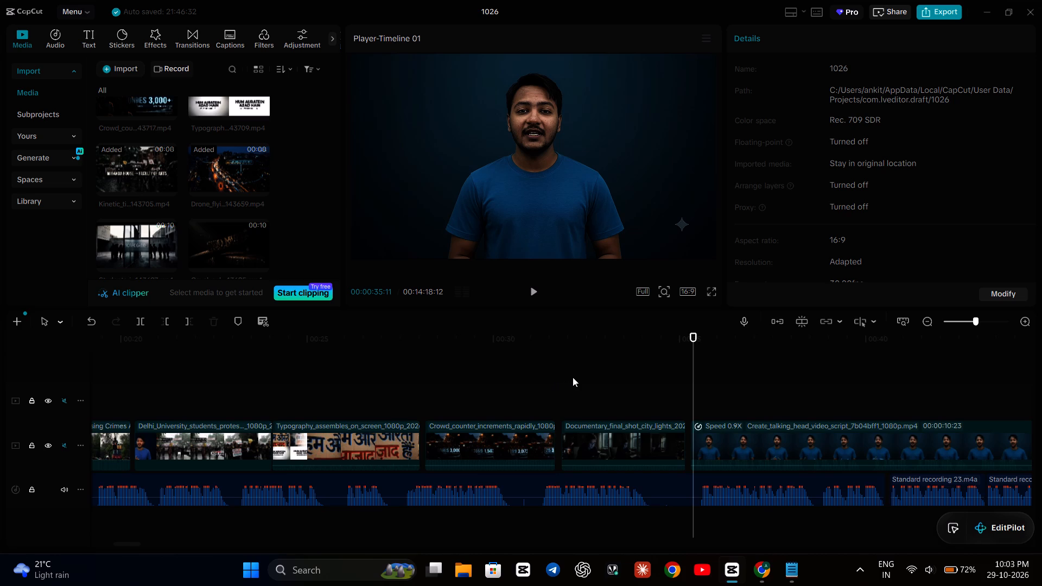
pyautogui.click(770, 576)
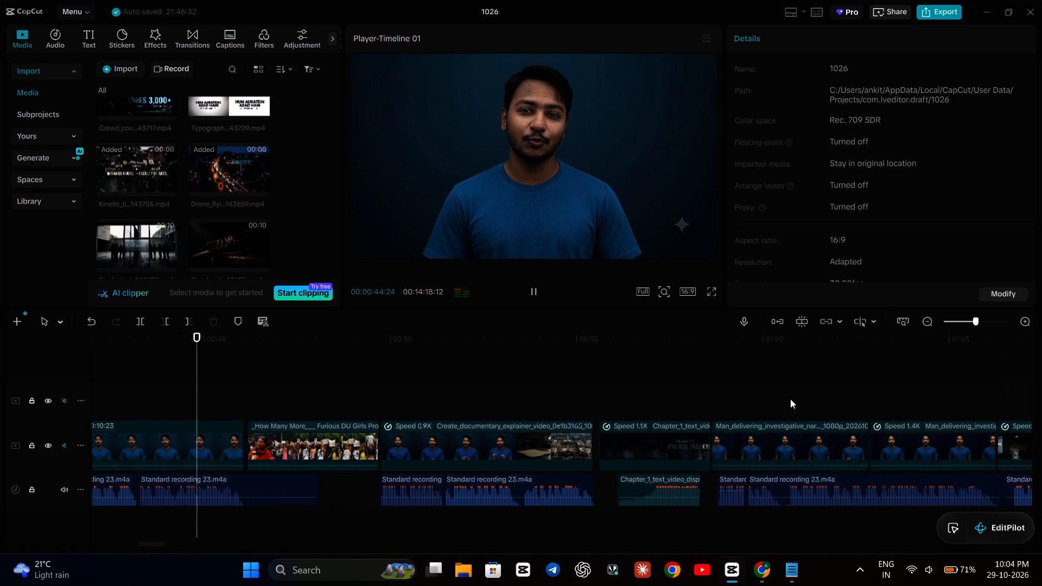
pyautogui.hscroll(2, 631, 399)
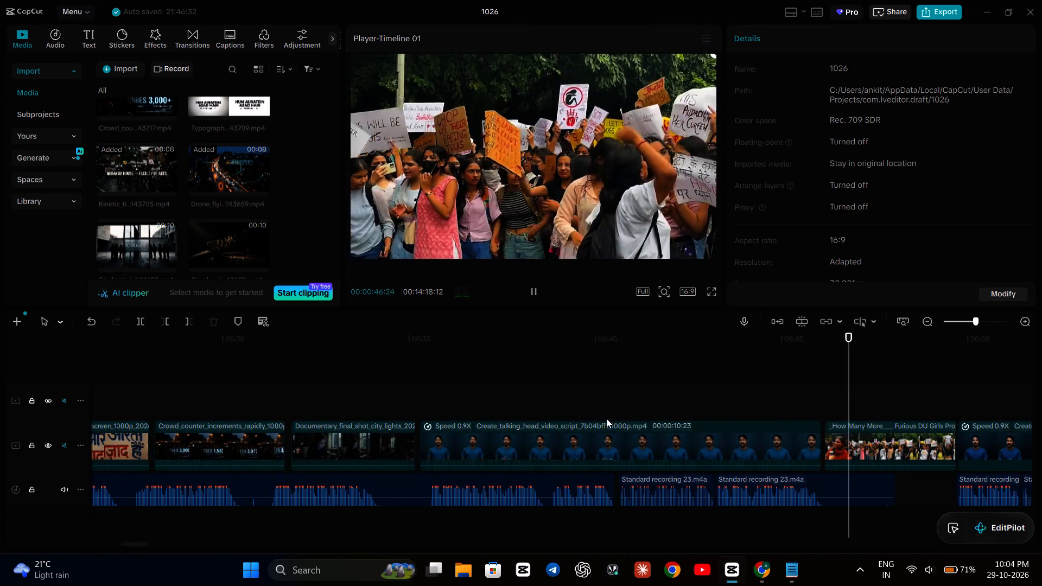
pyautogui.click(596, 430)
pyautogui.click(393, 383)
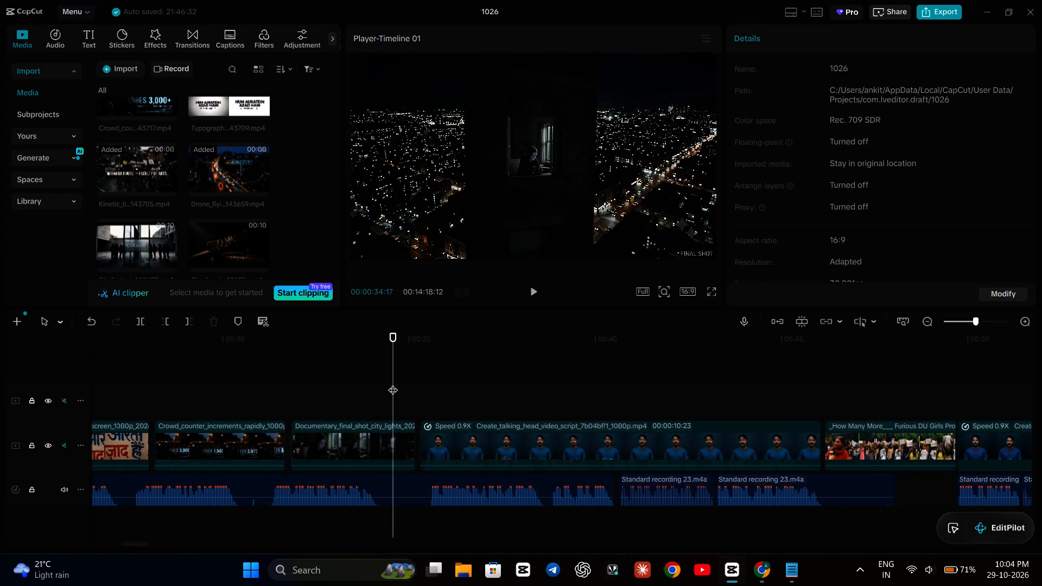
pyautogui.press('space')
pyautogui.press('space')
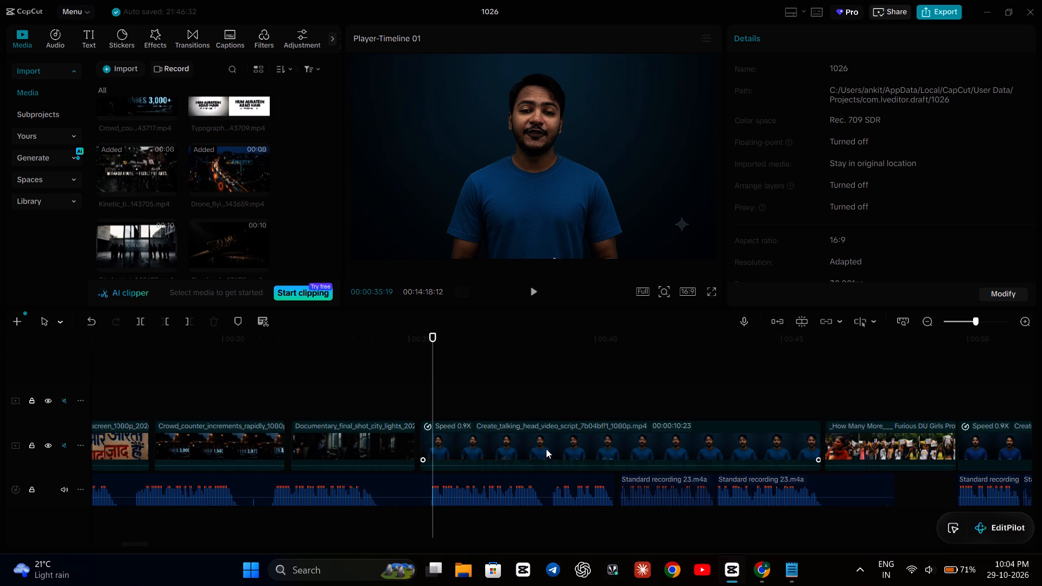
# Set the speed of the talking-head clip following the city-lights clip to 0.95x.
pyautogui.click(546, 449)
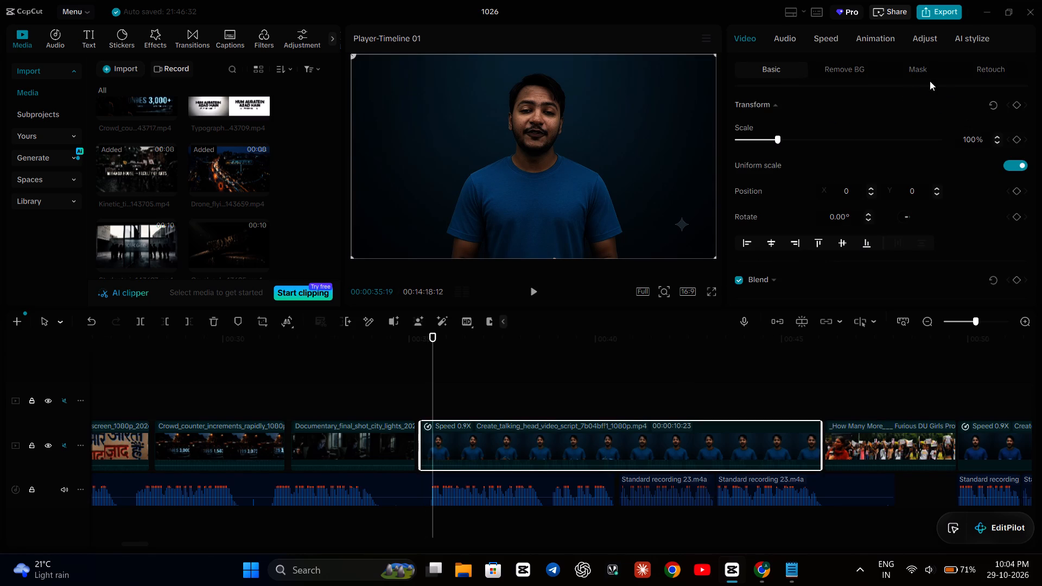
pyautogui.click(828, 37)
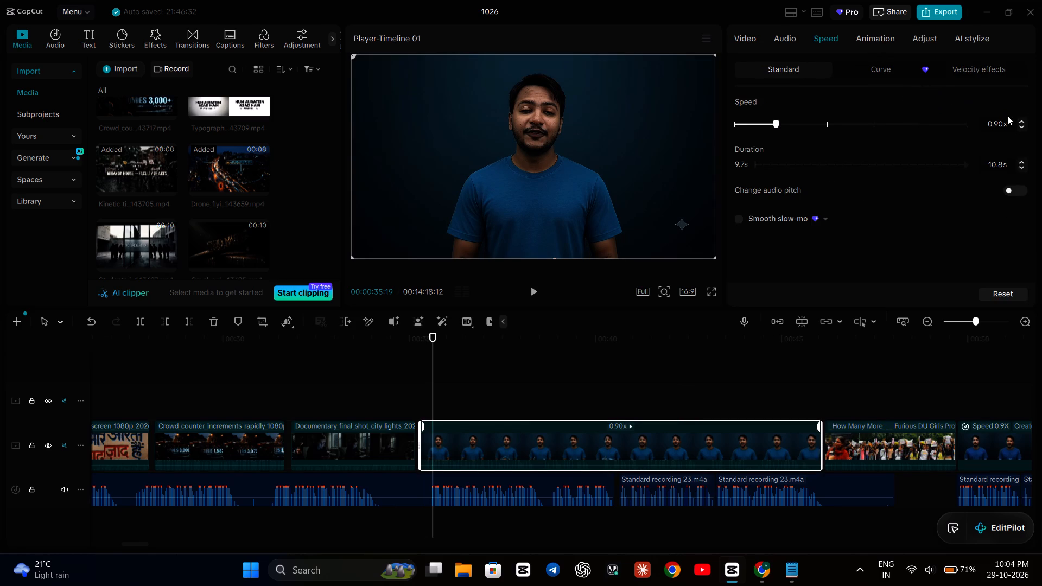
pyautogui.click(1003, 123)
pyautogui.press('BackSpace')
pyautogui.press('5')
pyautogui.press('Return')
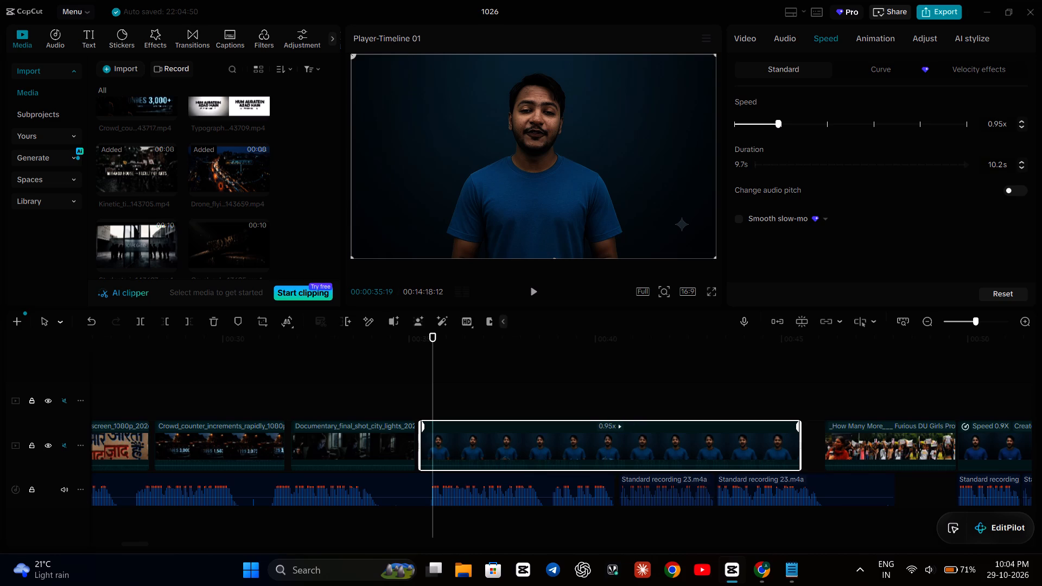
# Play back the retimed talking-head clip against the narration, replaying the section around 00:00:37–00:00:39 to check its sync.
pyautogui.click(397, 380)
pyautogui.press('space')
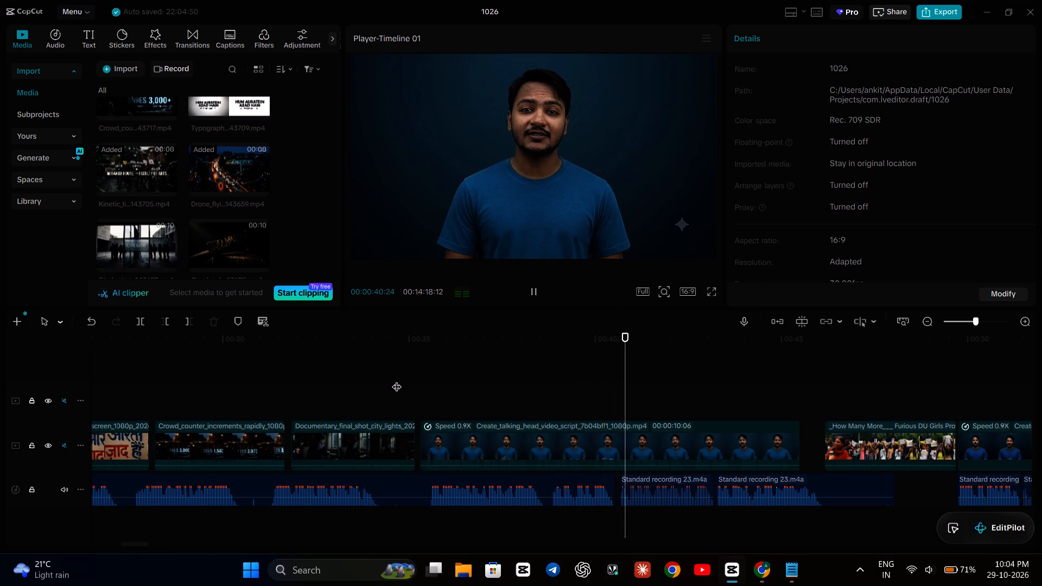
pyautogui.press('space')
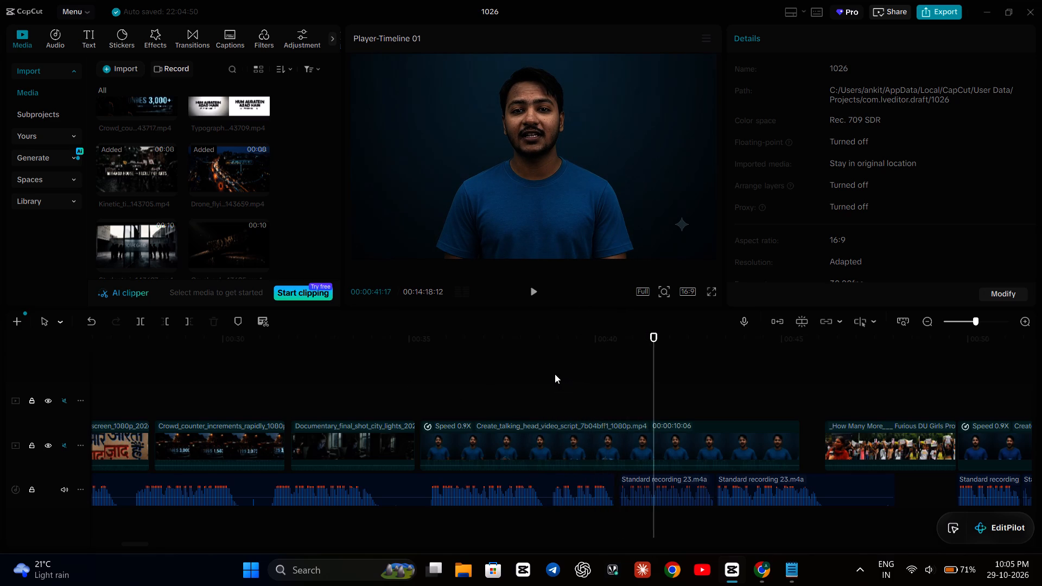
pyautogui.click(555, 374)
pyautogui.click(491, 377)
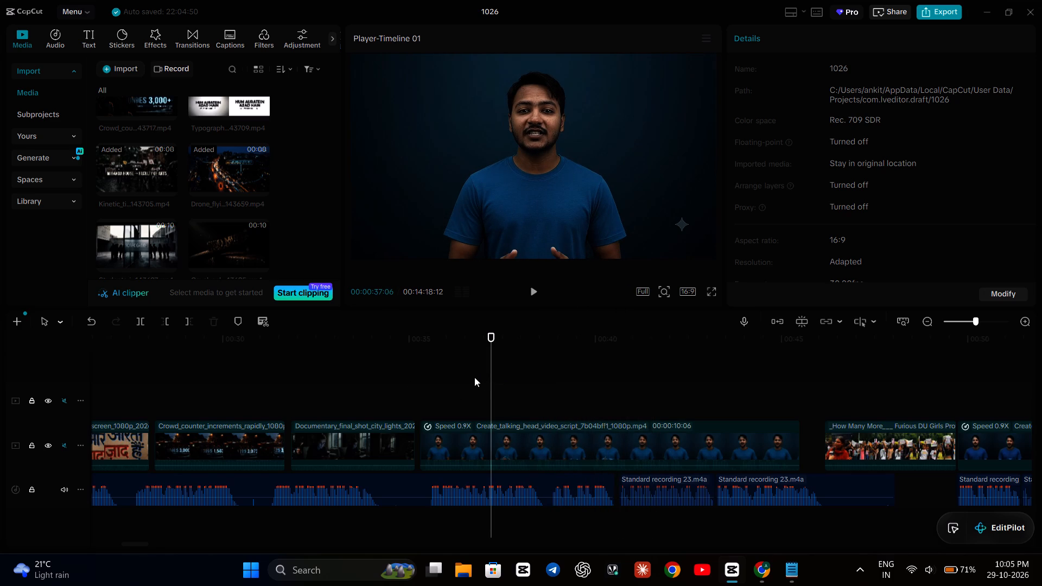
pyautogui.click(466, 377)
pyautogui.press('space')
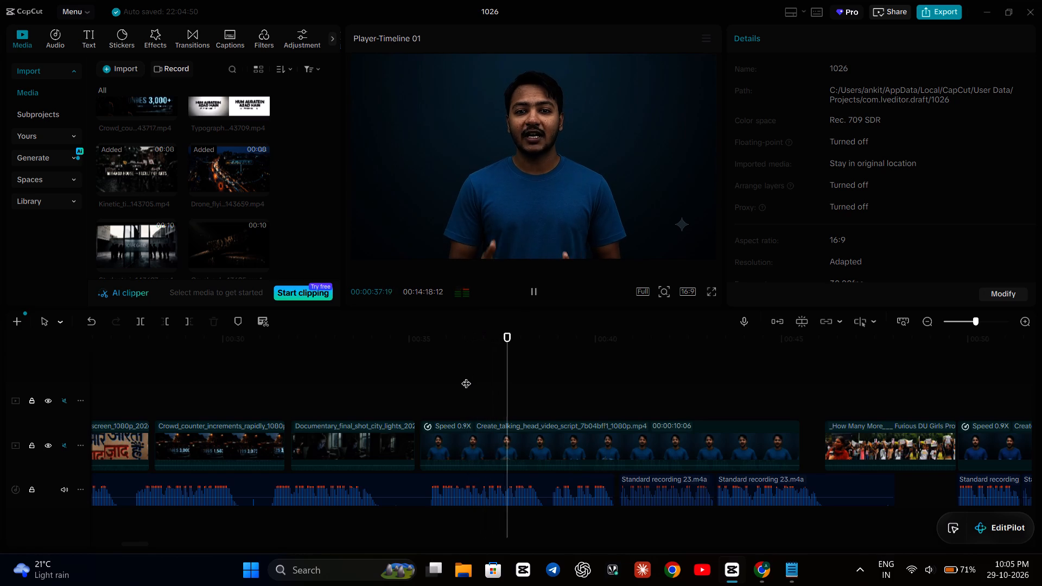
pyautogui.press('space')
pyautogui.press('space')
pyautogui.press('space')
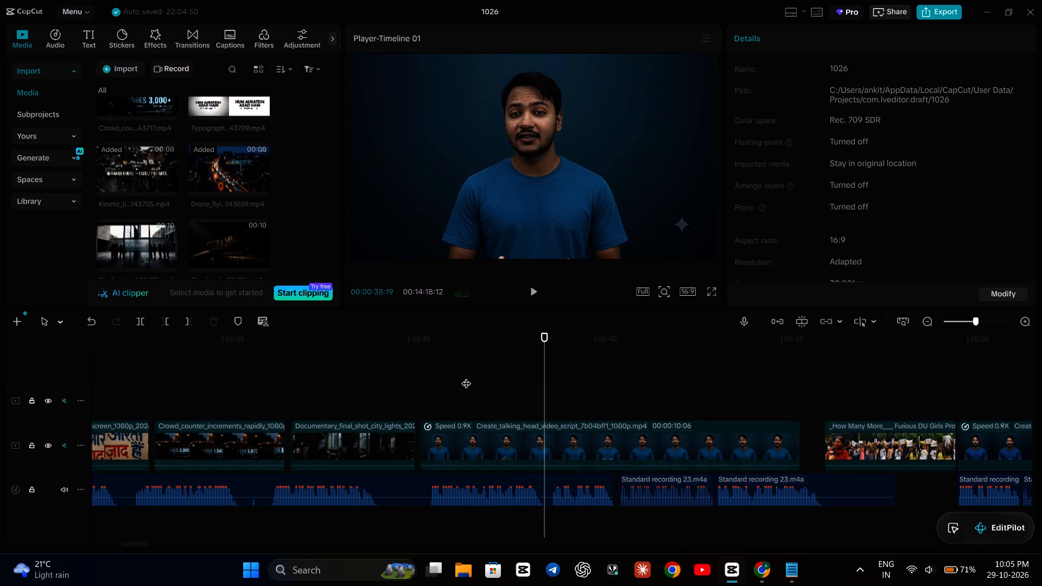
pyautogui.press('space')
pyautogui.press('space')
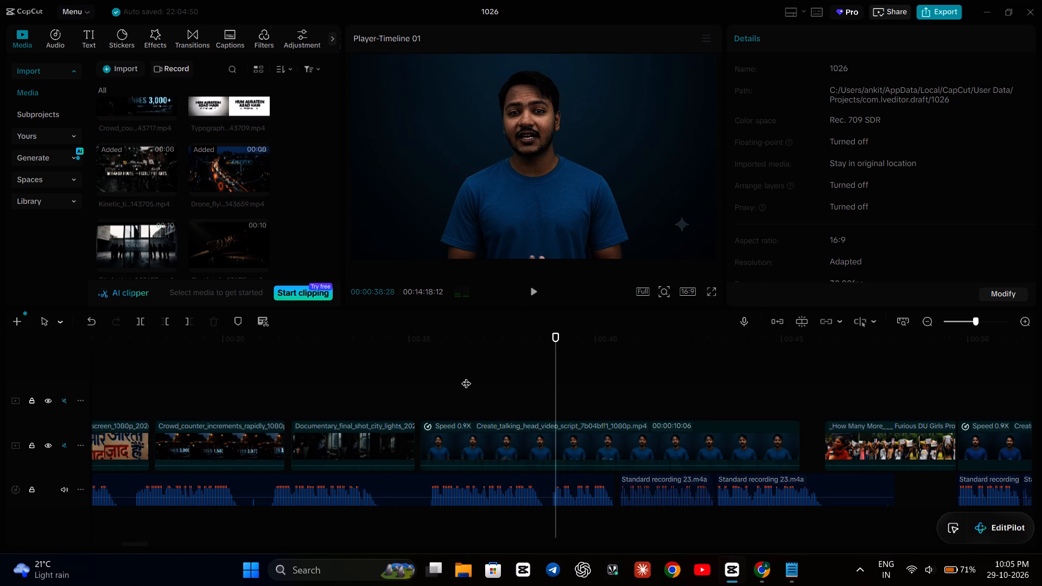
# Find the pause in the talking-head clip and split the clip at 00:00:38:09.
pyautogui.click(514, 379)
pyautogui.press('space')
pyautogui.press('space')
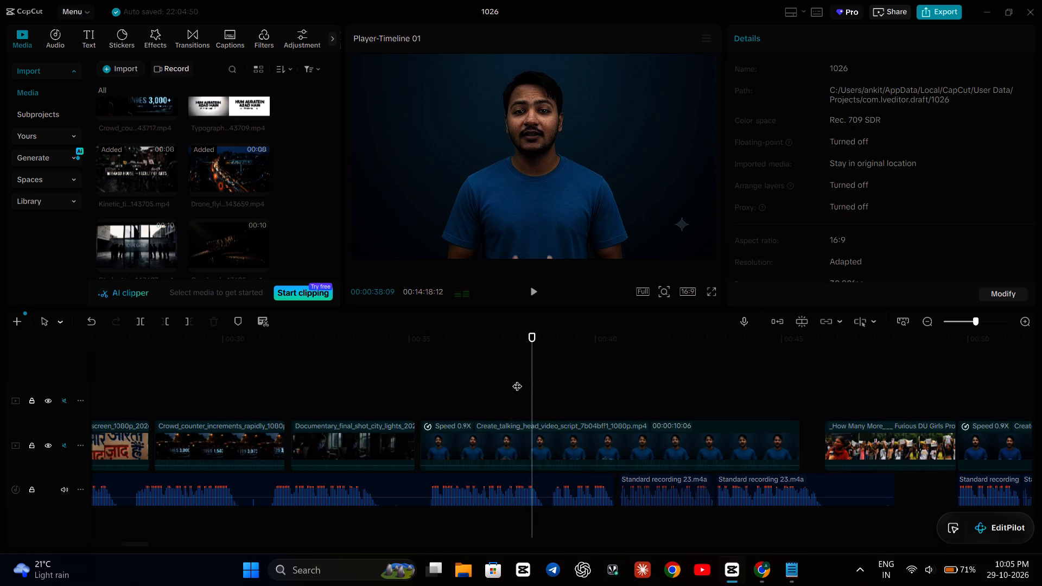
pyautogui.click(577, 428)
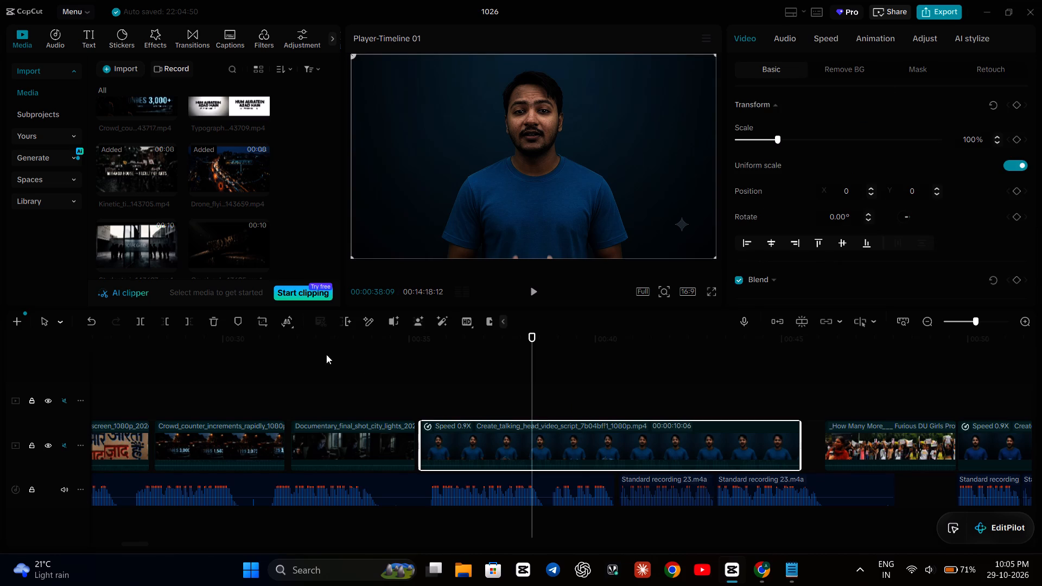
pyautogui.click(143, 322)
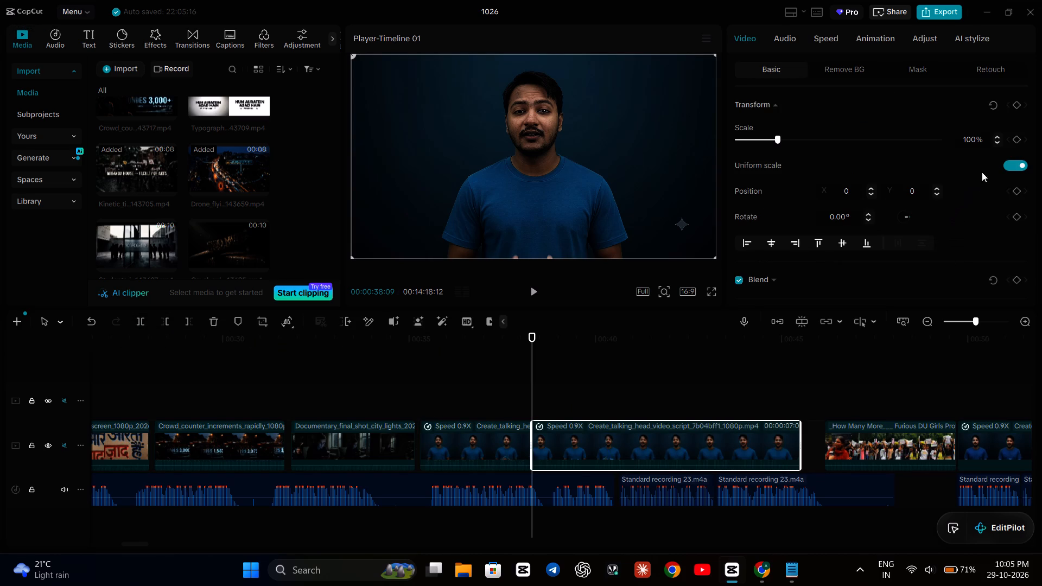
# Set the speed of the second part of the split talking-head clip to 0.93x.
pyautogui.click(830, 39)
pyautogui.click(1021, 128)
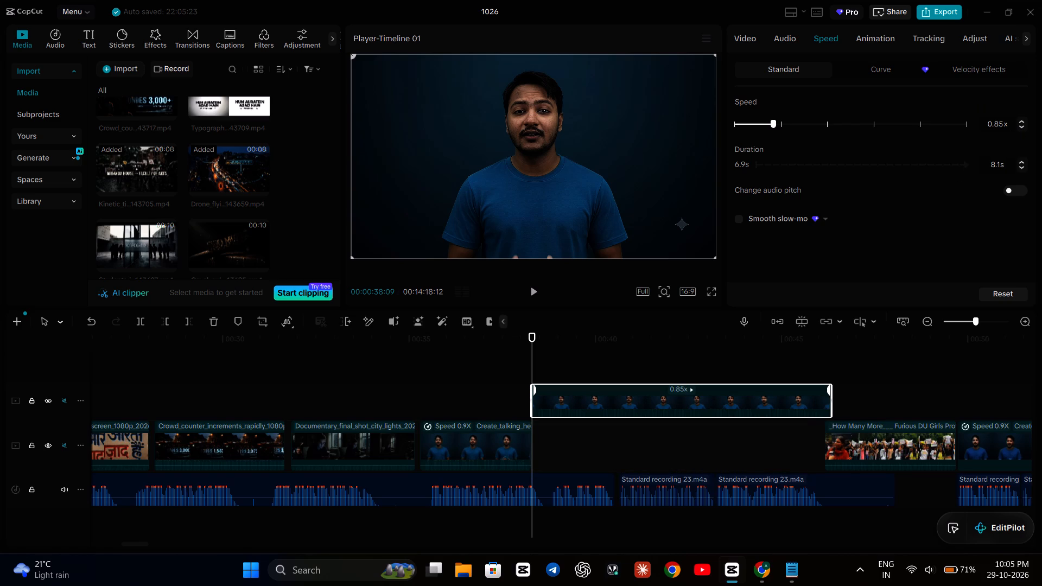
pyautogui.click(1021, 120)
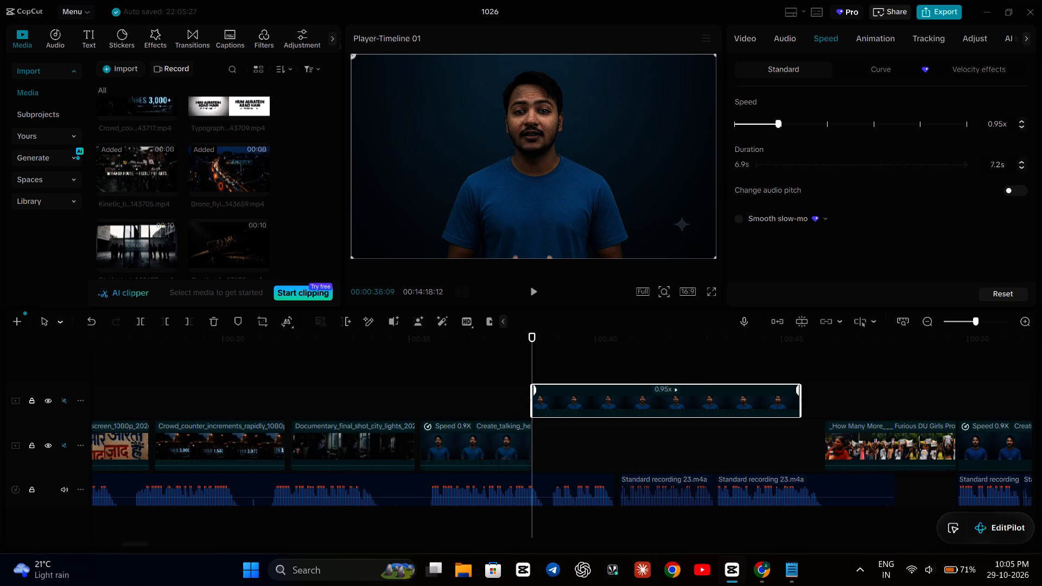
pyautogui.click(1001, 123)
pyautogui.press('BackSpace')
pyautogui.press('3')
pyautogui.press('Return')
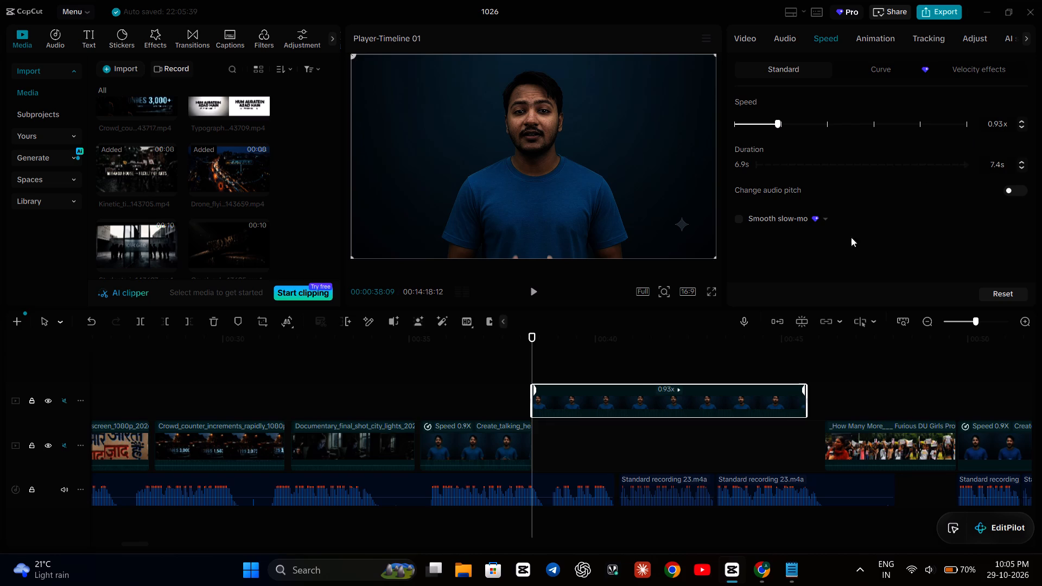
# Move the slowed talking-head part back onto the main video track, directly after the first part.
pyautogui.moveTo(630, 393); pyautogui.dragTo(631, 437)
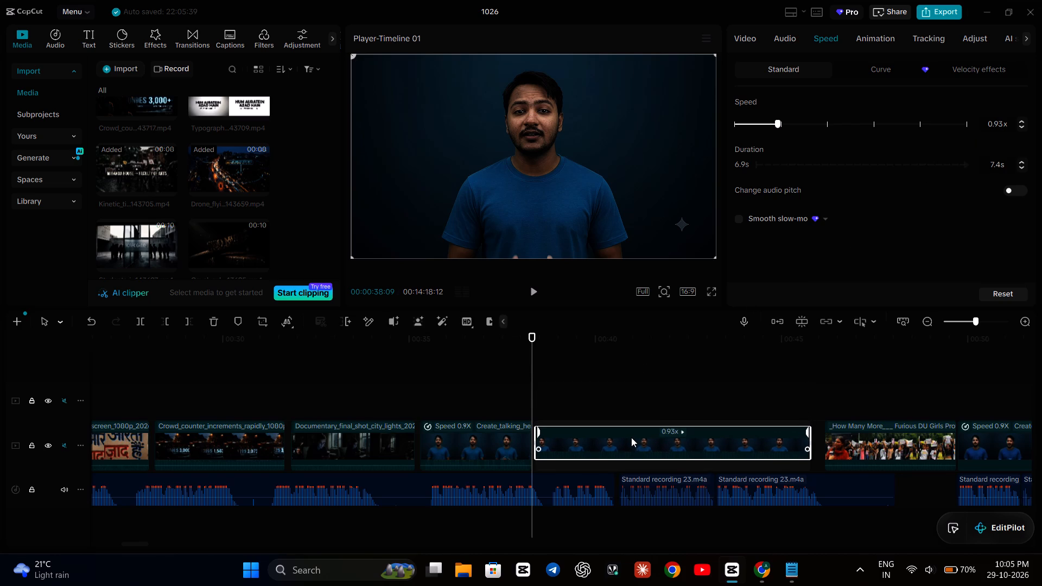
pyautogui.moveTo(631, 437); pyautogui.dragTo(630, 437)
# Play across the split in the talking-head clip several times to check the lip sync with the narration.
pyautogui.click(469, 395)
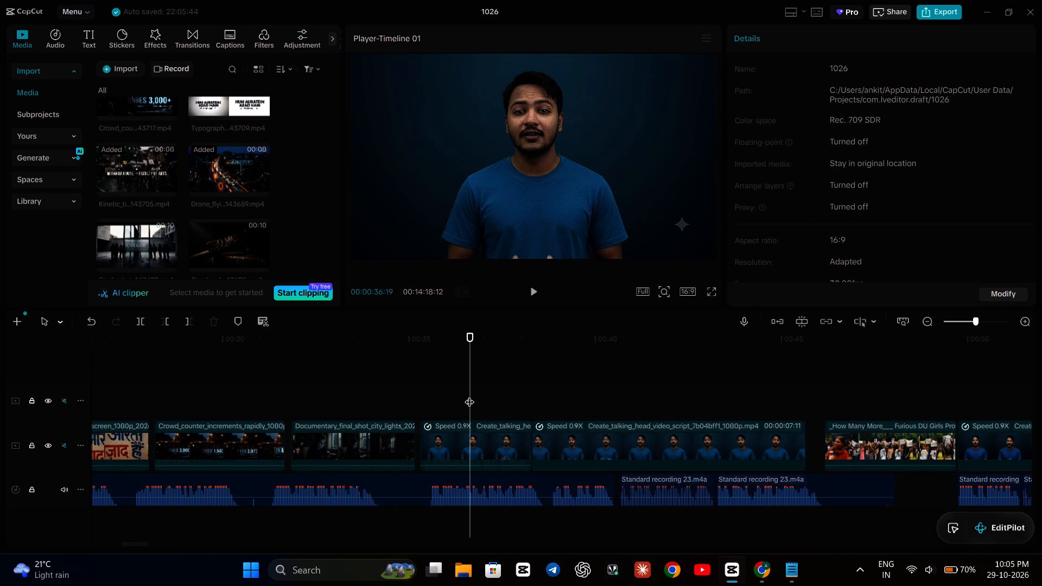
pyautogui.press('space')
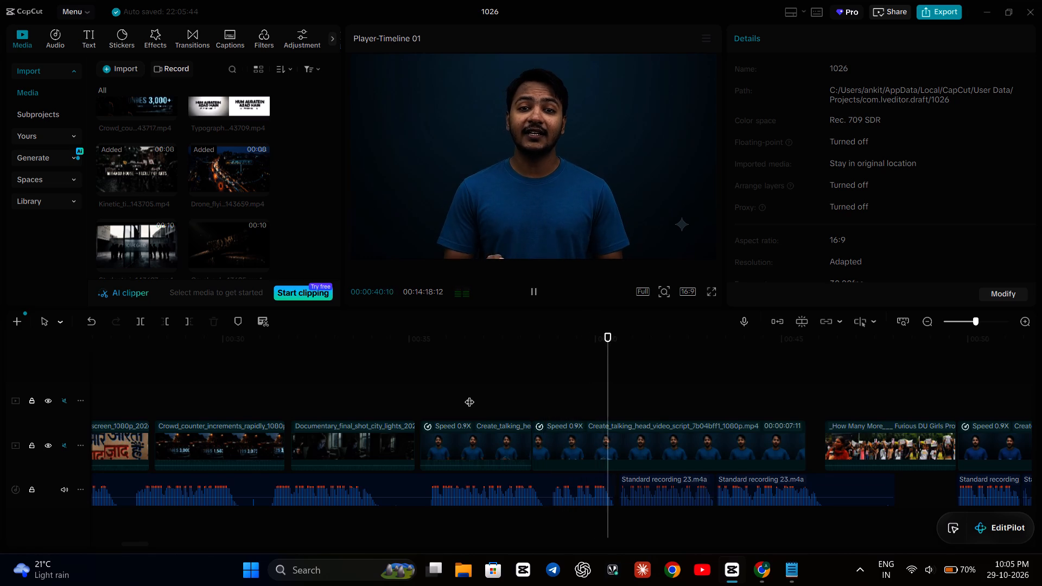
pyautogui.press('space')
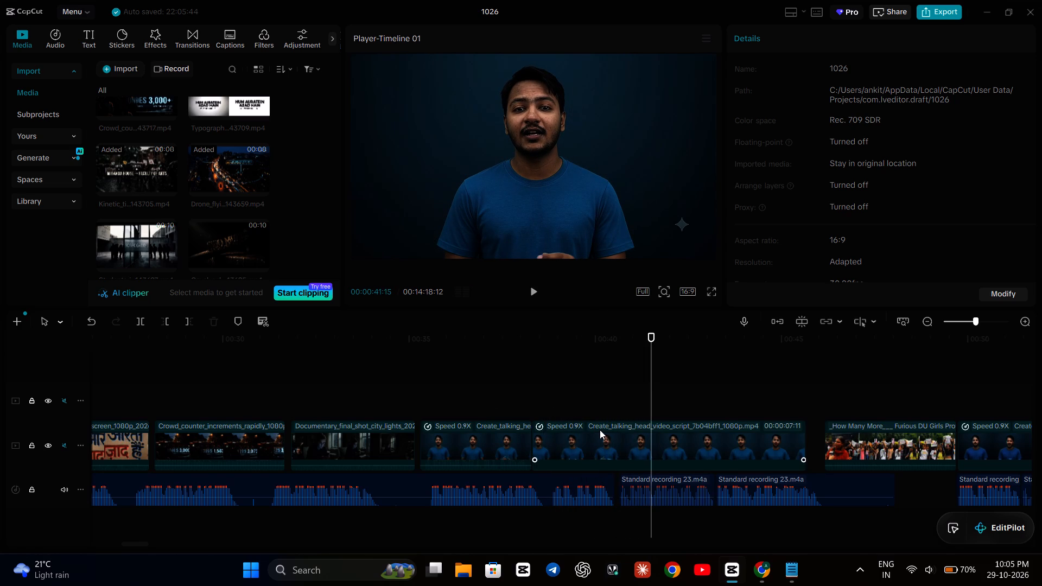
pyautogui.click(582, 391)
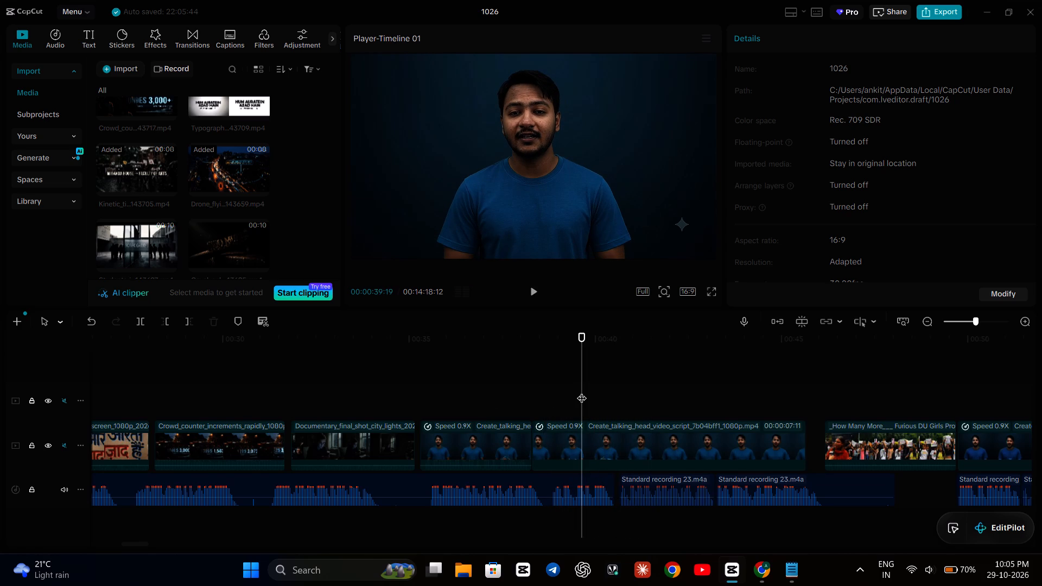
pyautogui.press('space')
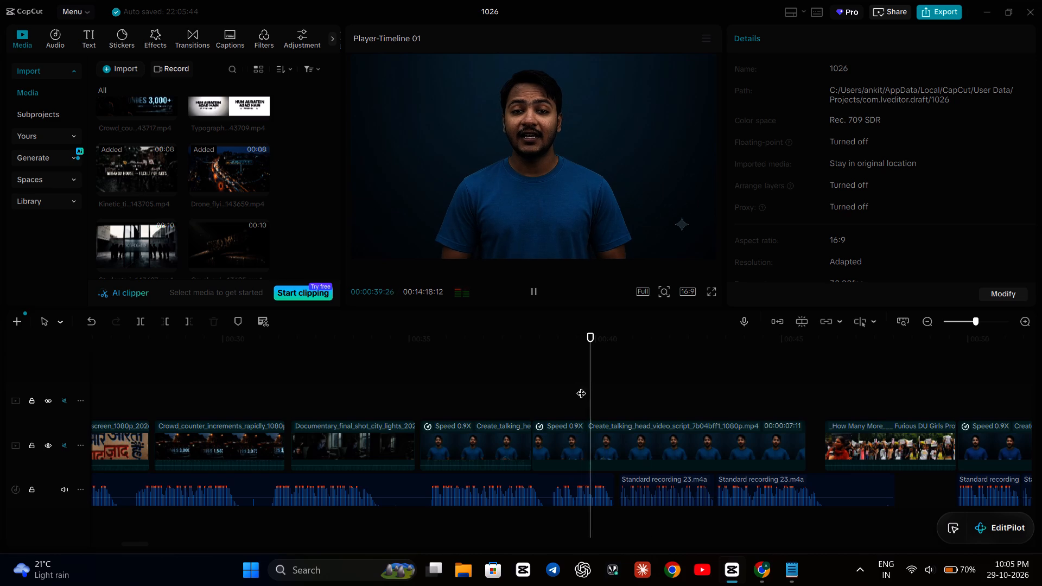
pyautogui.press('space')
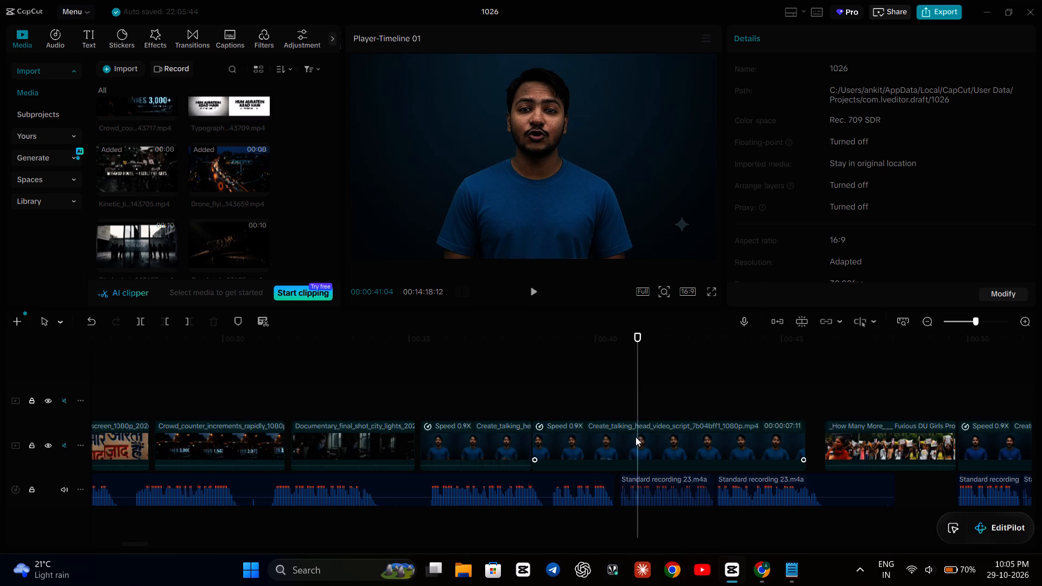
pyautogui.click(533, 400)
pyautogui.press('space')
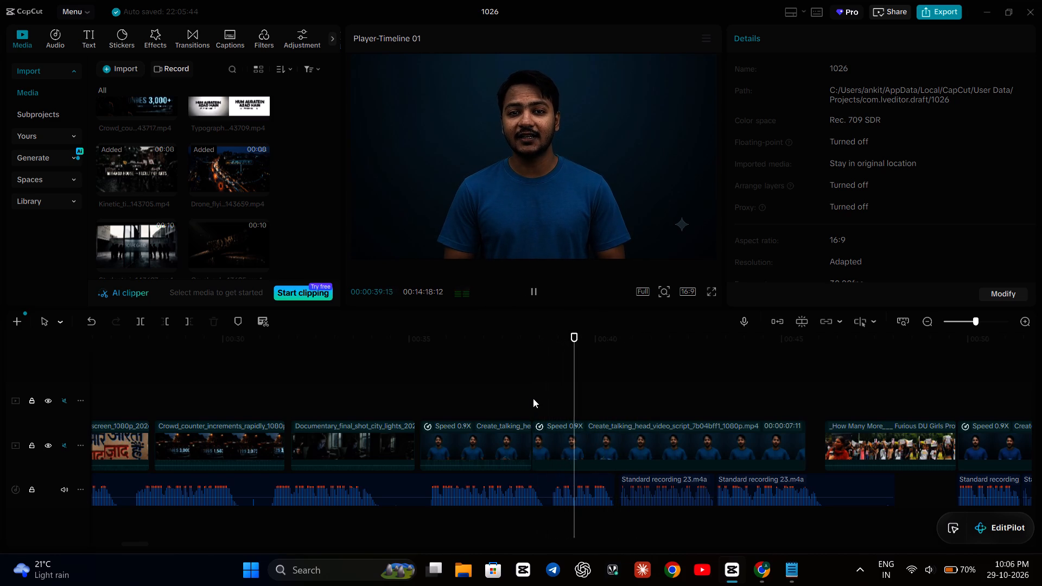
pyautogui.press('space')
pyautogui.press('space')
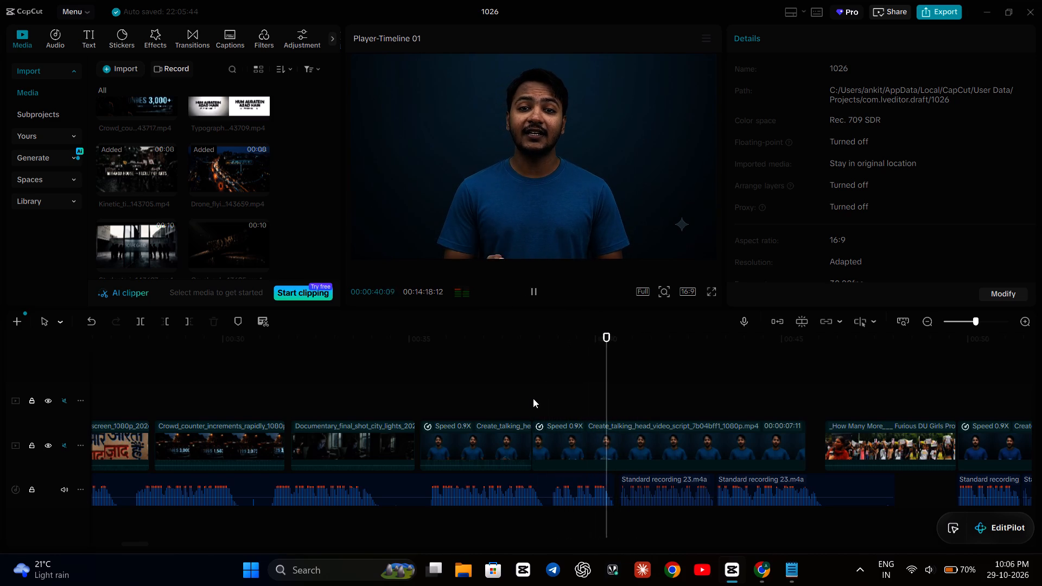
pyautogui.press('space')
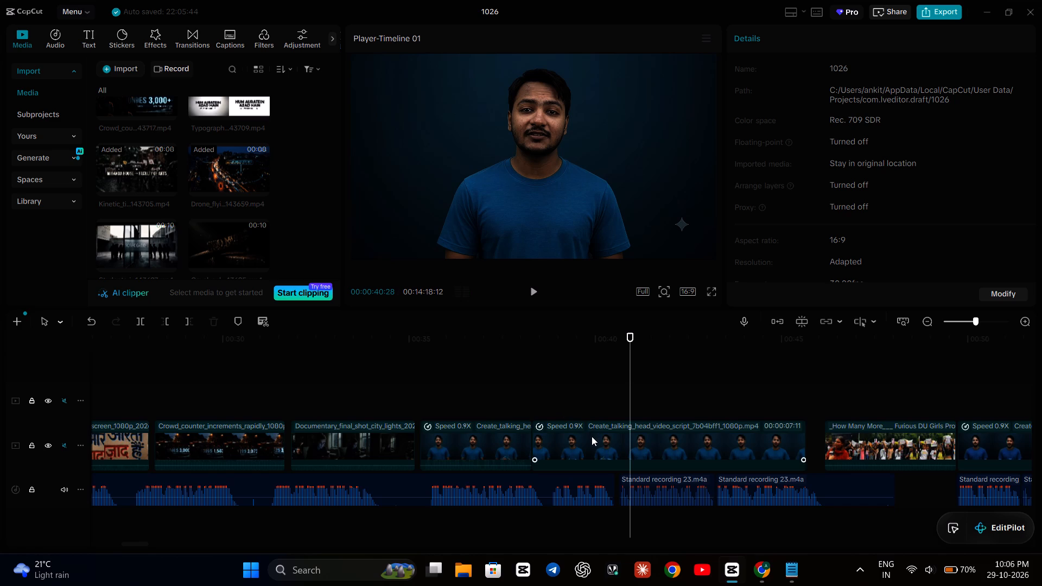
pyautogui.click(504, 399)
pyautogui.press('space')
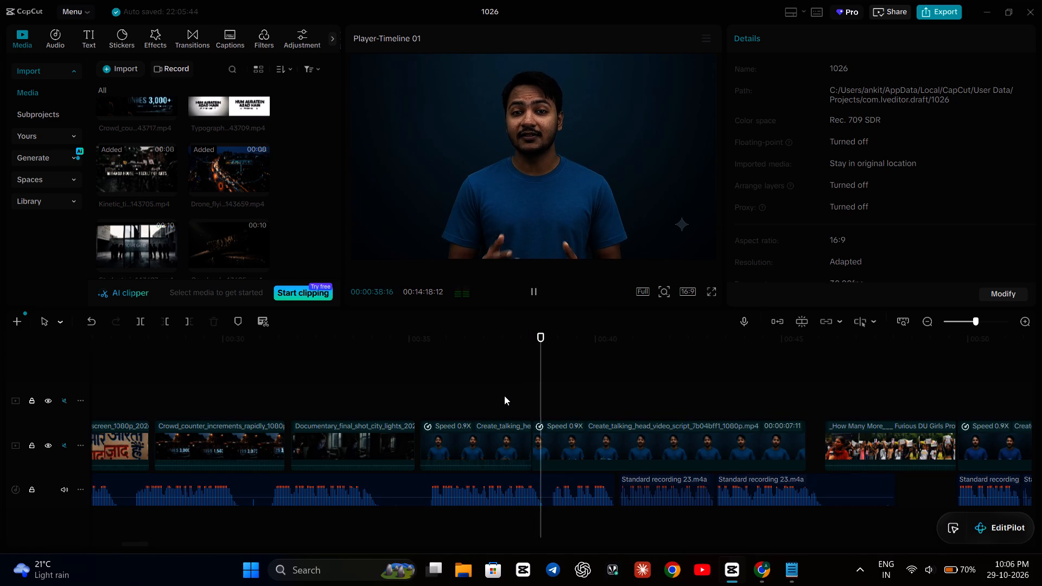
pyautogui.press('space')
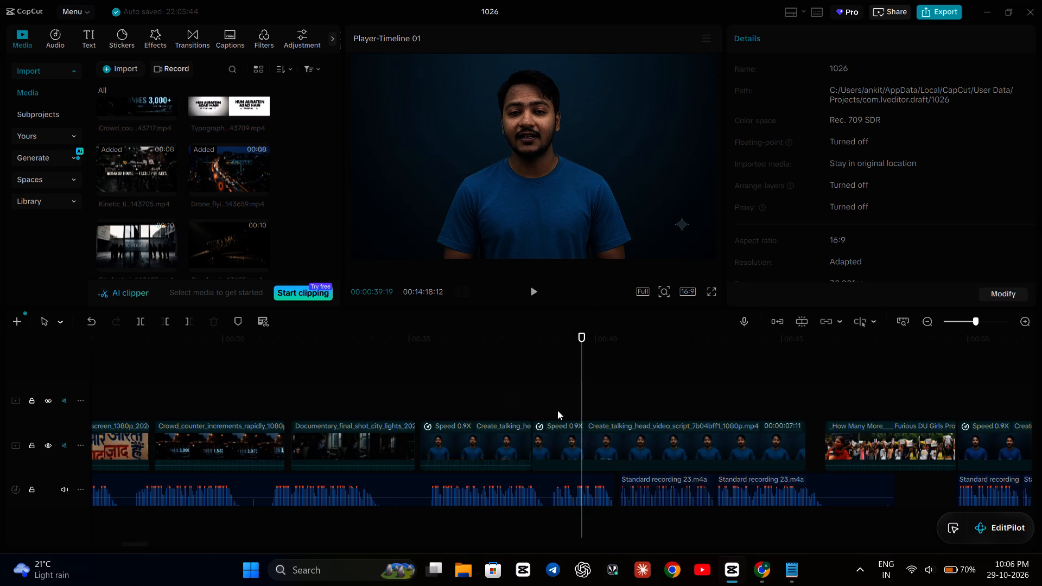
# Split the narration recording beneath the talking-head clip at 00:00:38:15, in the pause between phrases.
pyautogui.click(540, 473)
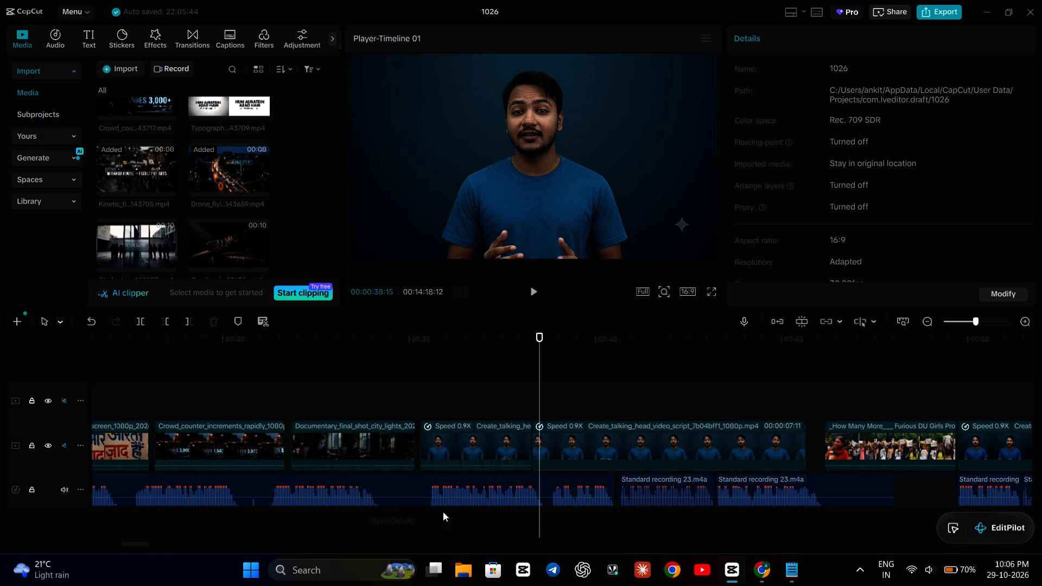
pyautogui.click(495, 493)
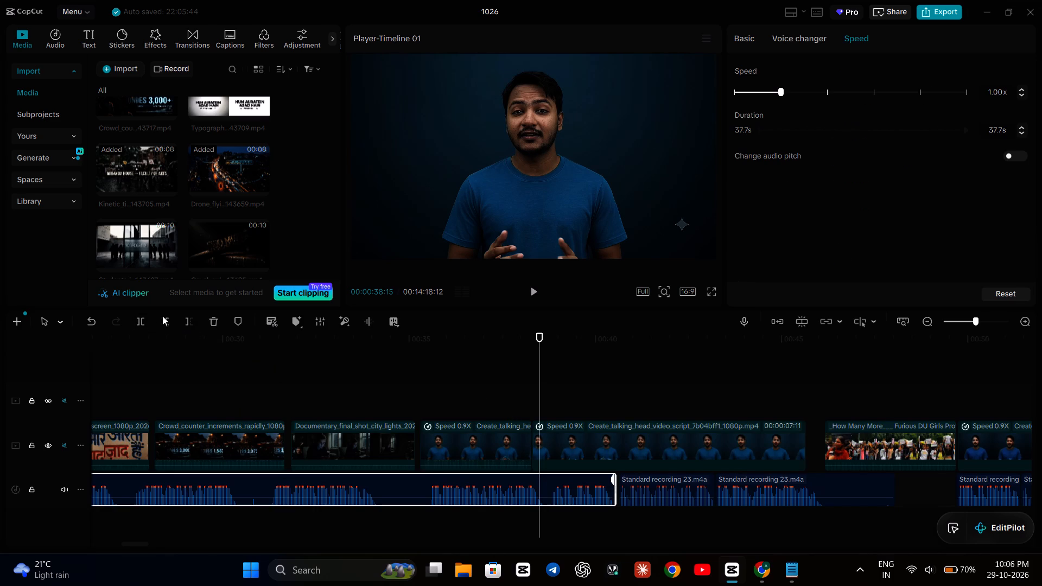
pyautogui.click(140, 320)
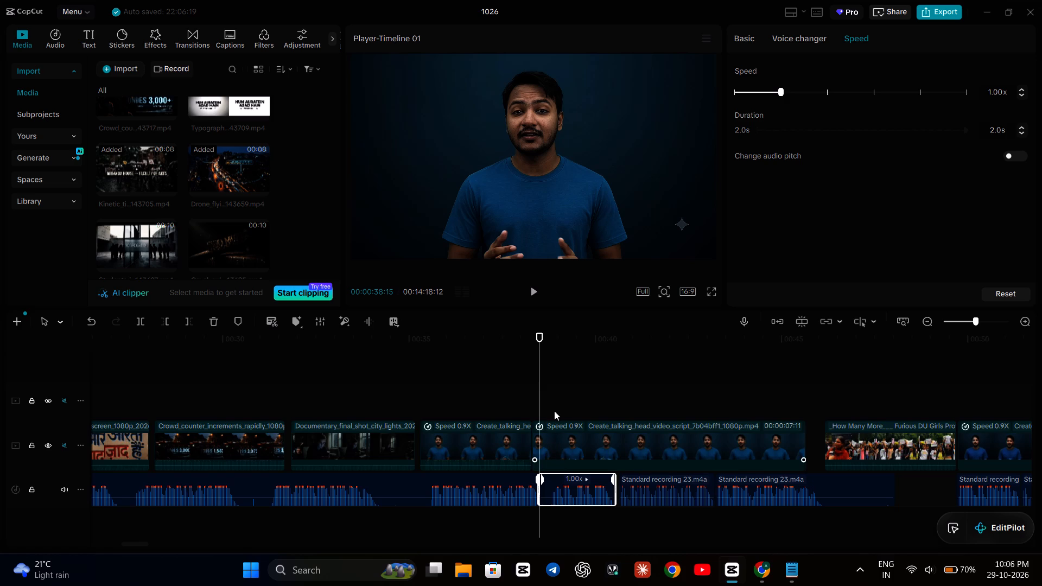
# Trim the start of the short narration segment after the split to 00:00:38:24.
pyautogui.click(550, 398)
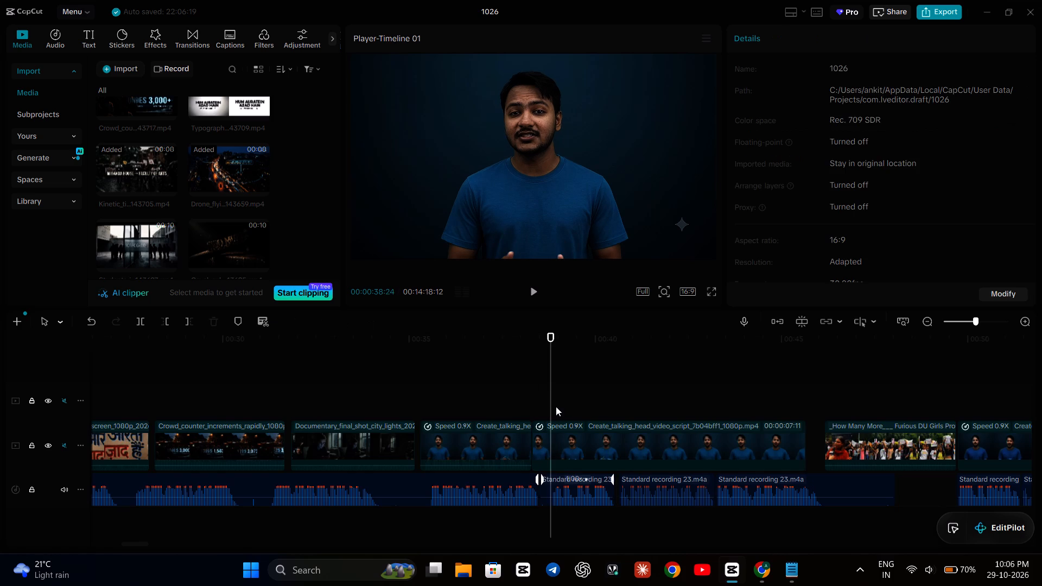
pyautogui.click(542, 488)
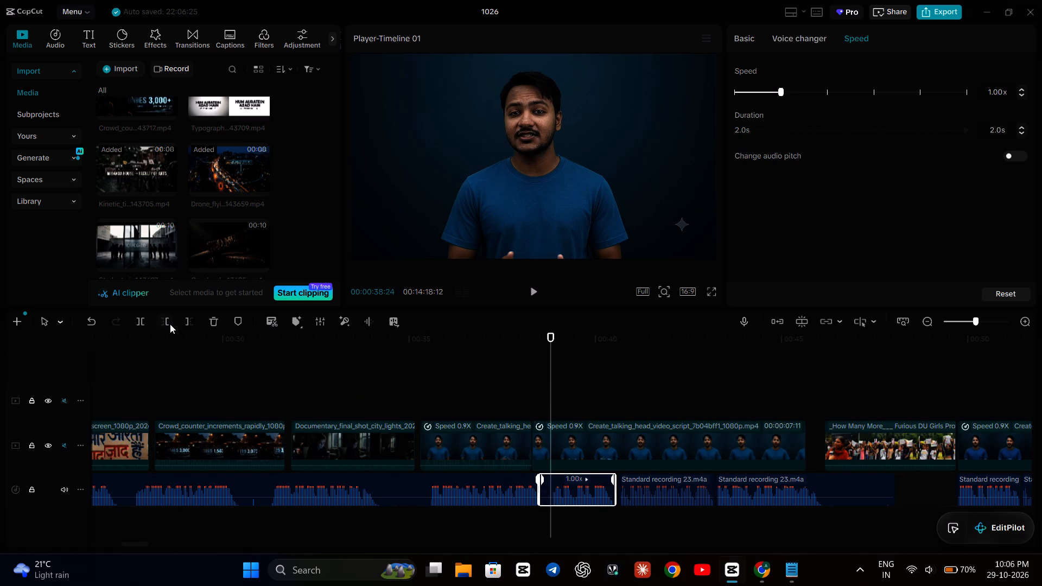
pyautogui.click(169, 324)
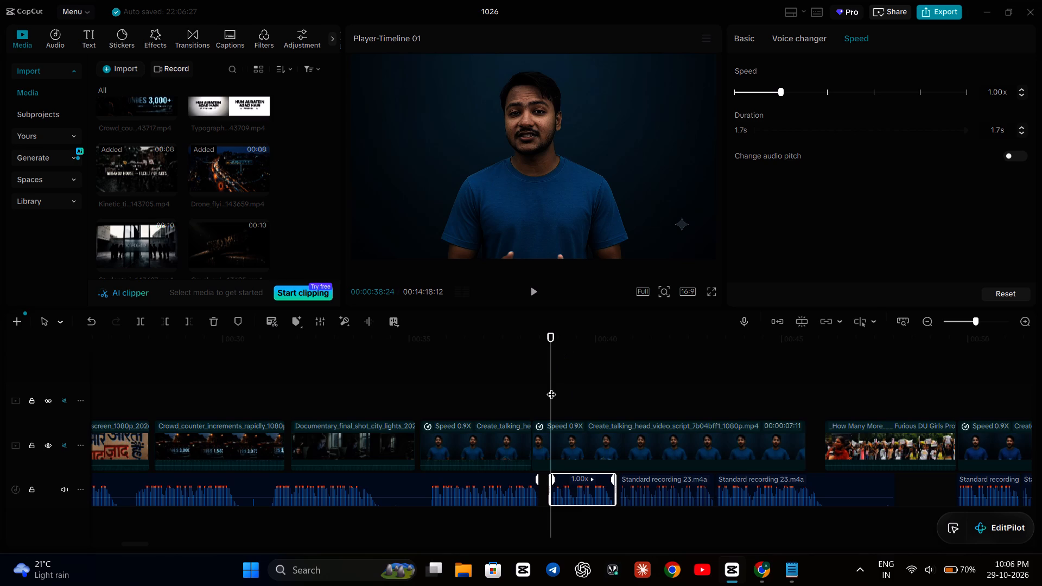
# Move the 1.7 s narration segment earlier on its track, directly after the preceding narration, and play it back.
pyautogui.moveTo(575, 488); pyautogui.dragTo(569, 488)
pyautogui.moveTo(569, 488); pyautogui.dragTo(563, 489)
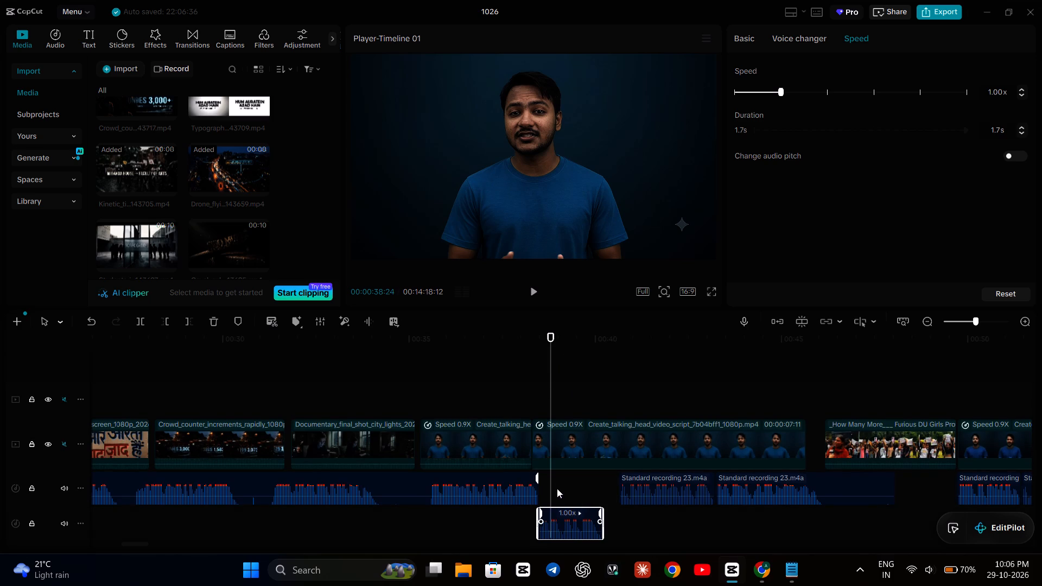
pyautogui.moveTo(558, 511); pyautogui.dragTo(560, 518)
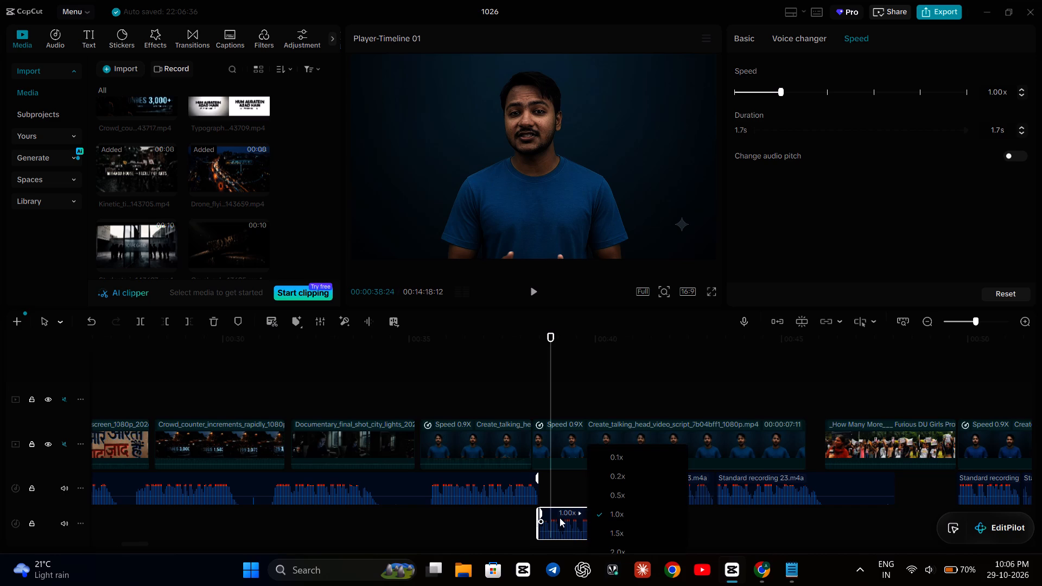
pyautogui.moveTo(560, 523); pyautogui.dragTo(563, 491)
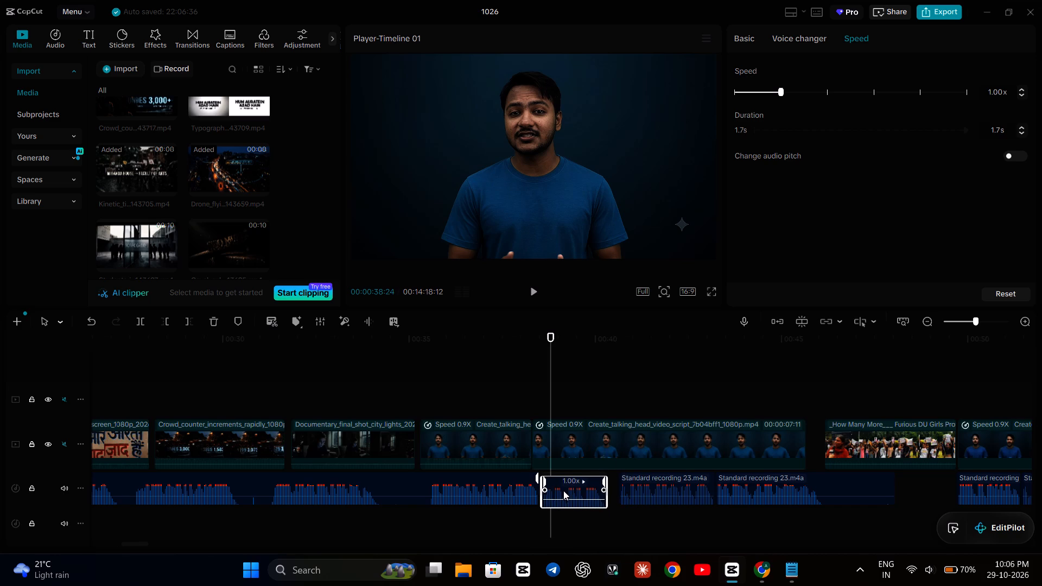
pyautogui.moveTo(563, 491); pyautogui.dragTo(561, 489)
pyautogui.click(463, 392)
pyautogui.press('space')
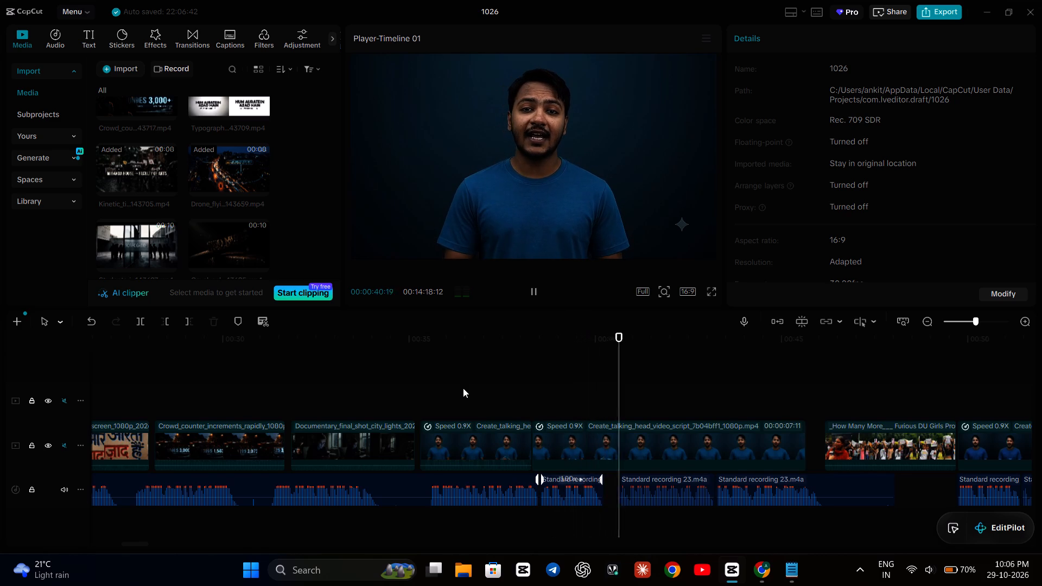
pyautogui.press('space')
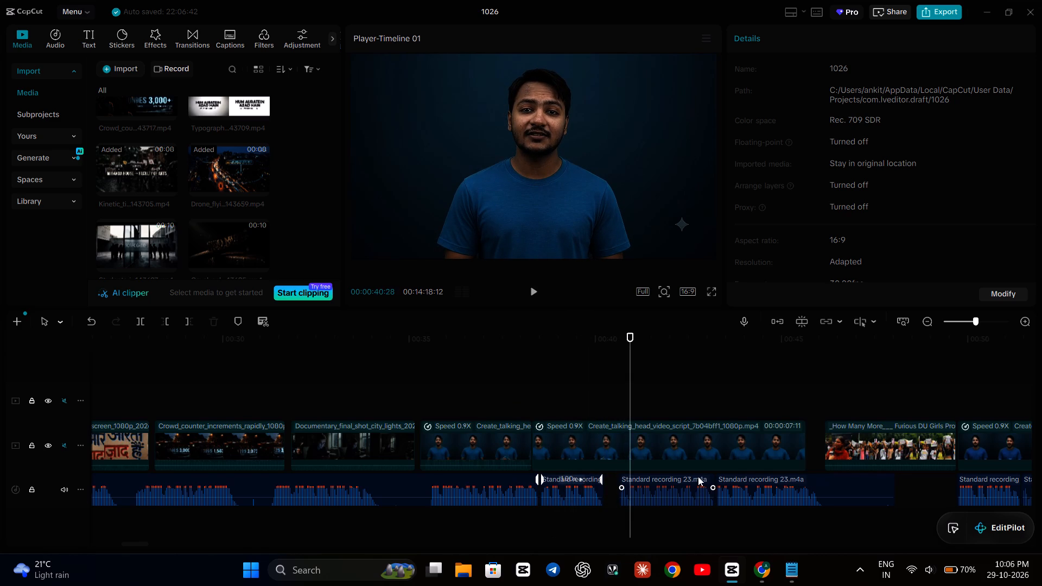
# Move the following 2.6 s narration segment earlier to close the gap after the short segment, and play it back.
pyautogui.moveTo(678, 483); pyautogui.dragTo(654, 480)
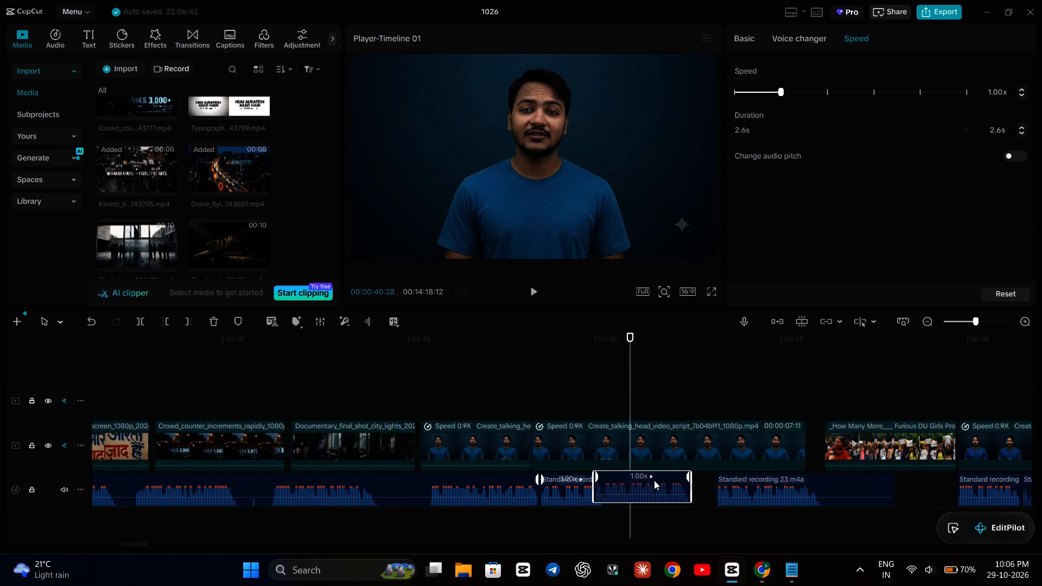
pyautogui.moveTo(654, 480); pyautogui.dragTo(659, 480)
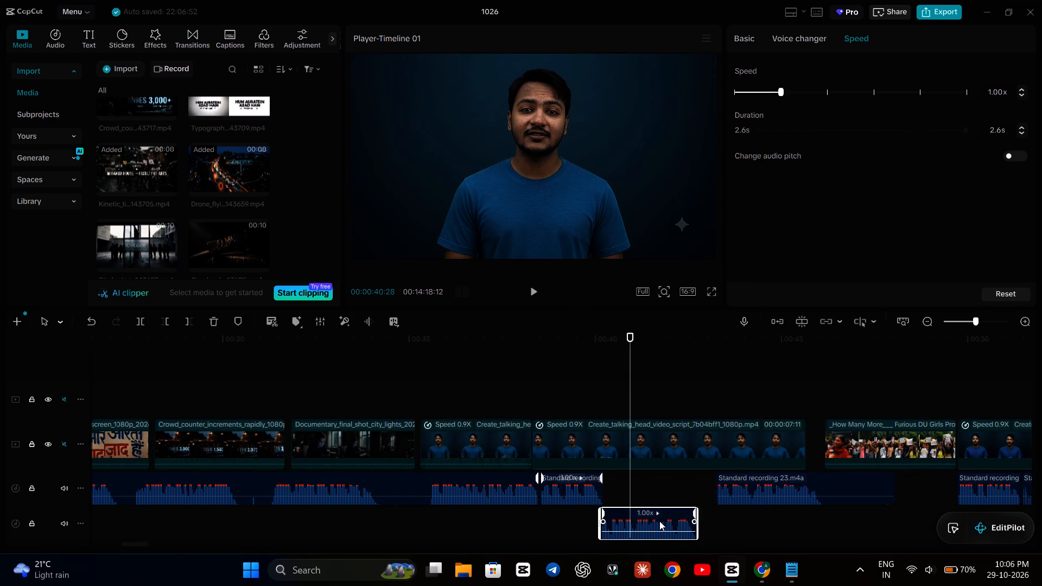
pyautogui.moveTo(659, 521); pyautogui.dragTo(663, 485)
pyautogui.click(557, 393)
pyautogui.press('space')
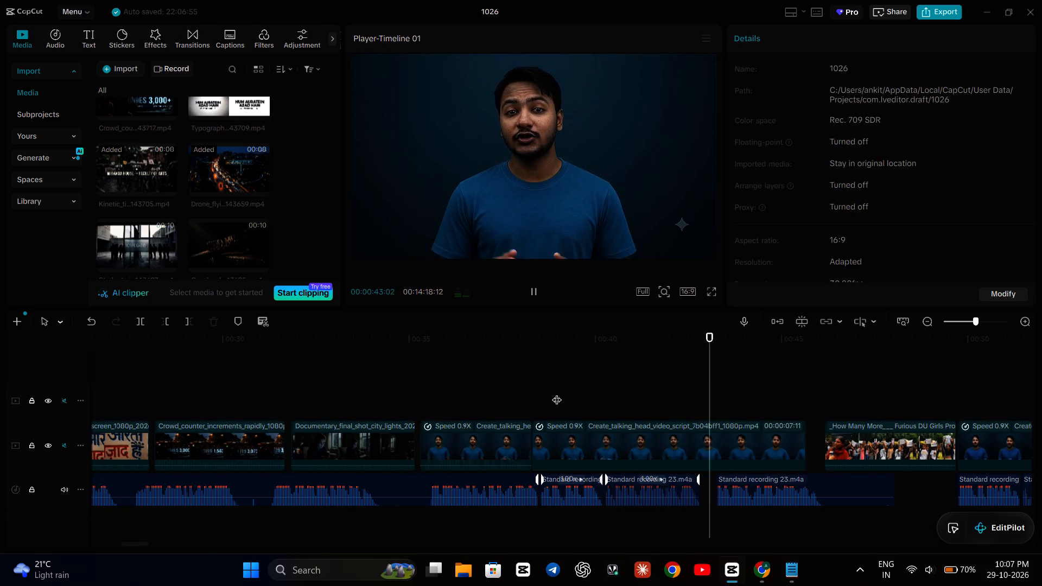
pyautogui.press('space')
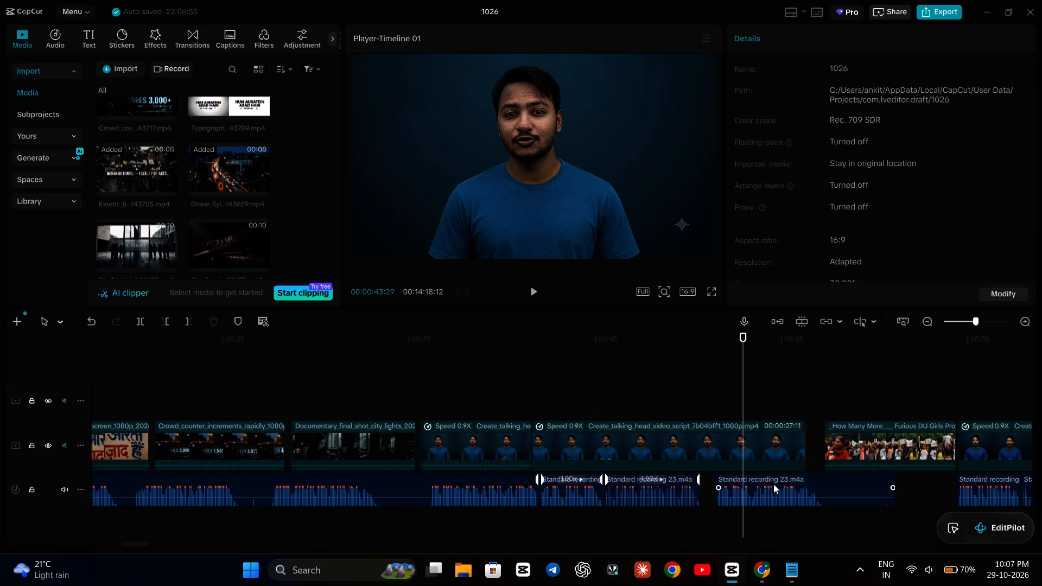
# Move the 4.8 s narration segment earlier so it directly follows the 2.6 s segment, and play through to the protest clip.
pyautogui.moveTo(833, 481); pyautogui.dragTo(827, 479)
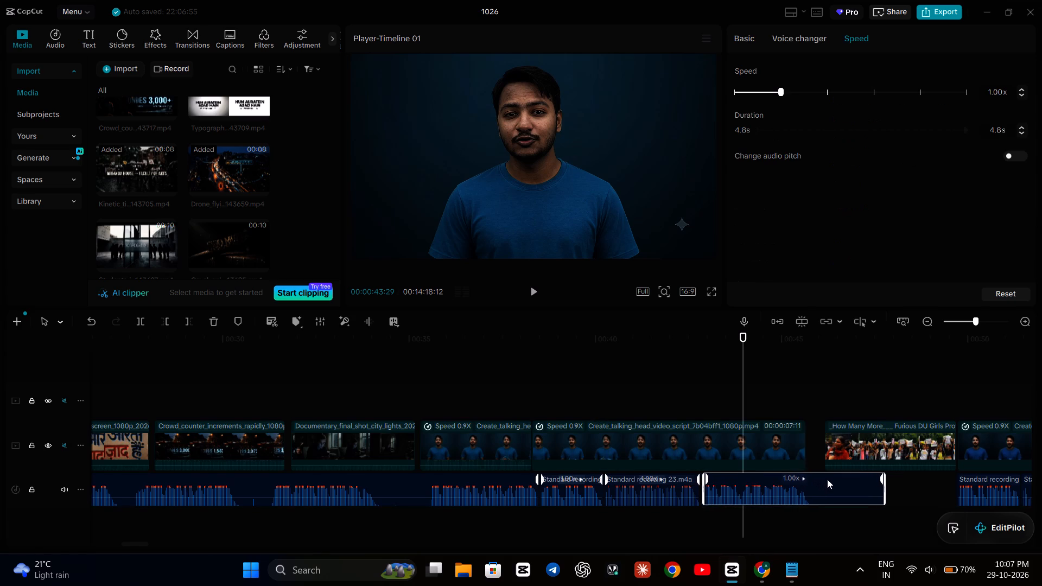
pyautogui.moveTo(827, 479); pyautogui.dragTo(819, 479)
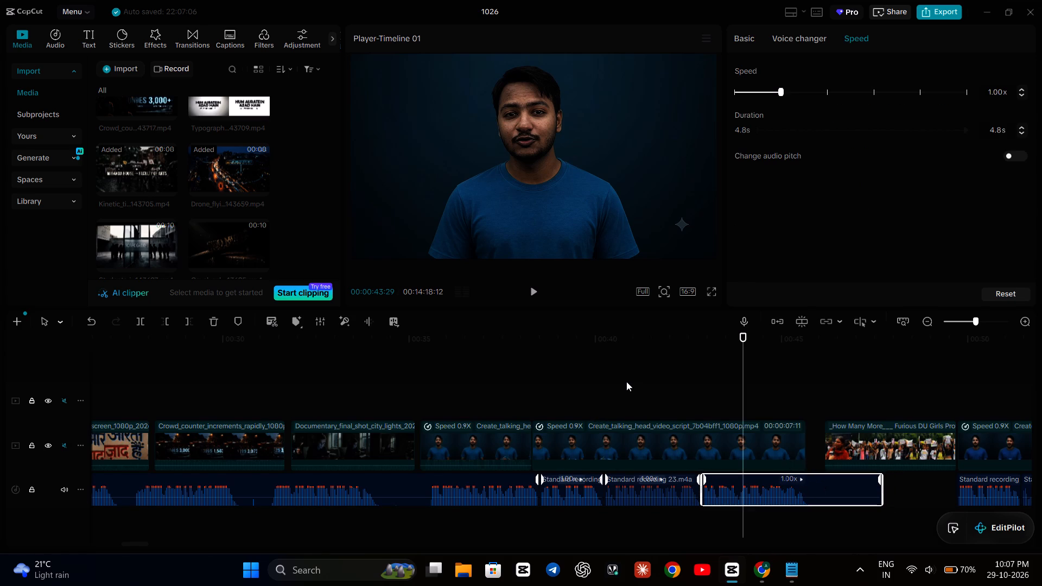
pyautogui.click(626, 381)
pyautogui.press('space')
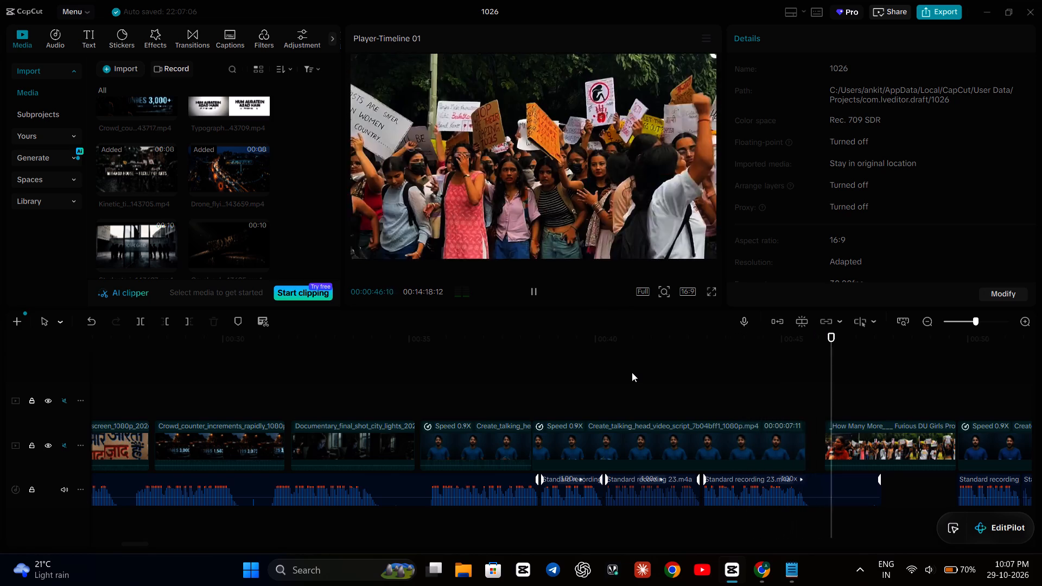
pyautogui.press('space')
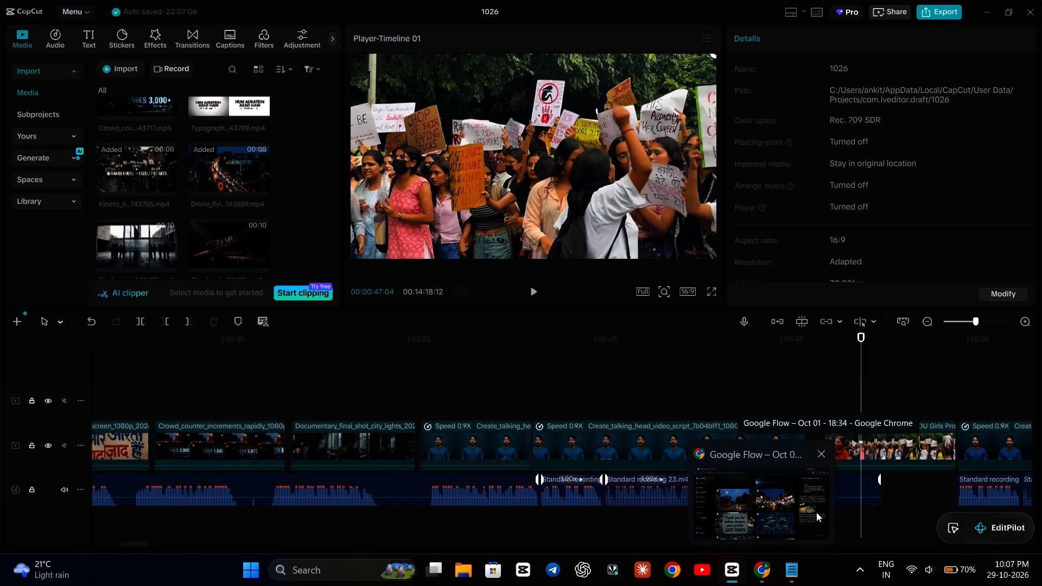
# Cut off the silent end of the last moved narration segment at 00:00:45:22, near the talking-head clip's end.
pyautogui.click(893, 519)
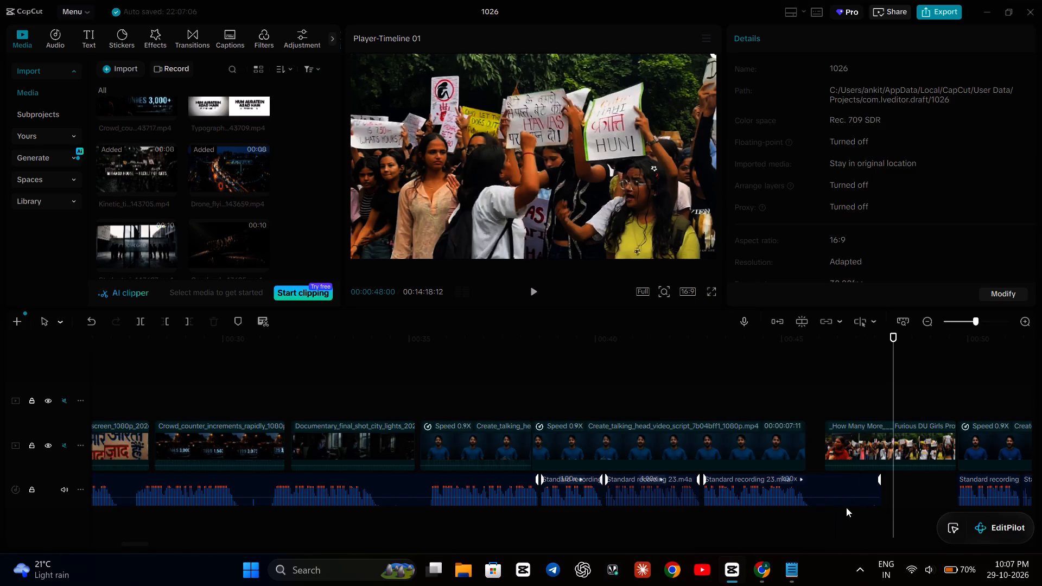
pyautogui.click(815, 486)
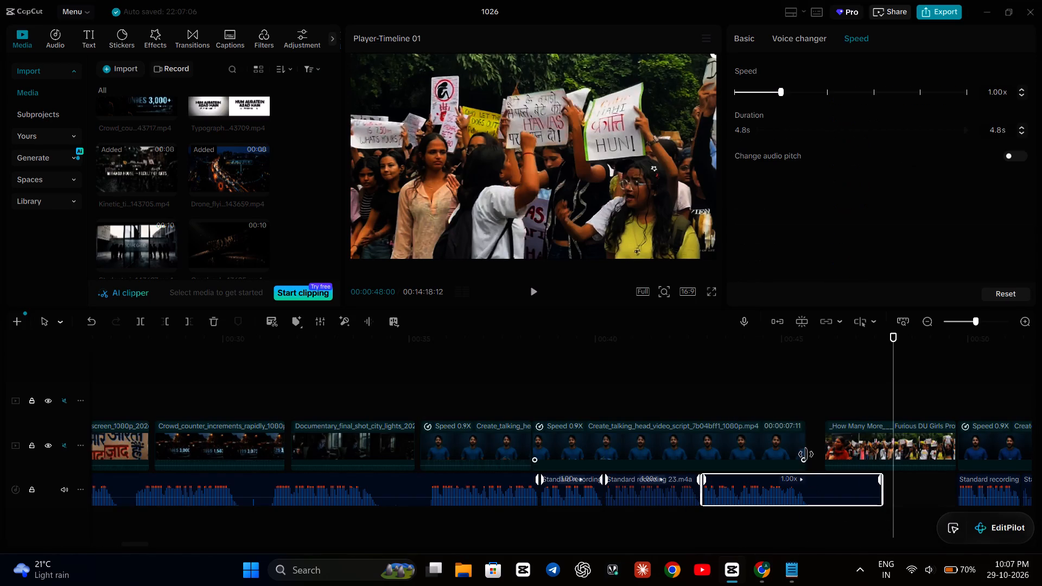
pyautogui.click(809, 450)
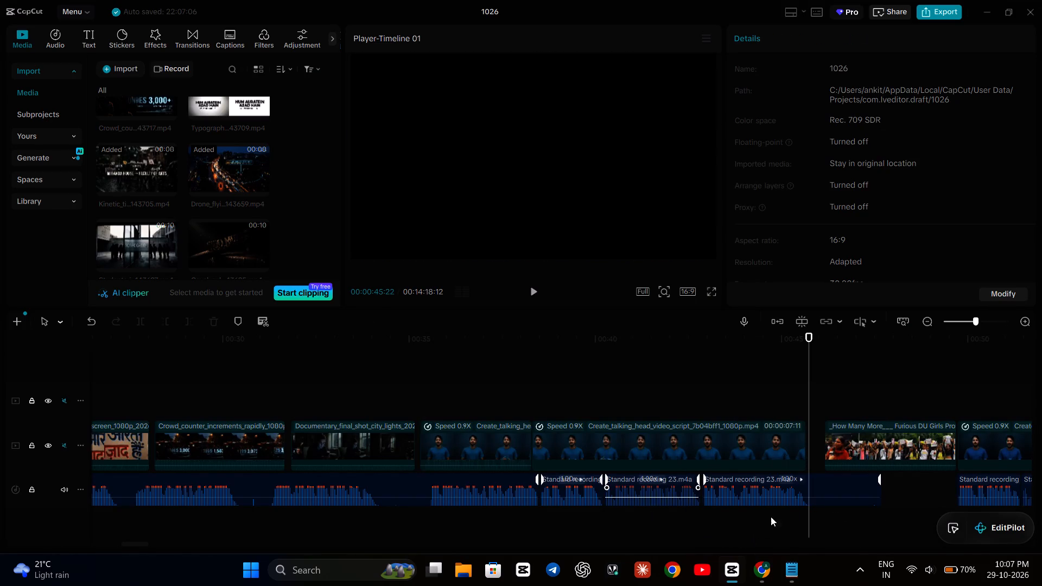
pyautogui.click(797, 486)
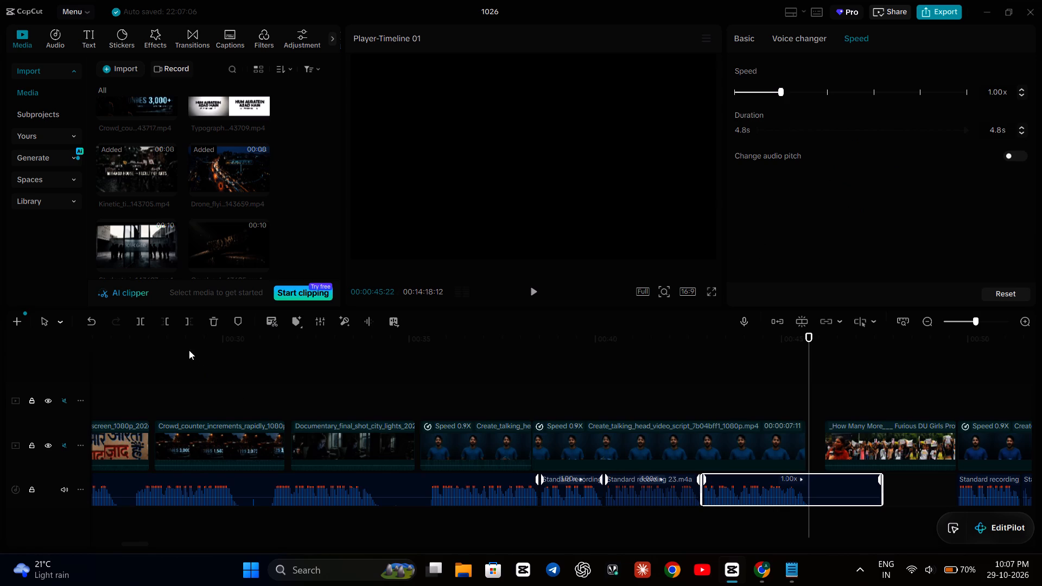
pyautogui.click(190, 317)
pyautogui.click(767, 570)
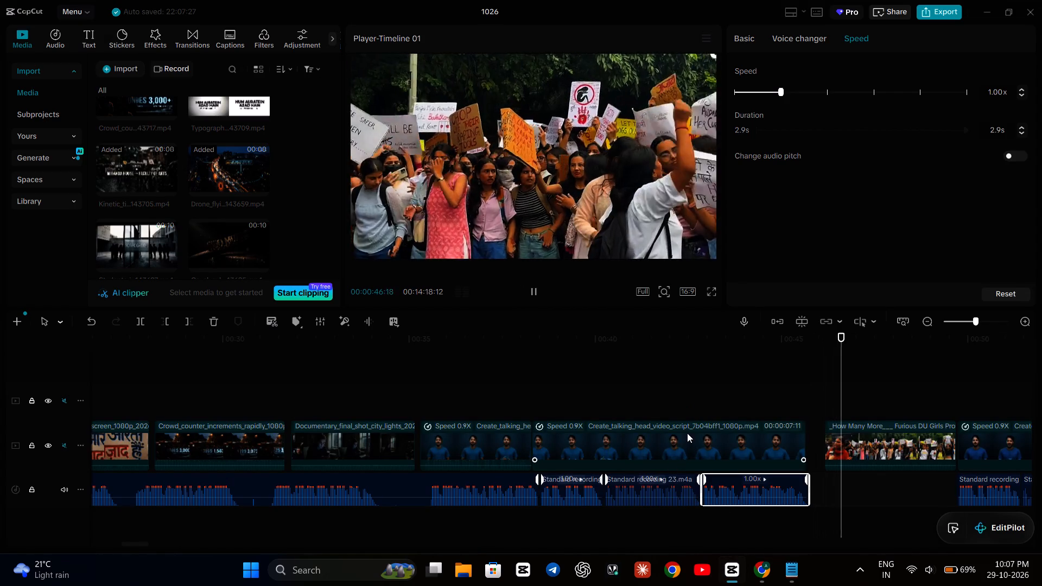
pyautogui.press('space')
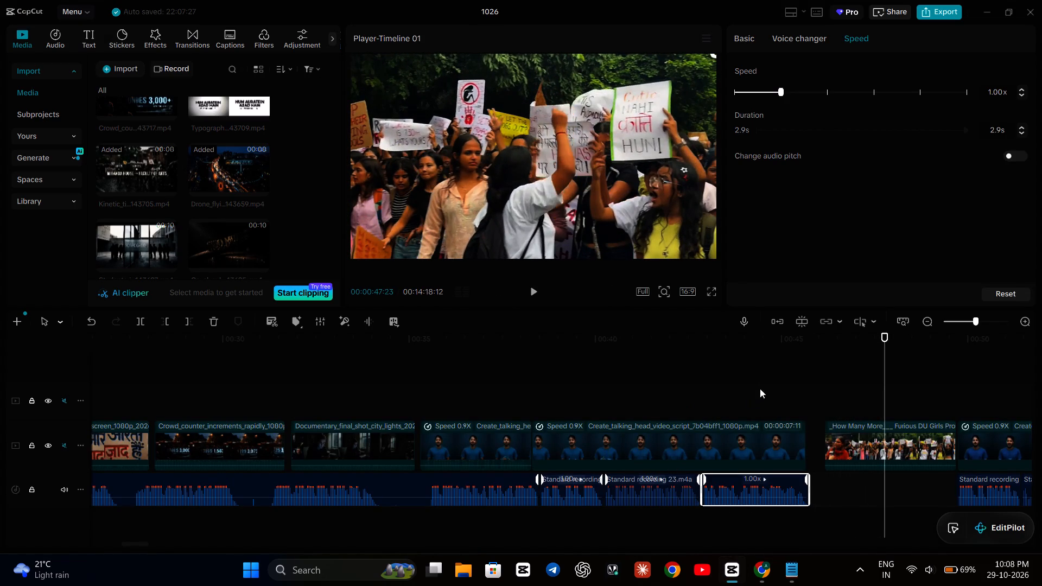
pyautogui.click(840, 439)
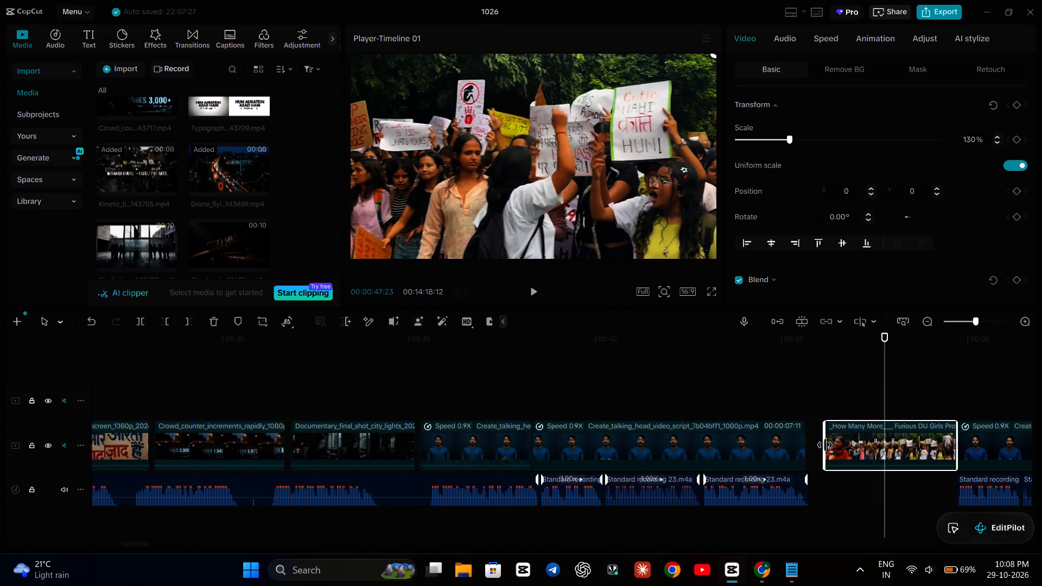
pyautogui.moveTo(823, 444); pyautogui.dragTo(814, 448)
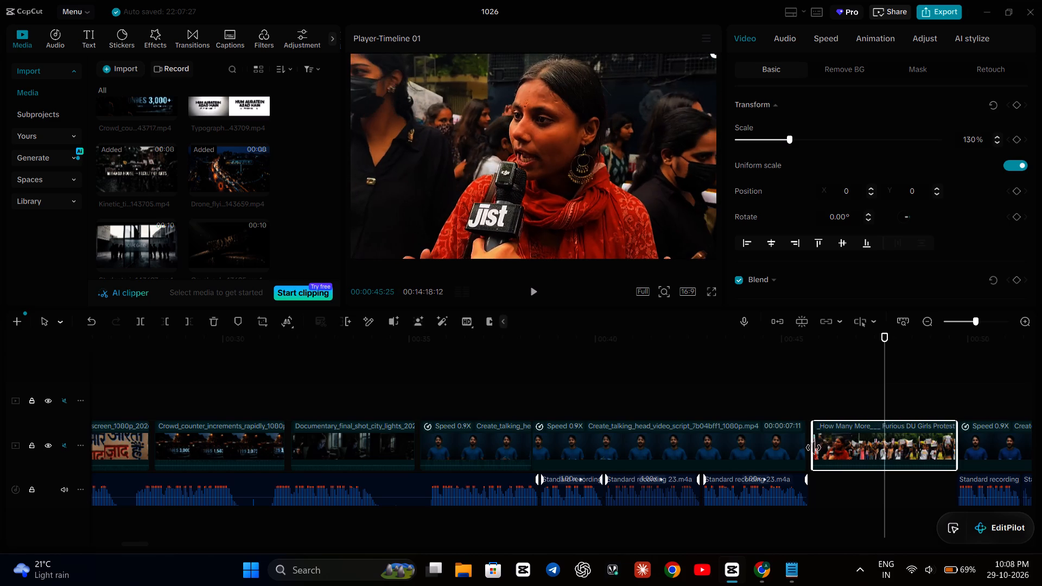
pyautogui.moveTo(814, 448); pyautogui.dragTo(817, 449)
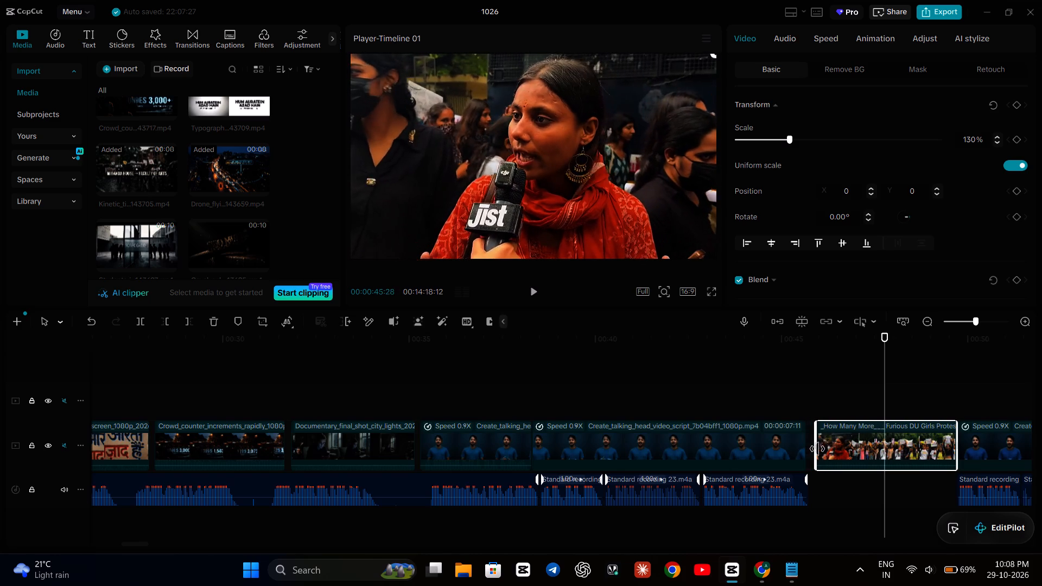
pyautogui.moveTo(817, 449); pyautogui.dragTo(831, 443)
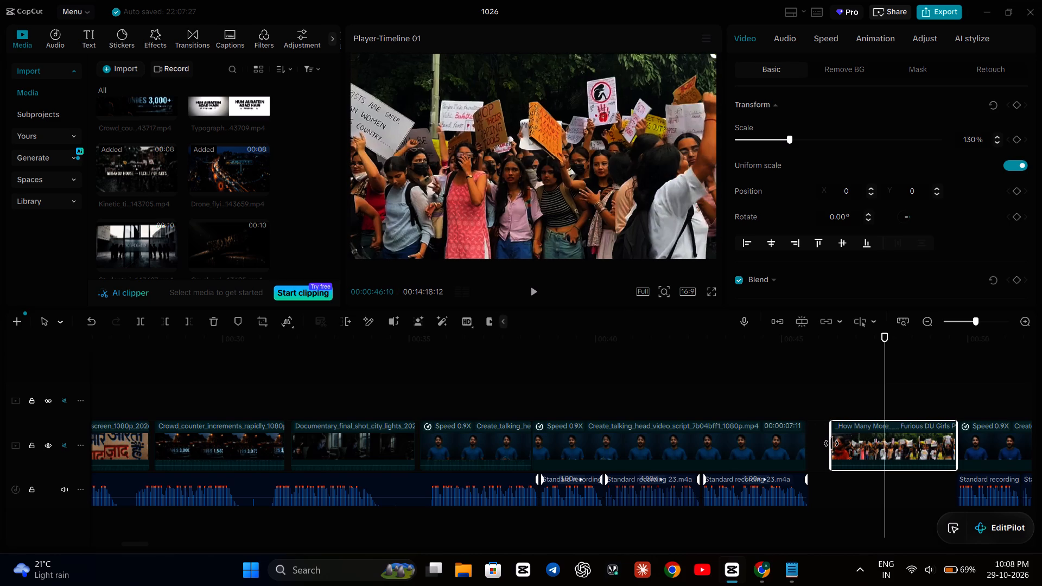
pyautogui.moveTo(831, 443); pyautogui.dragTo(818, 442)
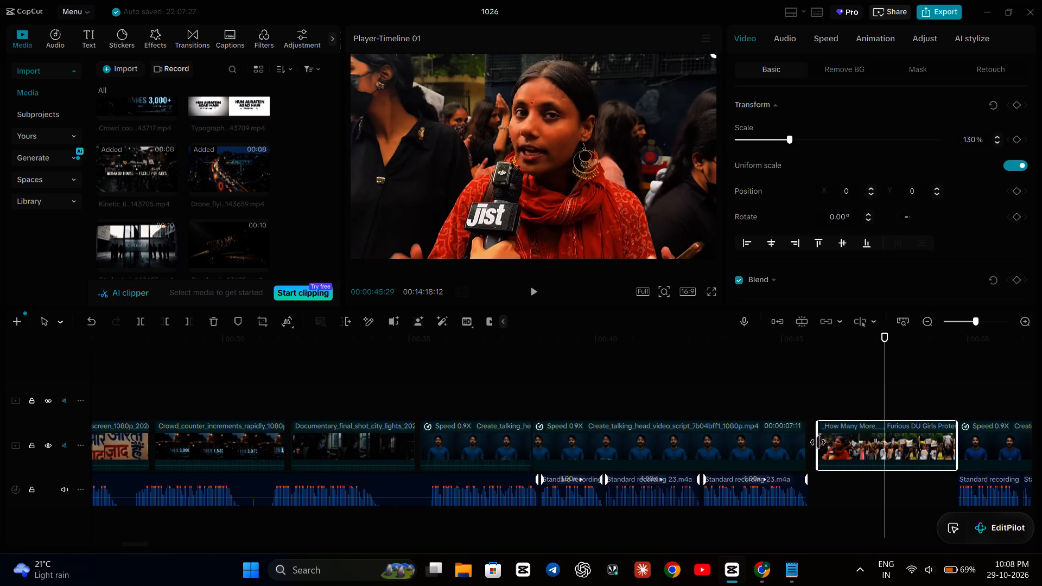
pyautogui.moveTo(818, 442); pyautogui.dragTo(826, 441)
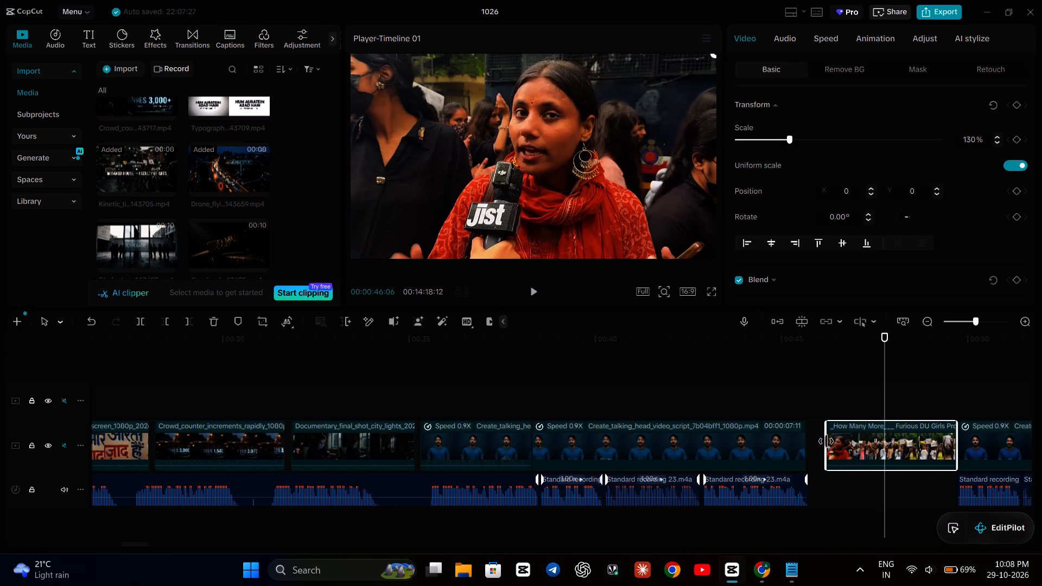
pyautogui.moveTo(826, 441); pyautogui.dragTo(832, 438)
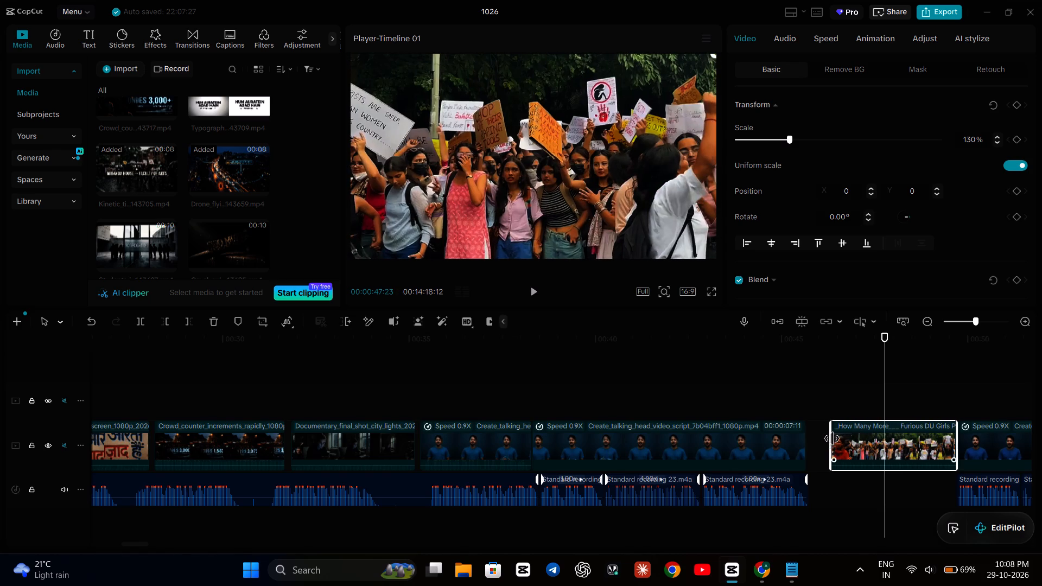
pyautogui.click(738, 392)
pyautogui.press('space')
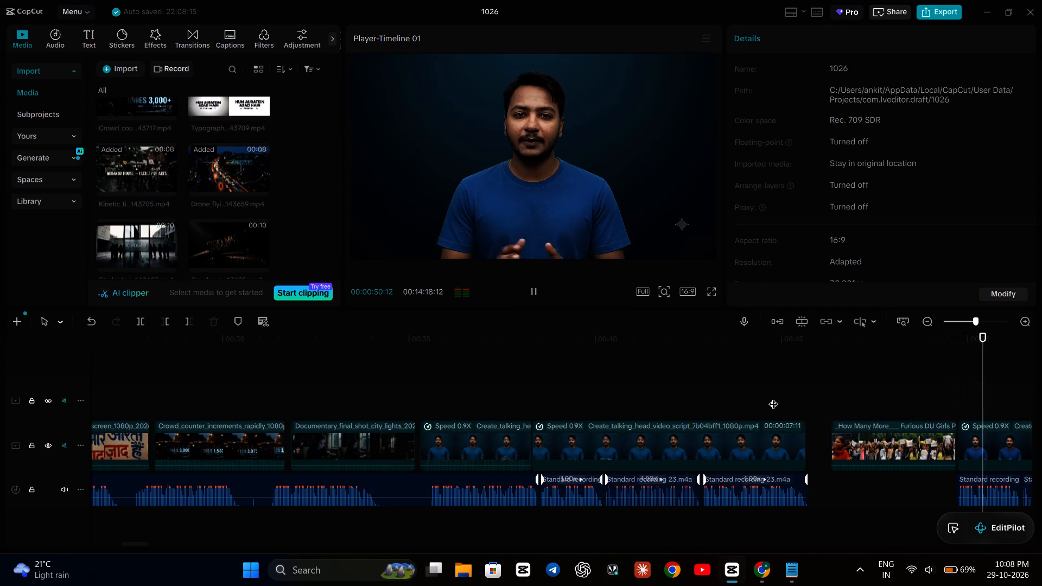
pyautogui.press('space')
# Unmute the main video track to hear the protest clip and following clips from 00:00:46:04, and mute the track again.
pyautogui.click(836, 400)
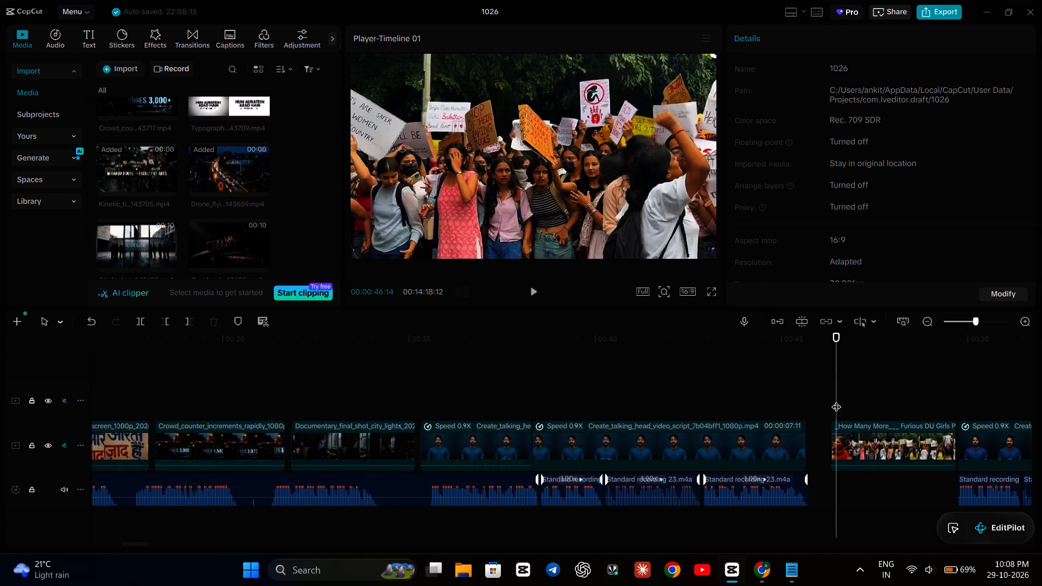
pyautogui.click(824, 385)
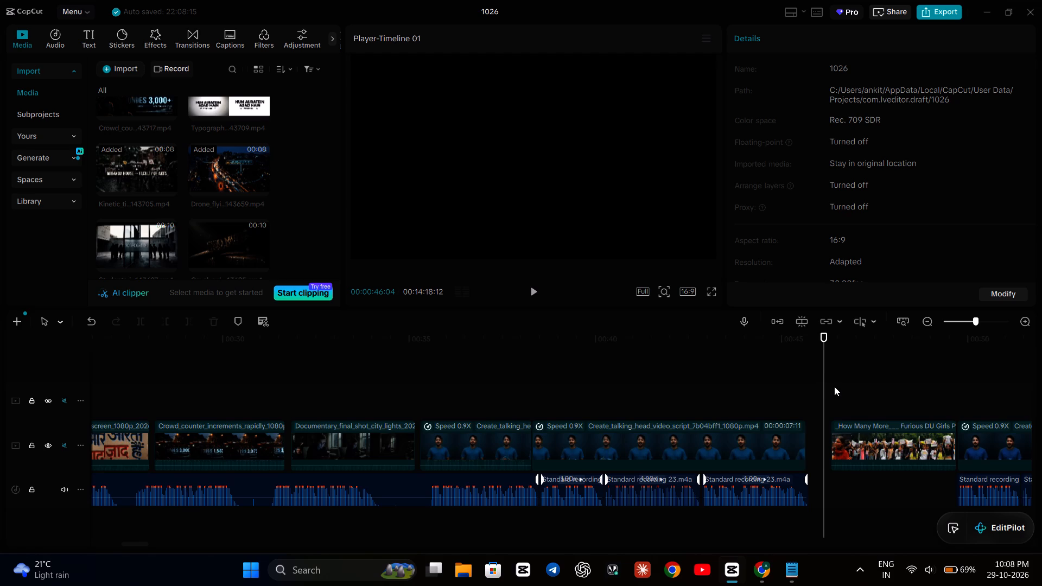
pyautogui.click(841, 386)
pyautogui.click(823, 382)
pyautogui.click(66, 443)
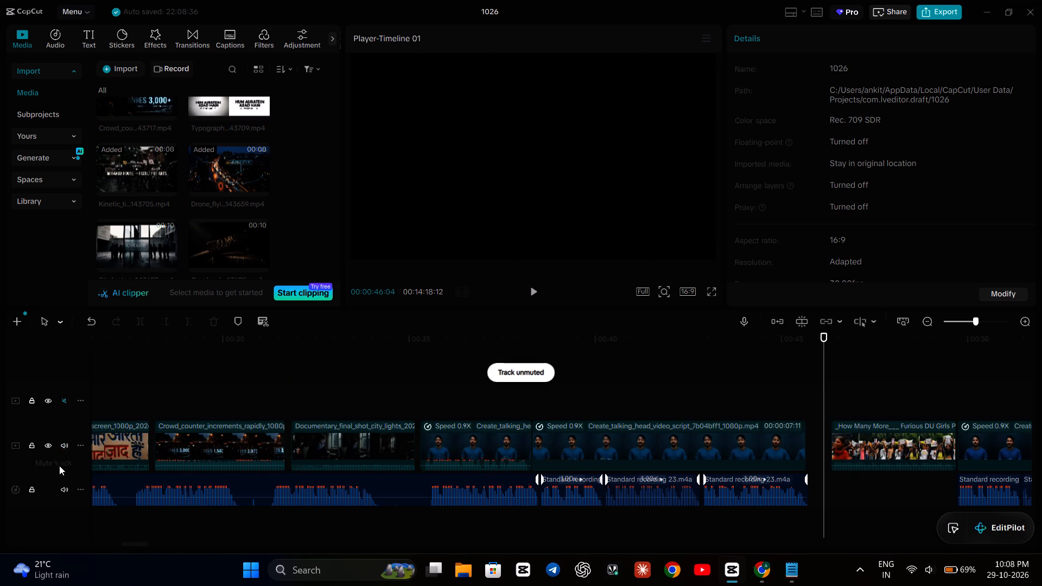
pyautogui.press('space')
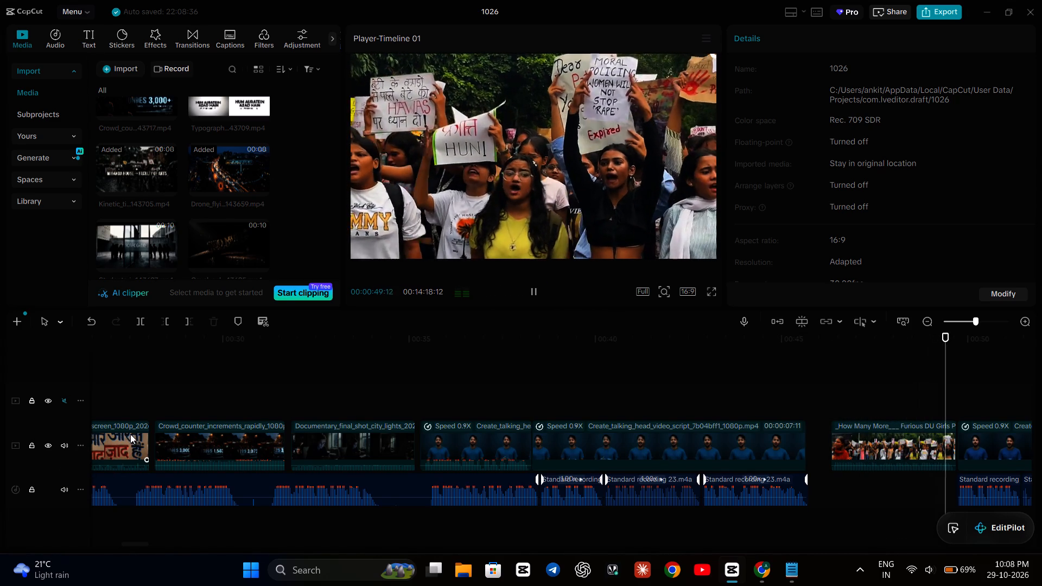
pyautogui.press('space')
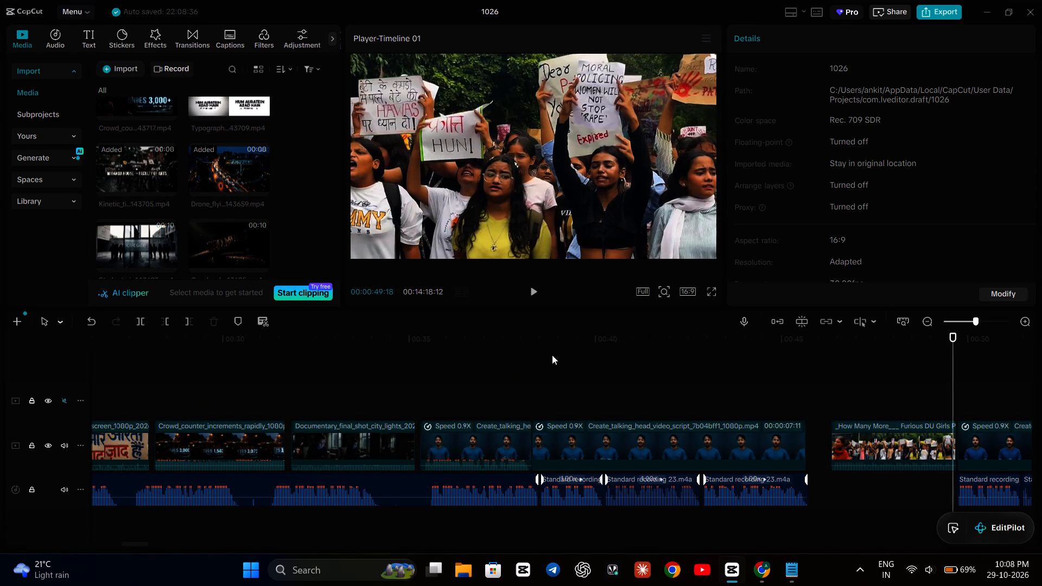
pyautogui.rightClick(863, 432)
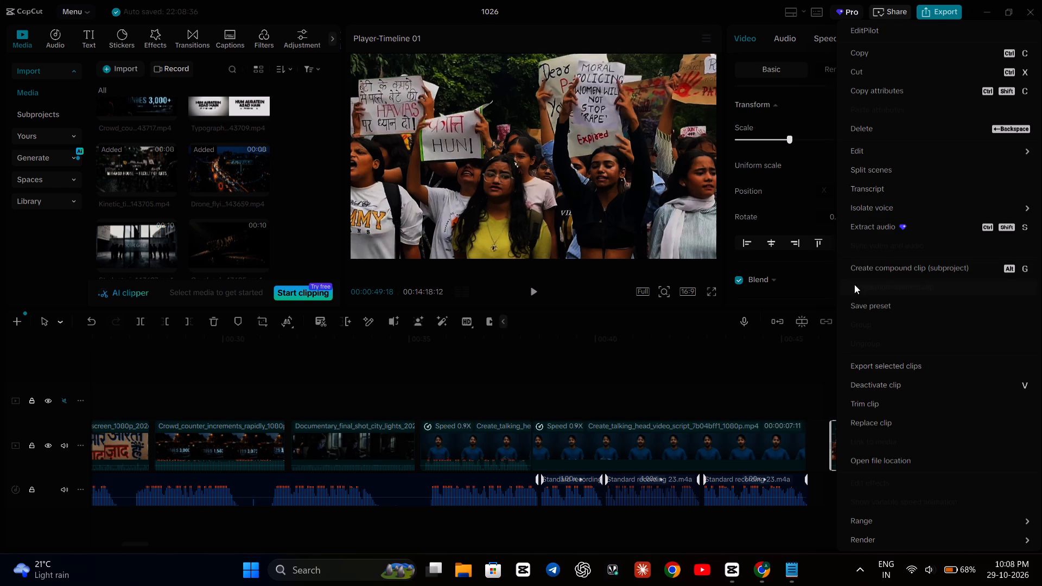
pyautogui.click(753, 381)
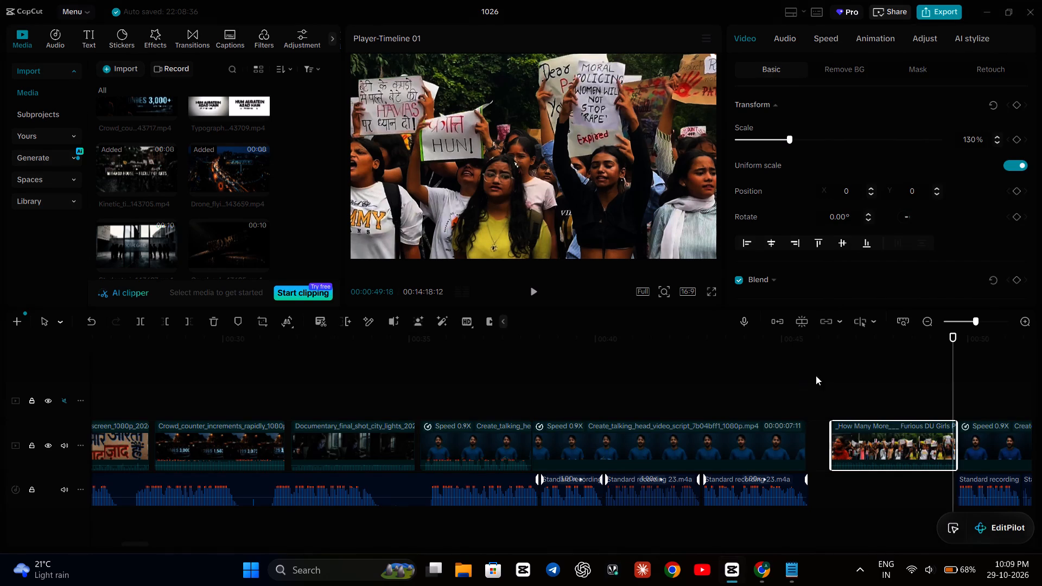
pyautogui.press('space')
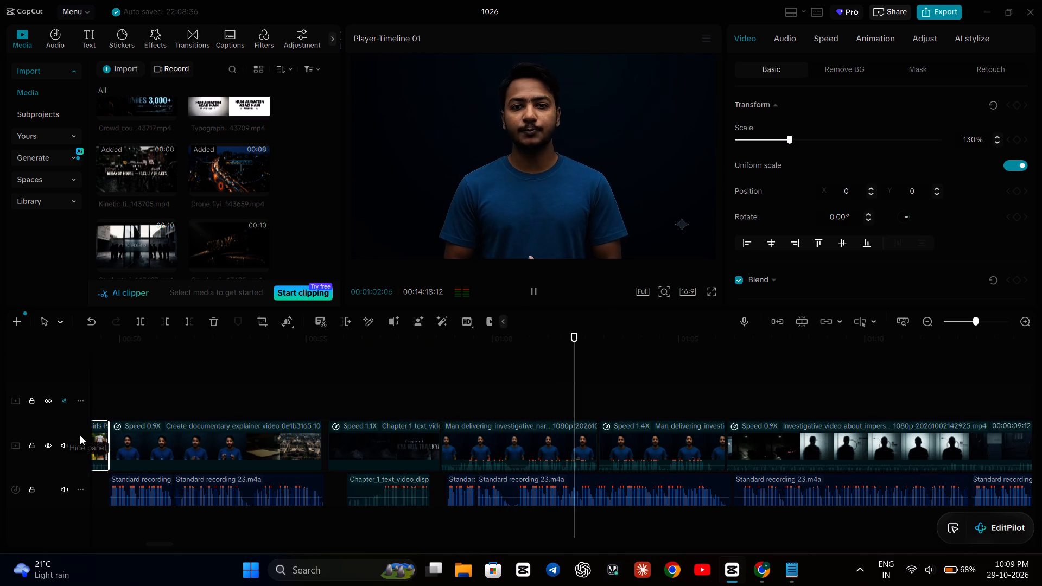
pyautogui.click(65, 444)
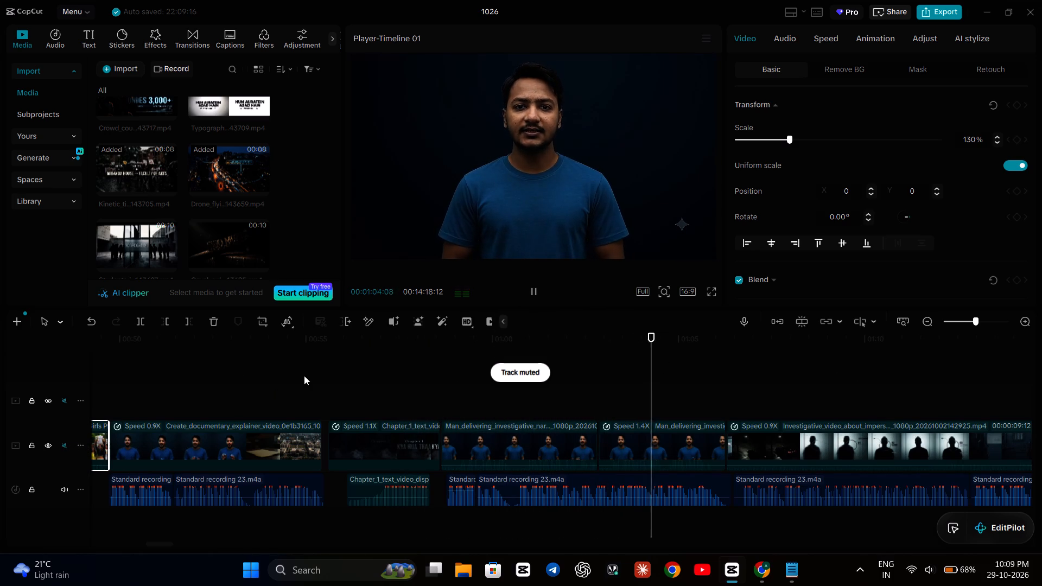
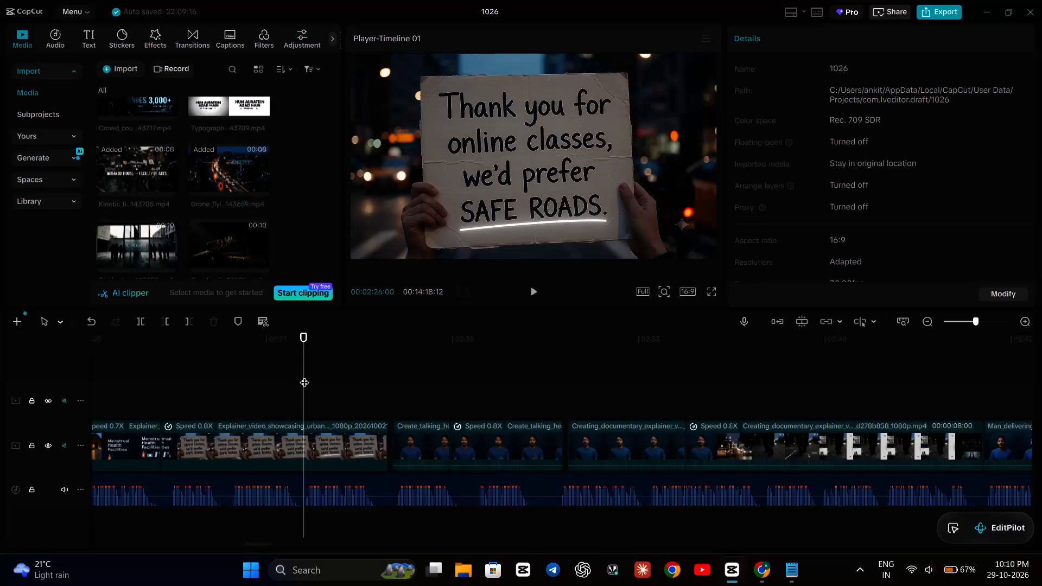
# Play the timeline from 00:02:26:00, through the "SAFE ROADS" placard clip into the following talking-head clip.
pyautogui.press('space')
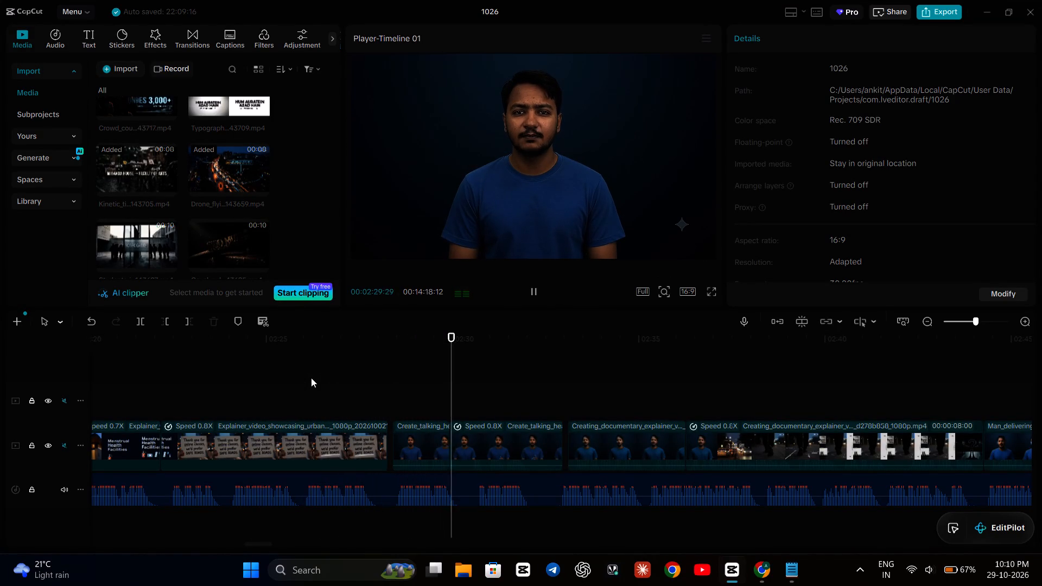
pyautogui.click(311, 378)
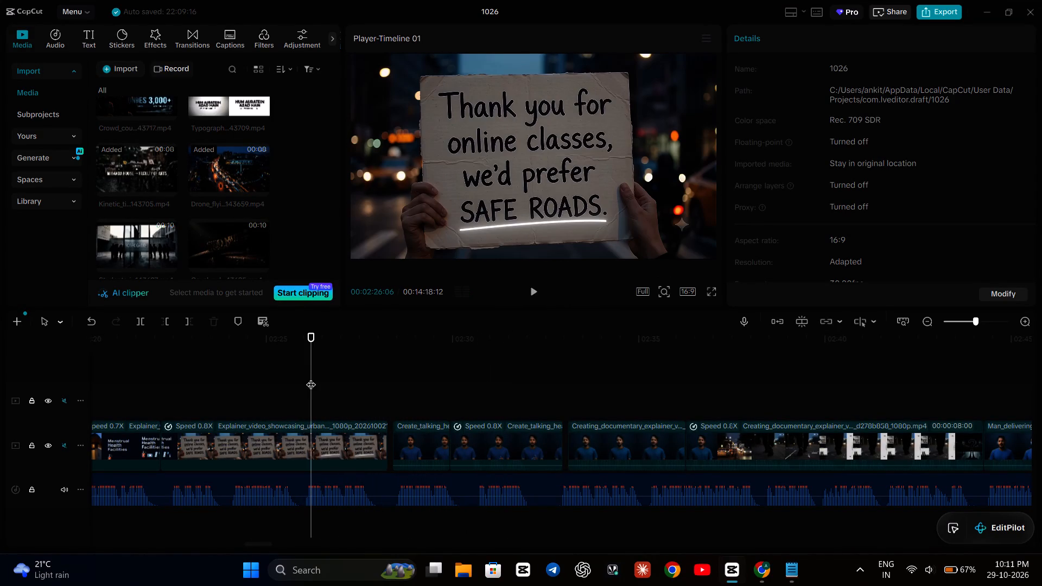
pyautogui.click(768, 574)
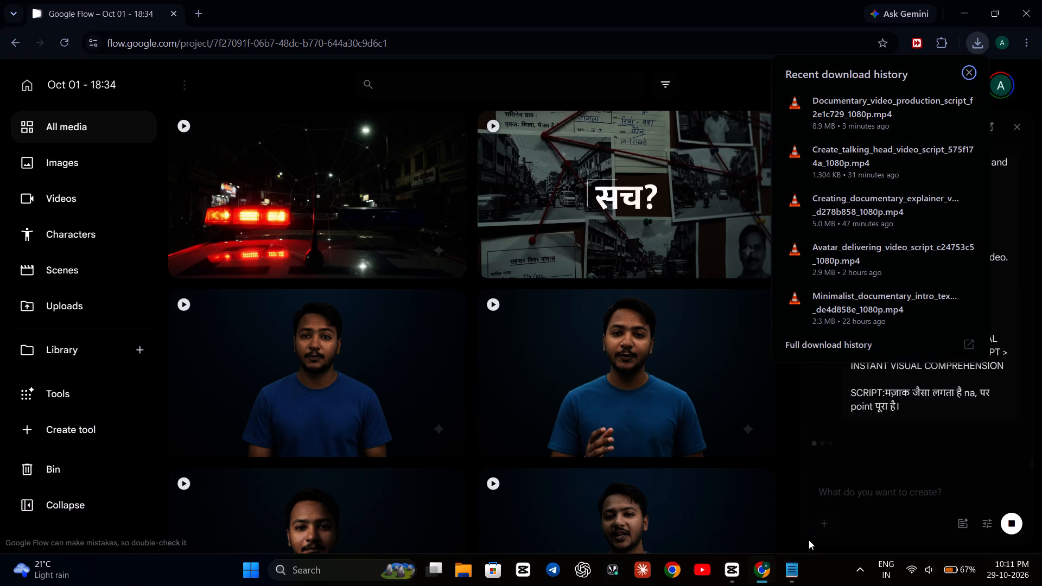
pyautogui.click(735, 571)
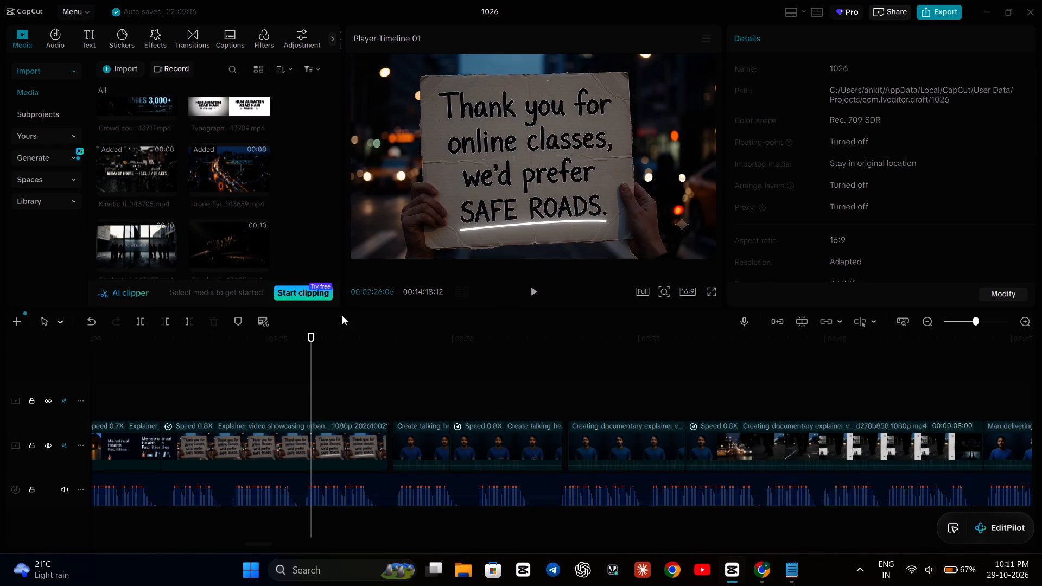
pyautogui.hscroll(2, 482, 408)
pyautogui.hscroll(20, 482, 408)
pyautogui.hscroll(11, 482, 408)
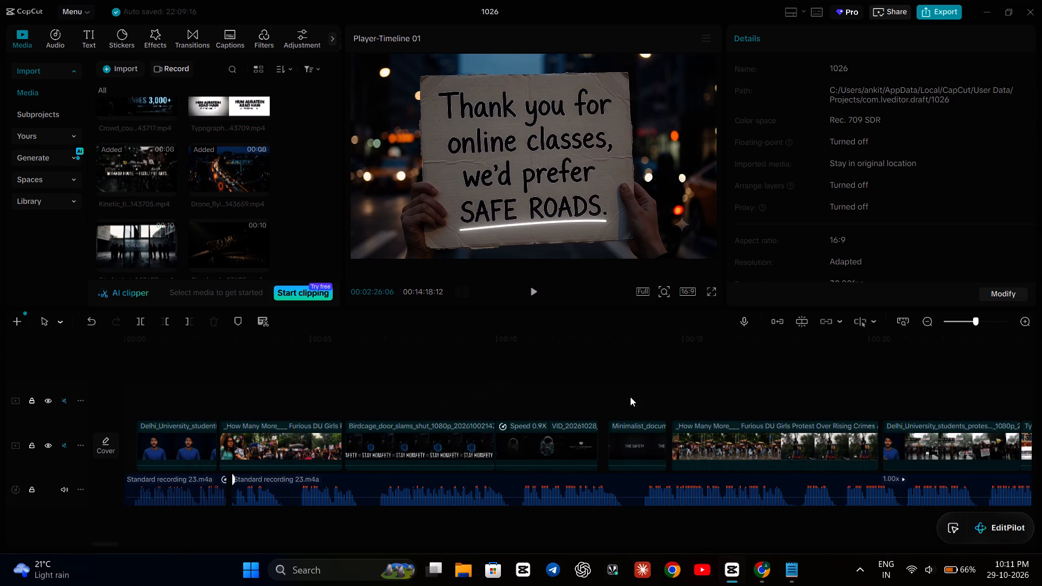
pyautogui.hscroll(-2, 713, 388)
pyautogui.click(634, 386)
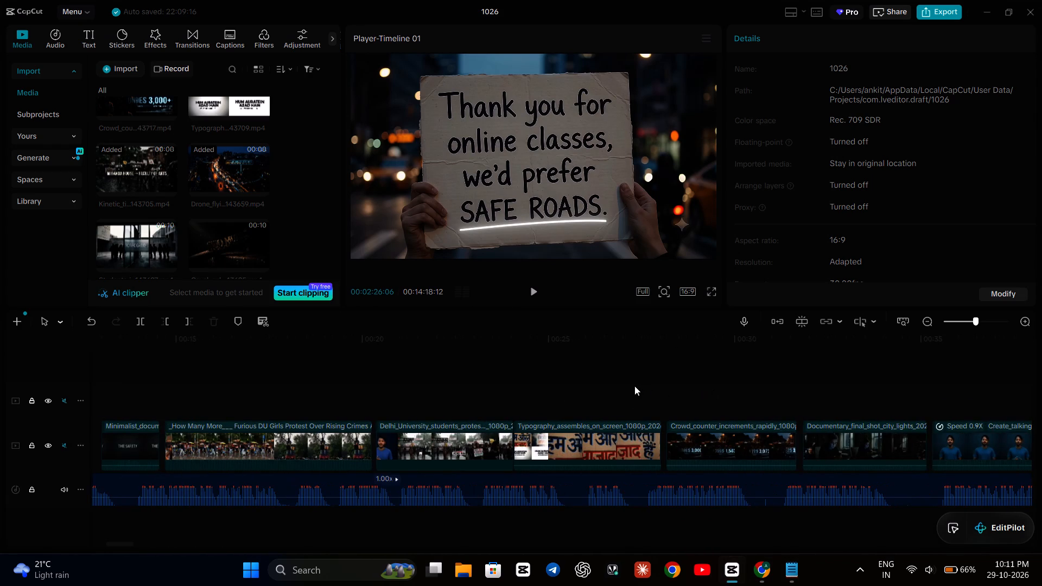
pyautogui.press('space')
pyautogui.press('space')
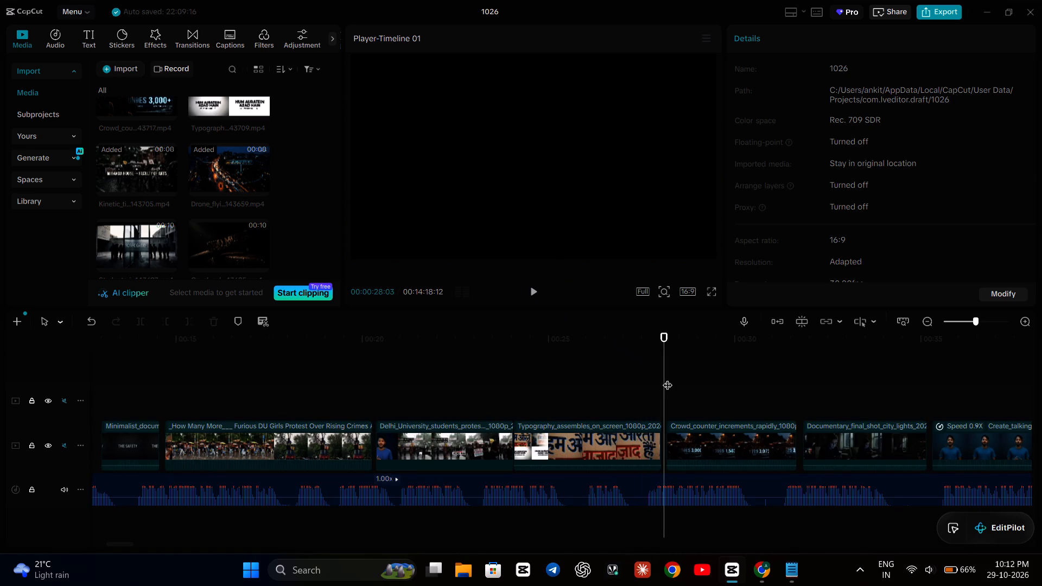
pyautogui.click(119, 65)
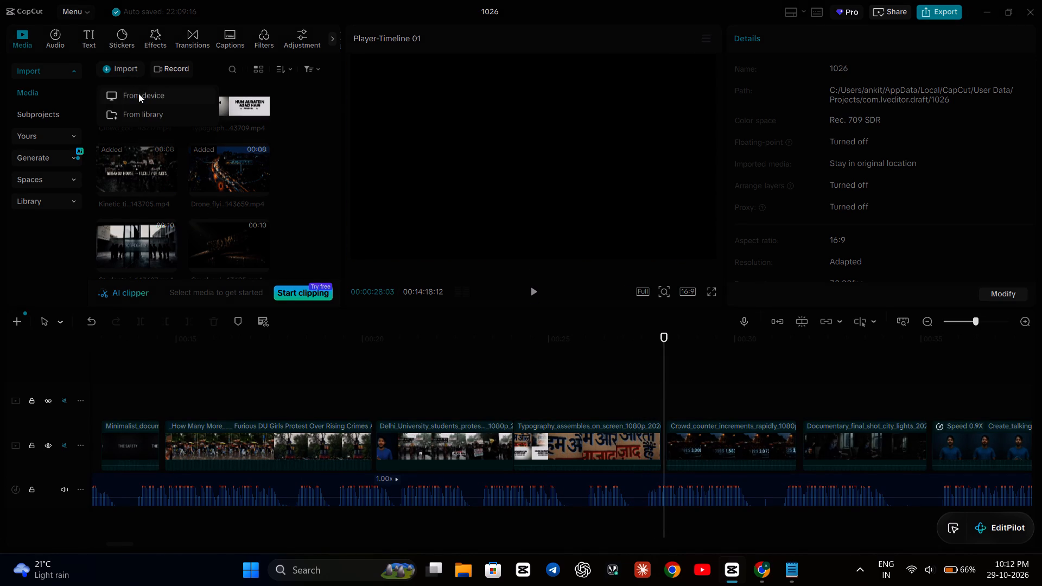
pyautogui.click(138, 93)
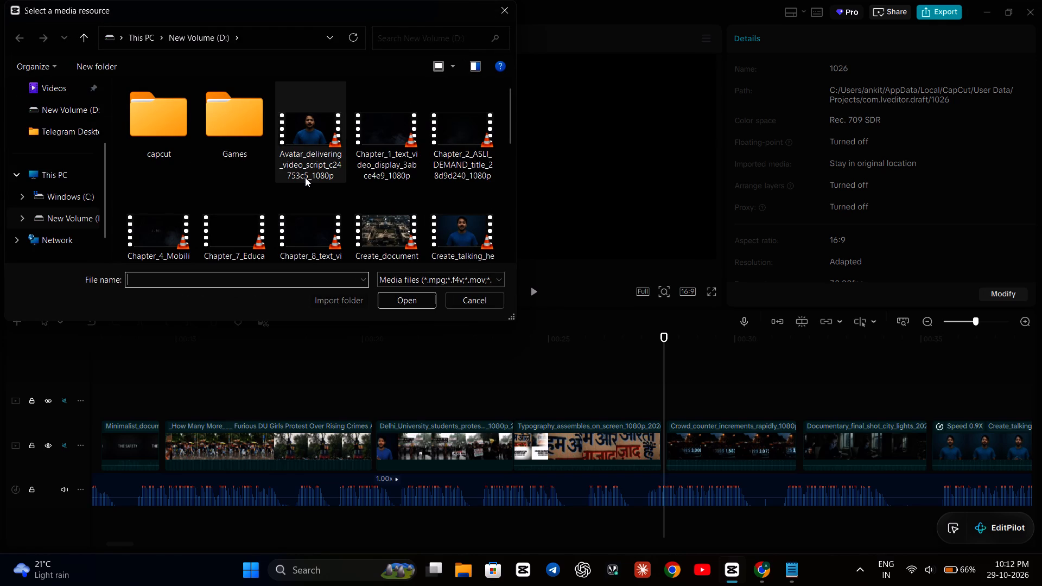
pyautogui.scroll(-7, 305, 177)
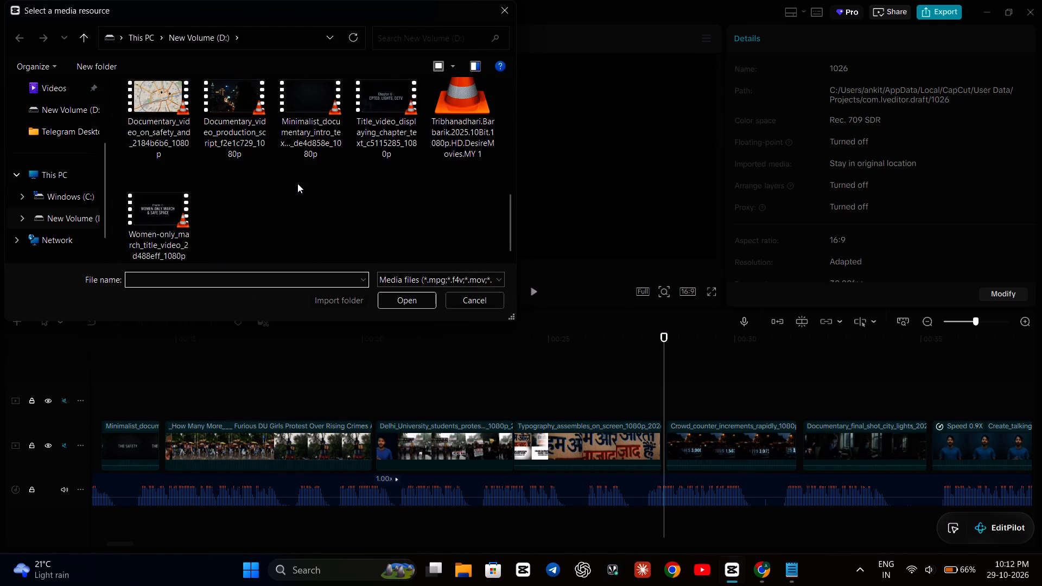
pyautogui.click(240, 110)
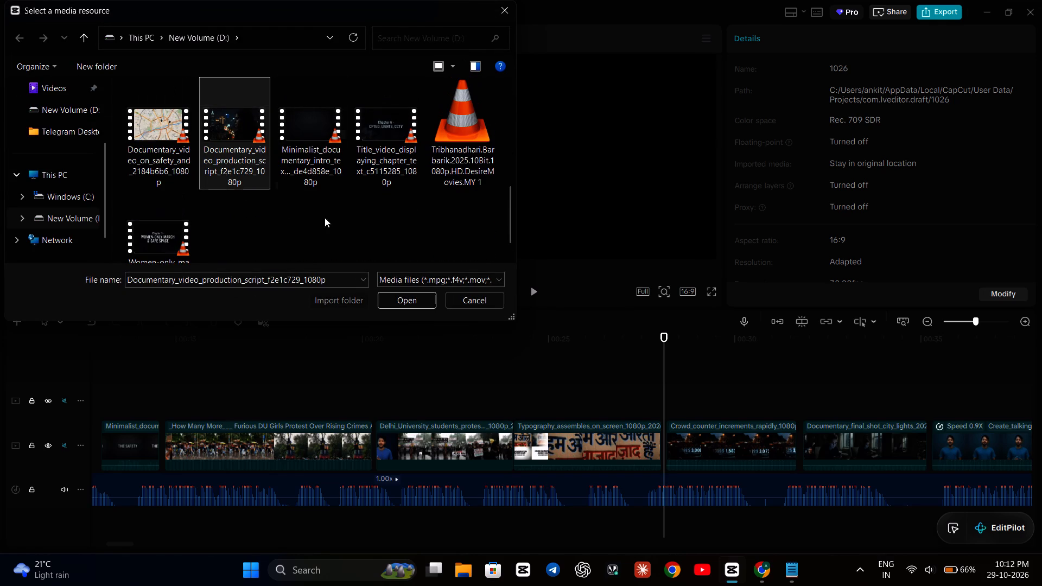
pyautogui.click(398, 297)
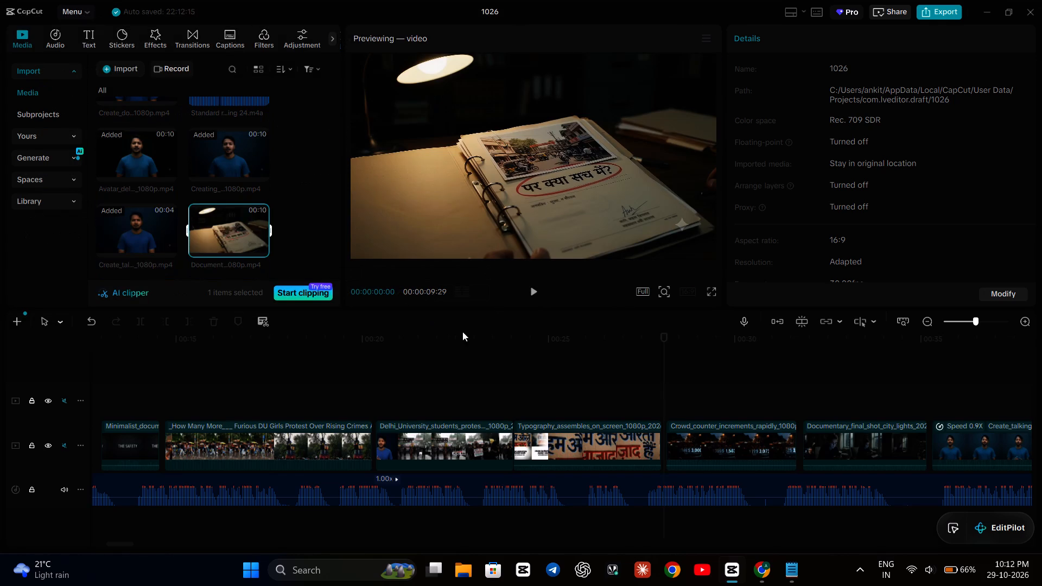
pyautogui.click(258, 247)
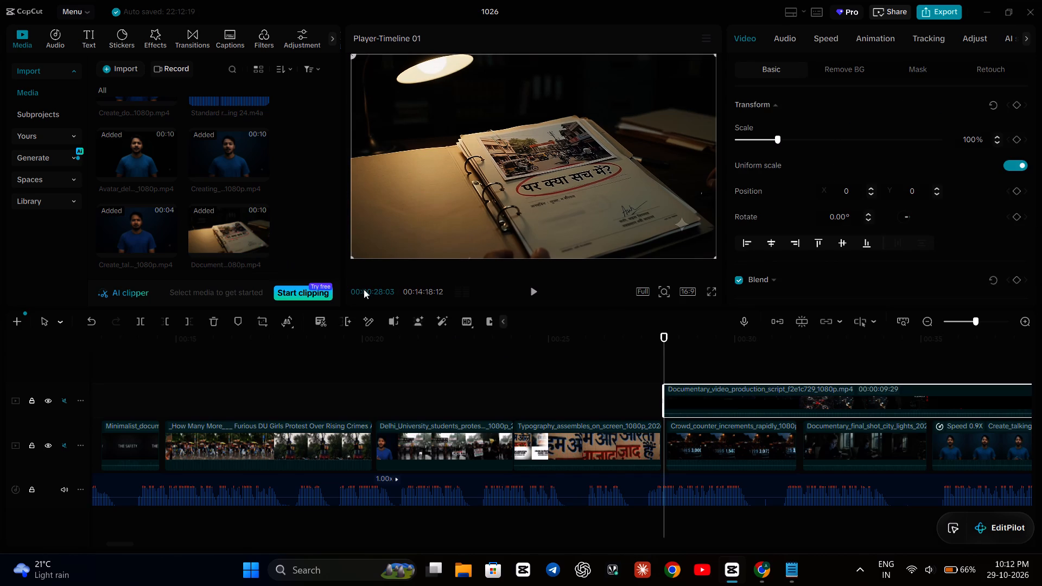
# Play back the start of the added case-file clip and the painted-placard typography clip before it against the narration.
pyautogui.press('space')
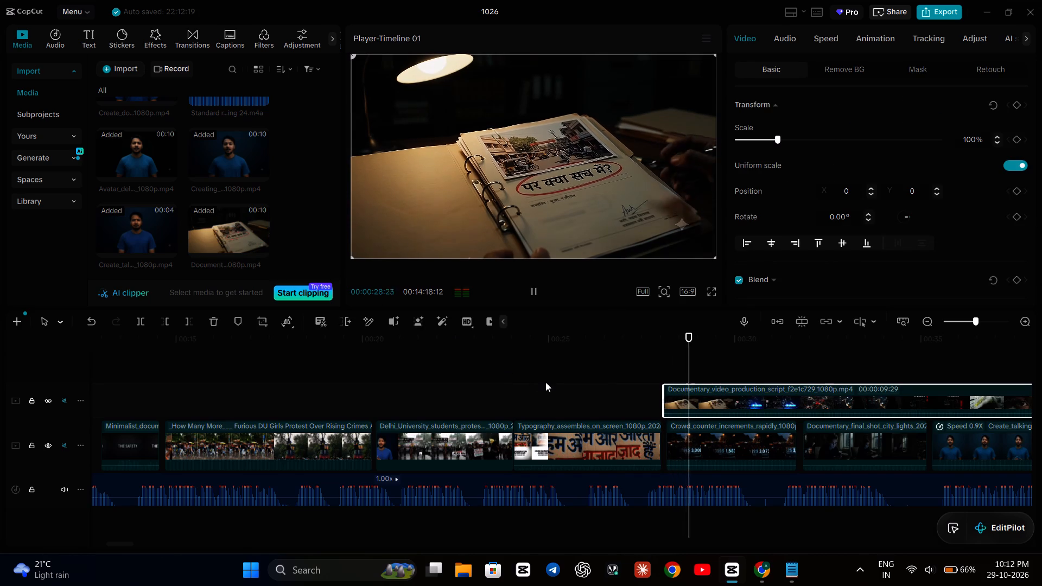
pyautogui.click(545, 382)
pyautogui.press('space')
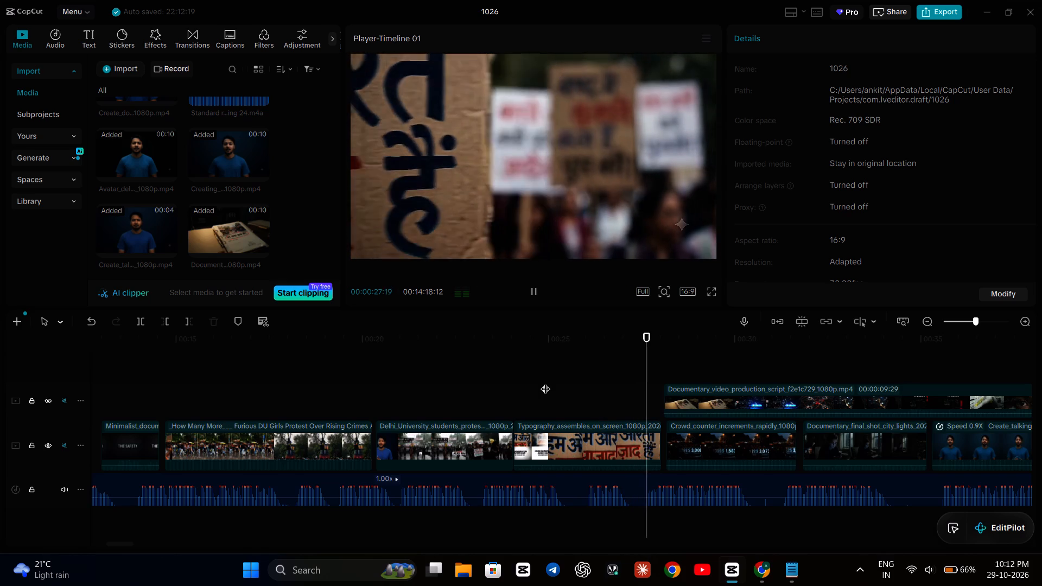
pyautogui.press('space')
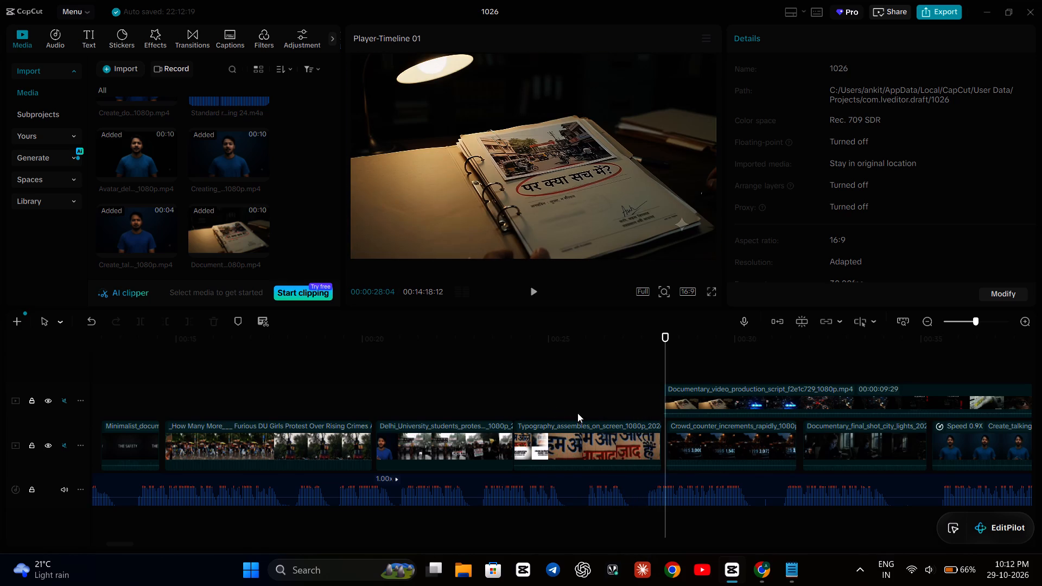
pyautogui.click(453, 374)
pyautogui.press('space')
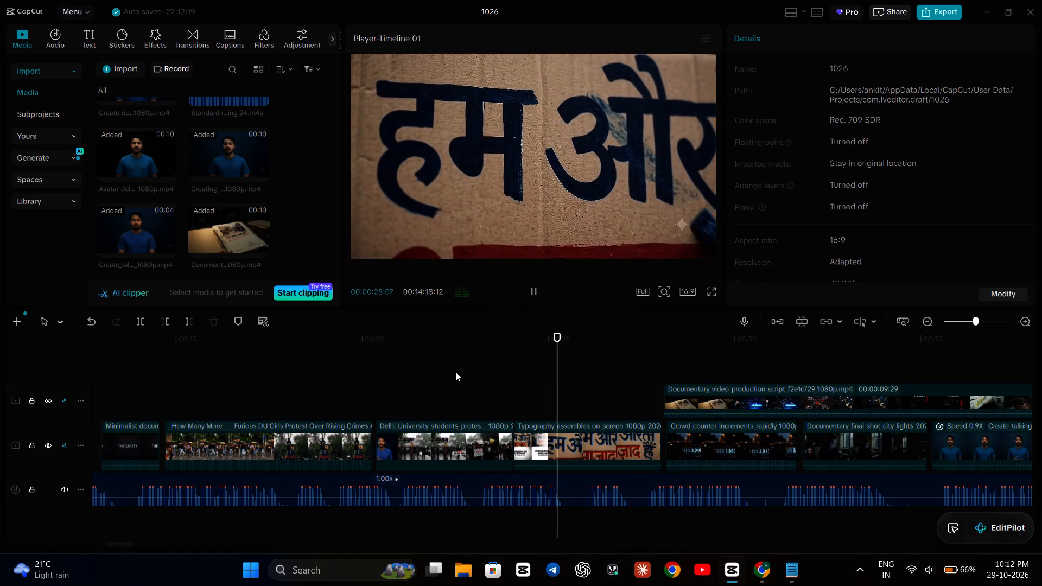
pyautogui.press('space')
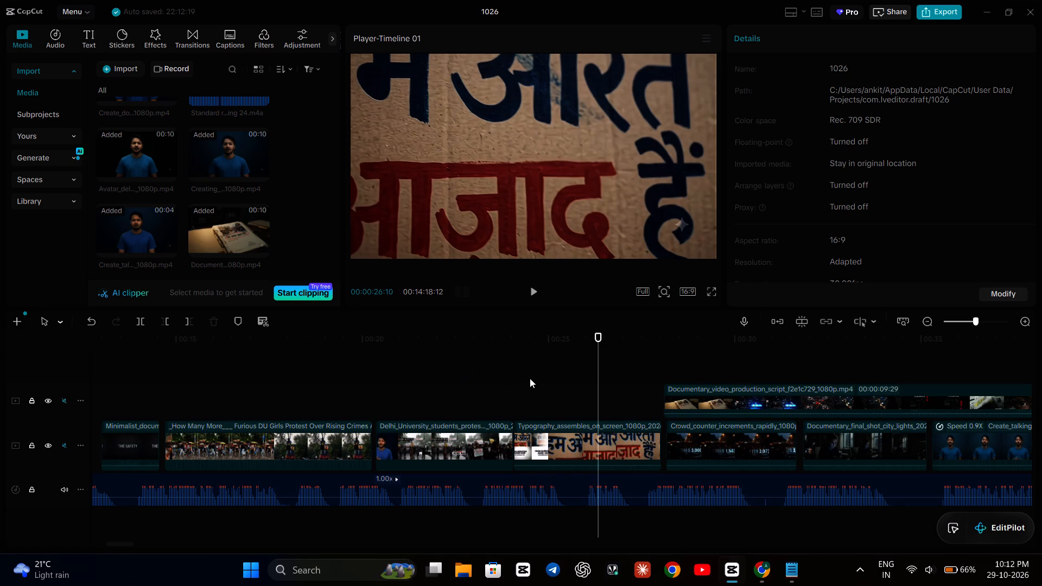
pyautogui.click(562, 384)
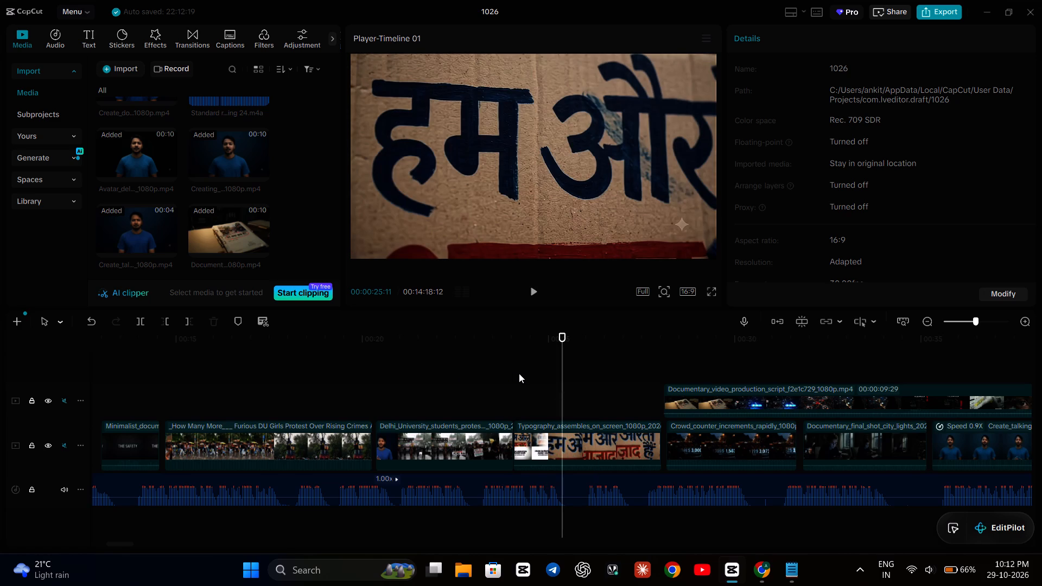
pyautogui.click(440, 375)
pyautogui.press('space')
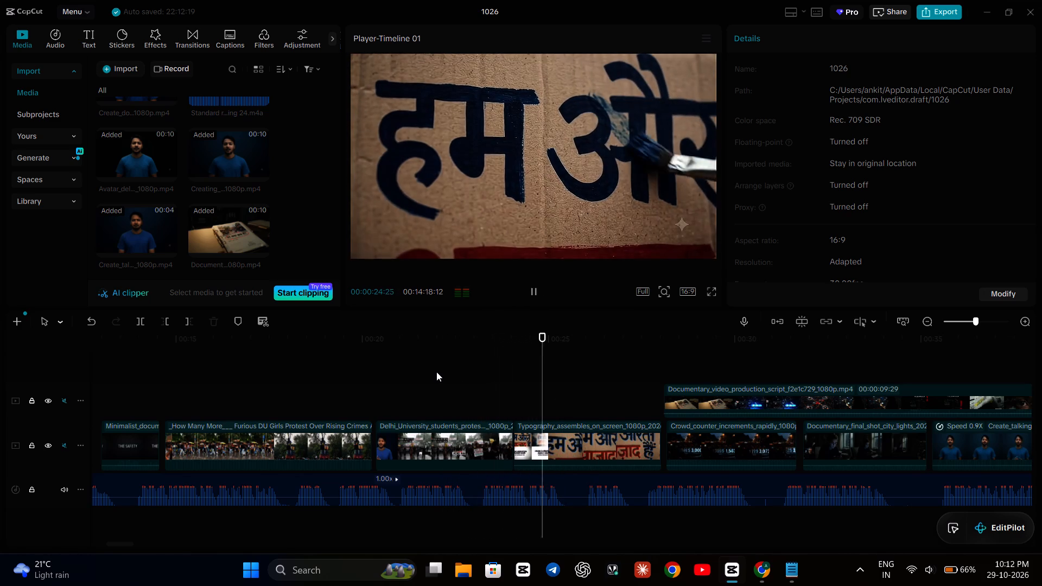
pyautogui.press('space')
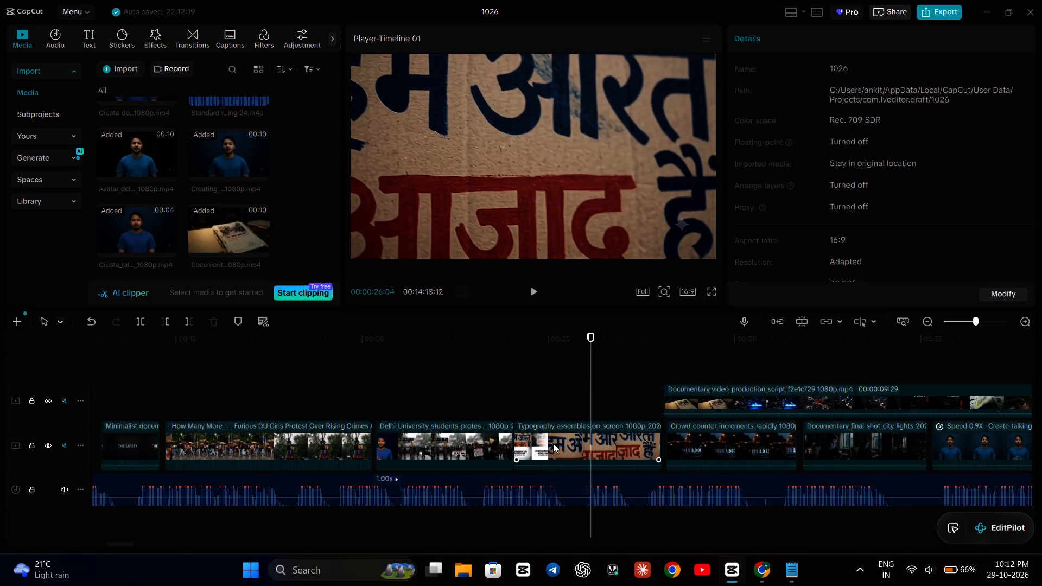
# Delete the Typography_assembles_on_screen clip that precedes the crowd counter clip on the main track.
pyautogui.click(553, 443)
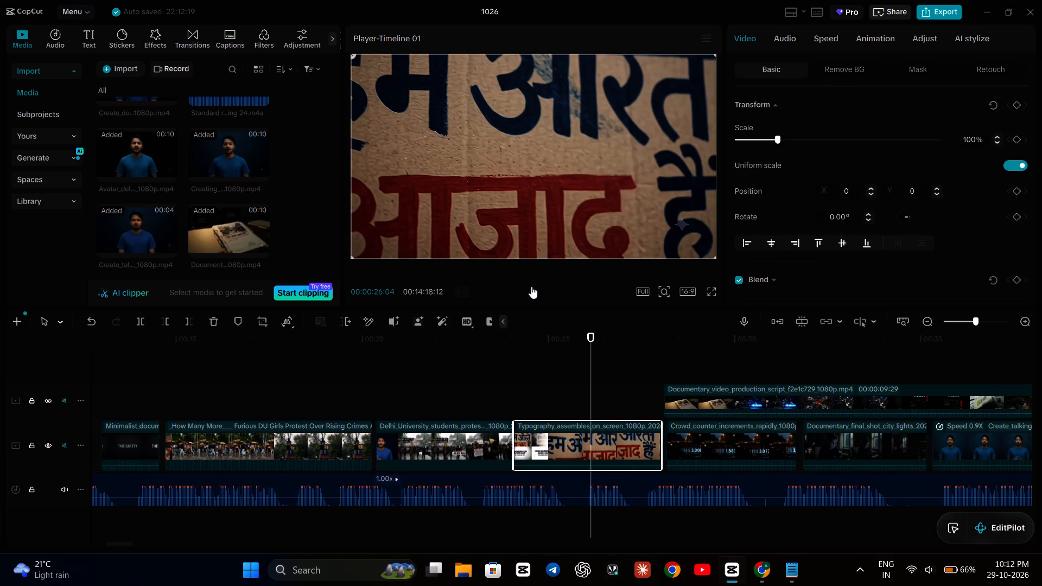
pyautogui.press('BackSpace')
# Extend the end of the Delhi_University_students_protest clip into the gap, to about 00:00:24:18.
pyautogui.click(465, 422)
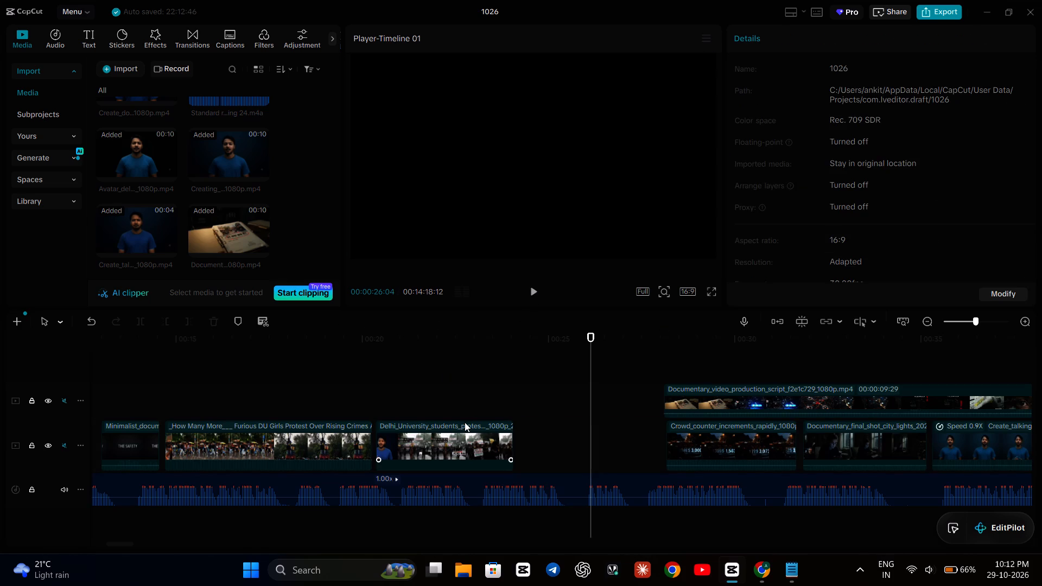
pyautogui.moveTo(513, 429); pyautogui.dragTo(532, 436)
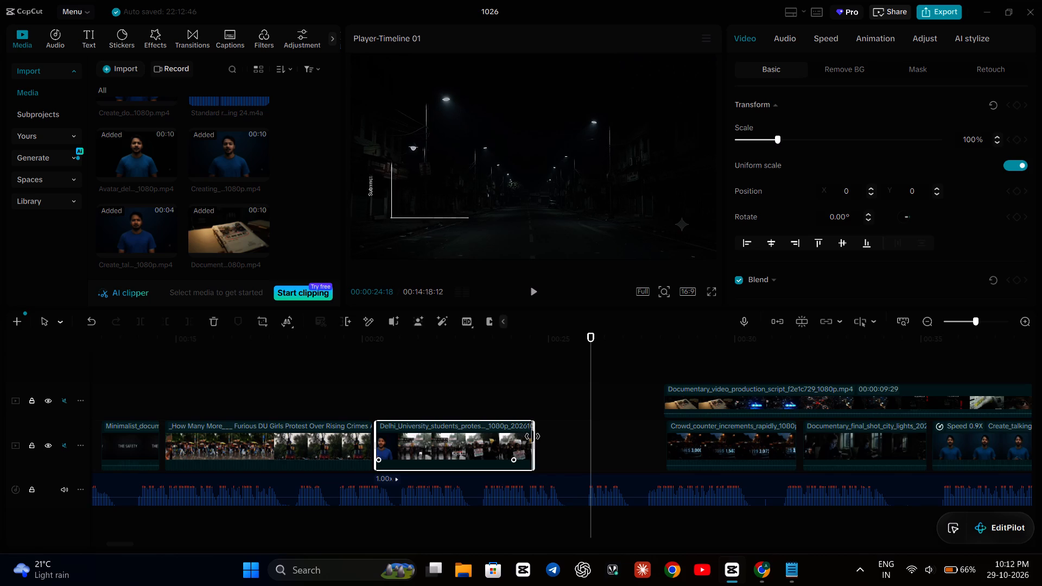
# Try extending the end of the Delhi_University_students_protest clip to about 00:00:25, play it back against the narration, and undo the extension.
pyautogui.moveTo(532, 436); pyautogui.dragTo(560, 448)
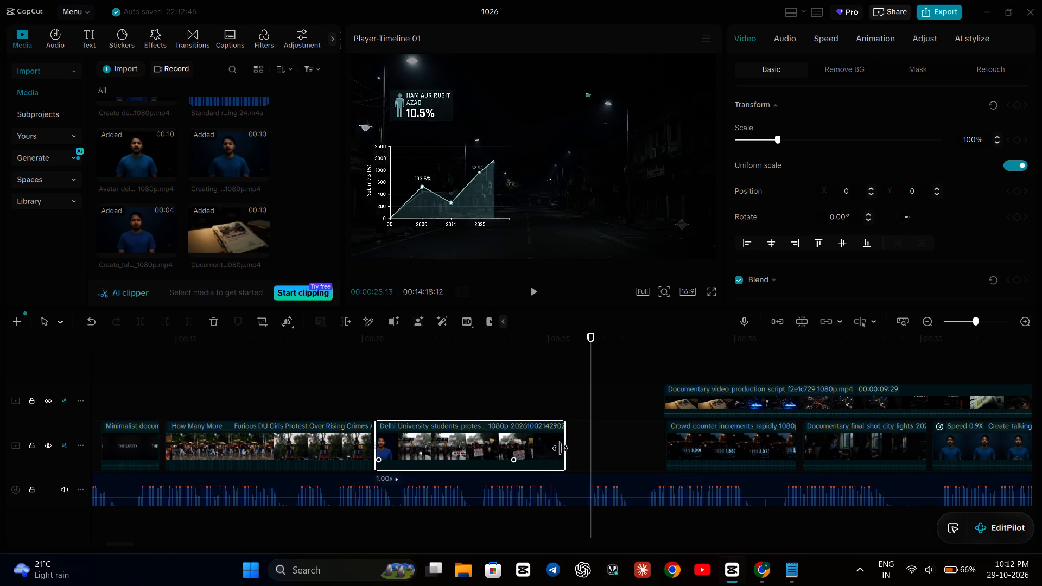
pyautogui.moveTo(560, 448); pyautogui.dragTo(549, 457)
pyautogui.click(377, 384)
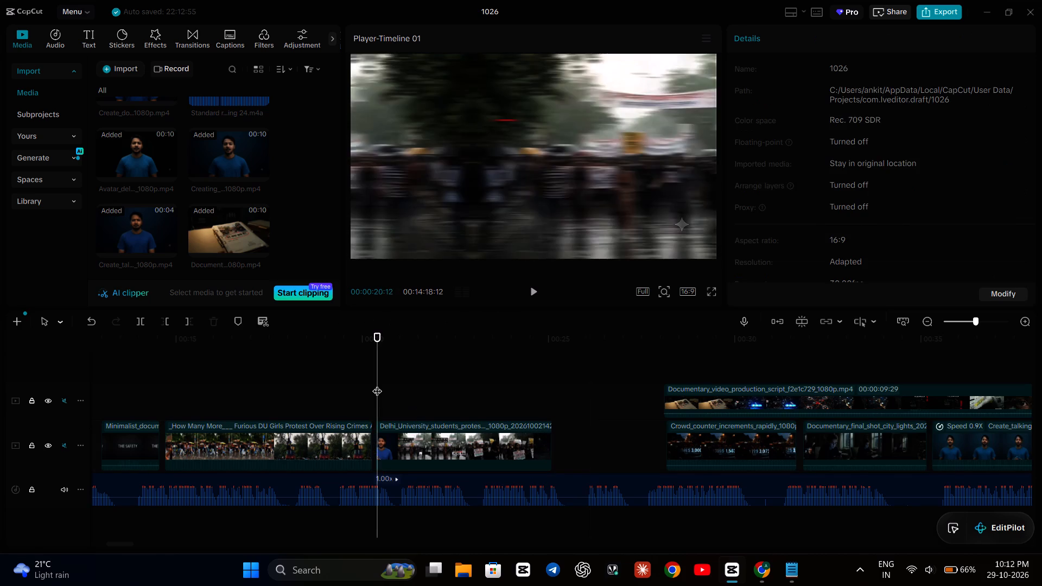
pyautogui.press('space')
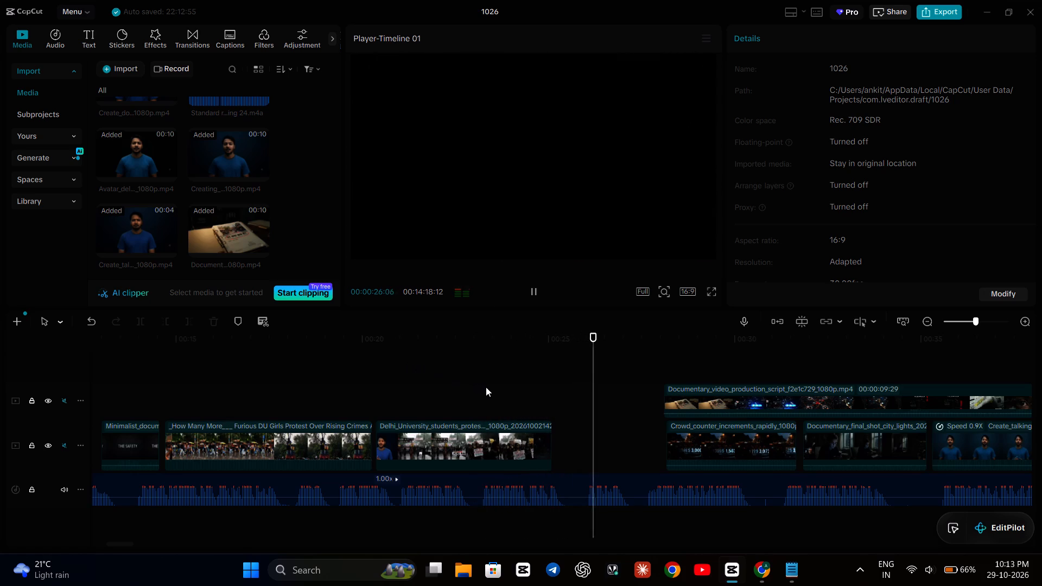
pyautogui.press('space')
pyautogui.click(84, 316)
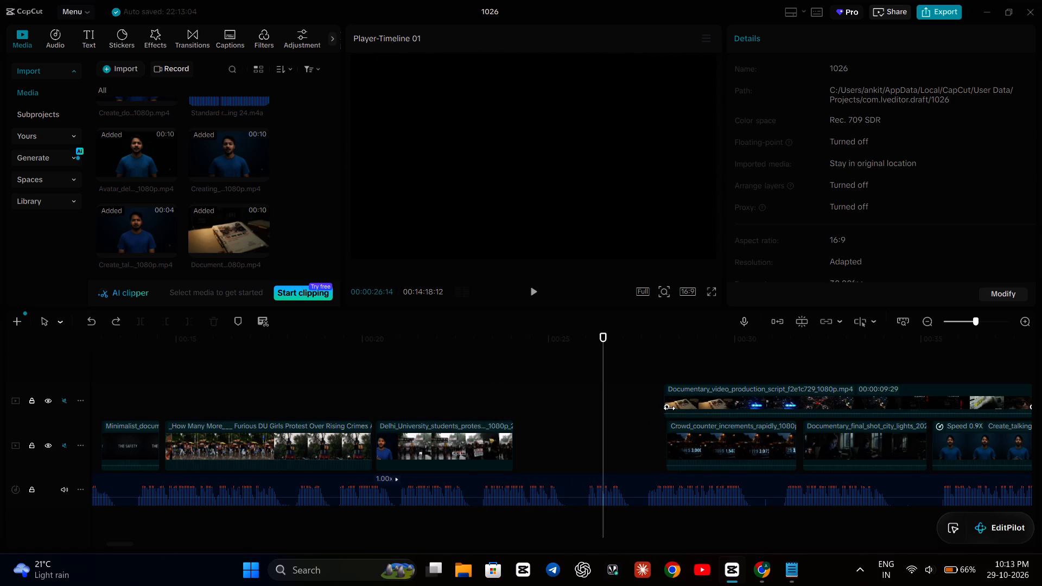
# Play back the Delhi_University_students_protest clip and slow its speed to 0.80x.
pyautogui.click(346, 398)
pyautogui.press('space')
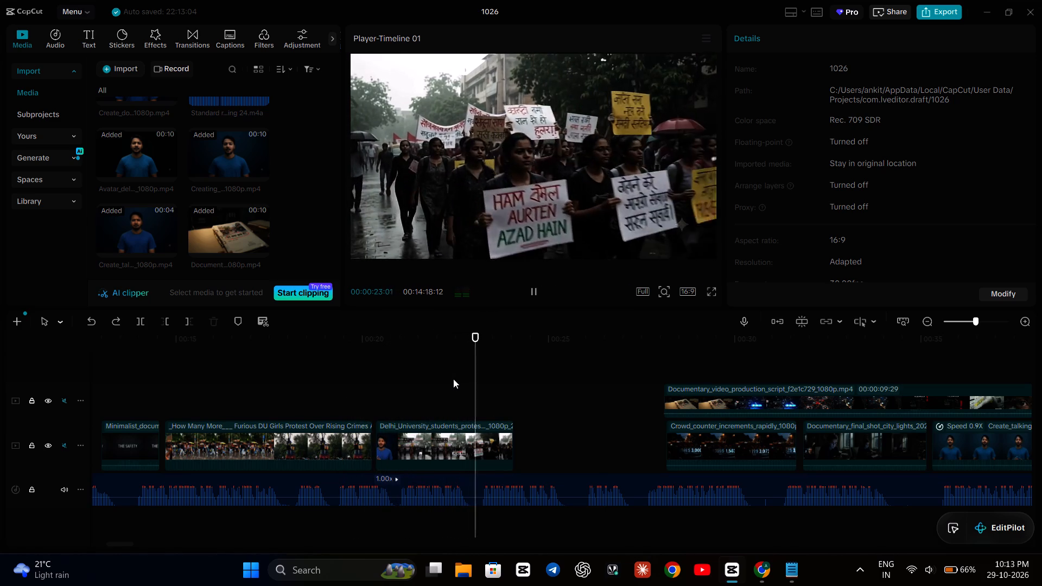
pyautogui.press('space')
pyautogui.click(463, 426)
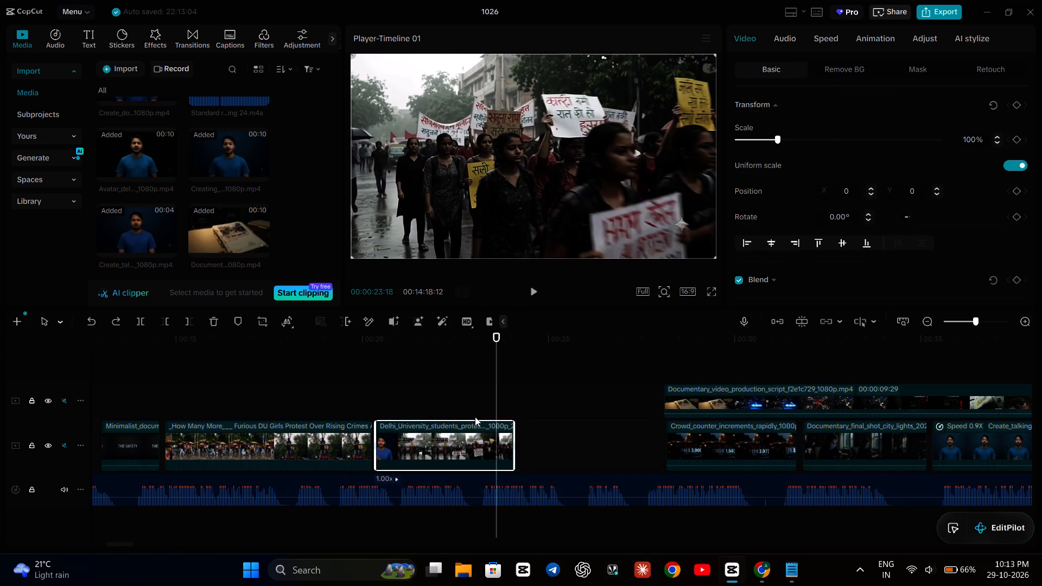
pyautogui.click(831, 43)
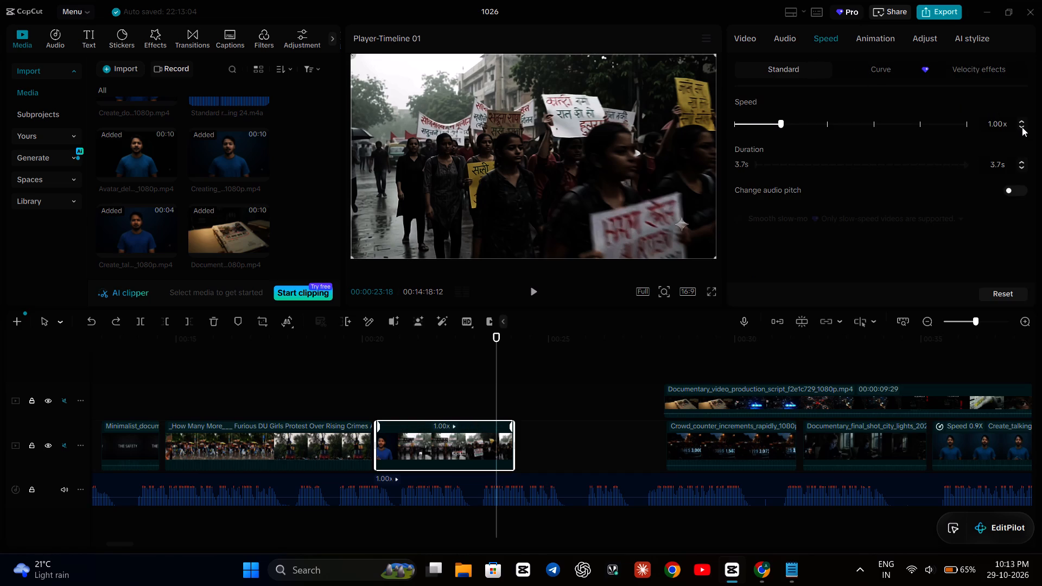
pyautogui.click(1022, 127)
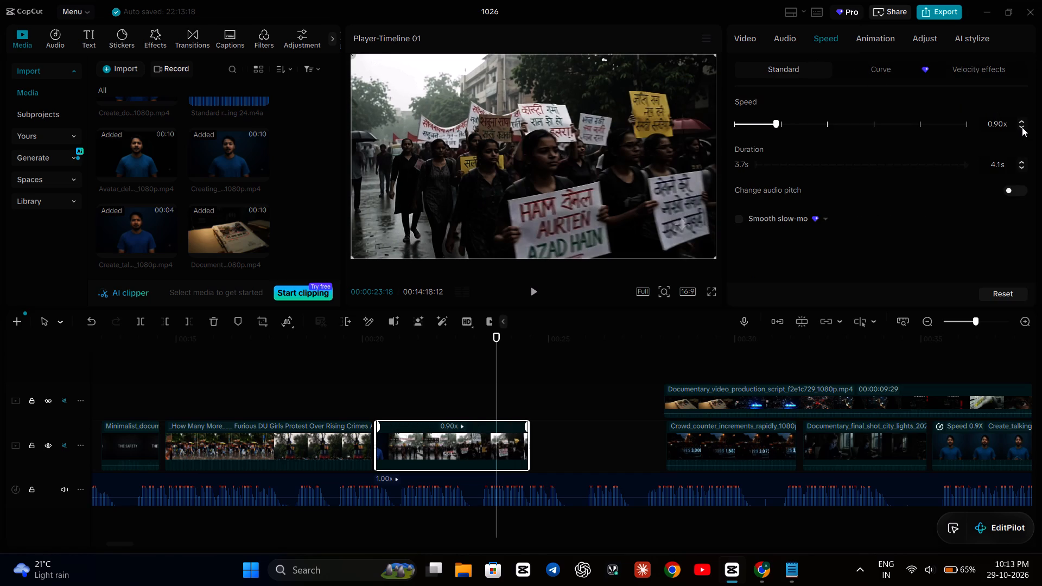
pyautogui.click(1022, 127)
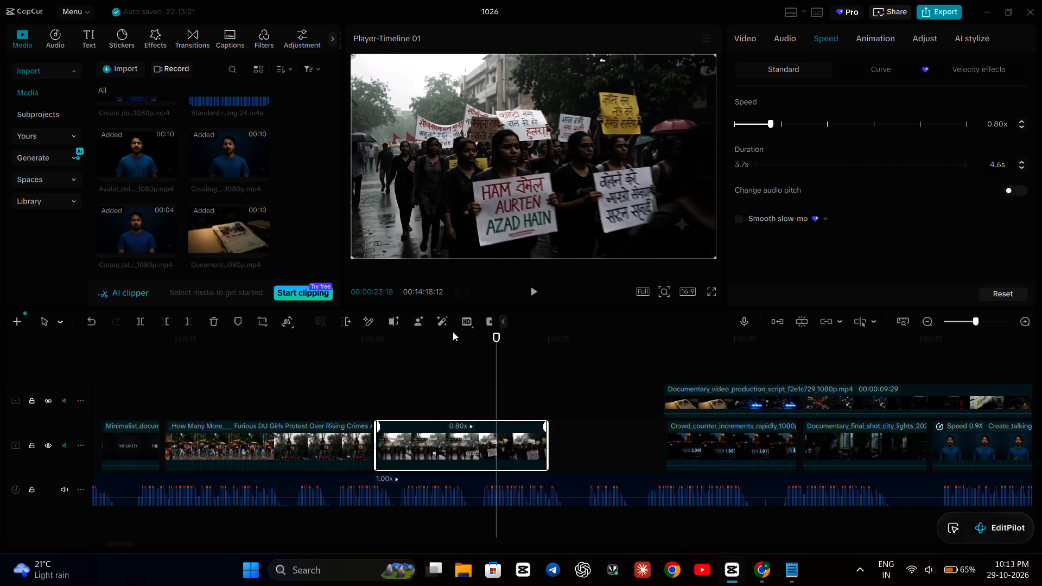
# Play back the slowed Delhi_University_students_protest clip against the narration and lower its speed further to 0.70x.
pyautogui.click(360, 366)
pyautogui.press('space')
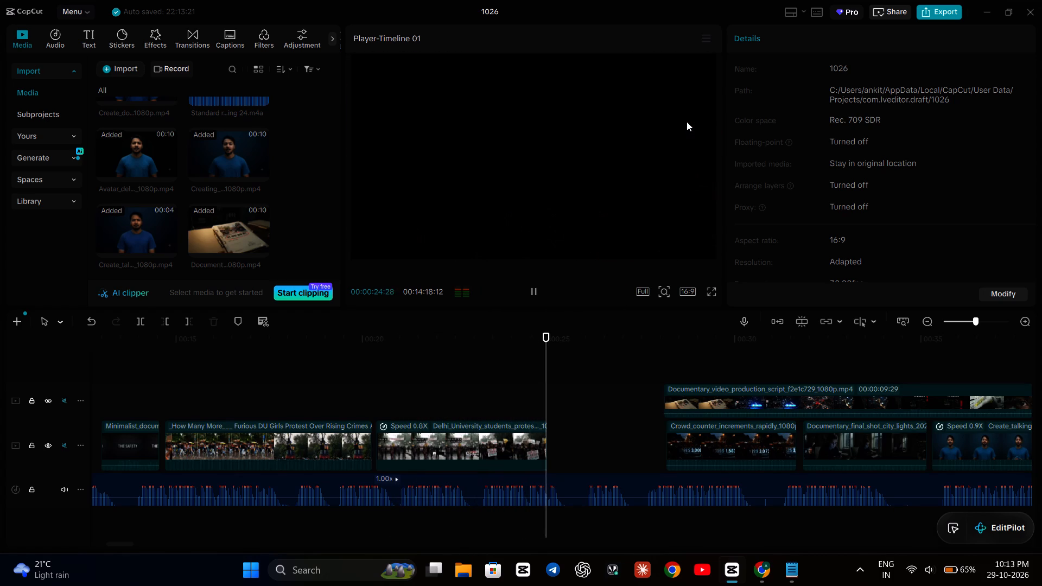
pyautogui.press('space')
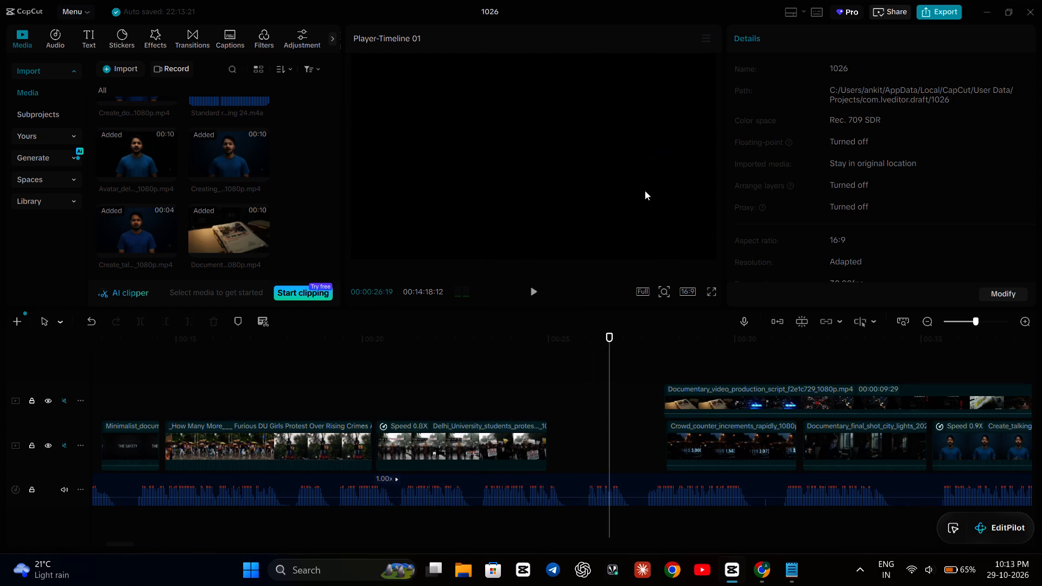
pyautogui.click(499, 443)
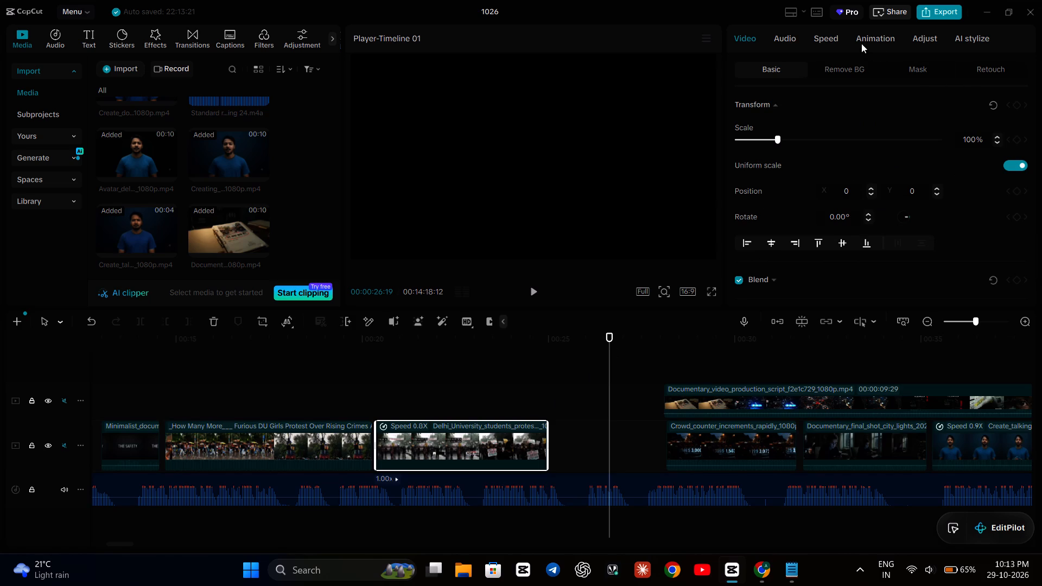
pyautogui.click(836, 36)
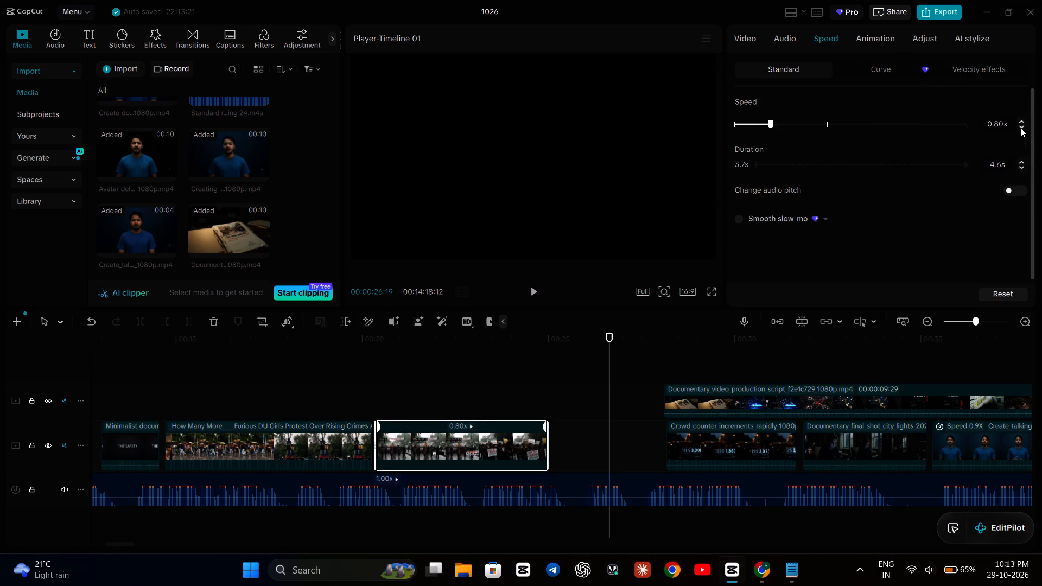
pyautogui.click(1020, 128)
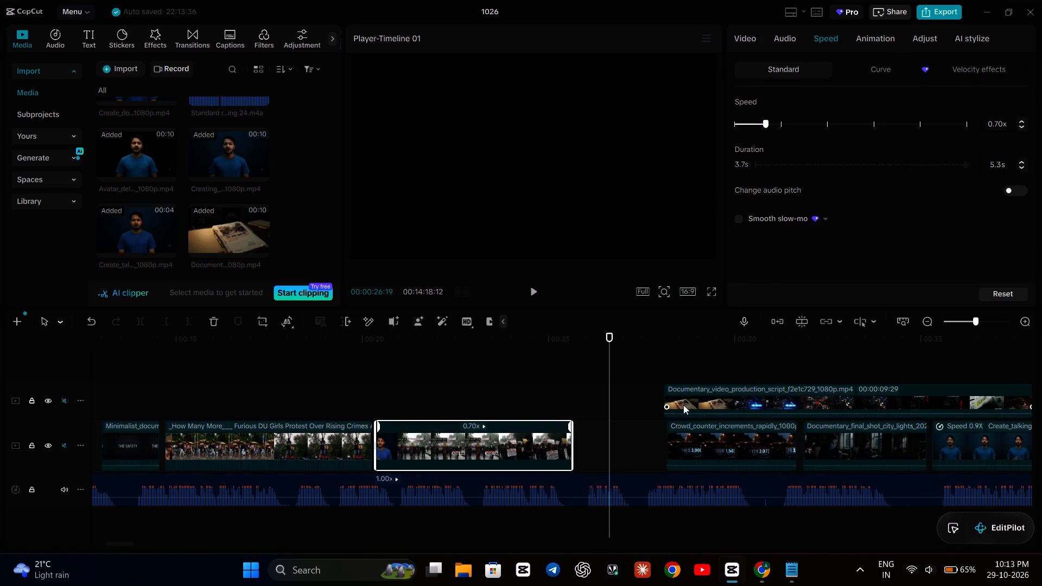
# Move the upper-track Documentary_video_production_script clip earlier to start where the protest clip ends, and play the section through.
pyautogui.moveTo(695, 394); pyautogui.dragTo(631, 394)
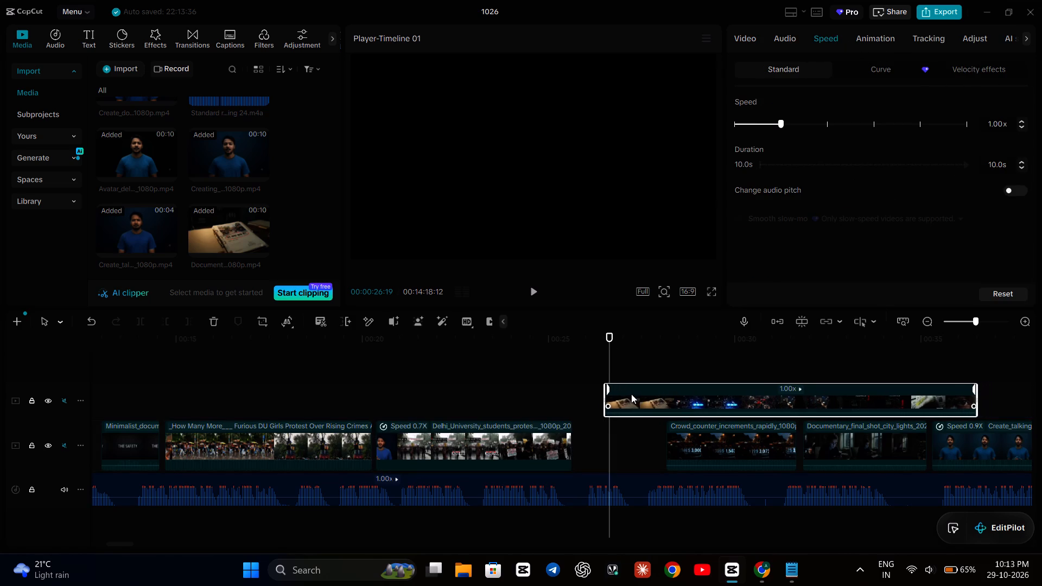
pyautogui.moveTo(631, 394); pyautogui.dragTo(599, 390)
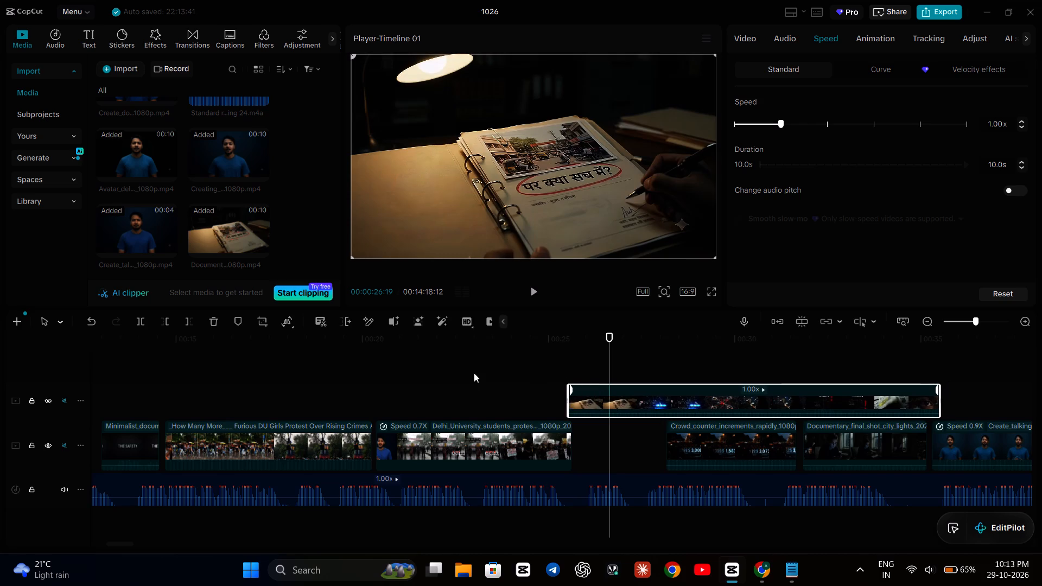
pyautogui.click(474, 373)
pyautogui.press('space')
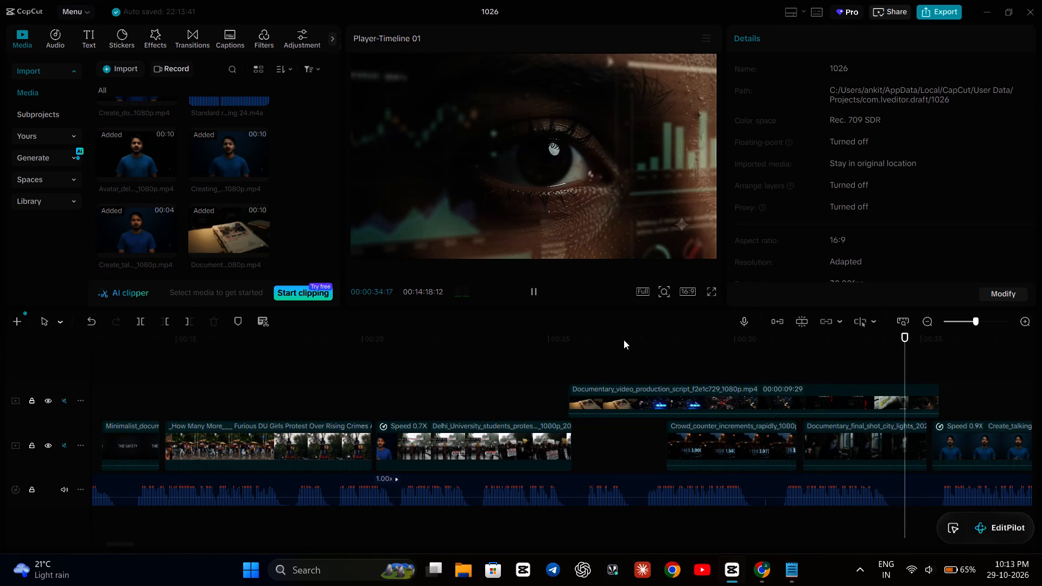
pyautogui.press('space')
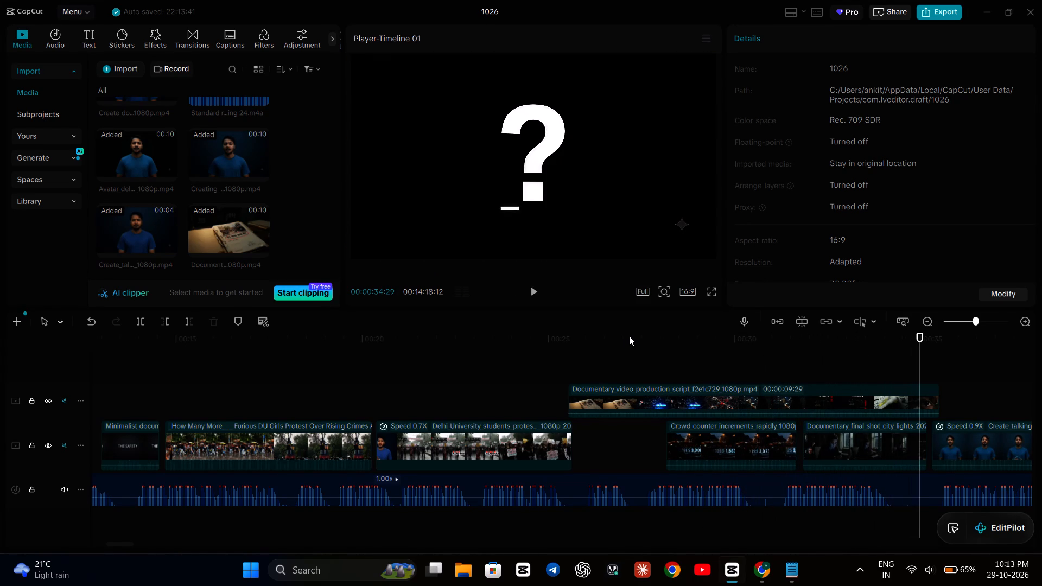
# Delete the Crowd_counter_increments_rapidly and Documentary_final_shot_city_lights clips from the main track.
pyautogui.click(698, 429)
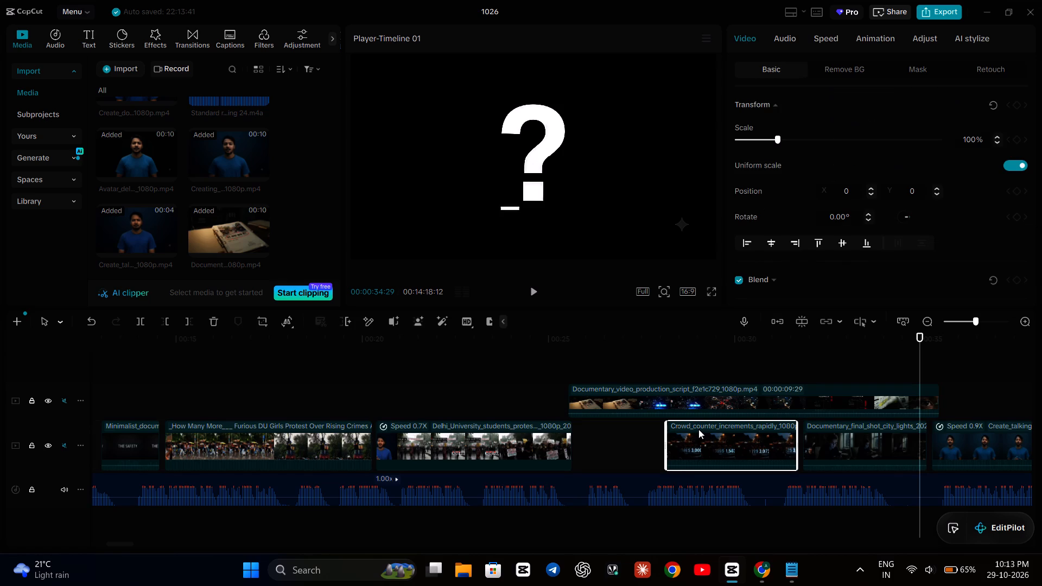
pyautogui.press('BackSpace')
pyautogui.click(836, 439)
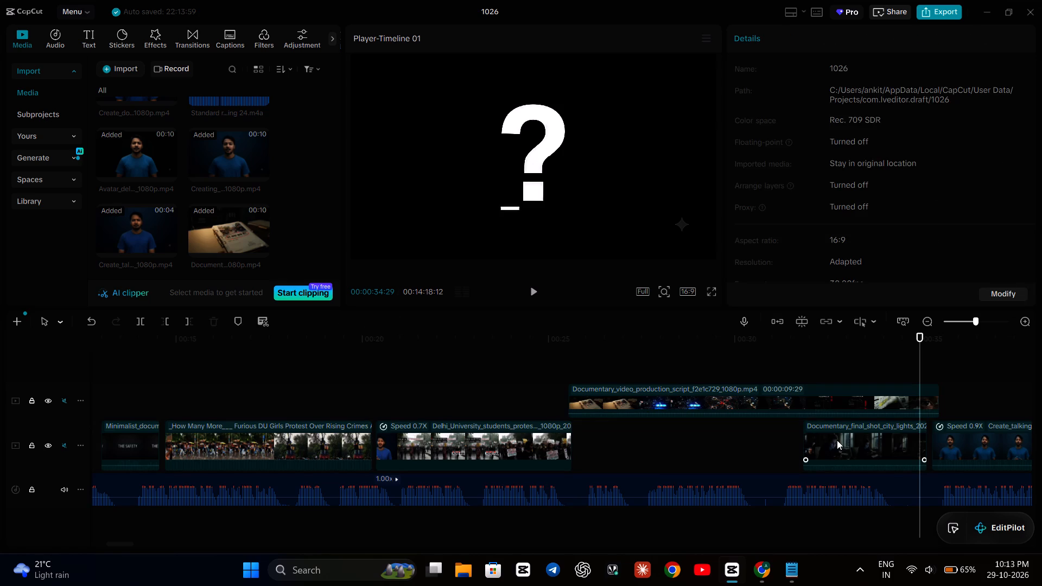
pyautogui.press('BackSpace')
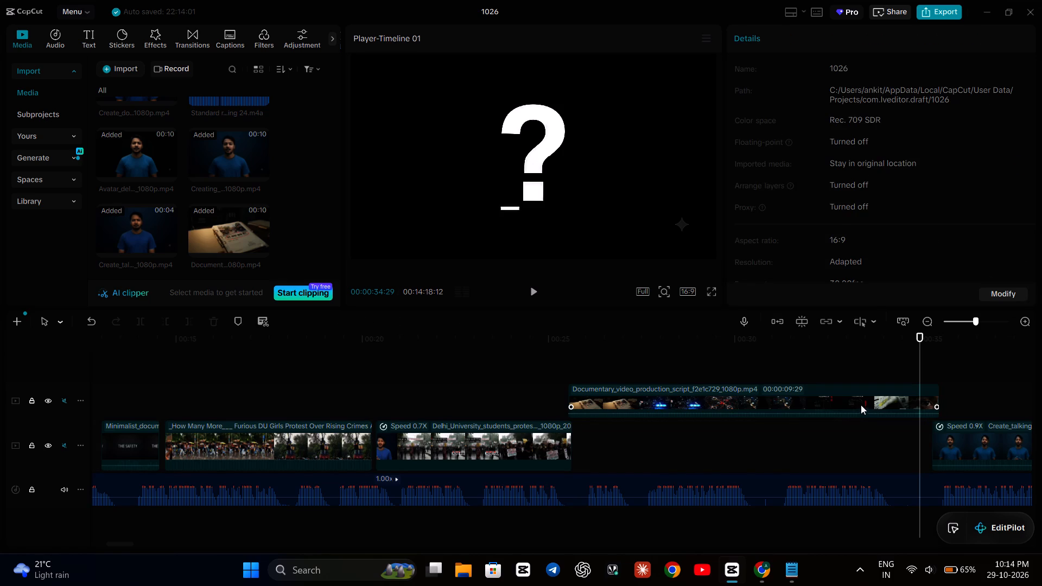
# Find the question-mark shot near the end of the Documentary_video_production_script clip and trim off everything after 00:00:35:00.
pyautogui.press('space')
pyautogui.press('space')
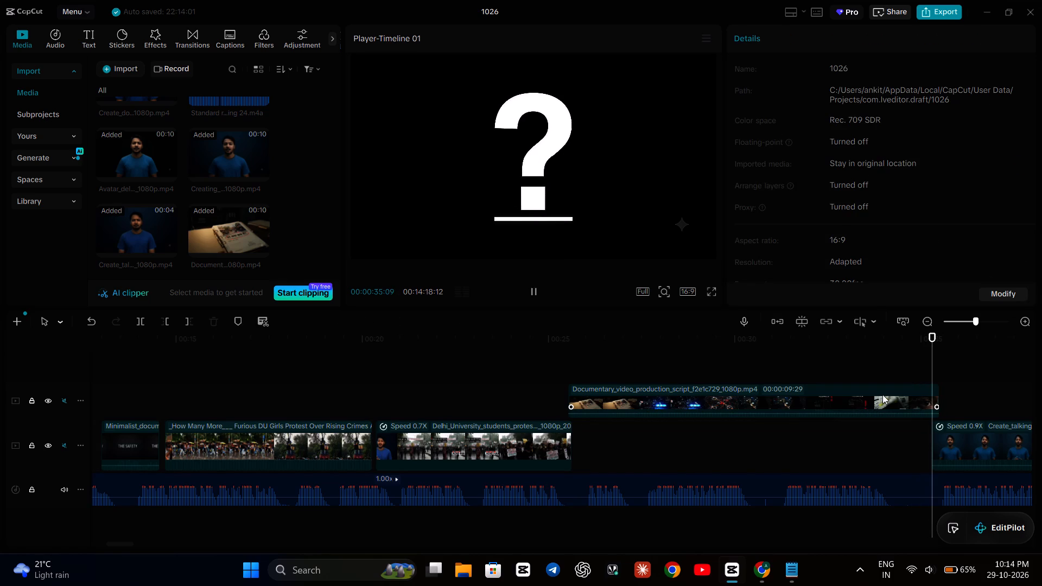
pyautogui.click(869, 399)
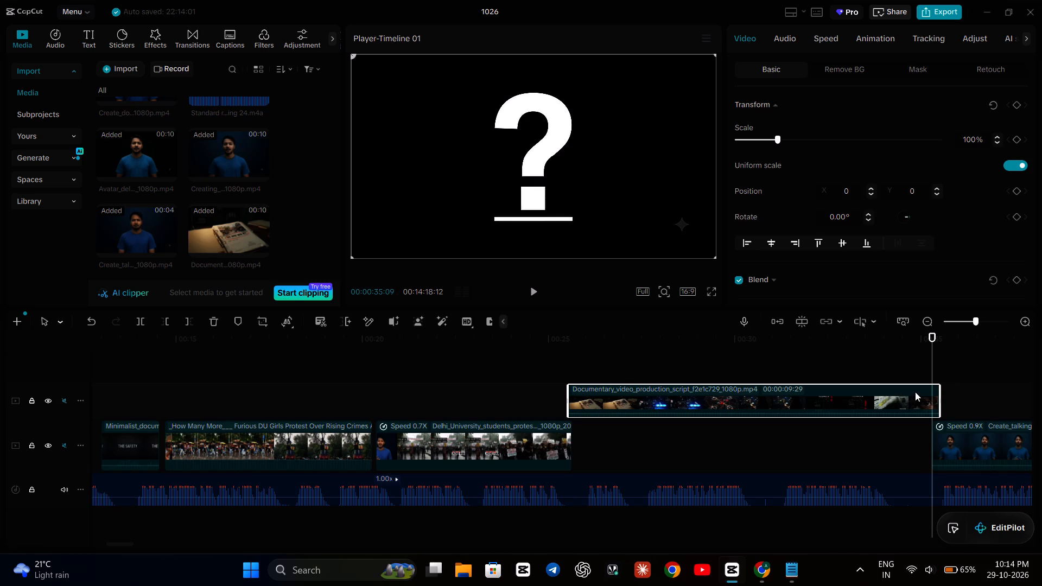
pyautogui.click(918, 391)
pyautogui.click(900, 373)
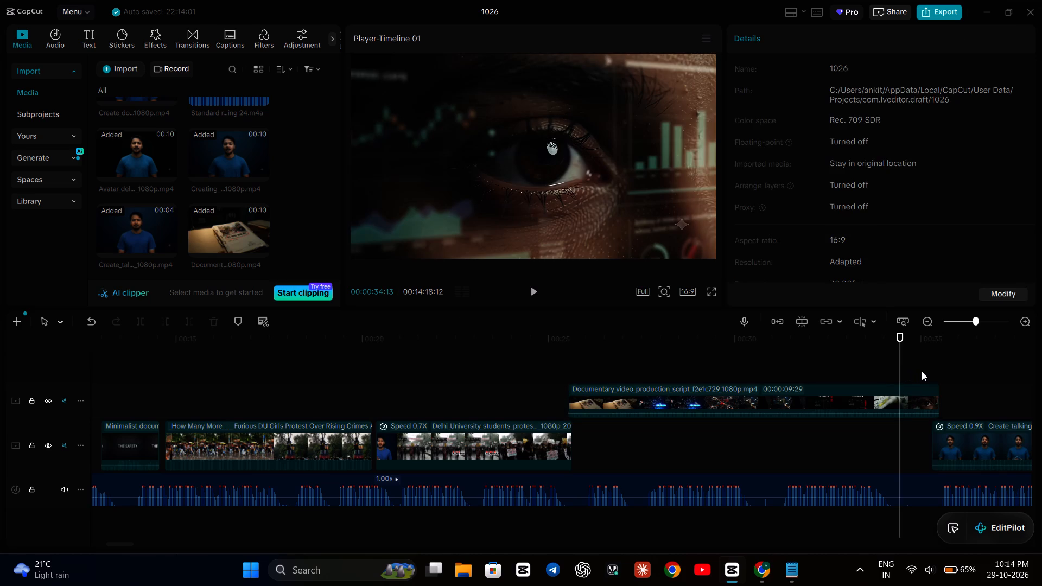
pyautogui.click(922, 371)
pyautogui.click(929, 392)
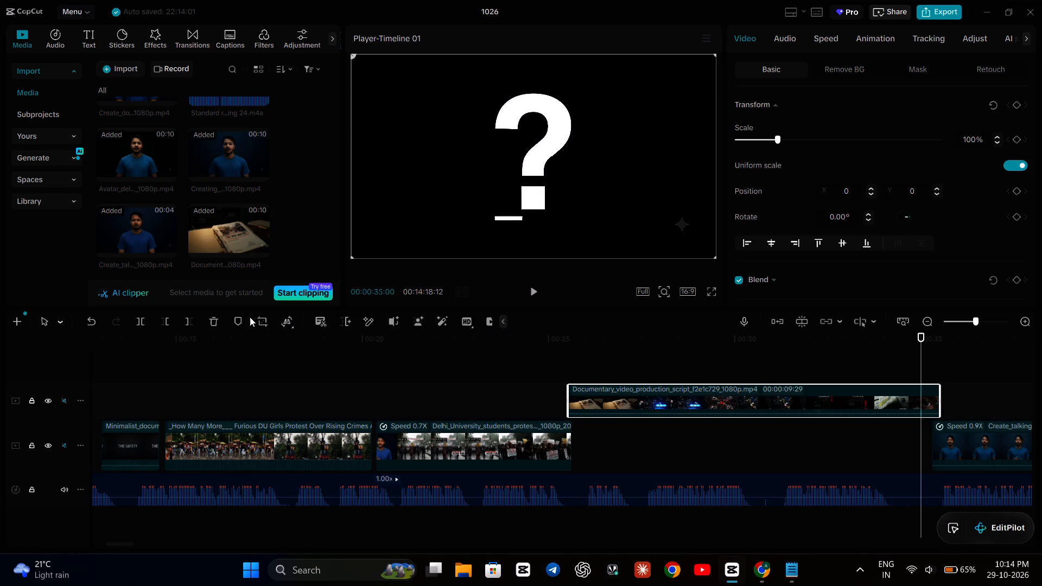
pyautogui.click(182, 322)
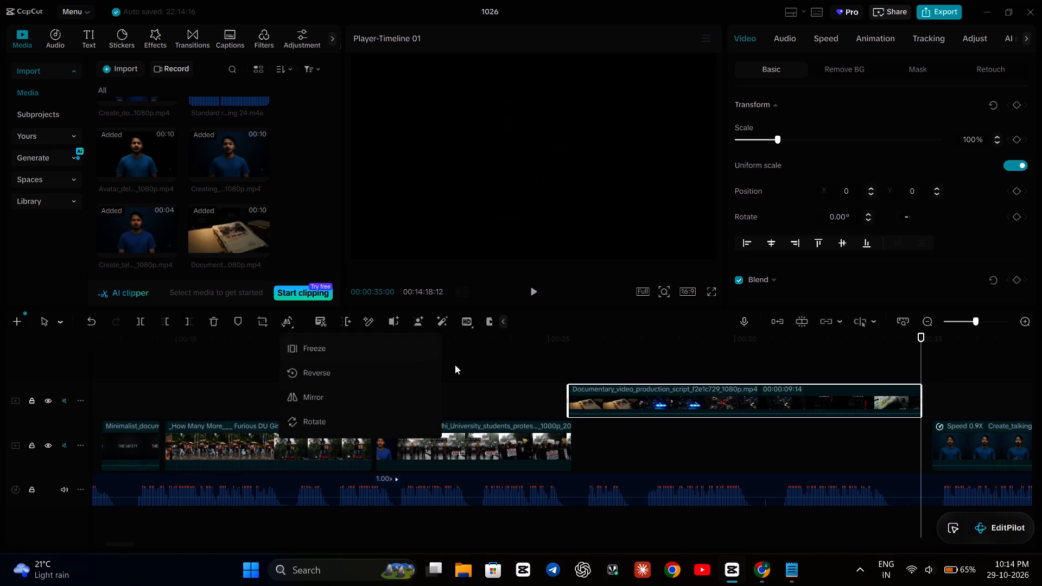
# Move the trimmed Documentary_video_production_script clip onto the main track, into the gap between the protest clip and the talking-head clip.
pyautogui.moveTo(772, 399); pyautogui.dragTo(776, 417)
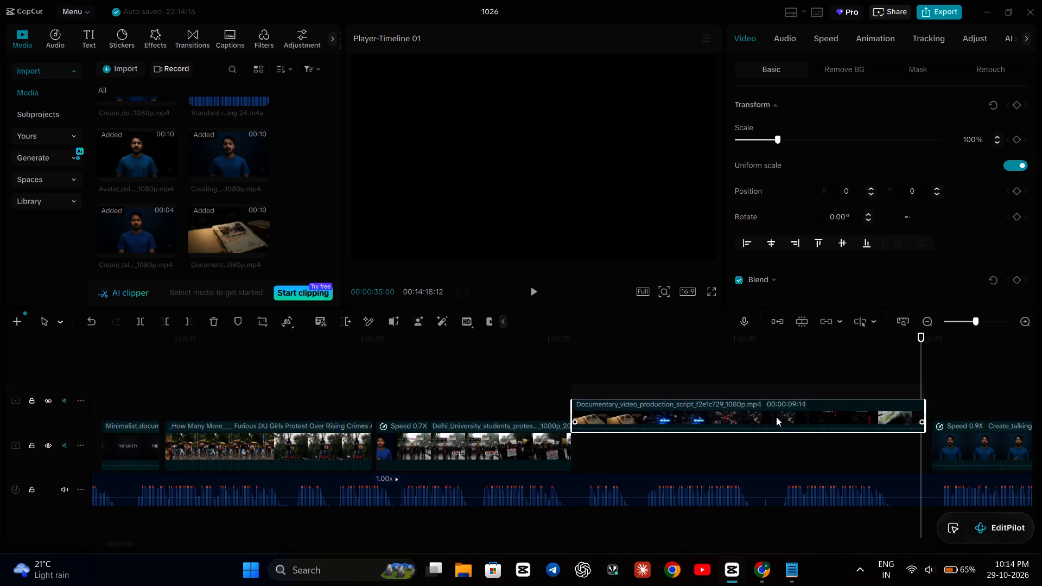
pyautogui.moveTo(776, 417); pyautogui.dragTo(779, 437)
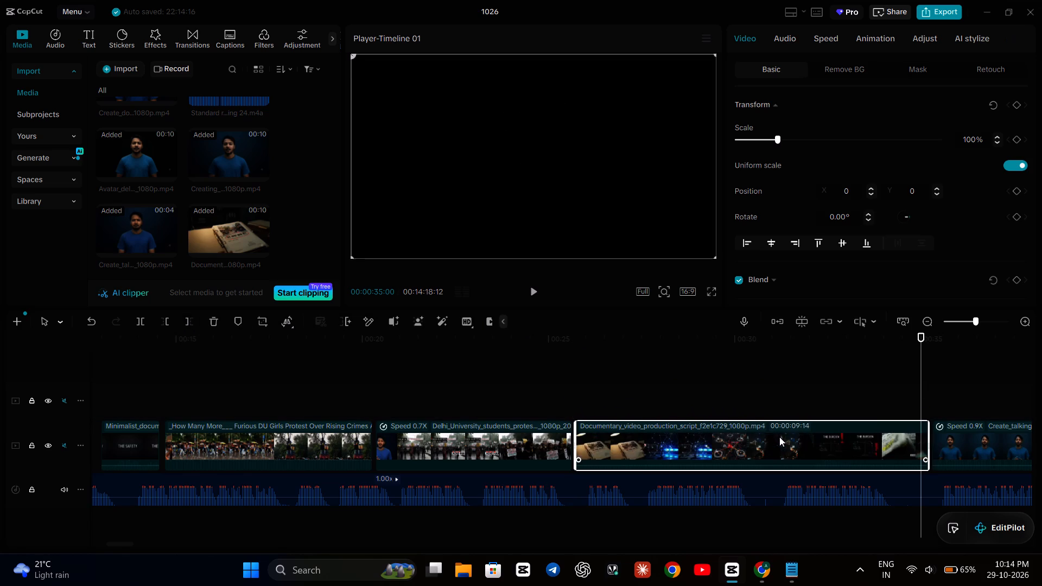
# Play back the new clip sequence from about 00:00:23 into the talking-head clip, and check the section from 00:00:44:07 onward.
pyautogui.click(483, 383)
pyautogui.press('space')
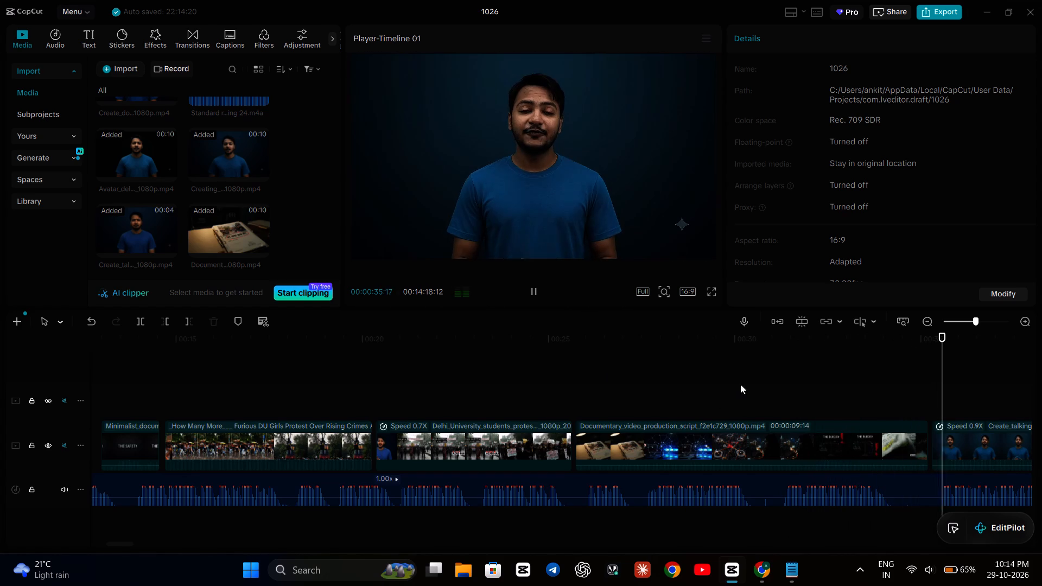
pyautogui.hscroll(-8, 747, 385)
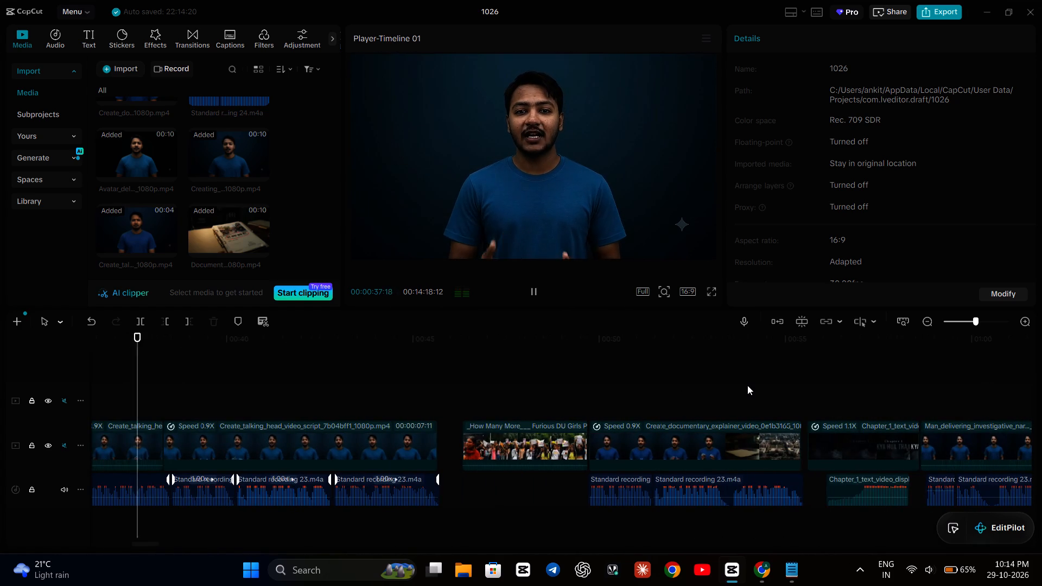
pyautogui.click(384, 399)
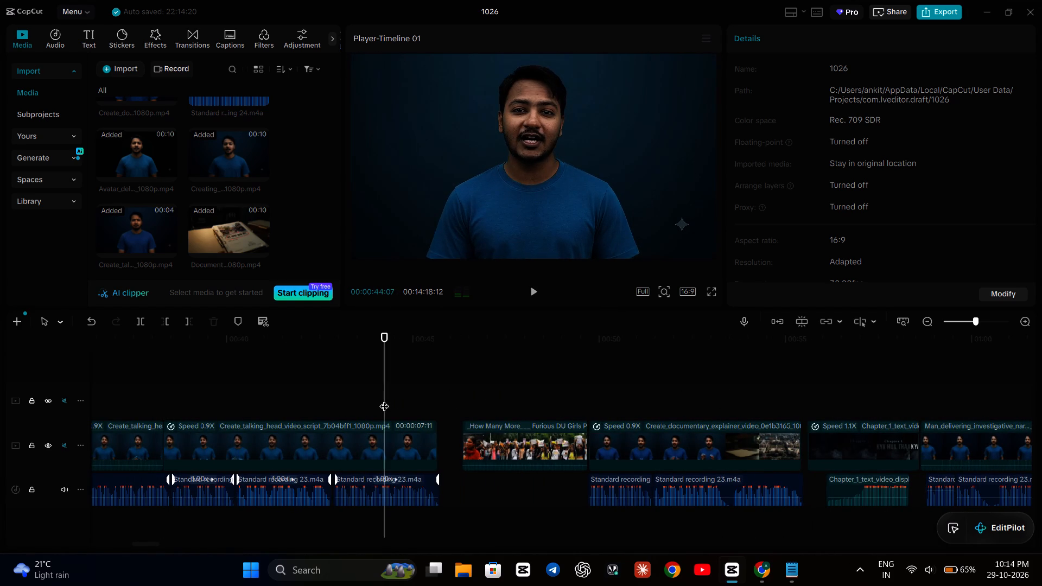
pyautogui.press('space')
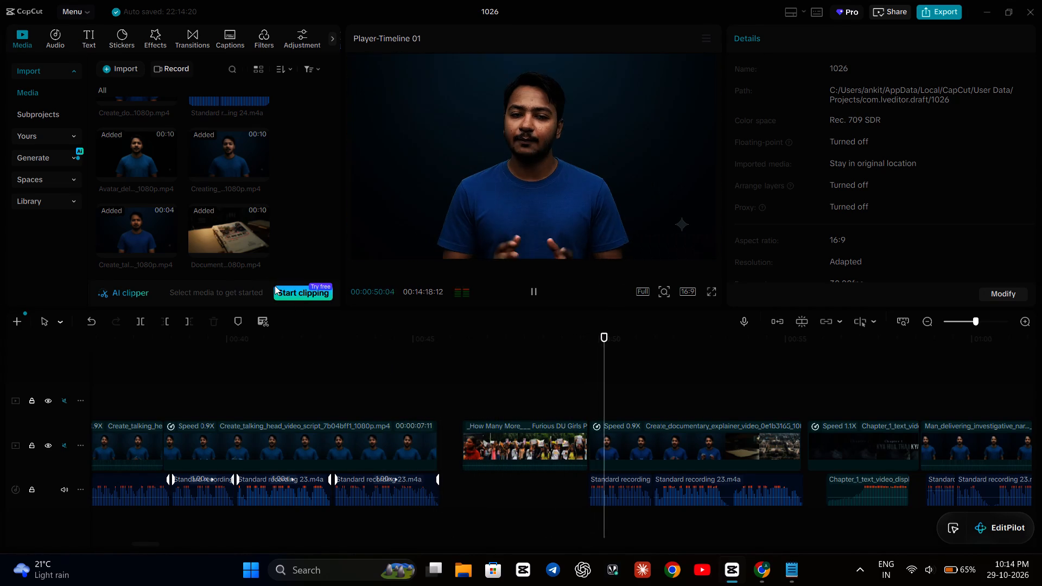
# Move the How Many More protest clip earlier on the main track, flush against the end of the preceding talking-head clip.
pyautogui.click(532, 427)
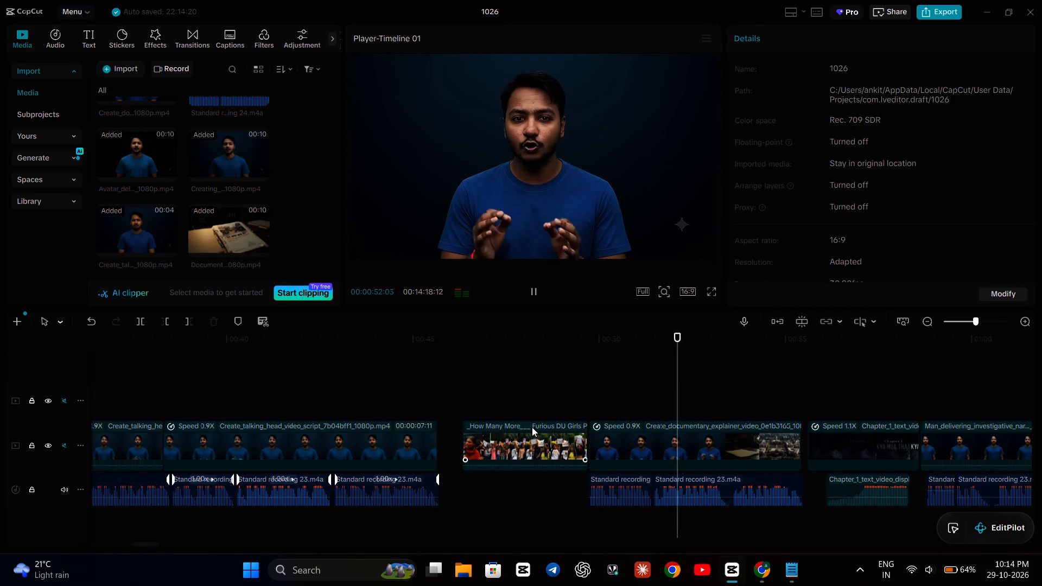
pyautogui.press('space')
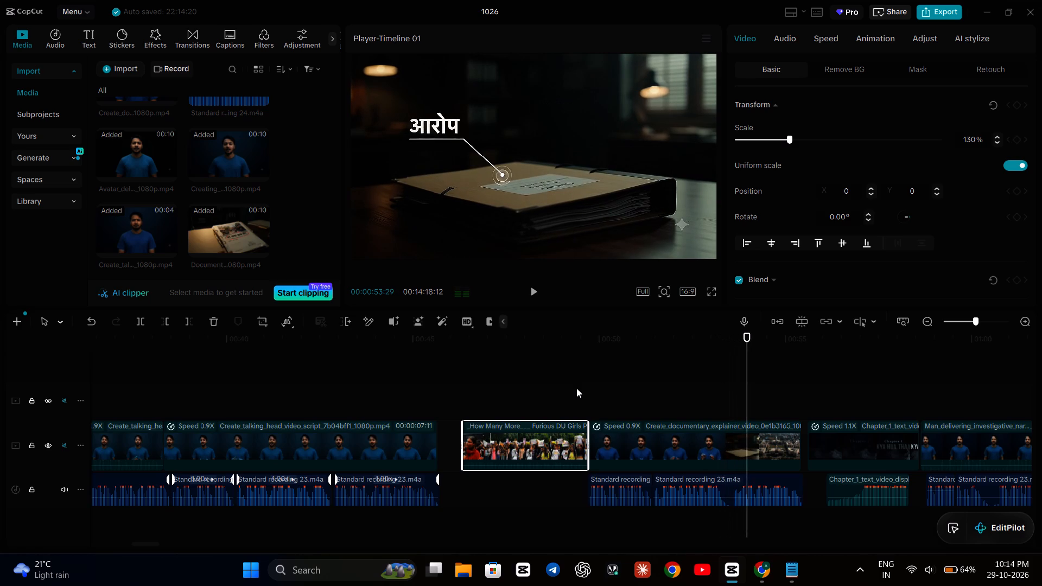
pyautogui.moveTo(523, 430); pyautogui.dragTo(507, 432)
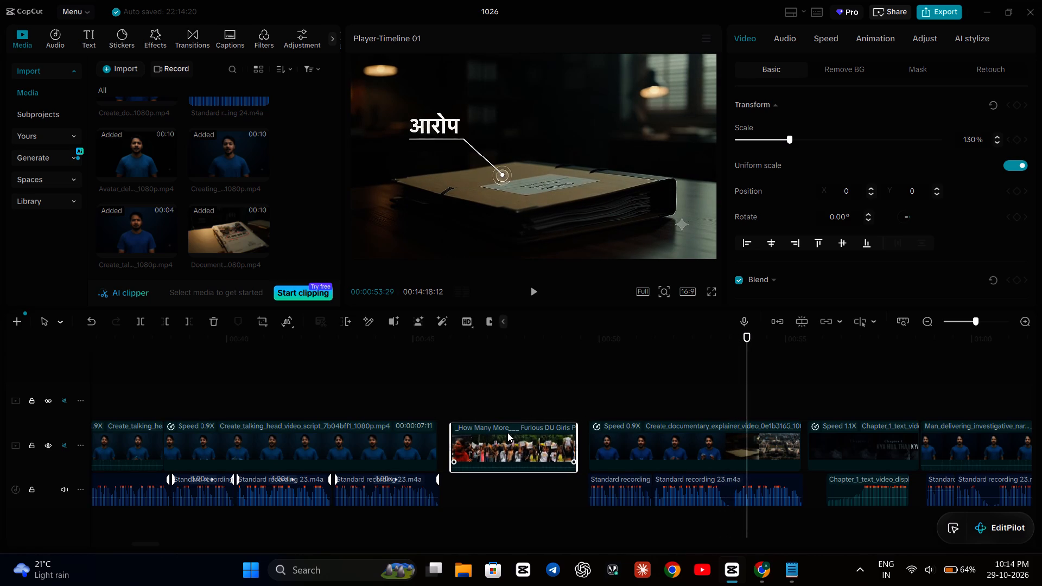
pyautogui.moveTo(507, 432); pyautogui.dragTo(498, 430)
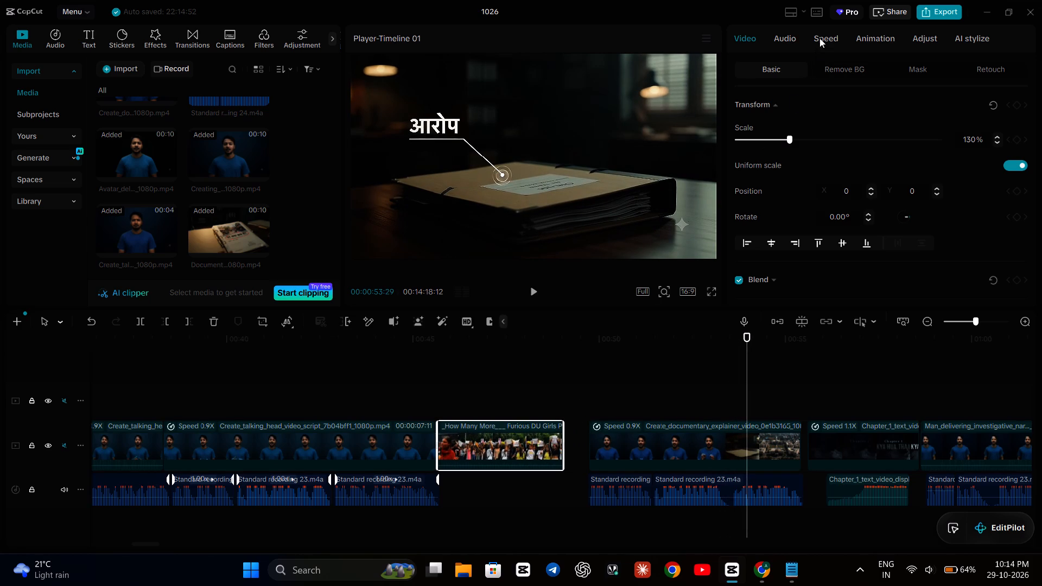
# Slow the protest clip to 0.85x speed so that it stretches across most of the gap before the explainer clip.
pyautogui.click(819, 38)
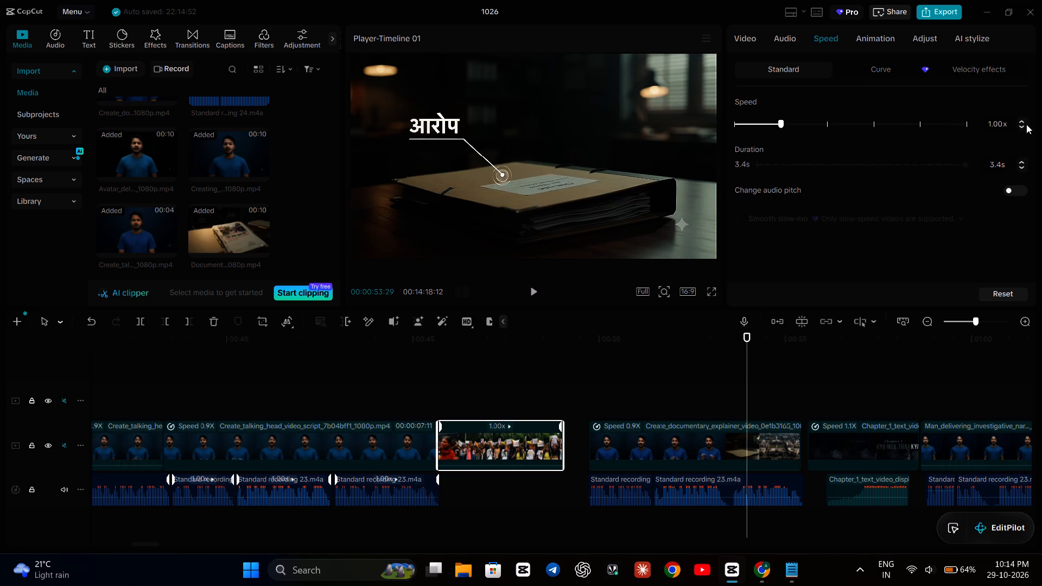
pyautogui.click(1024, 127)
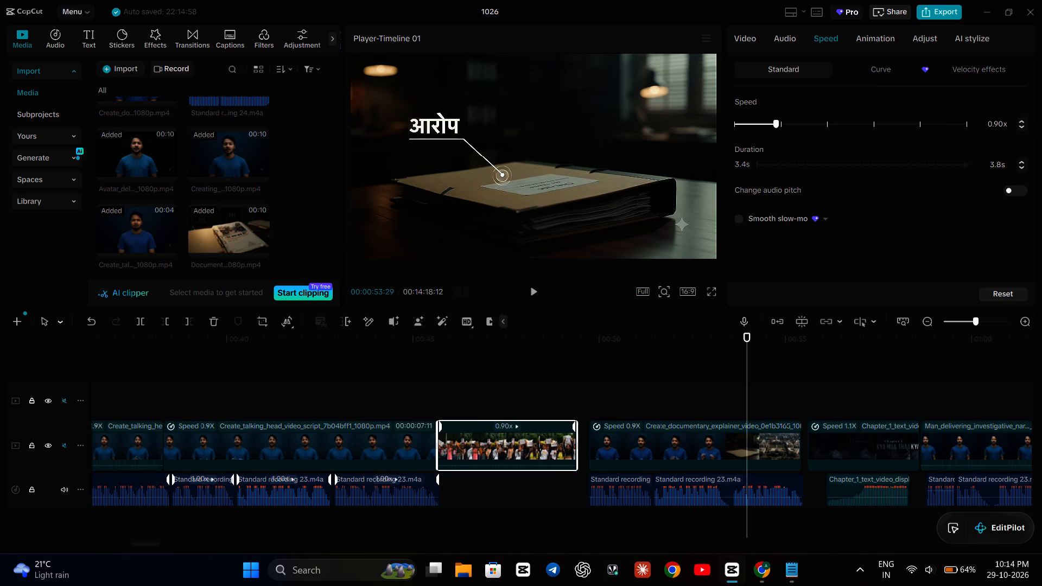
pyautogui.click(1003, 120)
pyautogui.press('BackSpace')
pyautogui.press('BackSpace')
pyautogui.write('85')
pyautogui.press('Return')
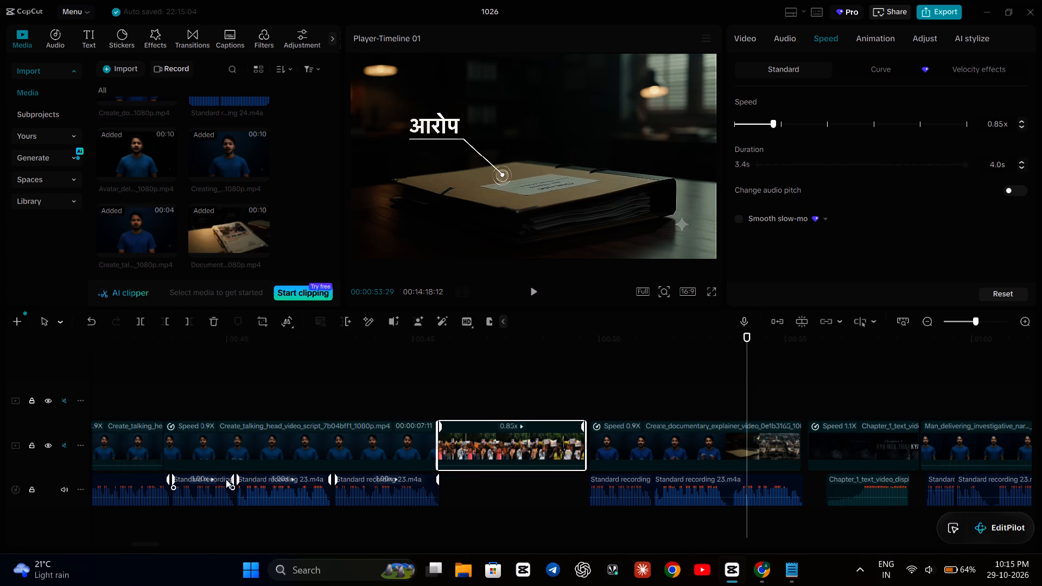
# Shift the slowed protest clip flush against the start of the following explainer clip and replay the section from about 00:00:45.
pyautogui.click(299, 391)
pyautogui.press('space')
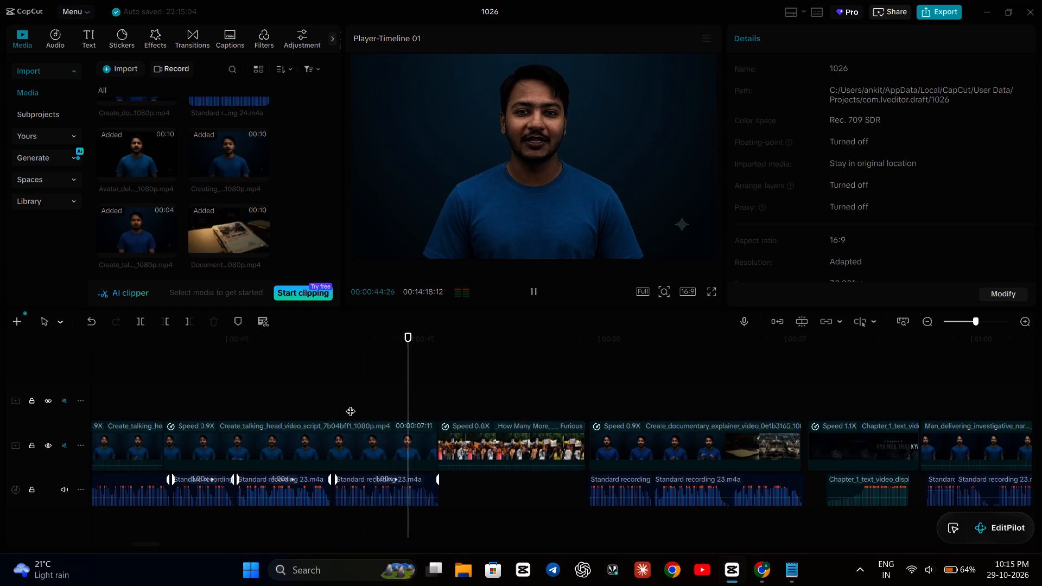
pyautogui.click(468, 434)
pyautogui.click(468, 434)
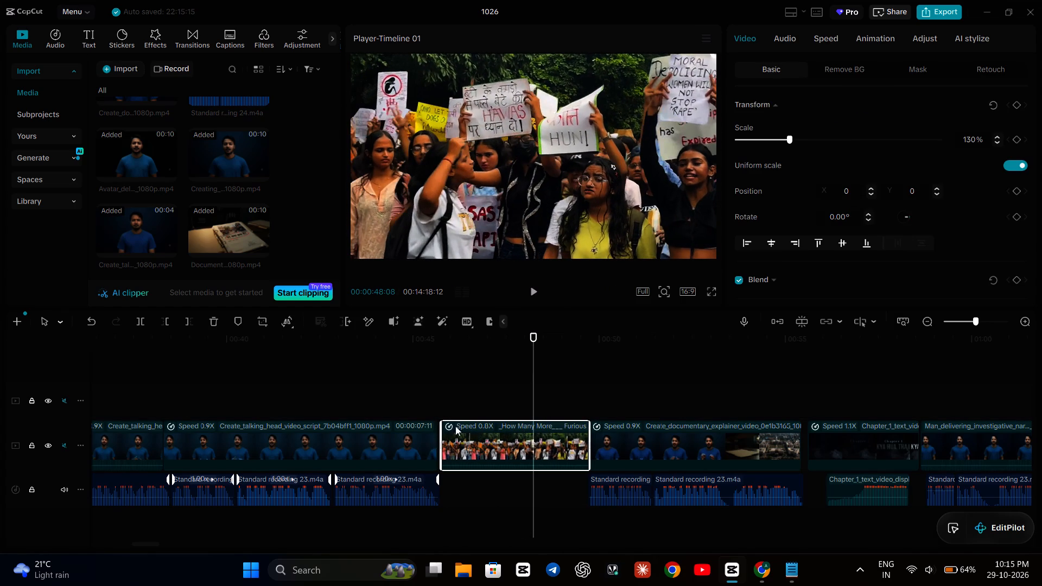
pyautogui.click(417, 413)
pyautogui.press('space')
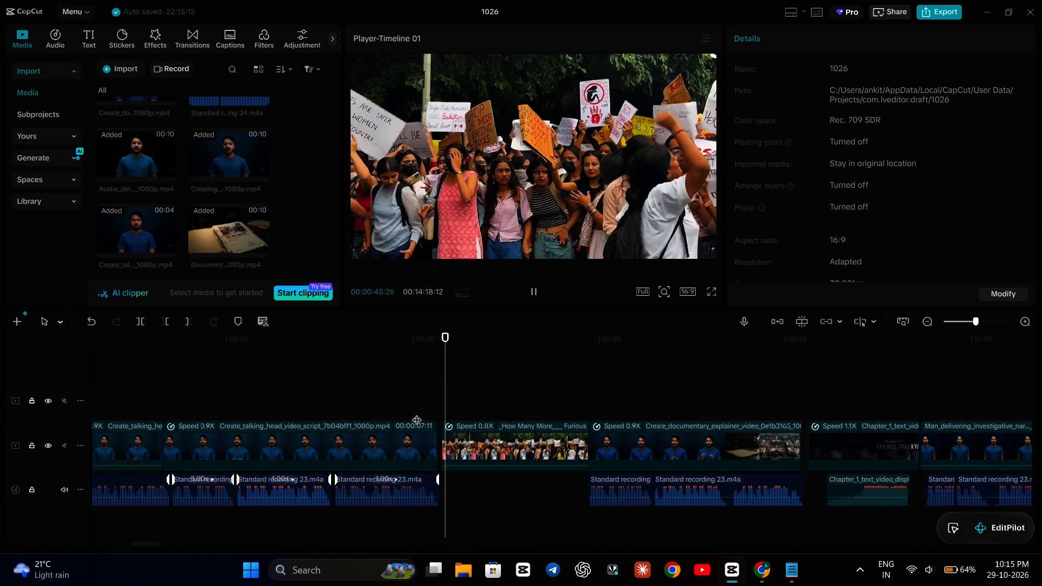
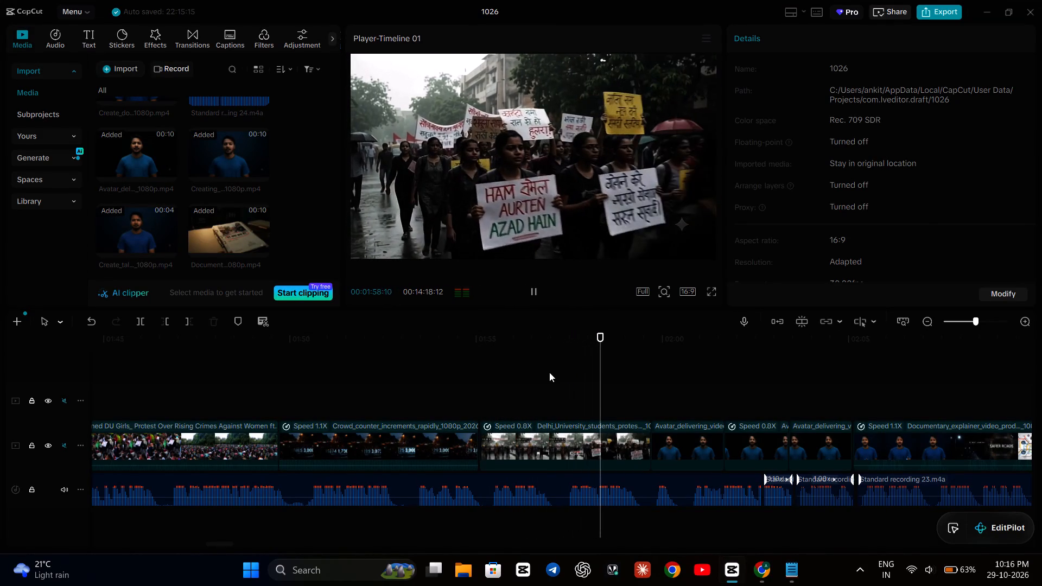
# Stop the timeline playback and copy the SHOT 10 narration, from "23 September" to "बारिश में।", from the Notepad voiceover script.
pyautogui.click(536, 292)
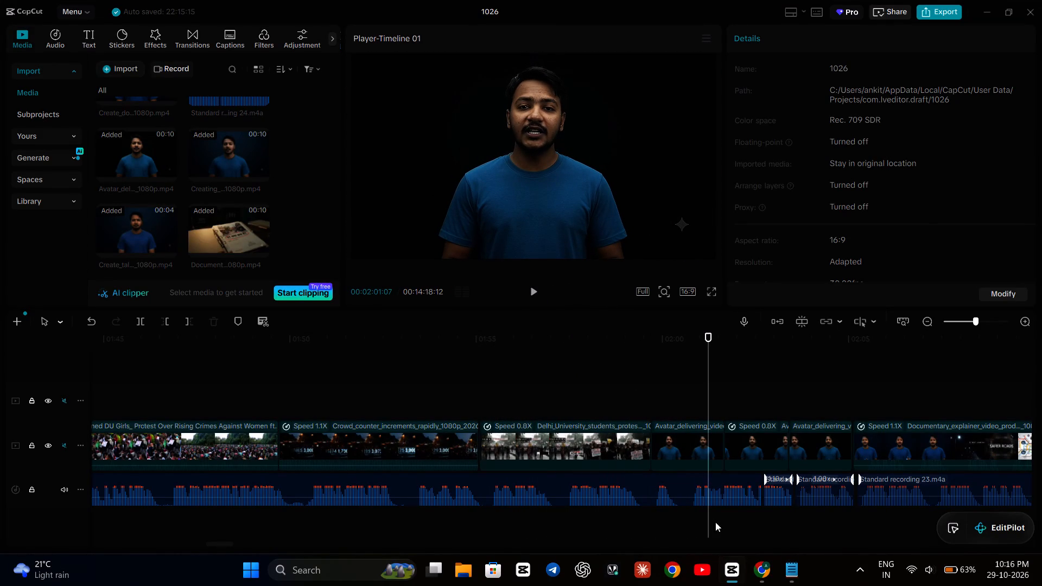
pyautogui.click(780, 566)
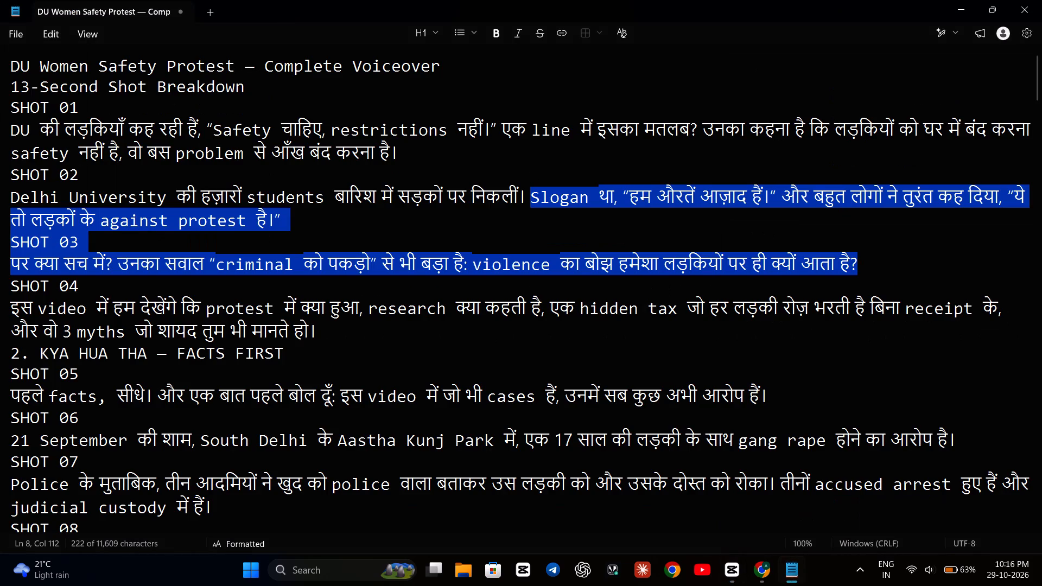
pyautogui.scroll(4, 429, 323)
pyautogui.scroll(-5, 429, 315)
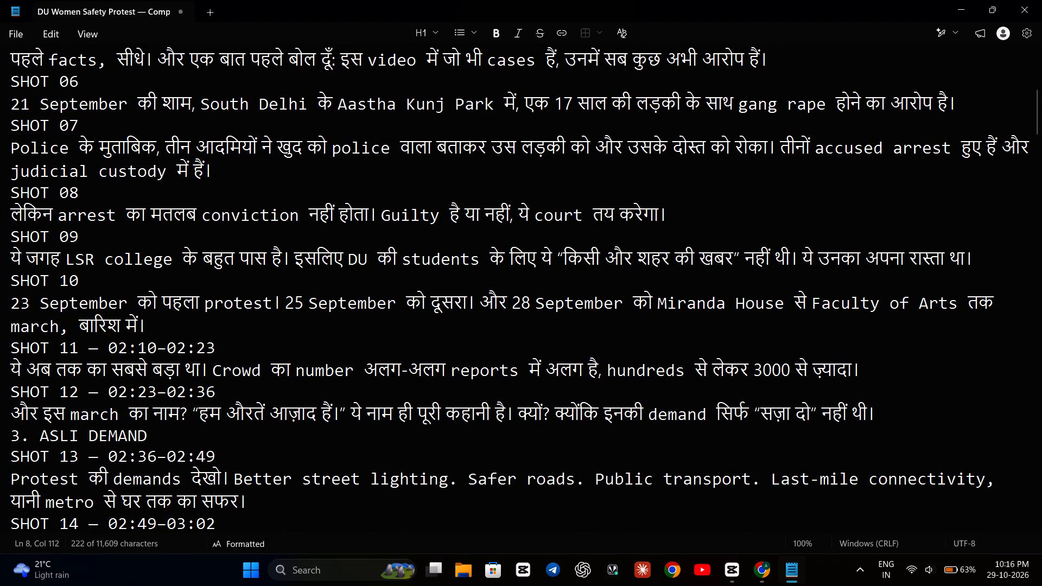
pyautogui.moveTo(13, 301); pyautogui.dragTo(462, 339)
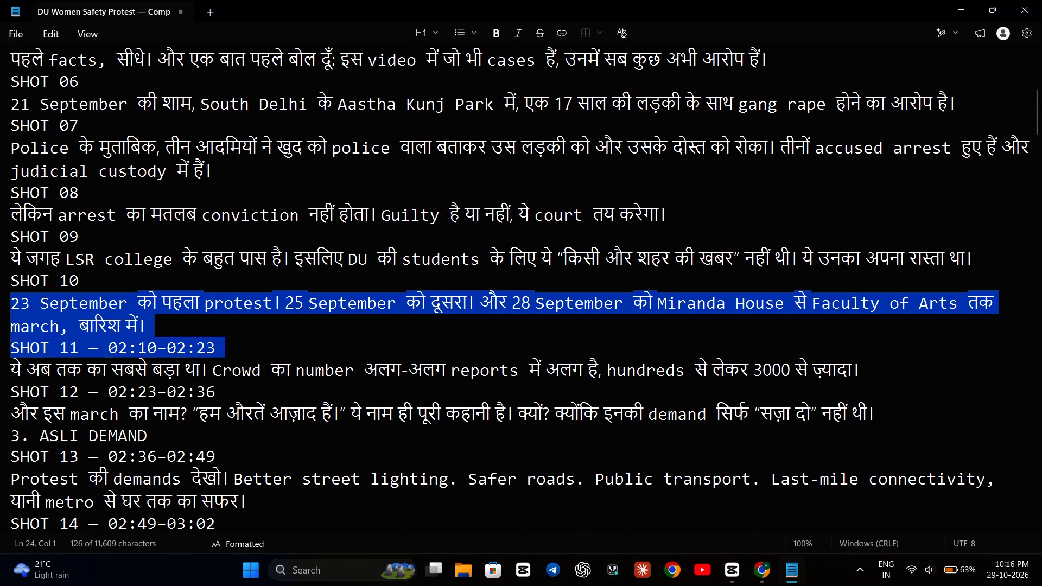
pyautogui.moveTo(462, 339); pyautogui.dragTo(504, 328)
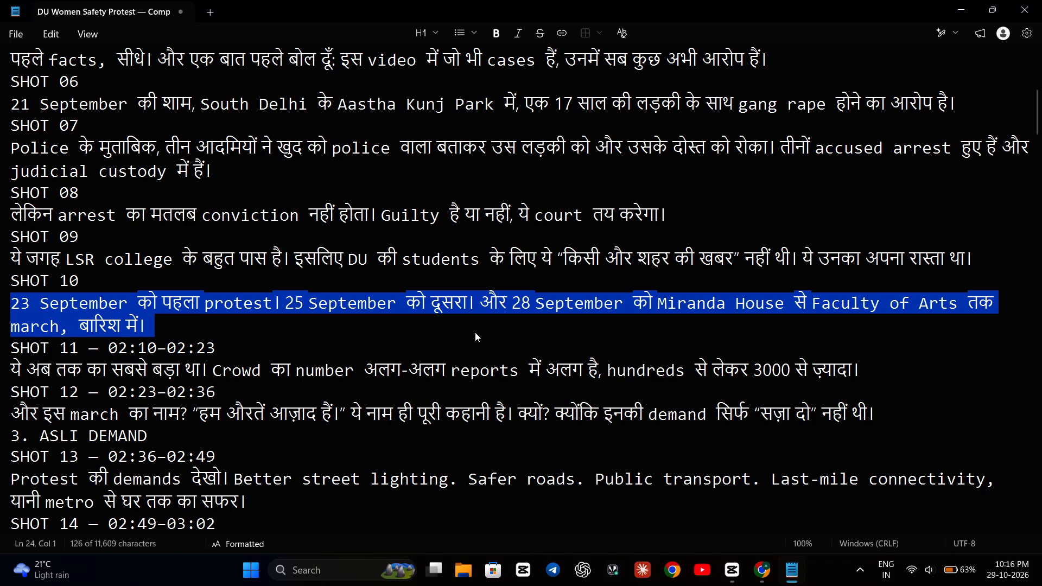
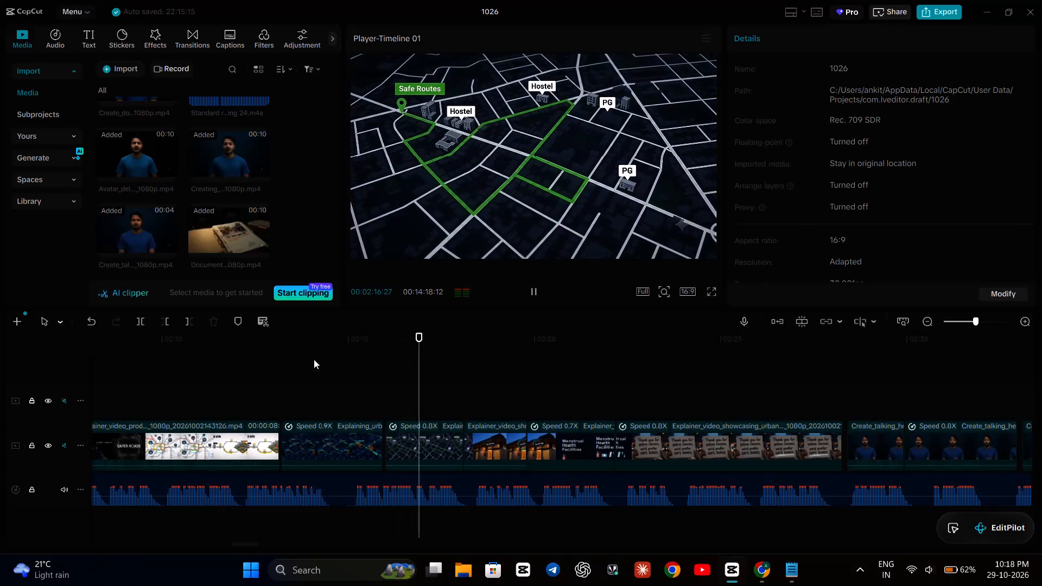
# Replay the timeline from about 02:09, reviewing the metro map, last-mile and safe-routes animations against the voiceover.
pyautogui.click(232, 364)
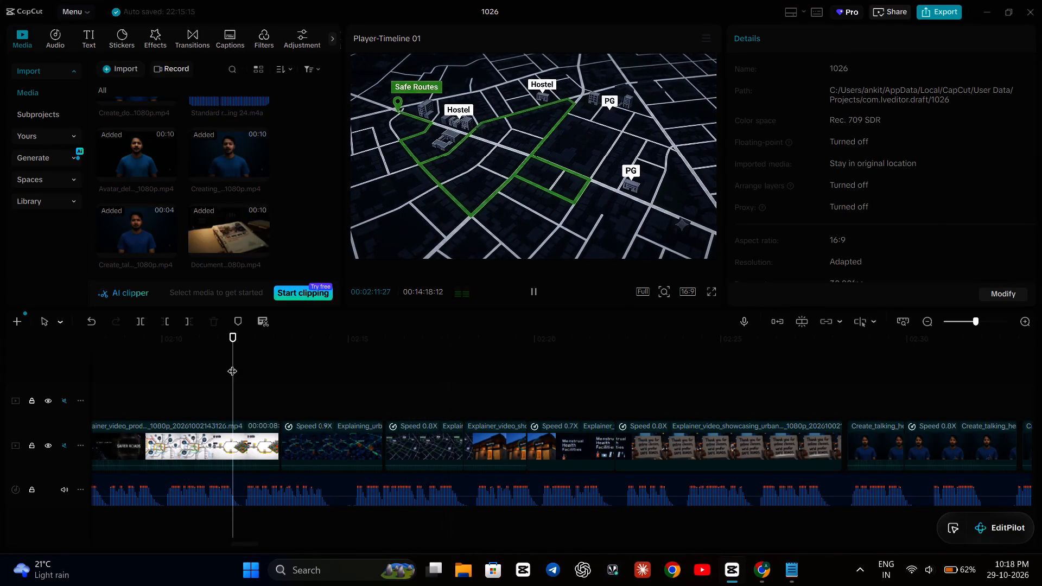
pyautogui.click(137, 368)
pyautogui.press('space')
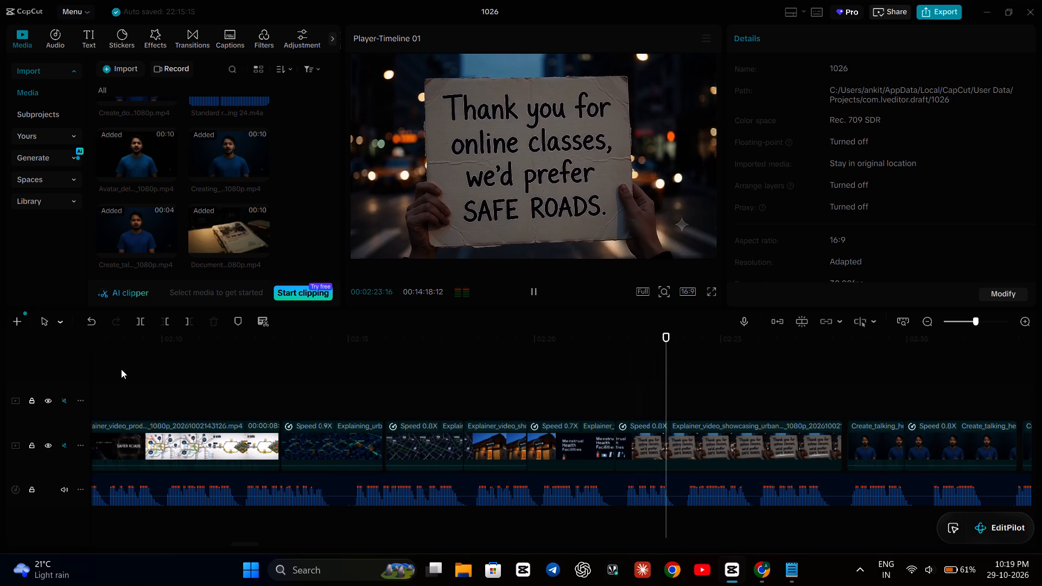
pyautogui.click(138, 403)
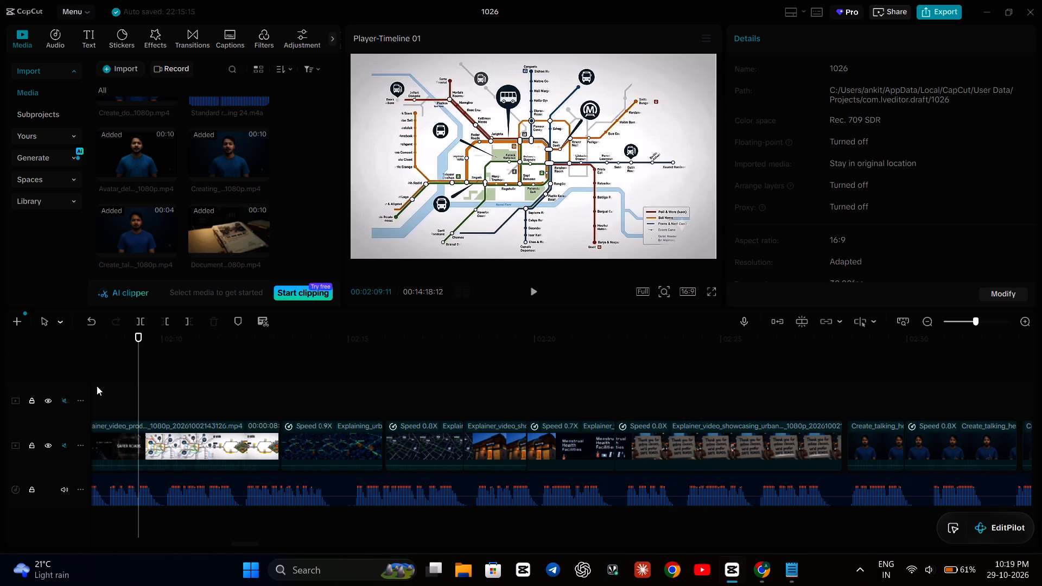
pyautogui.click(107, 386)
pyautogui.press('space')
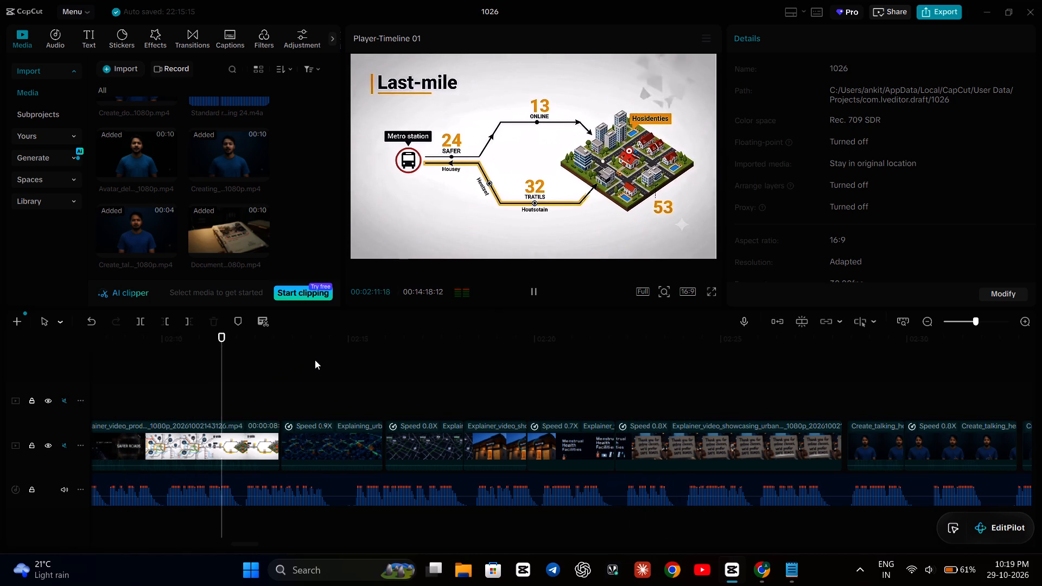
pyautogui.press('space')
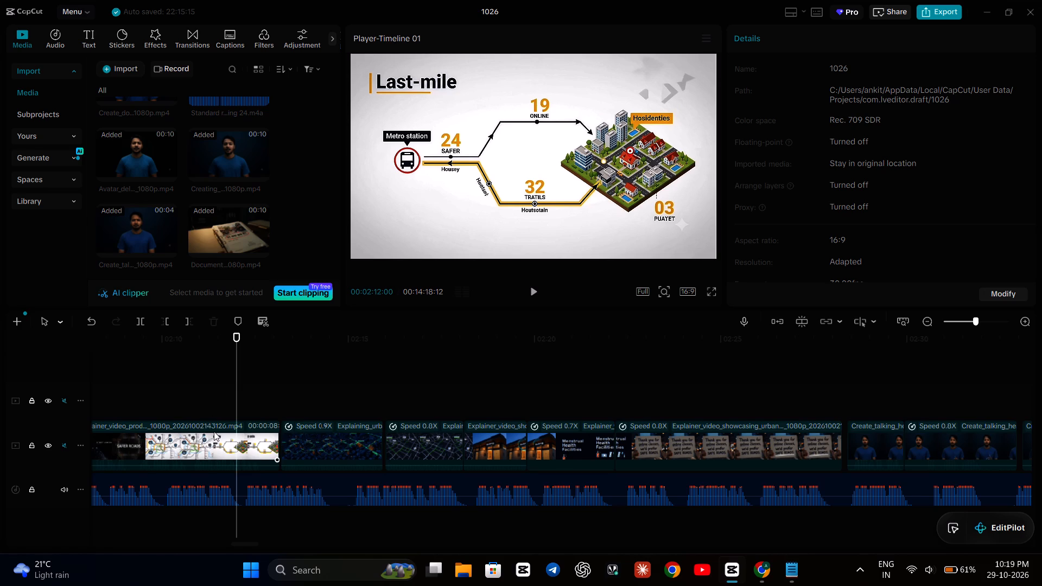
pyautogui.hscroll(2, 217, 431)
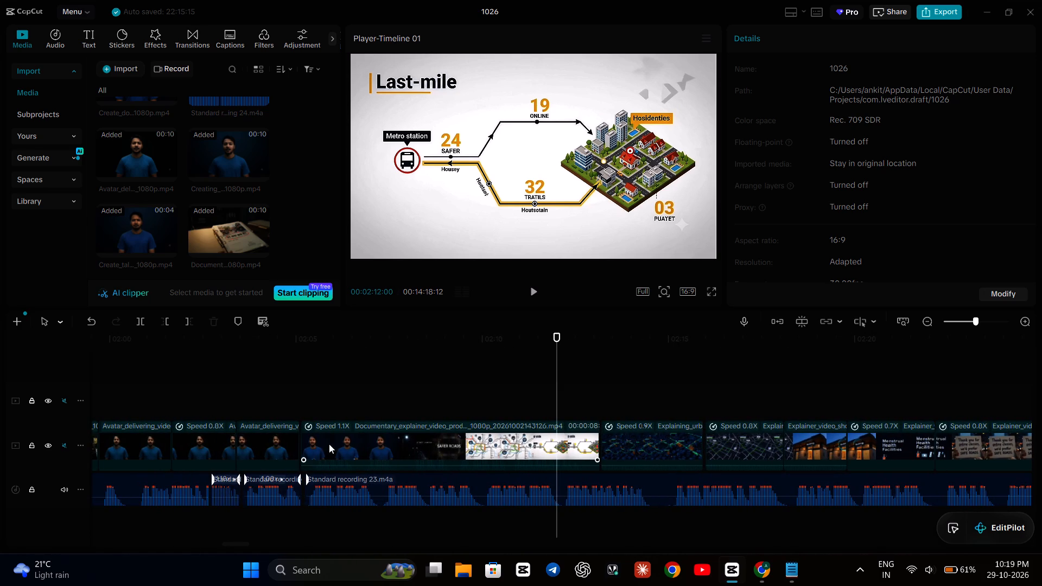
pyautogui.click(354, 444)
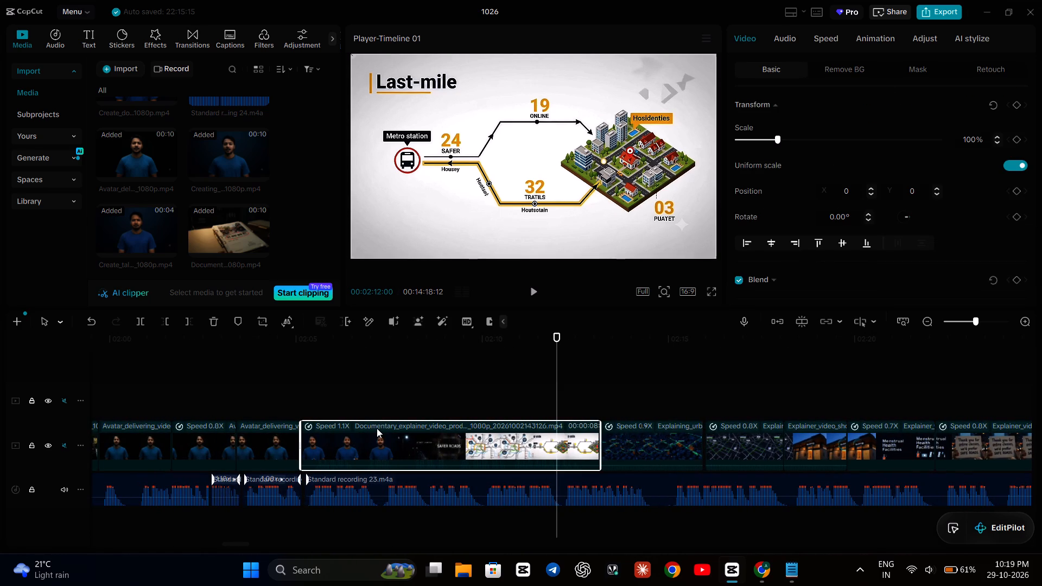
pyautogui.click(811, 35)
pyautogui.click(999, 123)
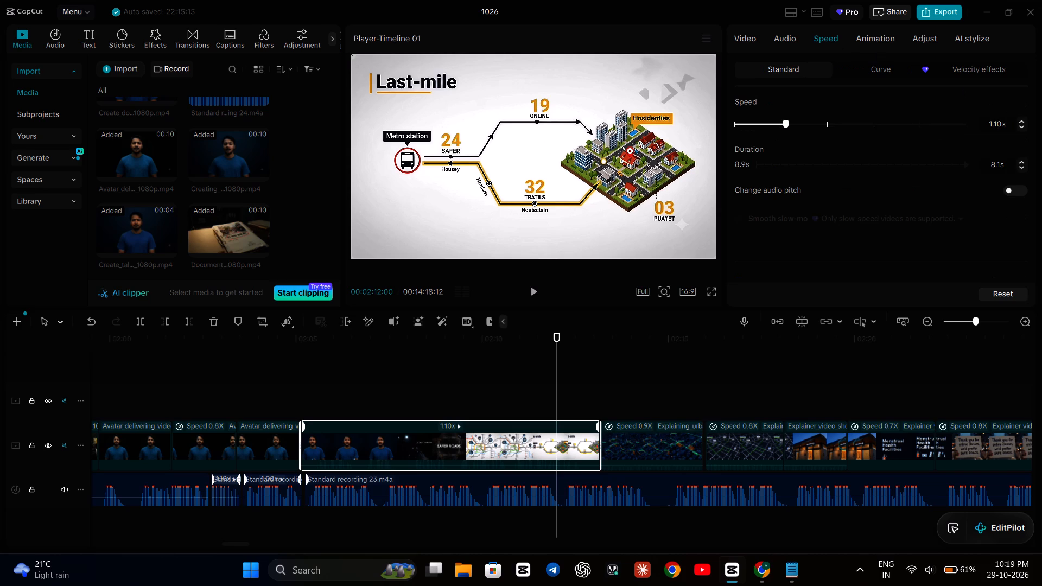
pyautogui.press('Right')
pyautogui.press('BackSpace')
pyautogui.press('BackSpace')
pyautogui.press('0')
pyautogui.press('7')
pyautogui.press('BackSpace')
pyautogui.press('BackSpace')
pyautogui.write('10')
# Replay the documentary explainer clip from about 02:04, examining the change from the presenter to the "STREET LIGHTING" graphic against the voiceover.
pyautogui.click(265, 383)
pyautogui.press('space')
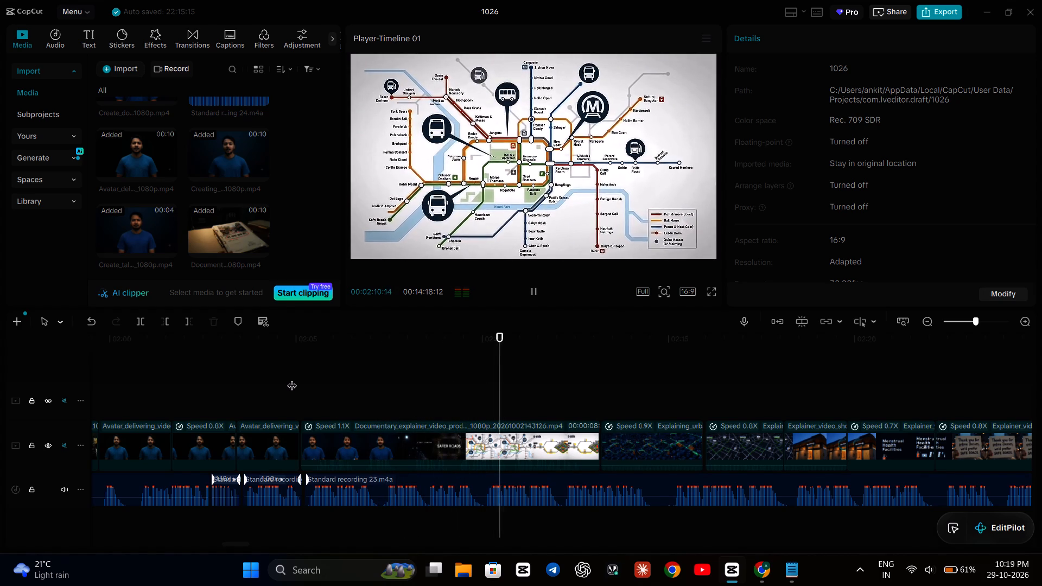
pyautogui.press('space')
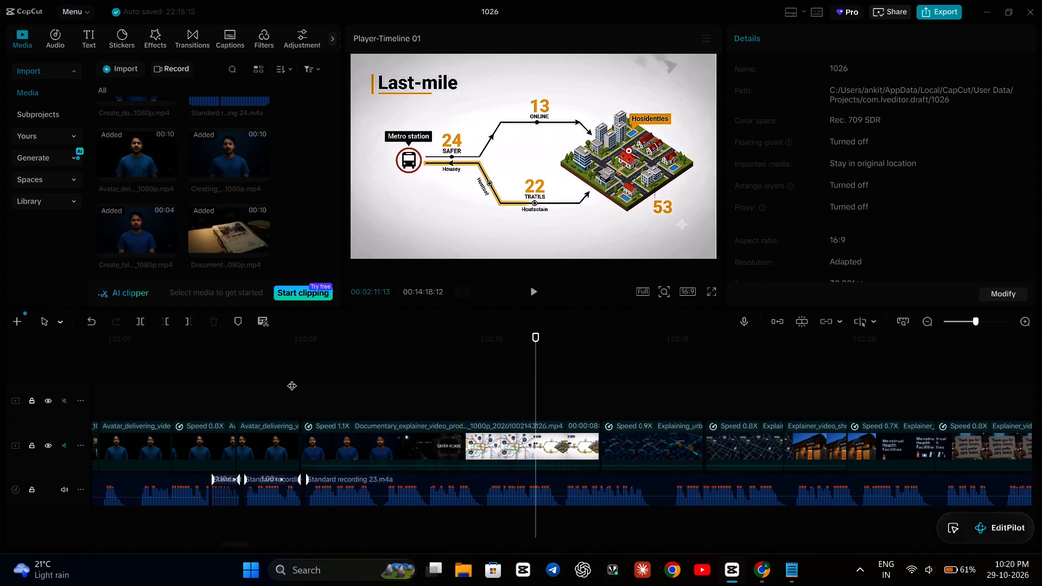
pyautogui.click(366, 373)
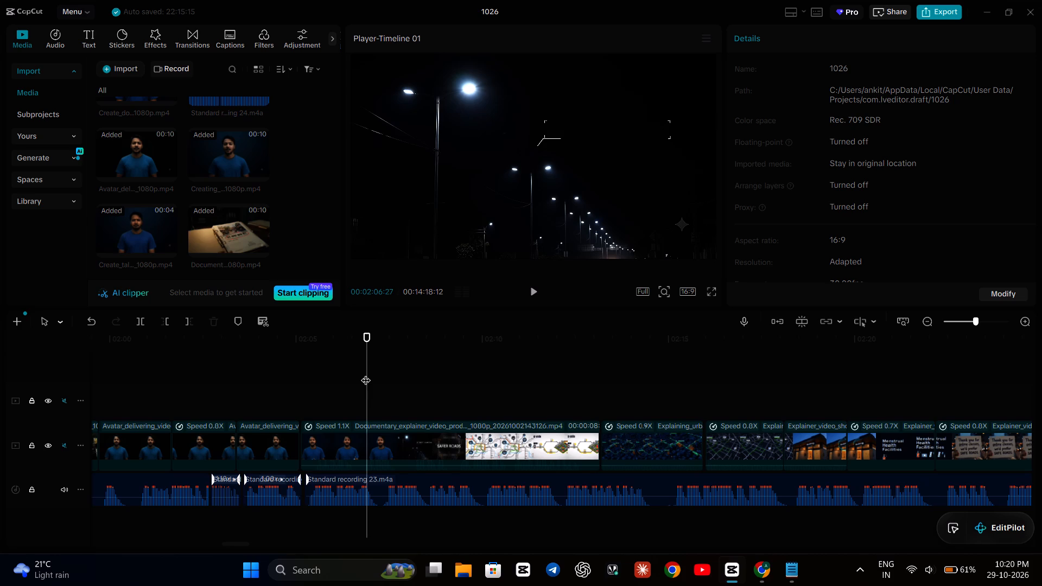
pyautogui.click(394, 371)
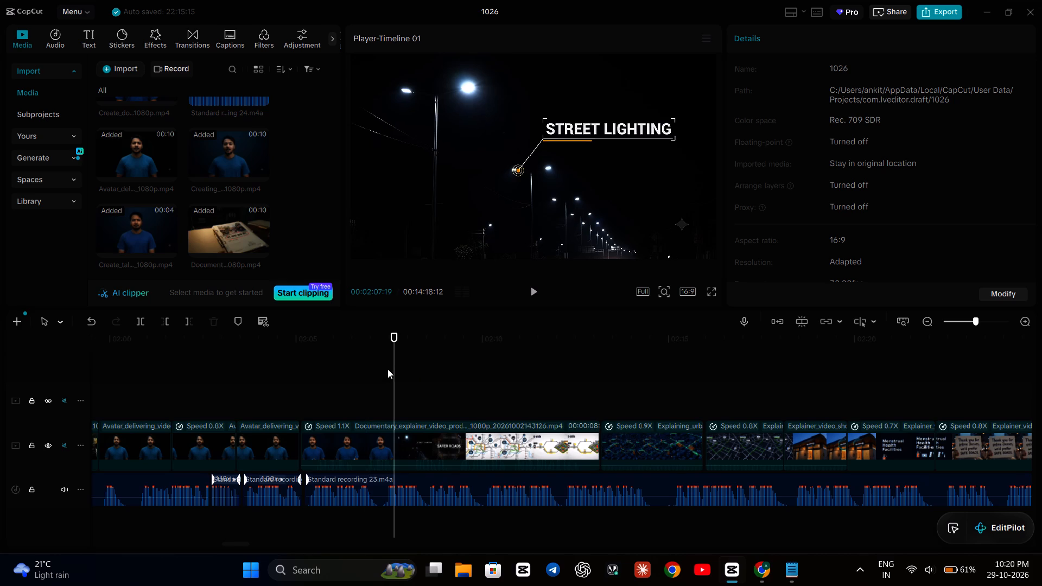
pyautogui.click(380, 367)
pyautogui.press('space')
pyautogui.press('space')
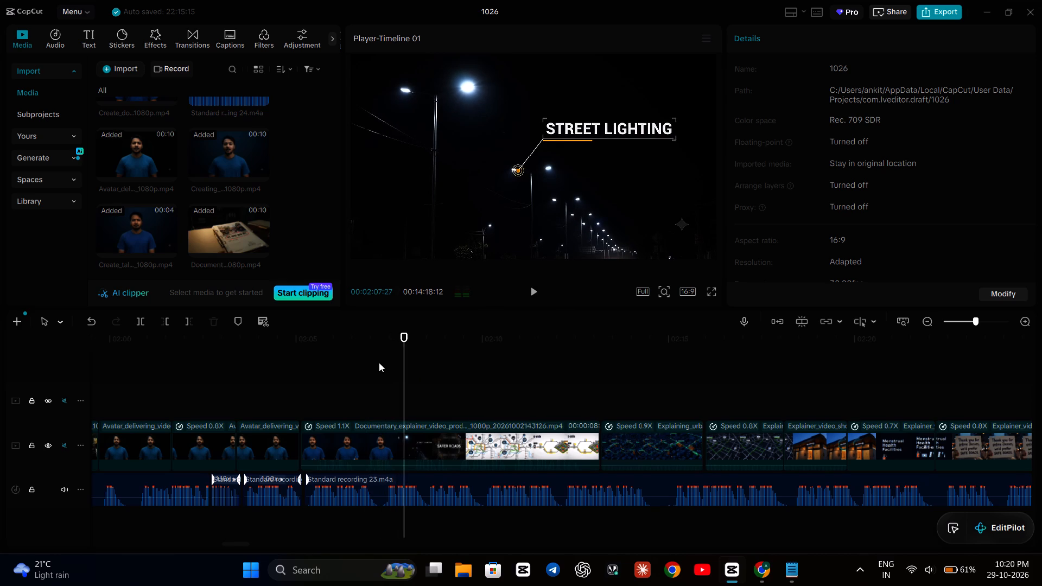
pyautogui.press('space')
pyautogui.press('space')
pyautogui.click(376, 370)
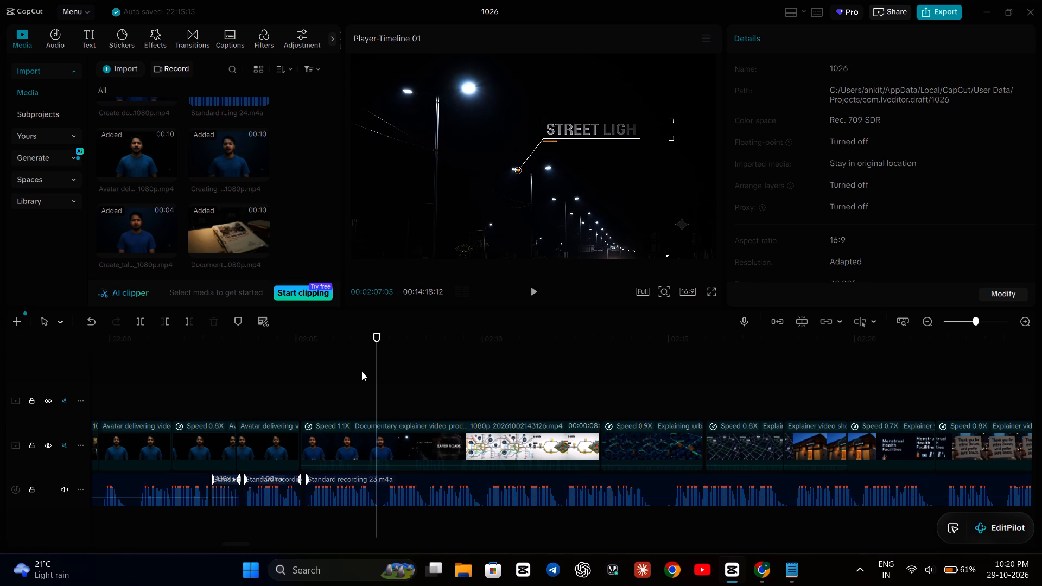
pyautogui.click(325, 378)
pyautogui.press('space')
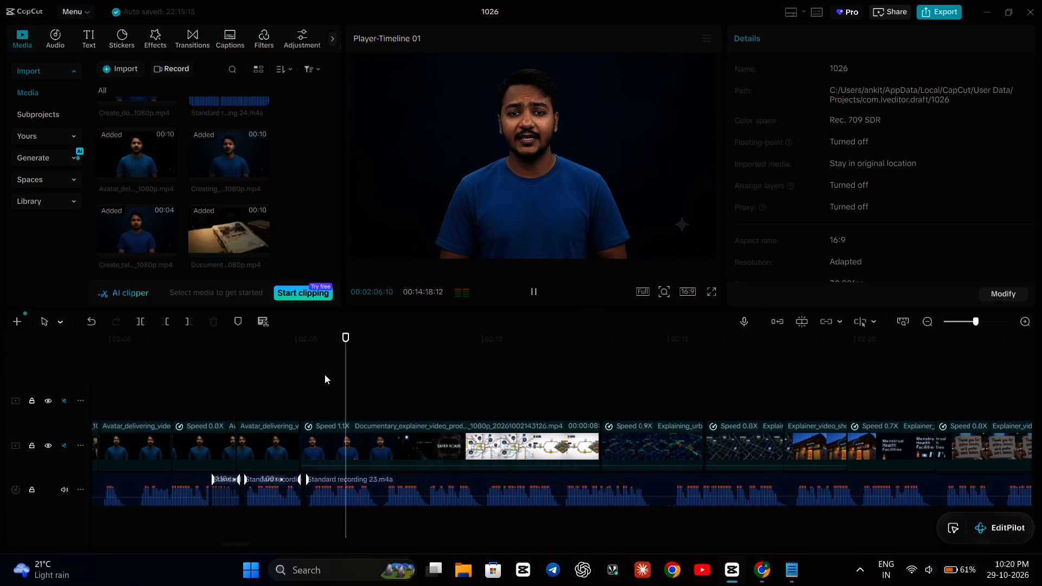
pyautogui.press('space')
pyautogui.press('space')
pyautogui.press('space')
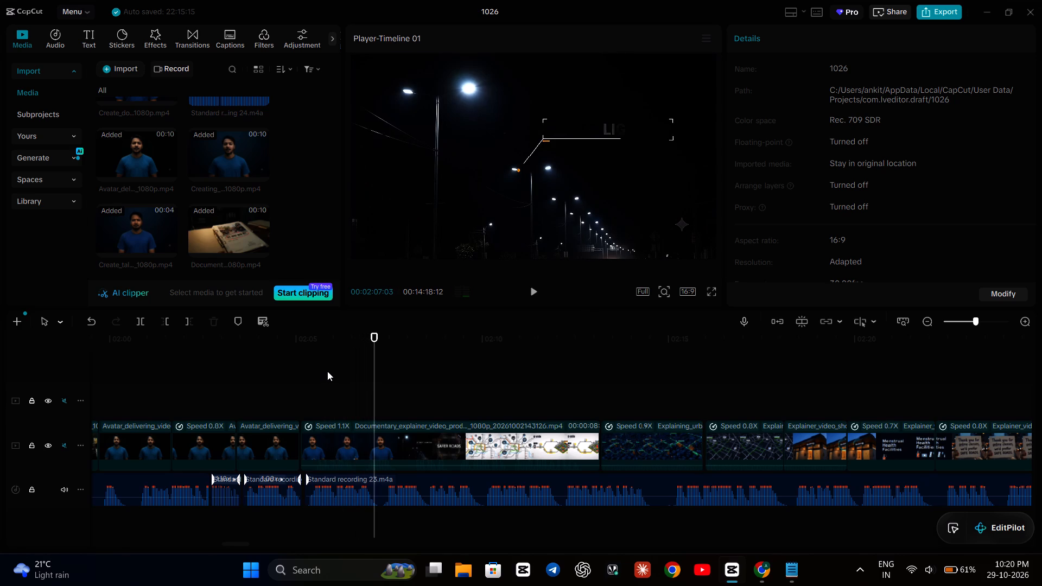
pyautogui.press('space')
pyautogui.press('space')
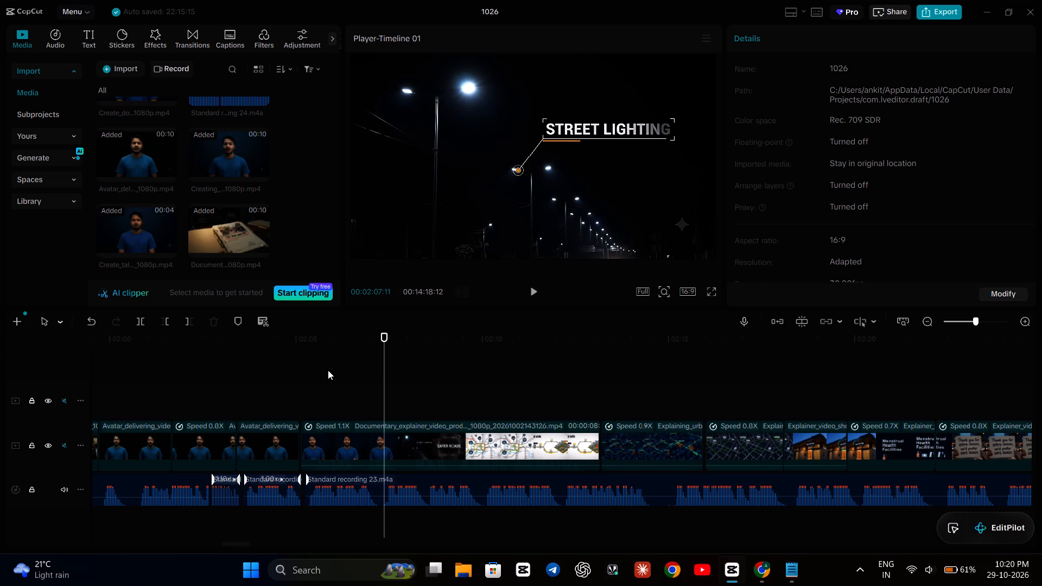
# Split the documentary explainer clip at 02:06:23, where the presenter shot changes to the street lights.
pyautogui.click(356, 371)
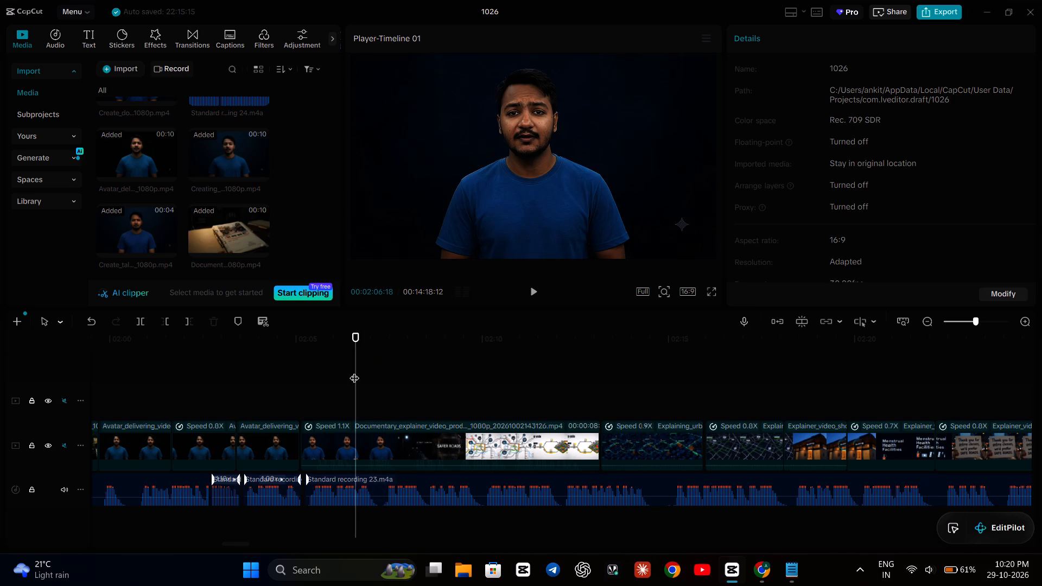
pyautogui.press('space')
pyautogui.press('space')
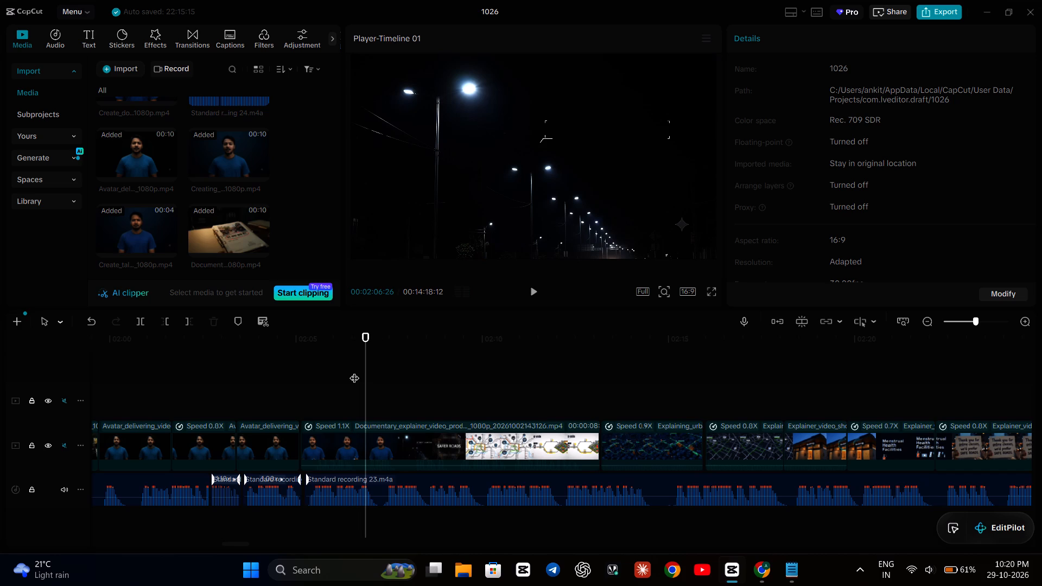
pyautogui.press('Left')
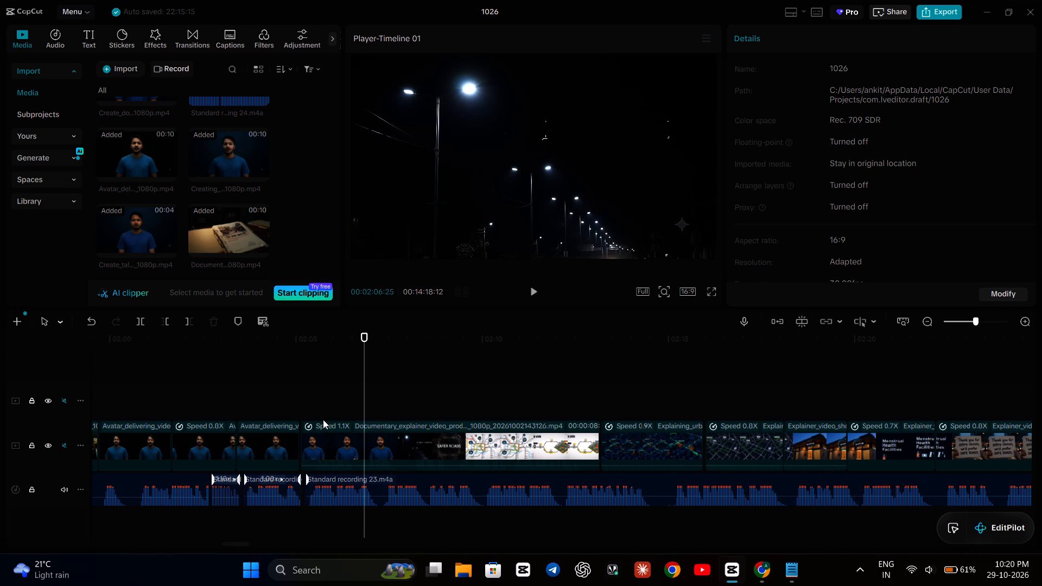
pyautogui.press('Left')
pyautogui.press('Left')
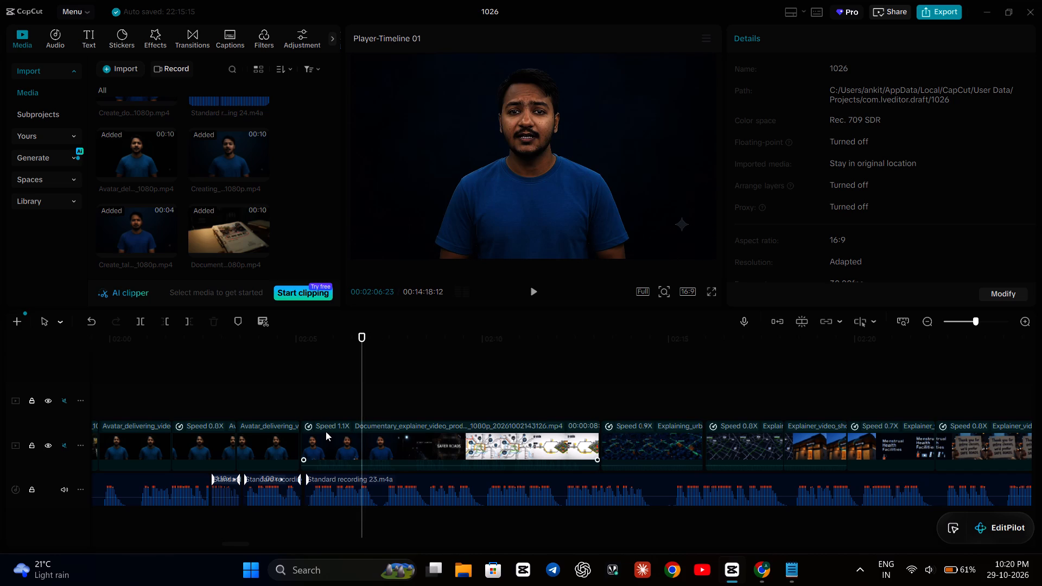
pyautogui.click(326, 436)
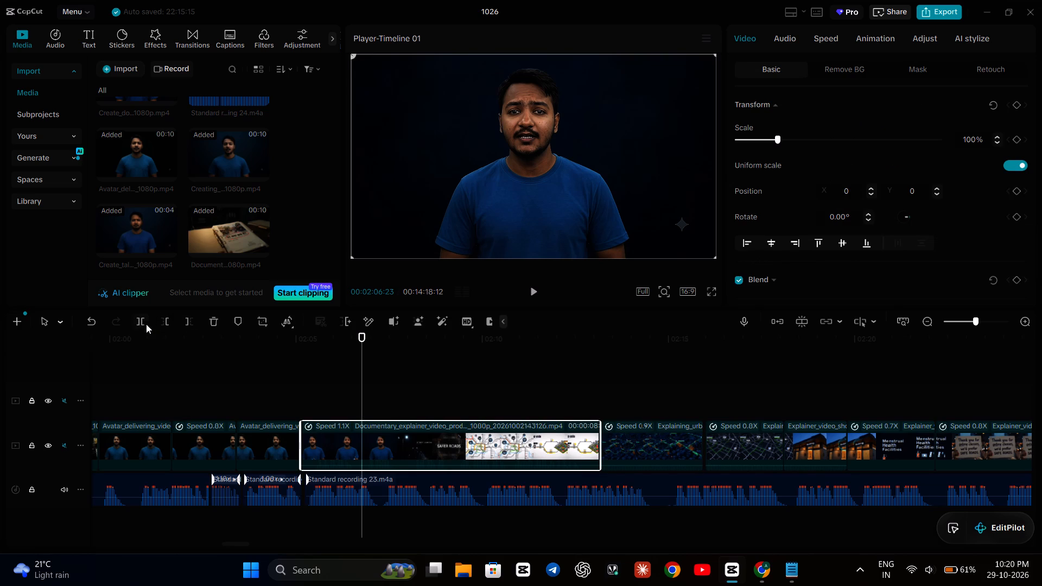
pyautogui.click(141, 324)
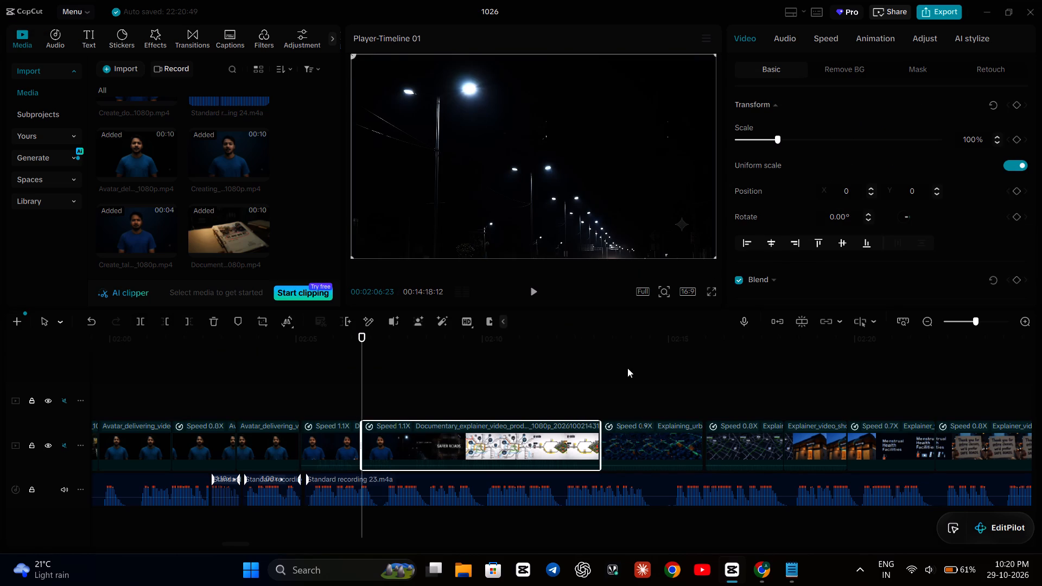
# Set the speed of the split clip's second part, with the street-lighting and last-mile graphics, to 1.15x.
pyautogui.click(819, 45)
pyautogui.click(1000, 126)
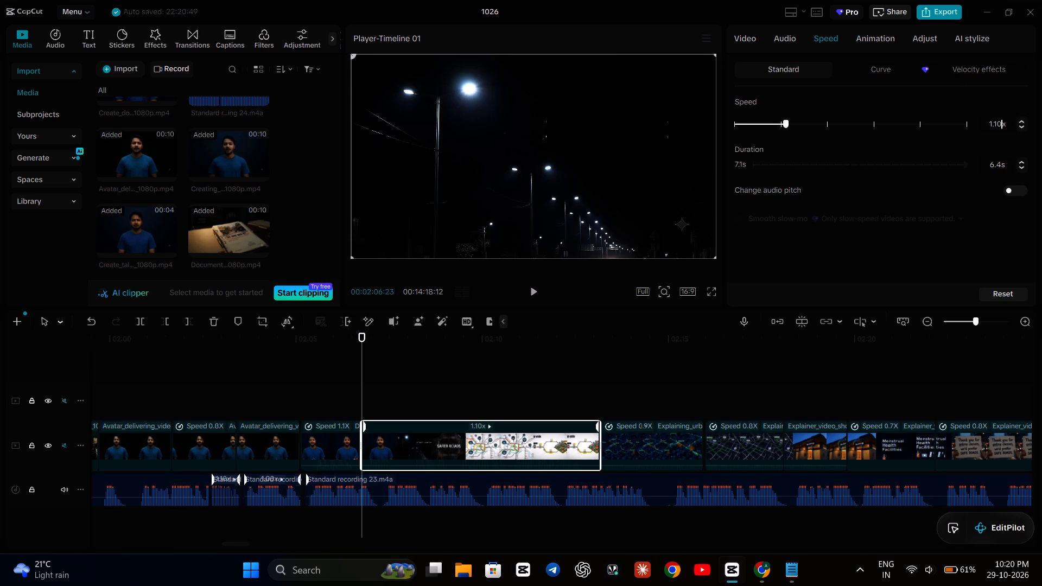
pyautogui.press('BackSpace')
pyautogui.press('5')
pyautogui.press('Return')
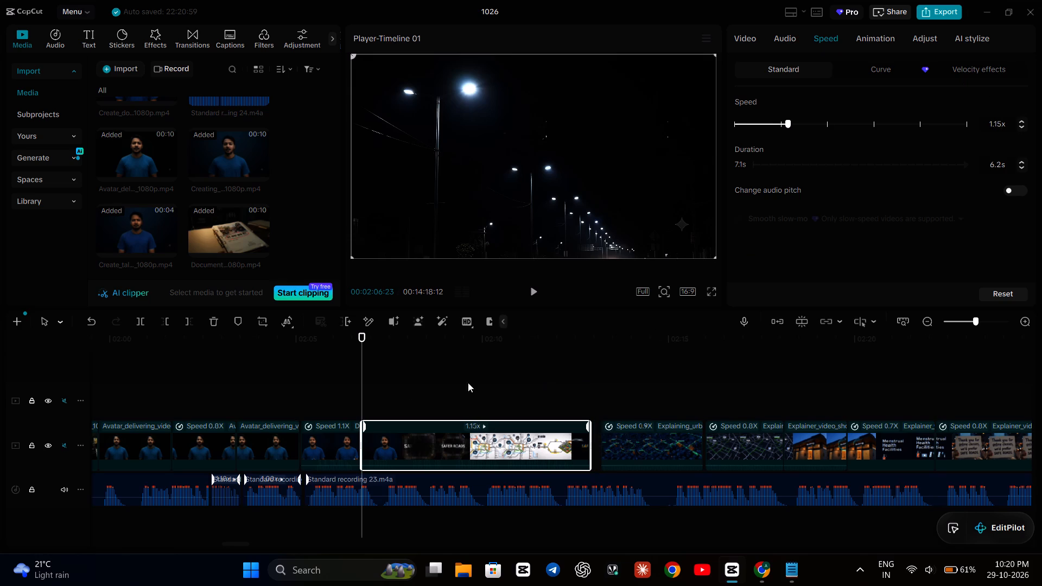
# Play the timeline from about 02:06 through the safe-routes map to check the retimed segment against the voiceover.
pyautogui.click(325, 378)
pyautogui.press('space')
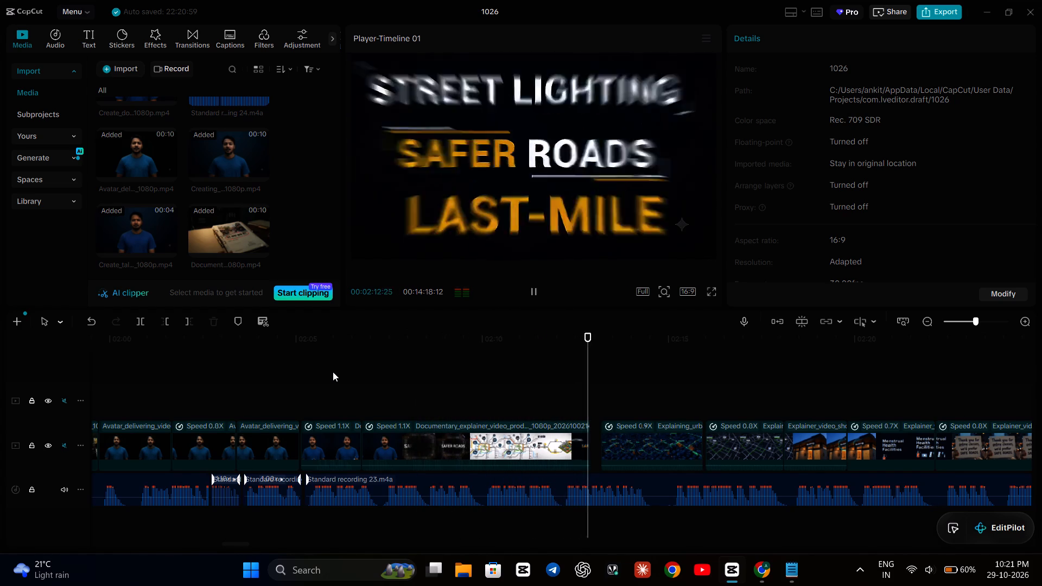
pyautogui.press('space')
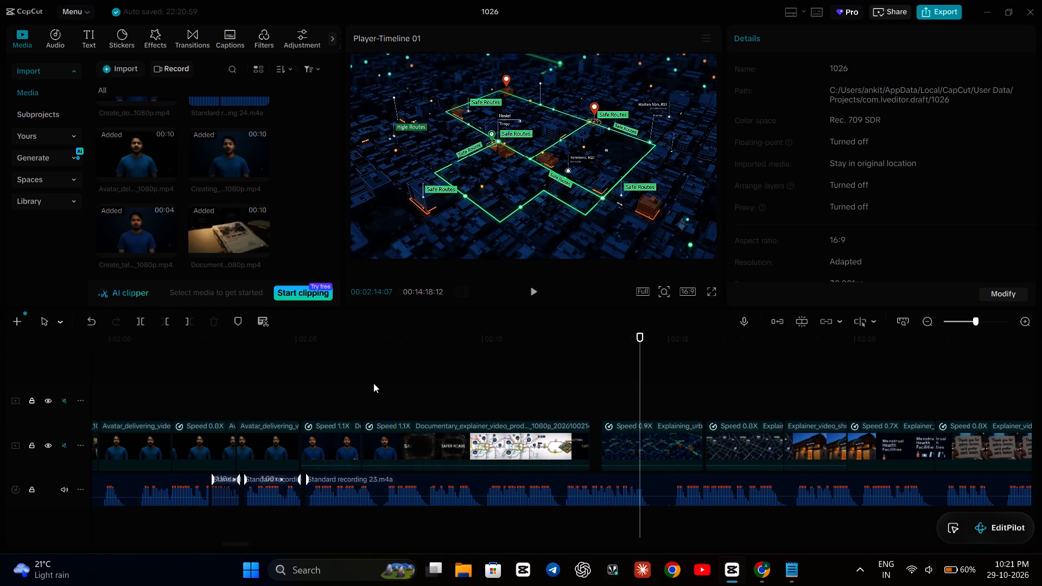
# Move the safe-routes map clip at about 02:13 earlier so it starts right after the documentary explainer clip.
pyautogui.click(579, 442)
pyautogui.moveTo(591, 443); pyautogui.dragTo(601, 444)
pyautogui.click(612, 444)
pyautogui.moveTo(601, 441); pyautogui.dragTo(594, 442)
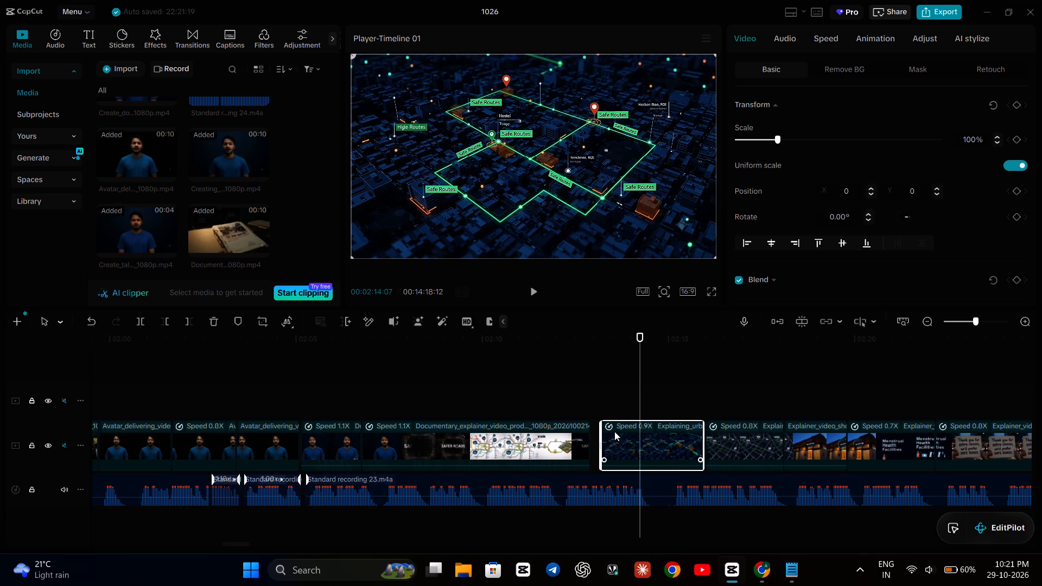
pyautogui.moveTo(612, 438); pyautogui.dragTo(603, 438)
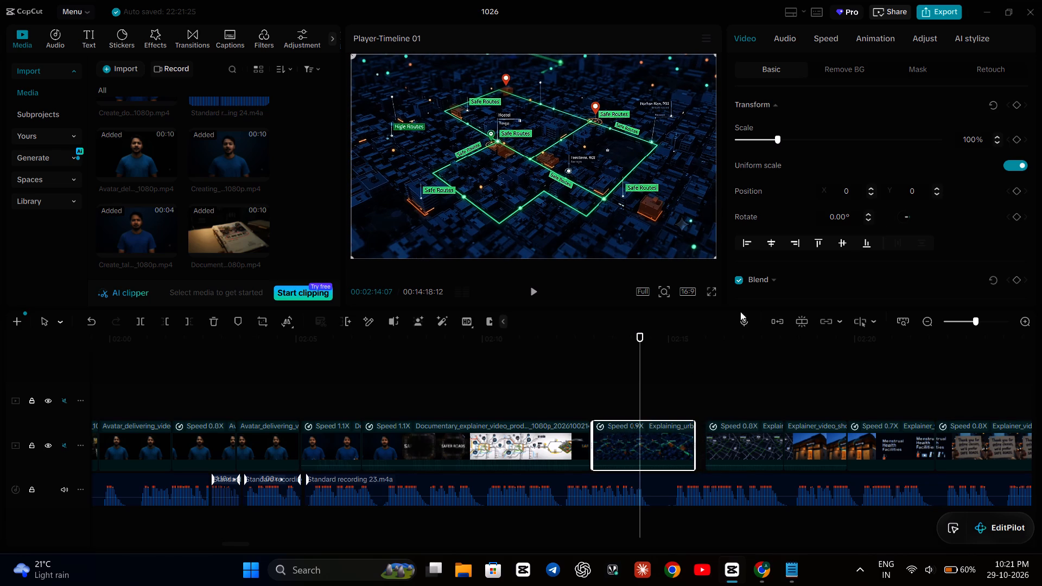
# Set the safe-routes map clip's speed to 0.85x and place it back in the main-track gap before the next explainer clip.
pyautogui.click(817, 40)
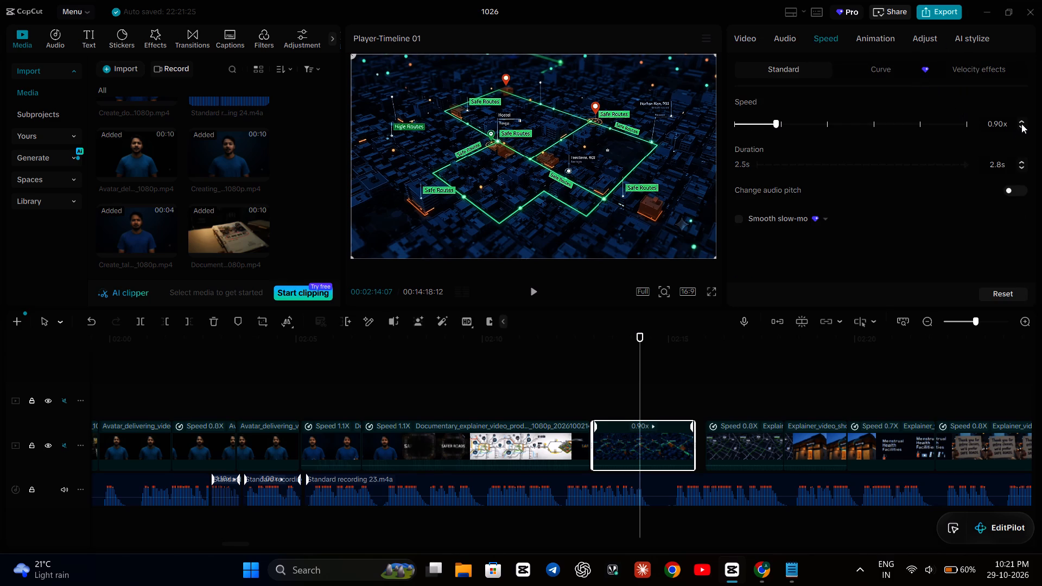
pyautogui.click(1021, 124)
pyautogui.click(1021, 128)
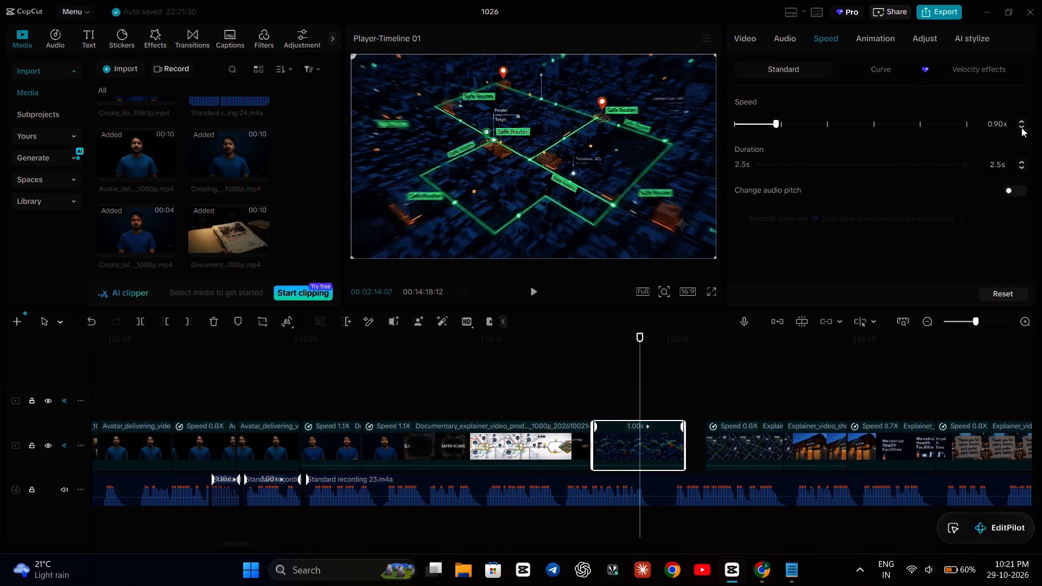
pyautogui.click(1021, 128)
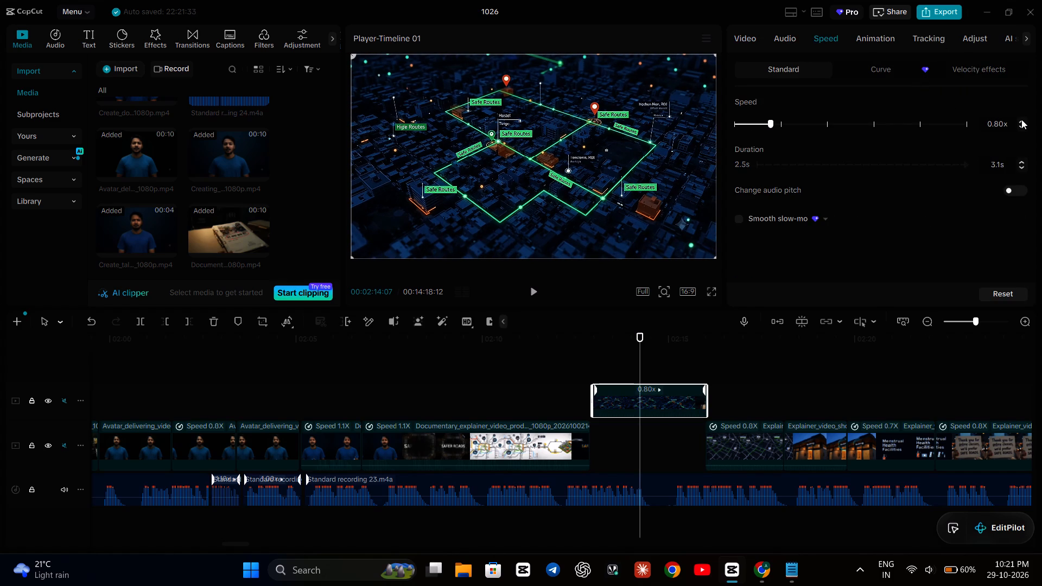
pyautogui.click(1003, 124)
pyautogui.press('BackSpace')
pyautogui.press('5')
pyautogui.press('Return')
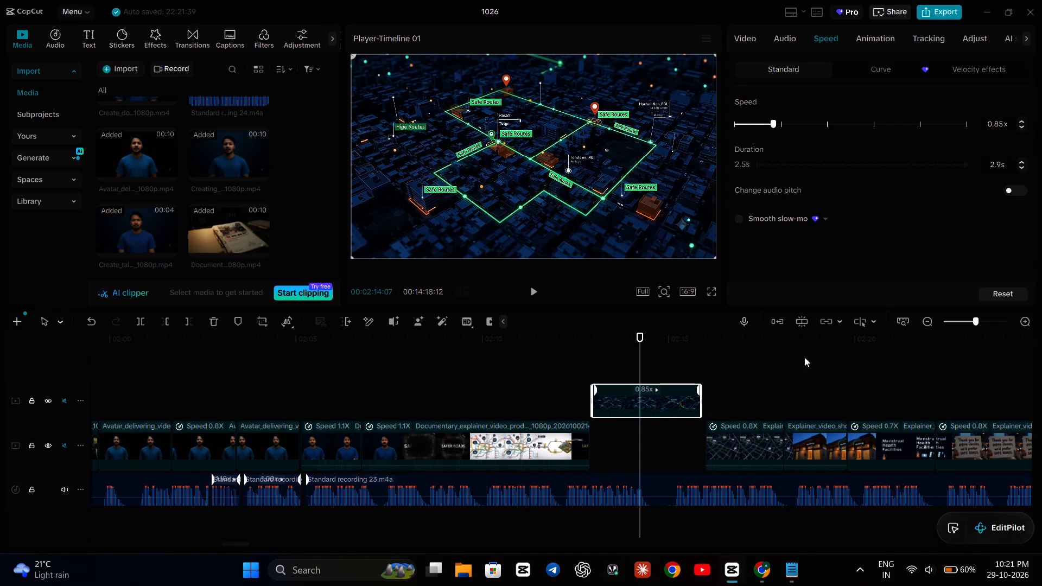
pyautogui.moveTo(661, 400); pyautogui.dragTo(662, 430)
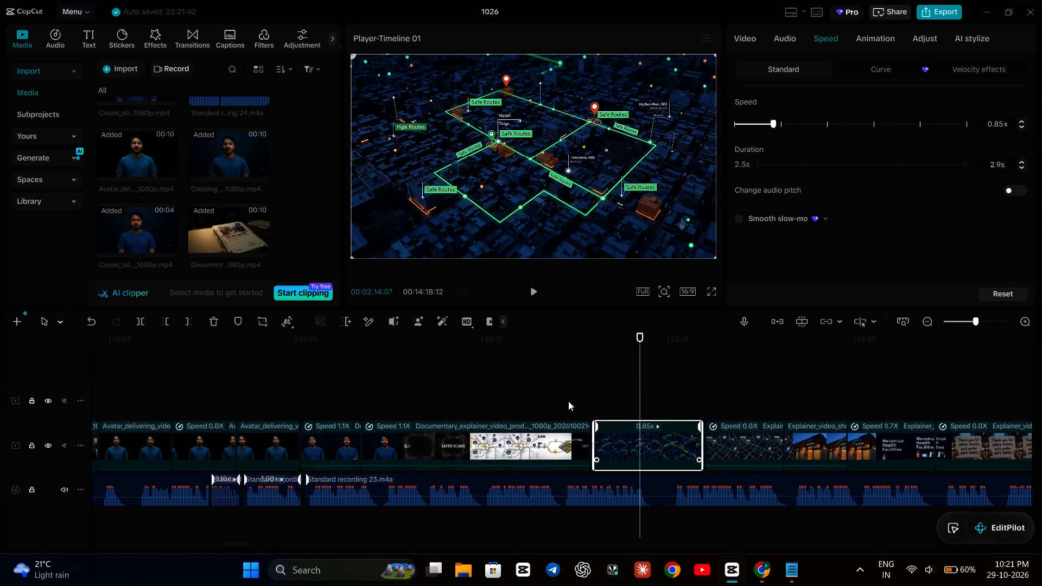
# Play the timeline from about 02:10 to 02:29 to check the clips against the voiceover, then return to the "SAFE ROADS" placard at 02:25:12.
pyautogui.click(480, 381)
pyautogui.press('space')
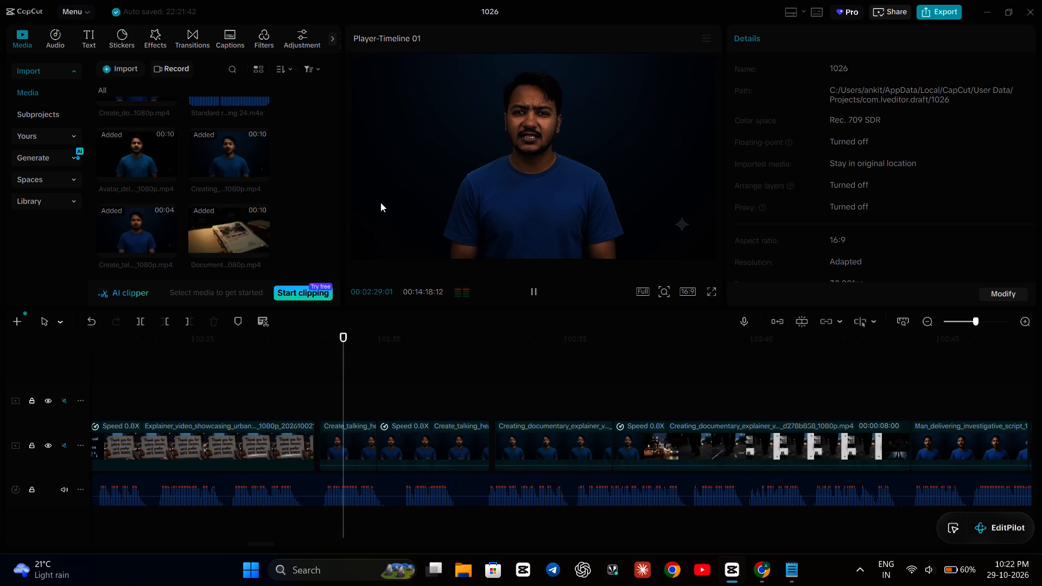
pyautogui.click(208, 382)
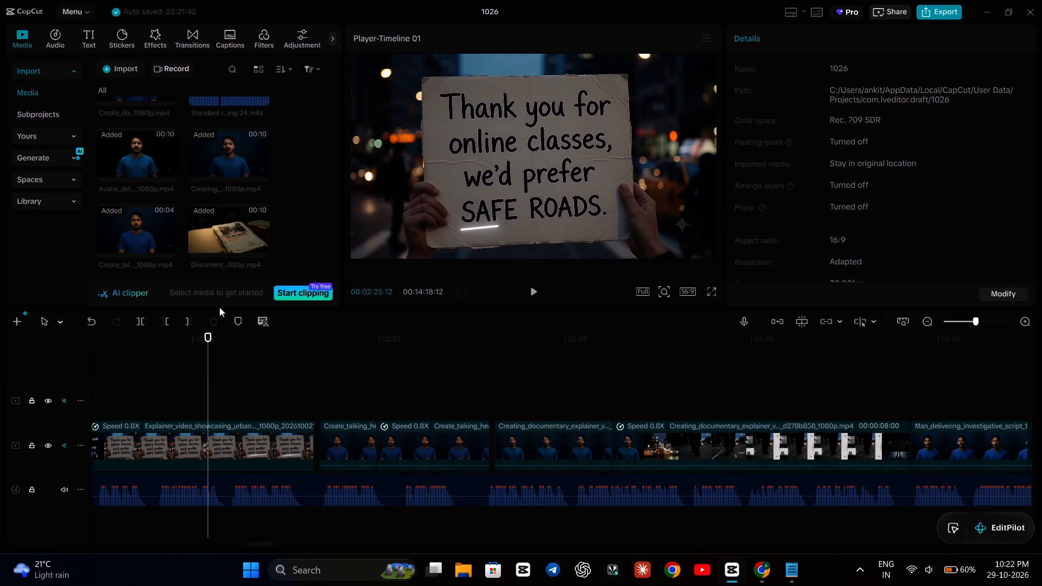
pyautogui.scroll(-5, 219, 233)
pyautogui.click(753, 565)
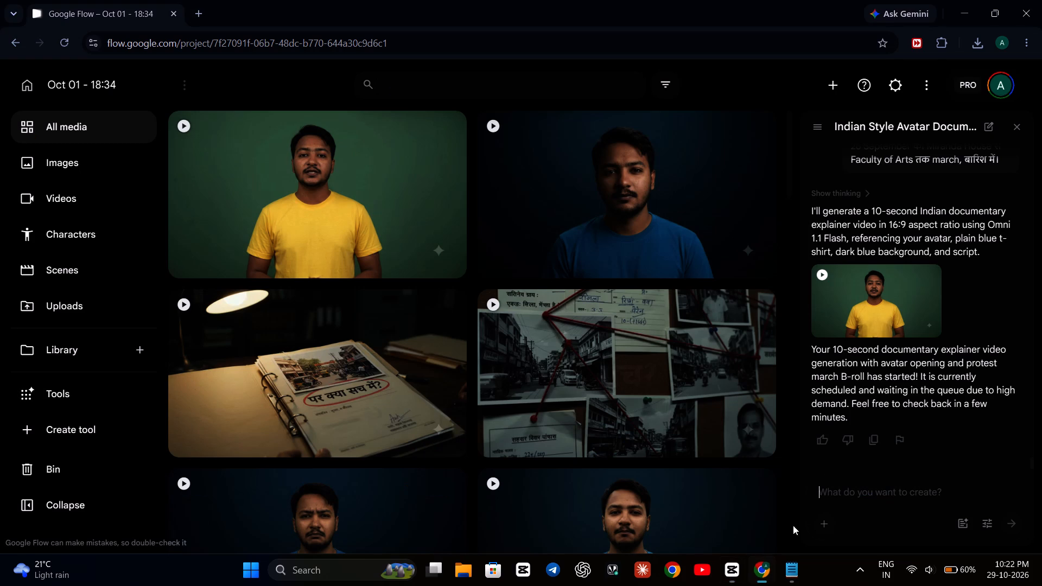
pyautogui.click(988, 43)
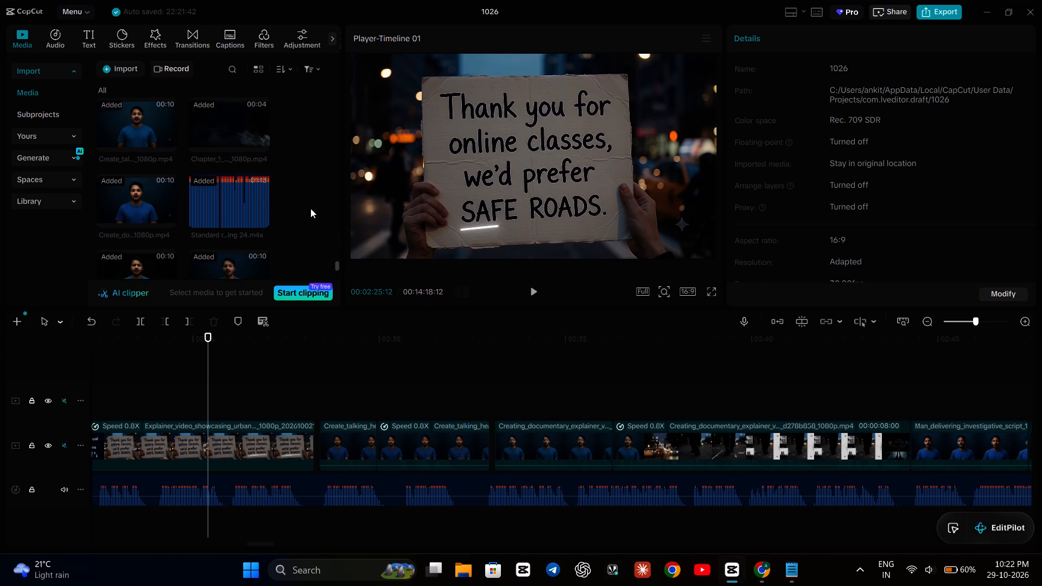
pyautogui.scroll(1, 310, 208)
pyautogui.scroll(-6, 310, 208)
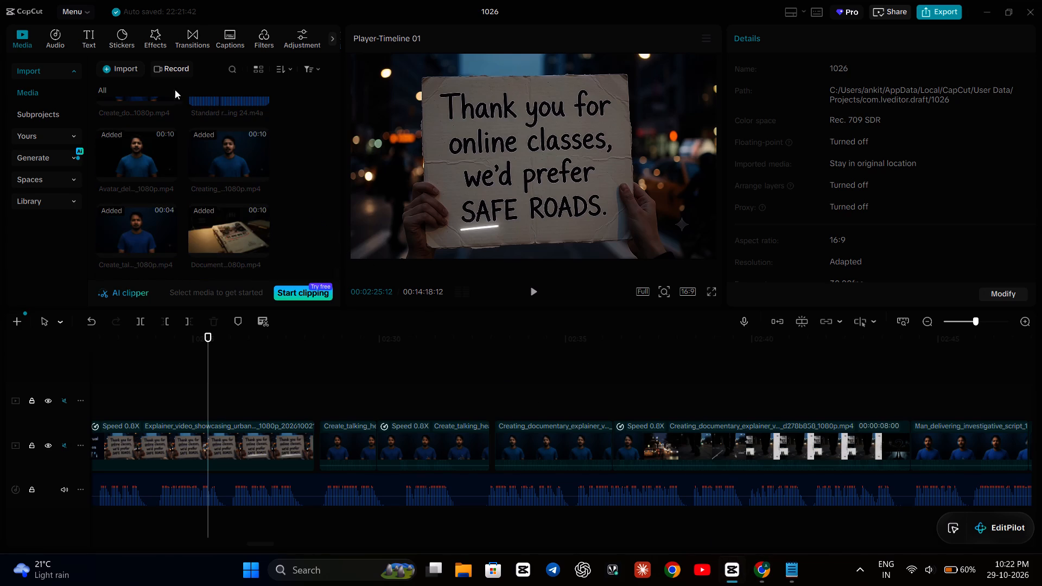
pyautogui.click(133, 67)
pyautogui.click(137, 95)
pyautogui.scroll(-6, 312, 144)
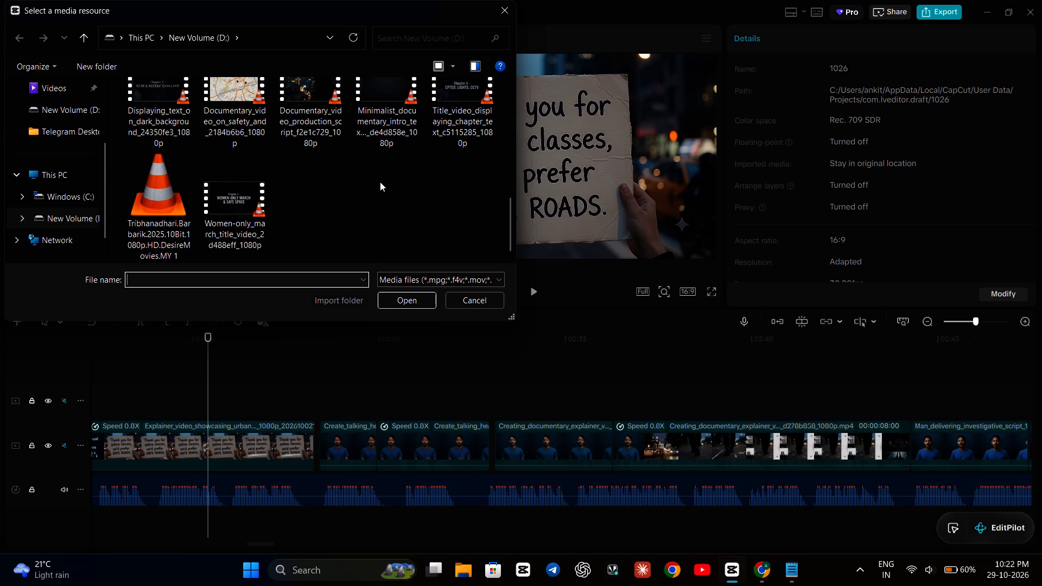
pyautogui.scroll(2, 380, 182)
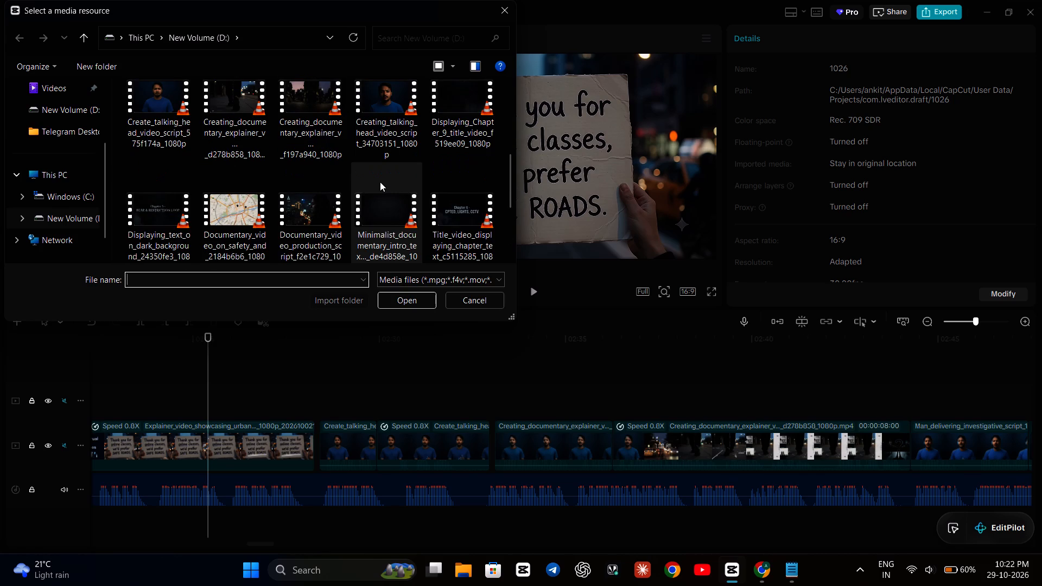
pyautogui.scroll(2, 380, 179)
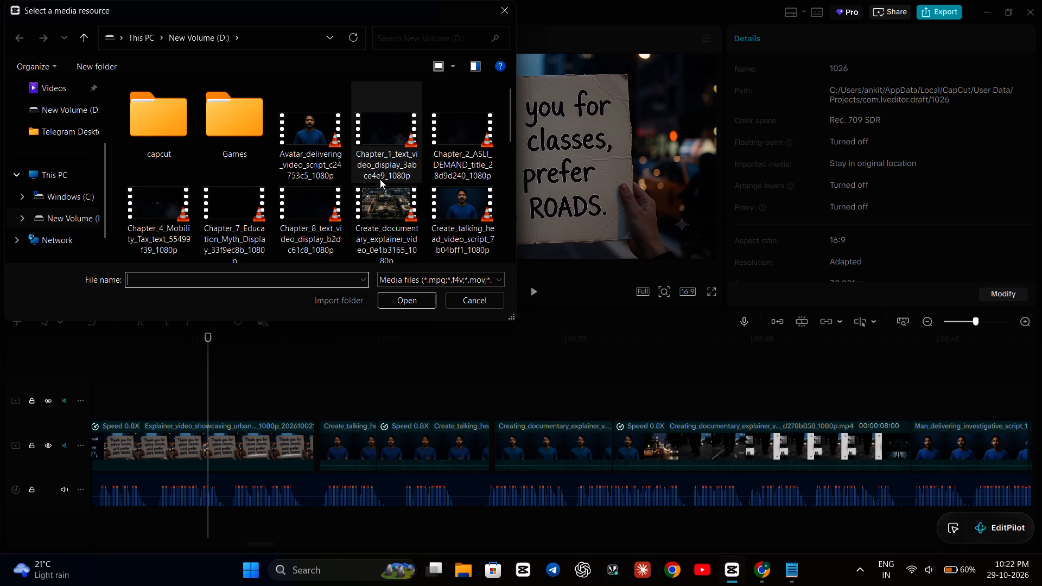
pyautogui.scroll(-2, 380, 179)
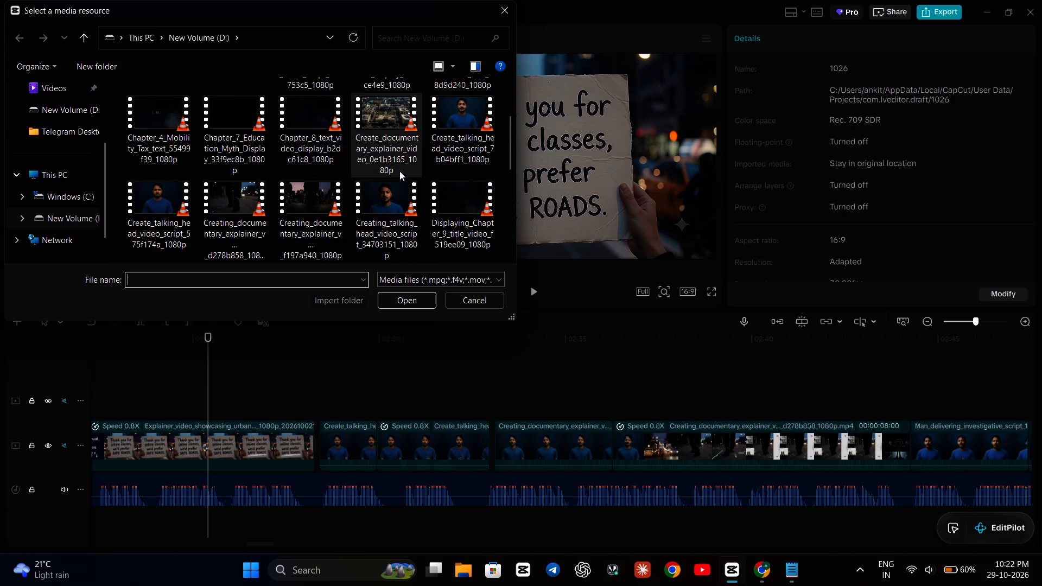
pyautogui.scroll(-2, 428, 175)
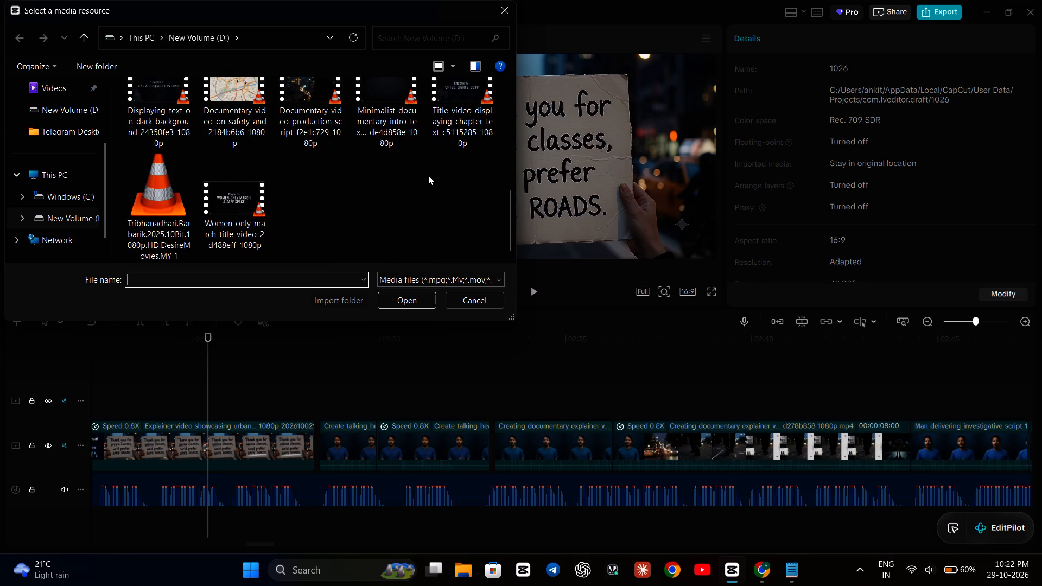
pyautogui.scroll(1, 332, 171)
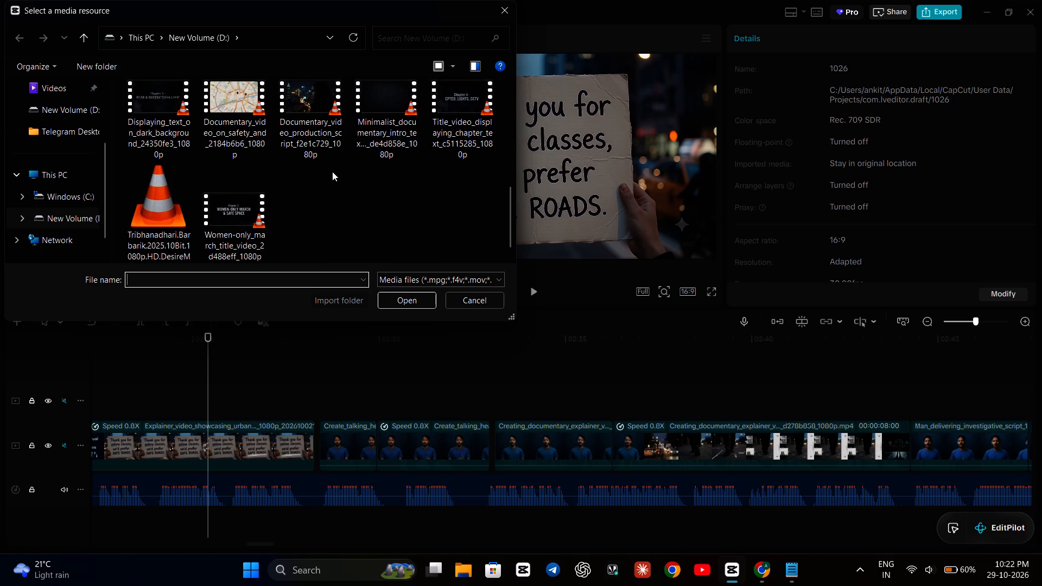
pyautogui.scroll(1, 332, 171)
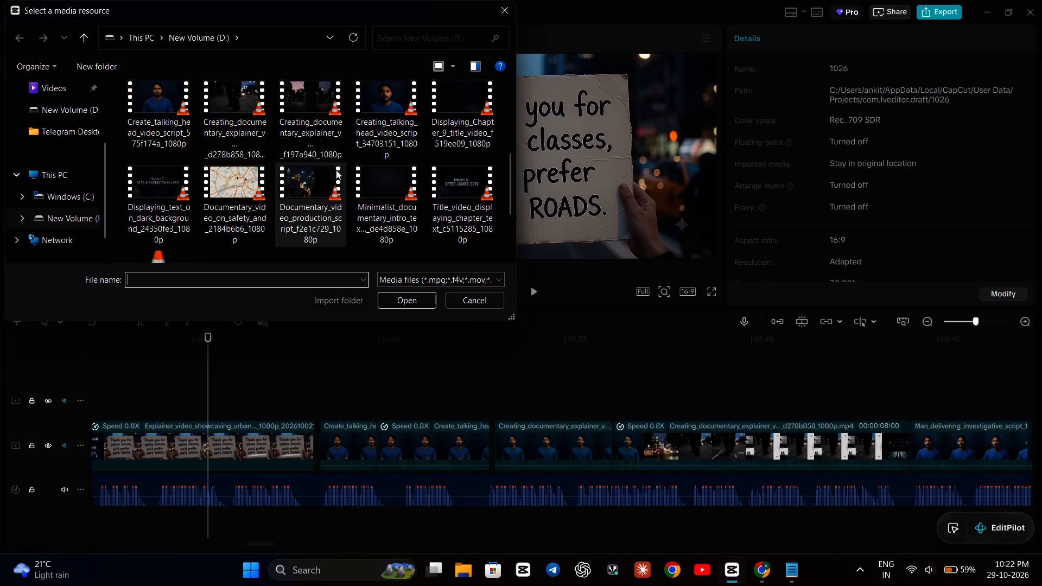
pyautogui.scroll(1, 336, 170)
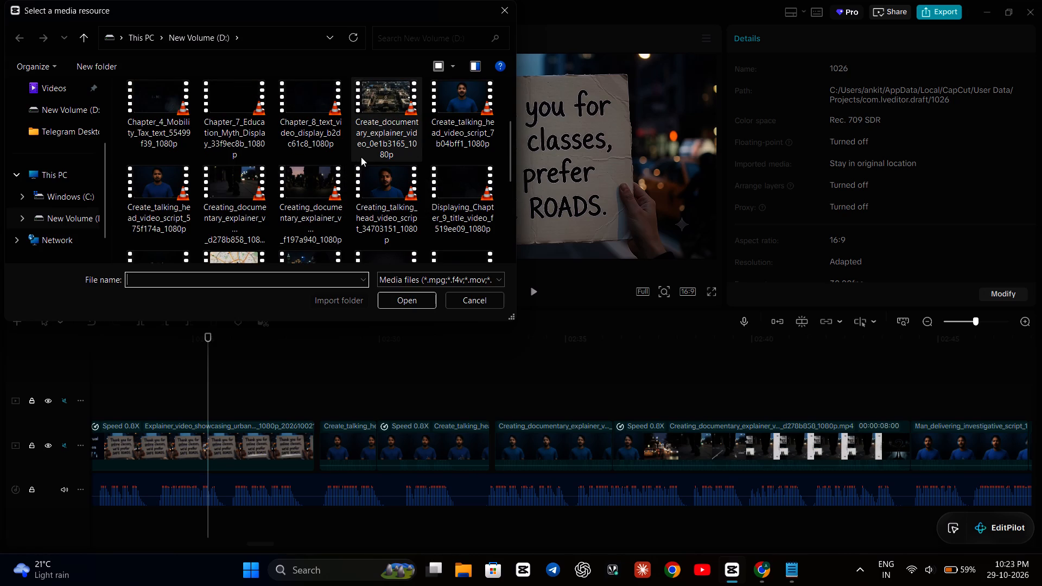
pyautogui.scroll(2, 354, 157)
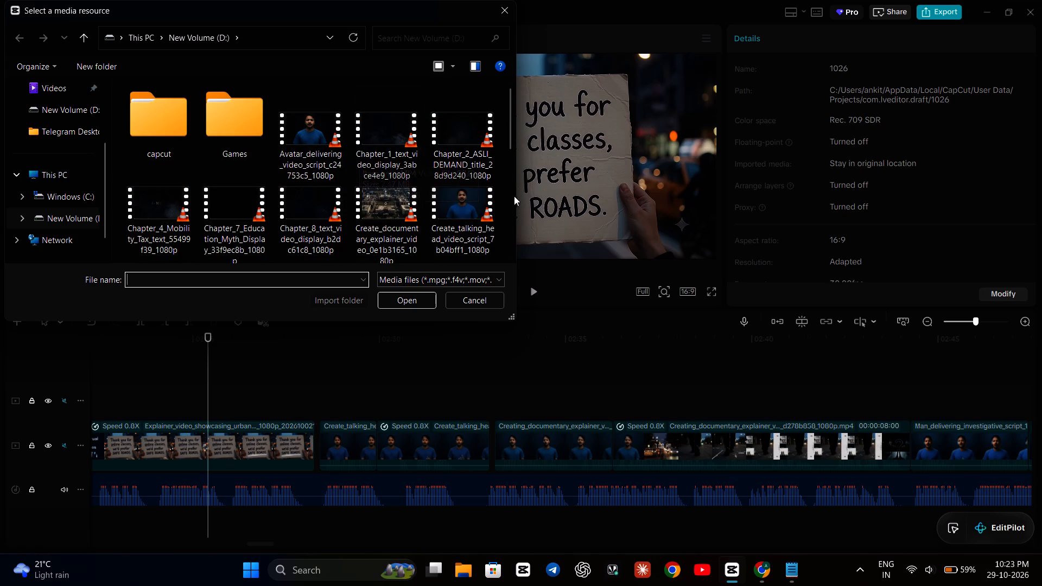
# Check Chrome's recent downloads for the newest talking-head clip, and import Creating_talking_head_video_script_34703151_1080p from New Volume (D:) into CapCut and preview it.
pyautogui.click(753, 568)
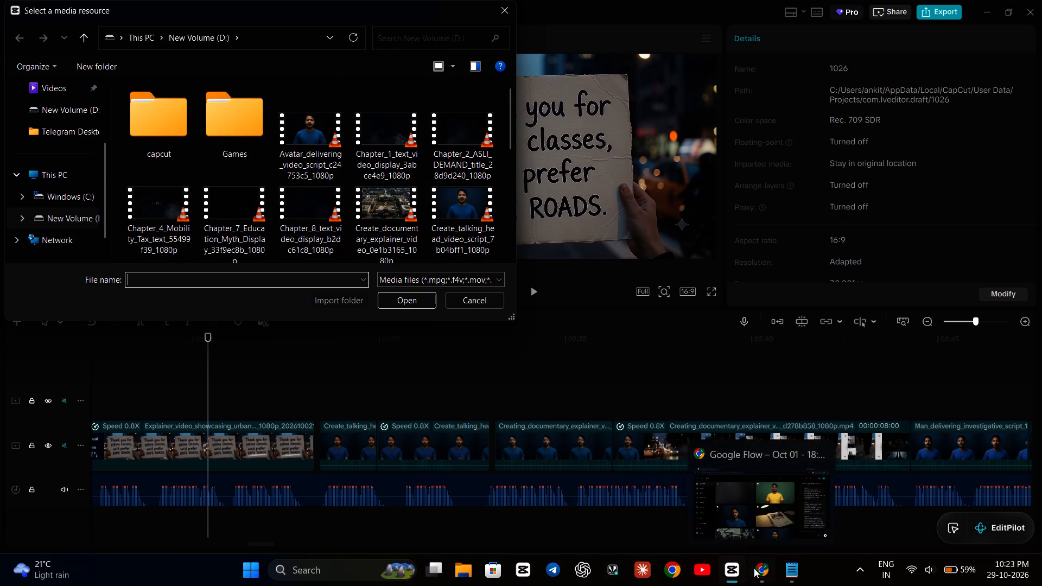
pyautogui.click(983, 46)
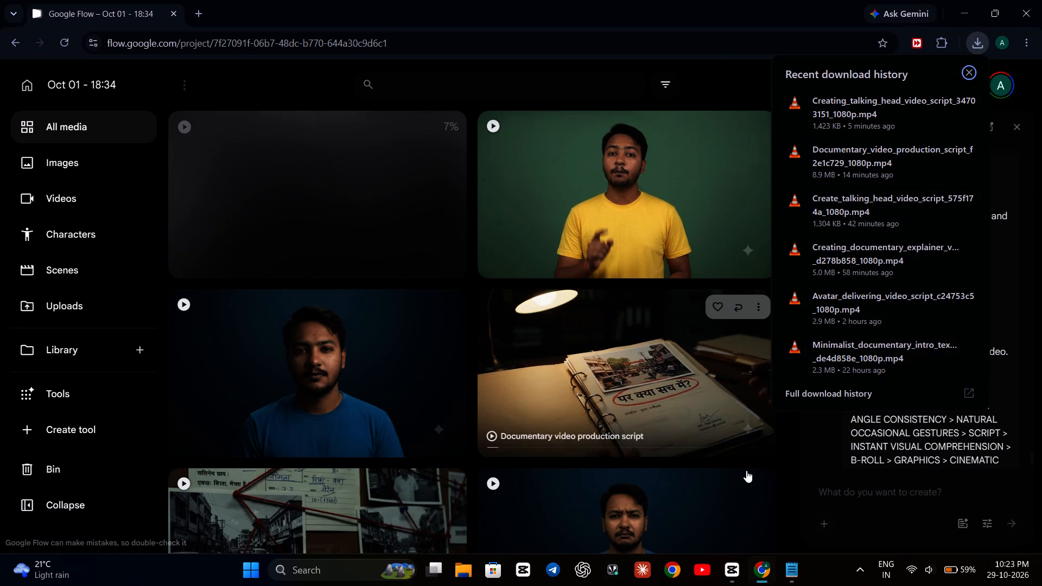
pyautogui.click(733, 574)
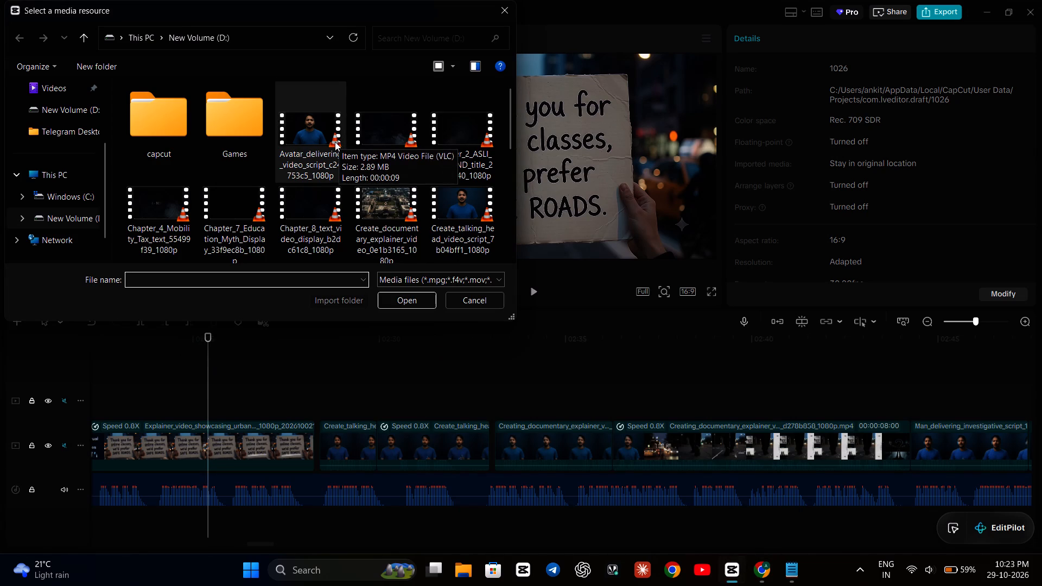
pyautogui.scroll(-5, 335, 142)
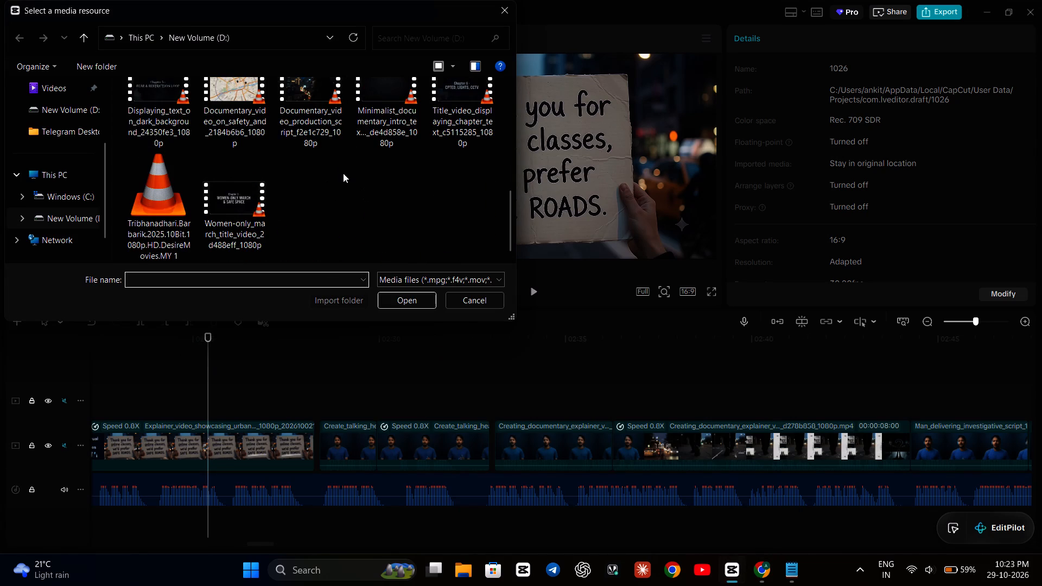
pyautogui.scroll(-2, 313, 216)
pyautogui.scroll(2, 313, 216)
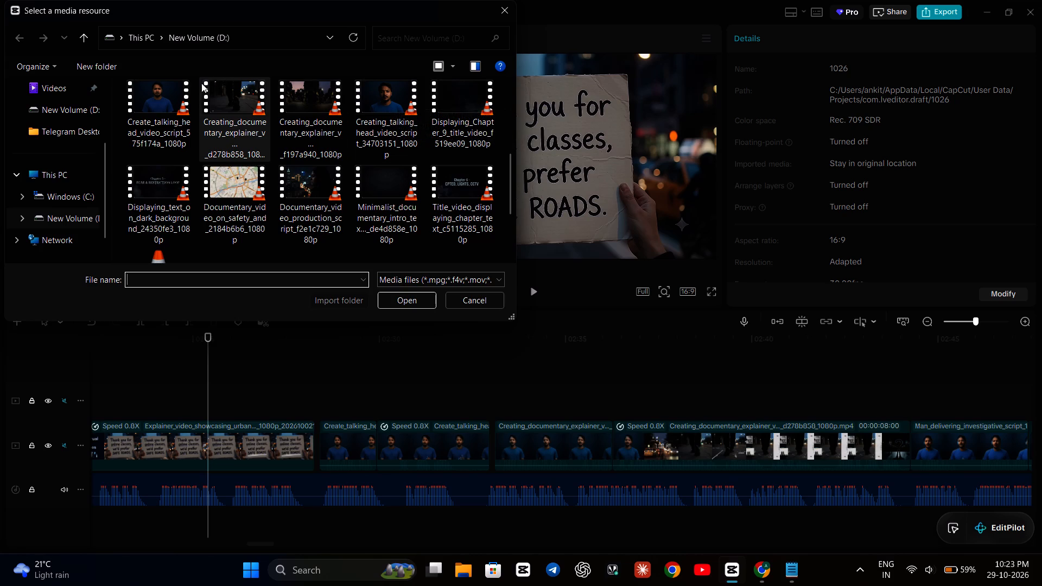
pyautogui.click(364, 105)
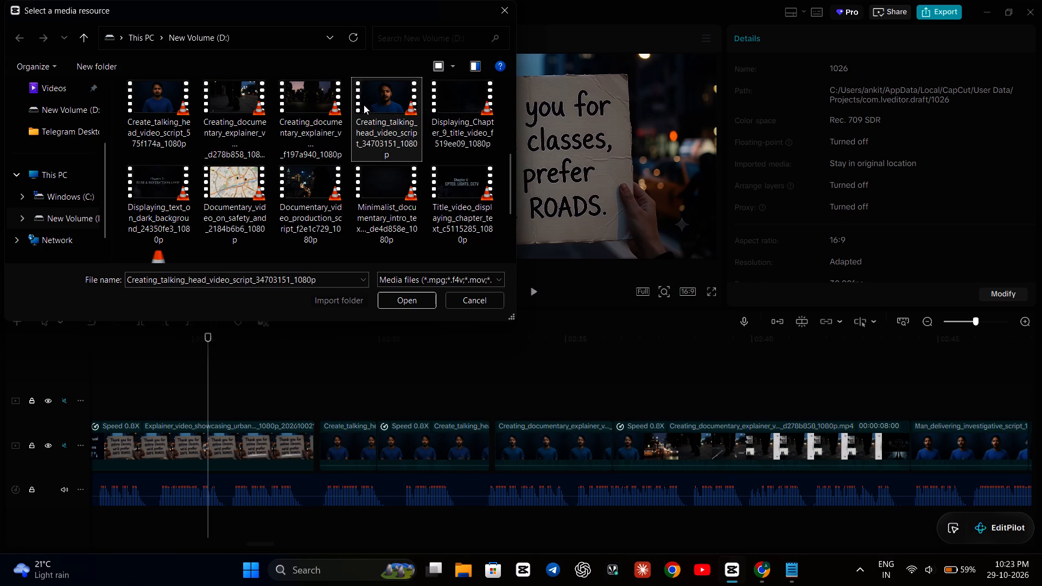
pyautogui.click(406, 301)
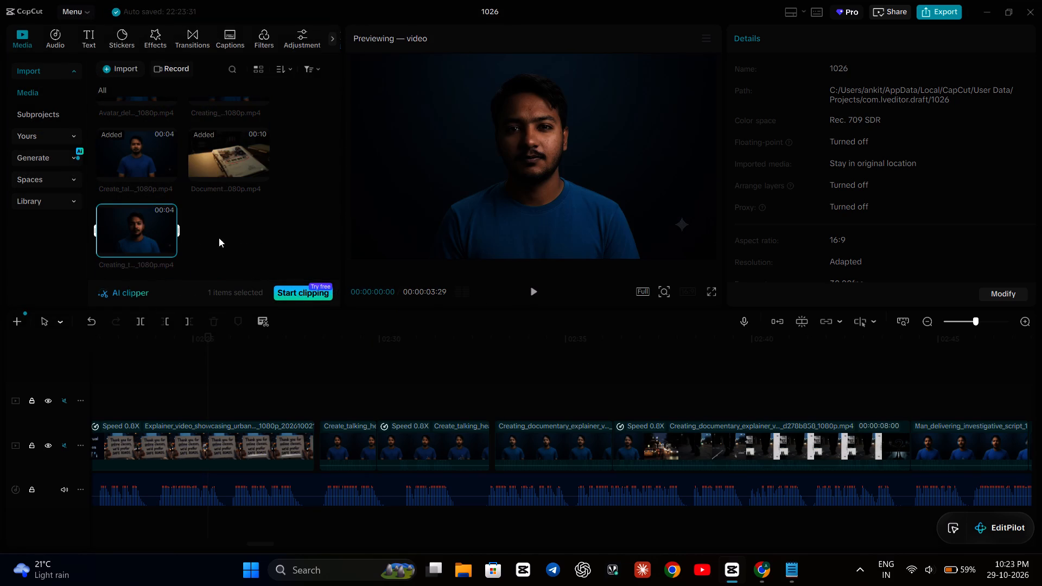
pyautogui.click(529, 294)
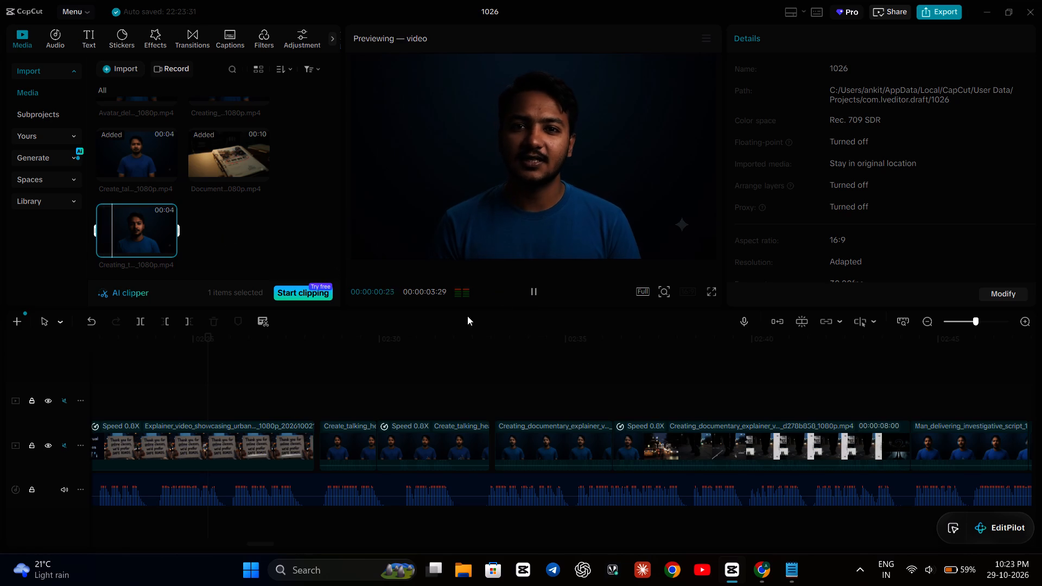
# Replace the two Create_talking_head clips after the placard clip with the newly imported talking-head clip, starting at 02:28:12.
pyautogui.click(322, 365)
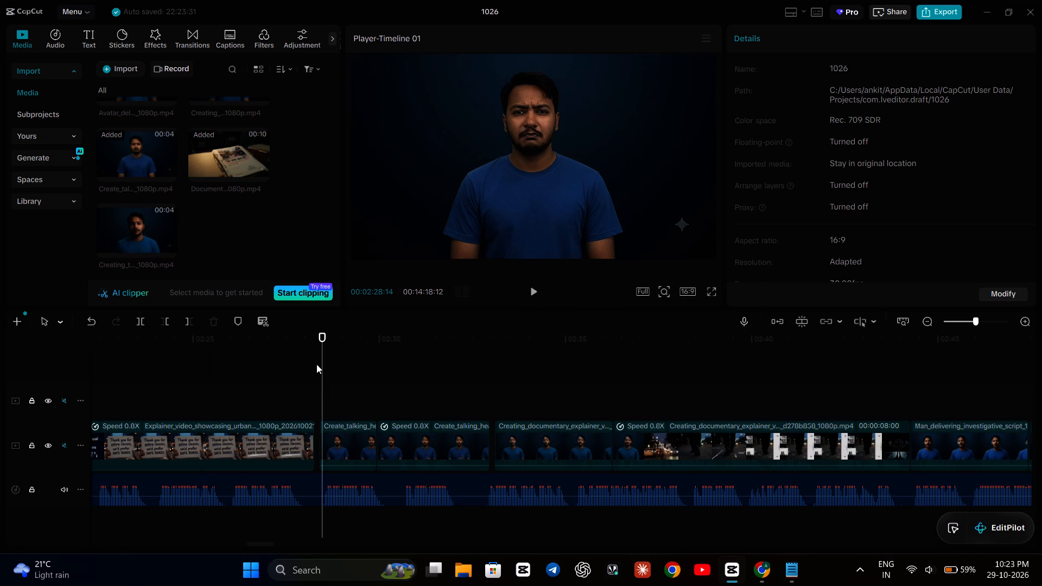
pyautogui.press('Left')
pyautogui.press('Left')
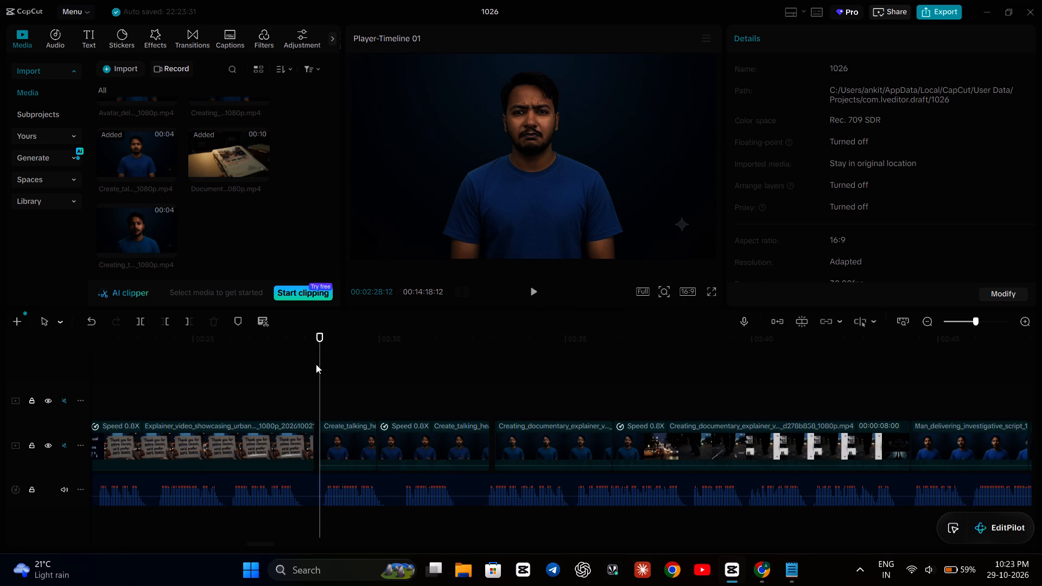
pyautogui.click(395, 448)
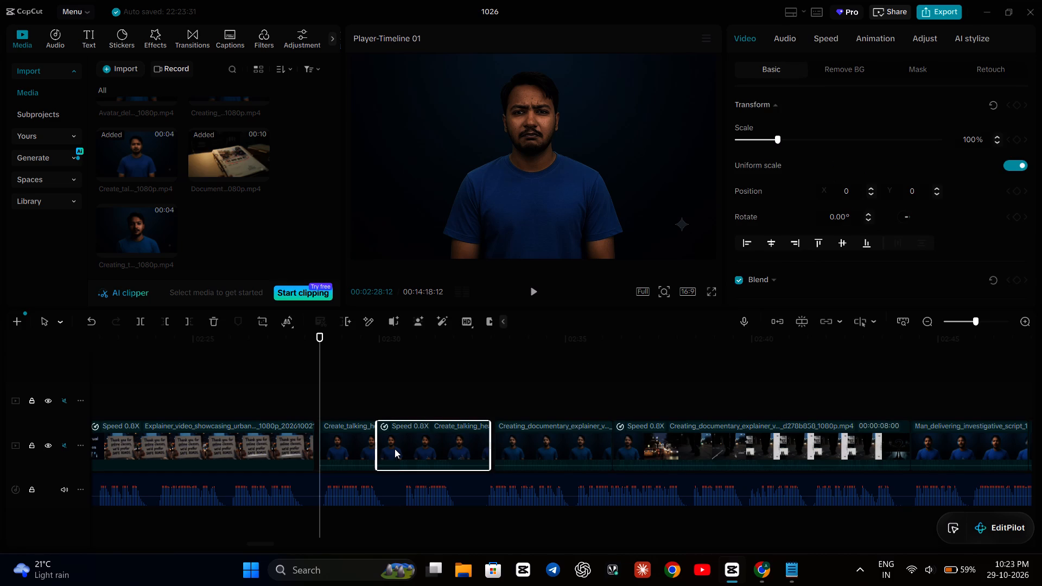
pyautogui.press('BackSpace')
pyautogui.click(358, 441)
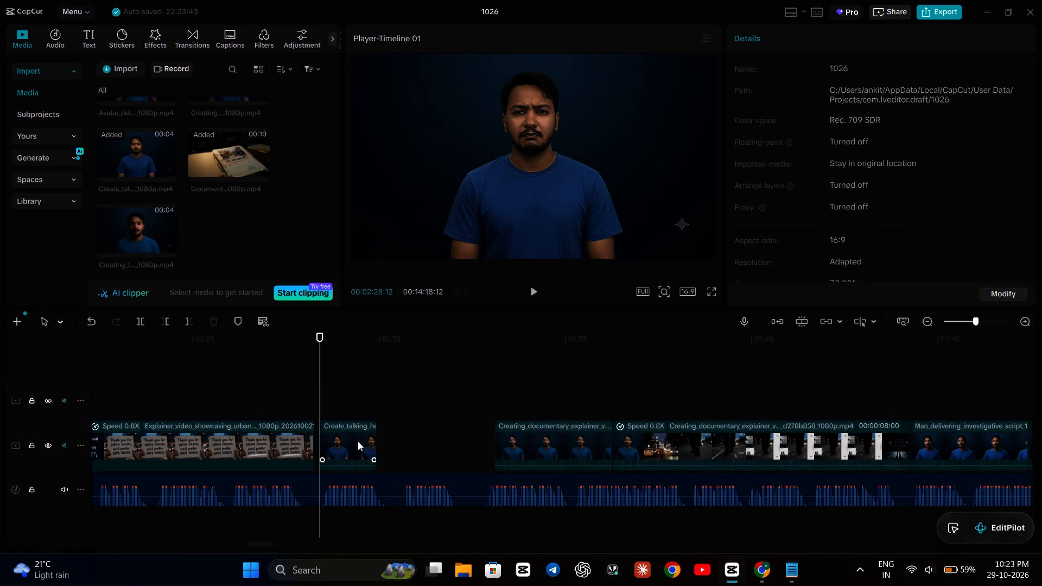
pyautogui.press('BackSpace')
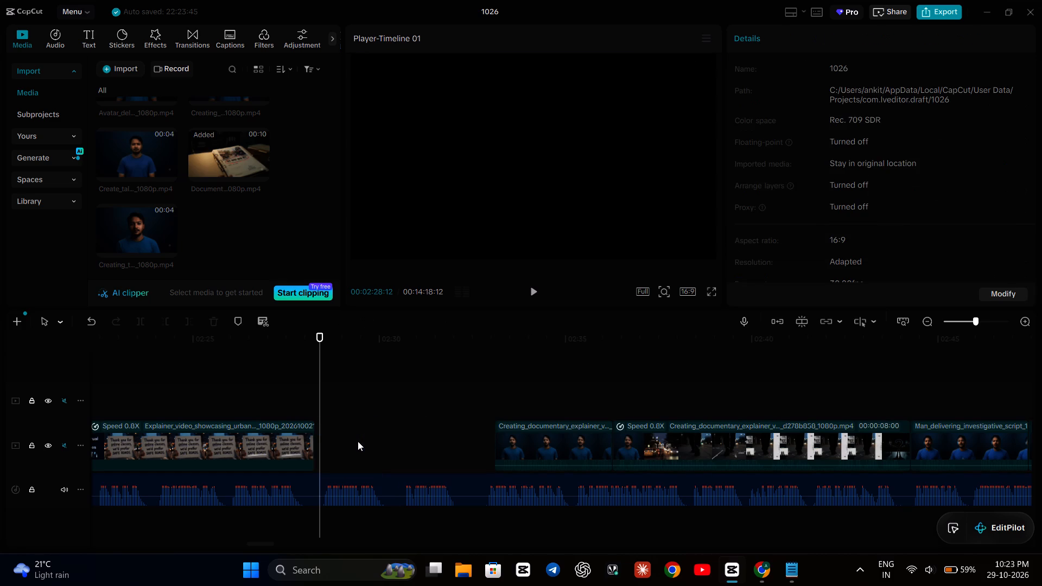
pyautogui.click(168, 246)
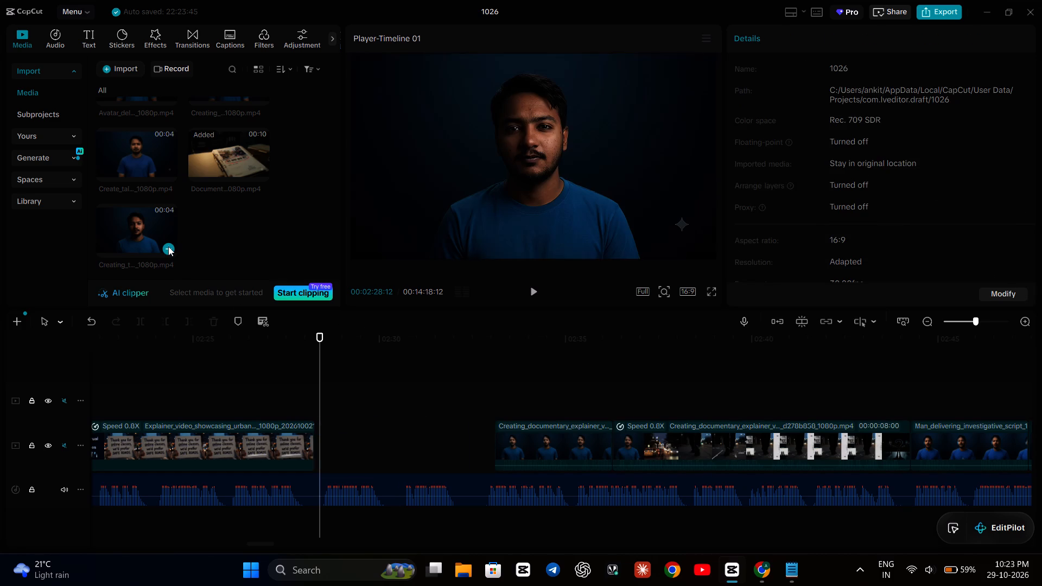
# Play the timeline from before the new talking-head clip to about 02:32 to check it against the voiceover.
pyautogui.click(249, 360)
pyautogui.press('space')
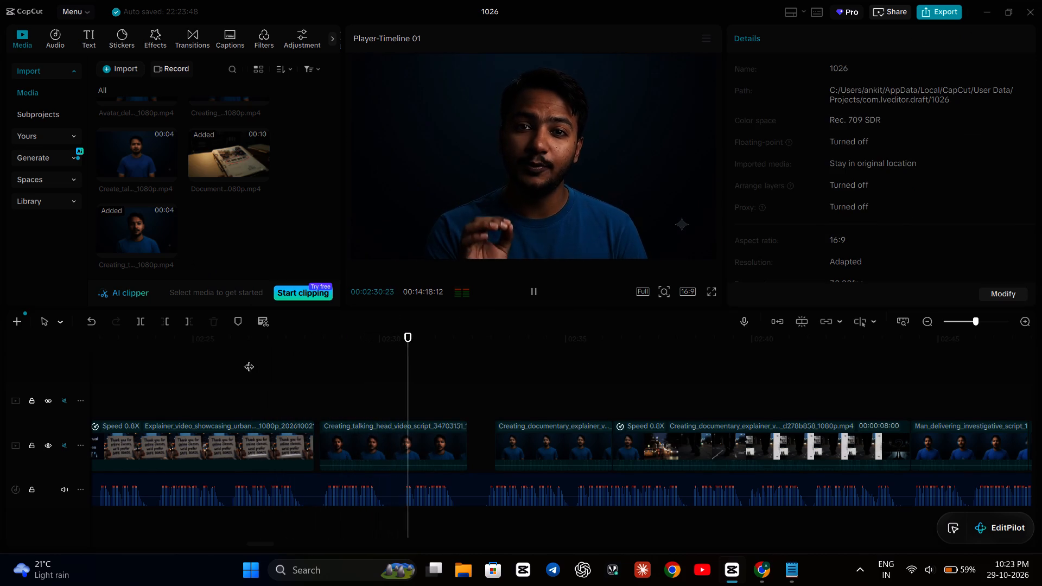
pyautogui.press('space')
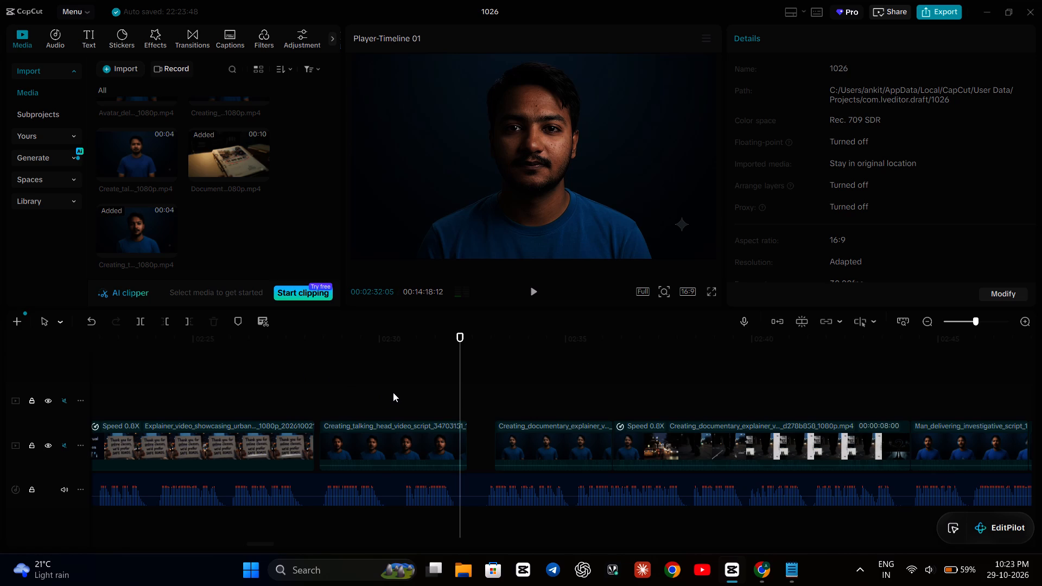
pyautogui.press('space')
pyautogui.press('space')
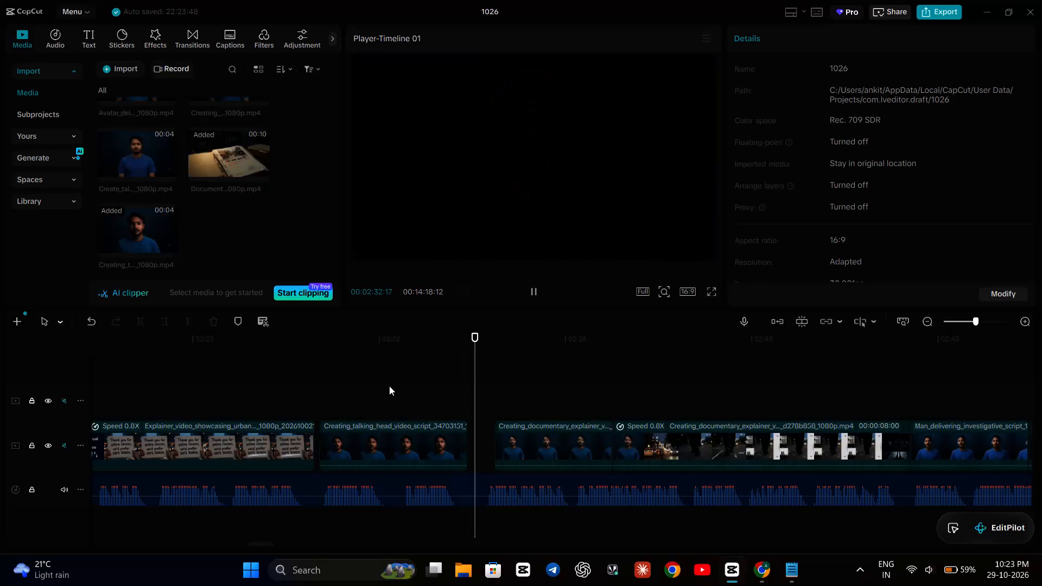
pyautogui.click(310, 371)
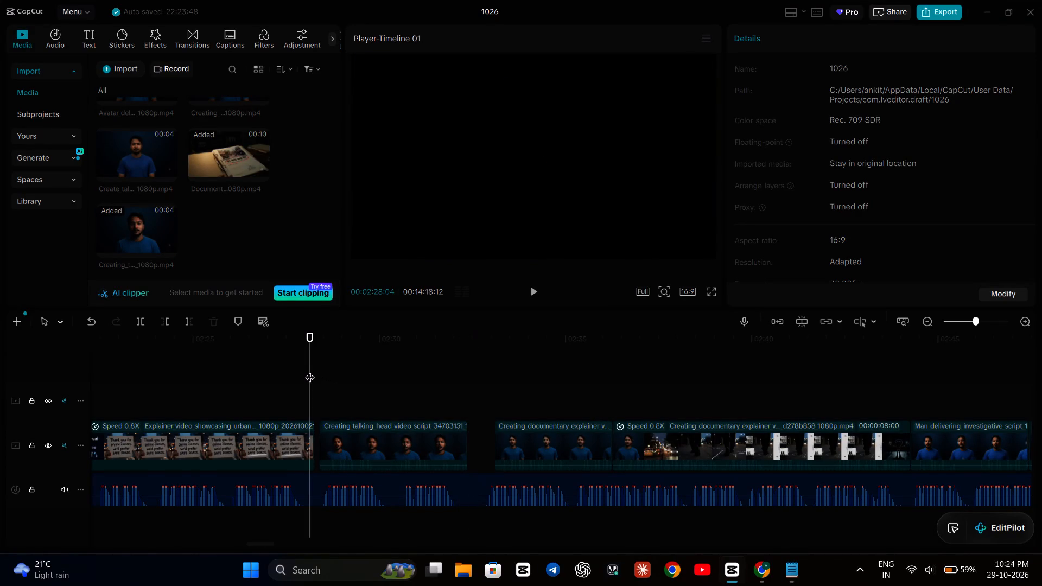
pyautogui.press('space')
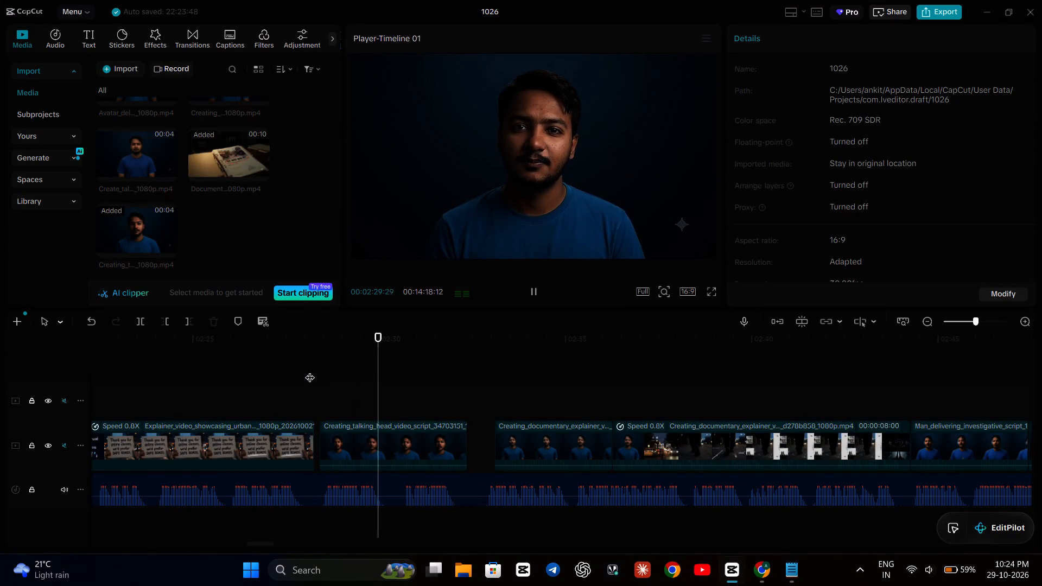
pyautogui.press('space')
# Find the pause after the new talking-head clip's first phrase and split the clip at 02:29:26.
pyautogui.click(387, 436)
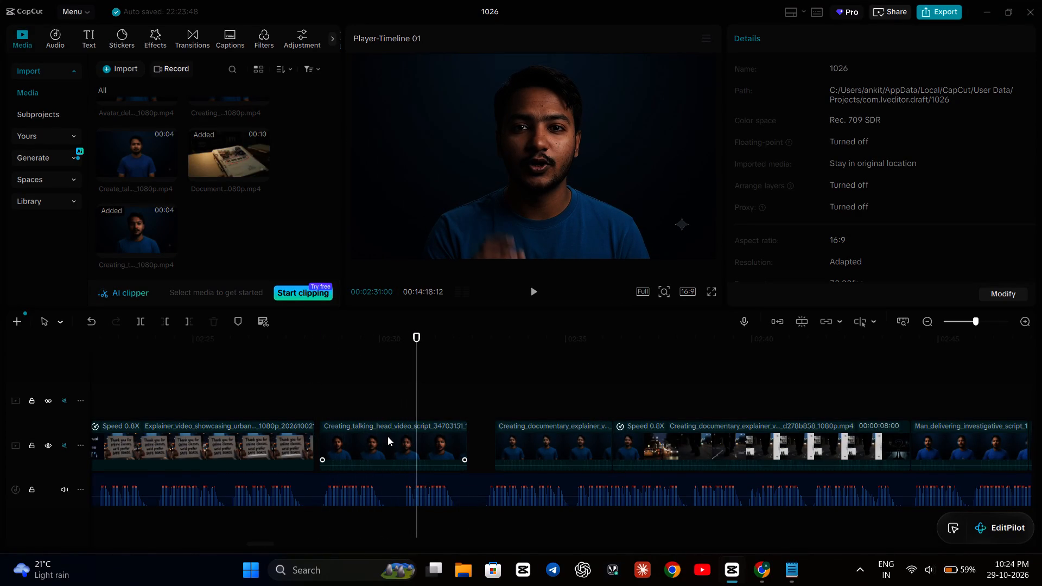
pyautogui.click(390, 398)
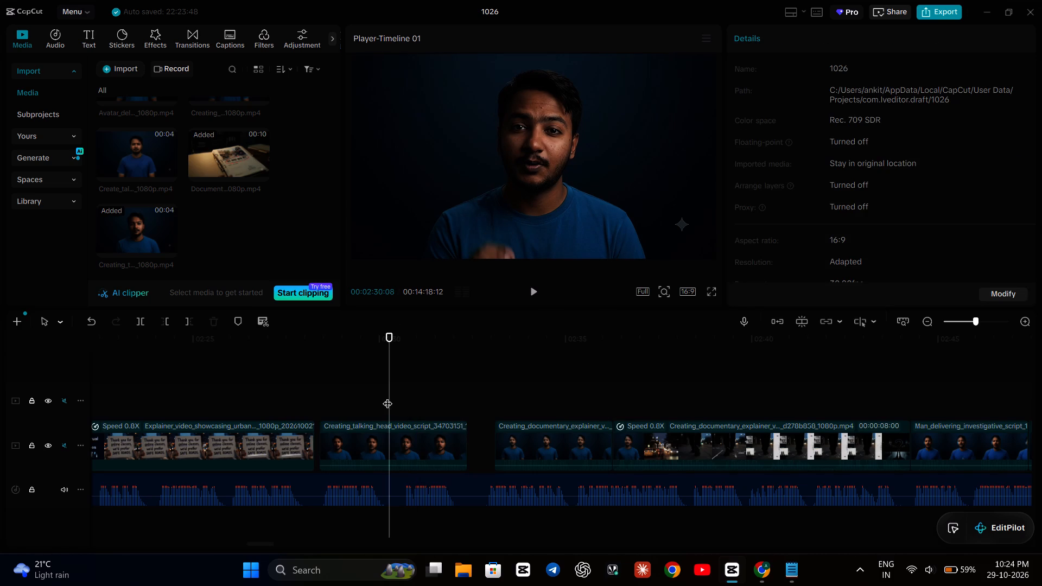
pyautogui.click(387, 397)
pyautogui.click(377, 392)
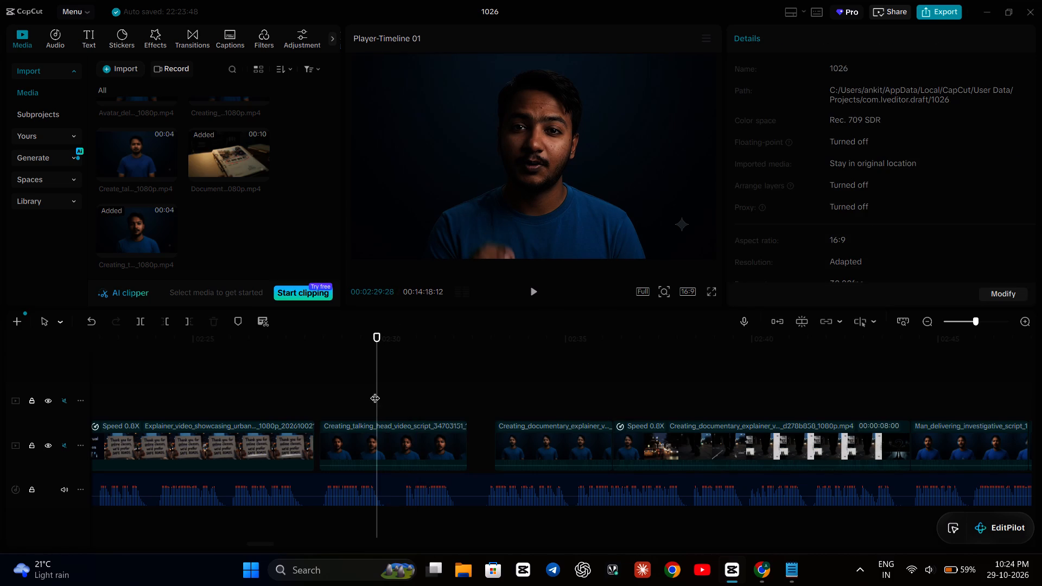
pyautogui.click(361, 392)
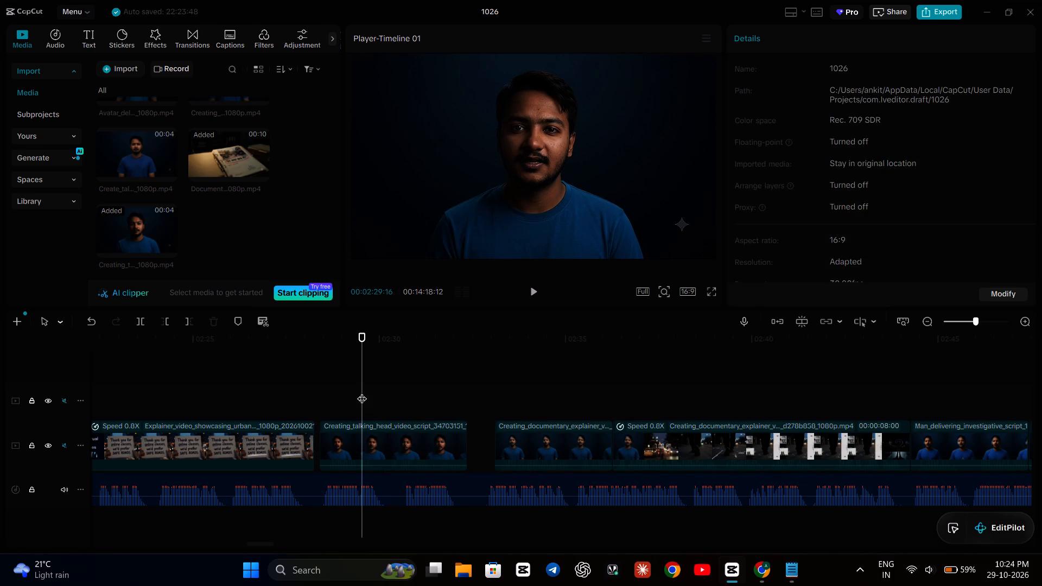
pyautogui.press('space')
pyautogui.press('space')
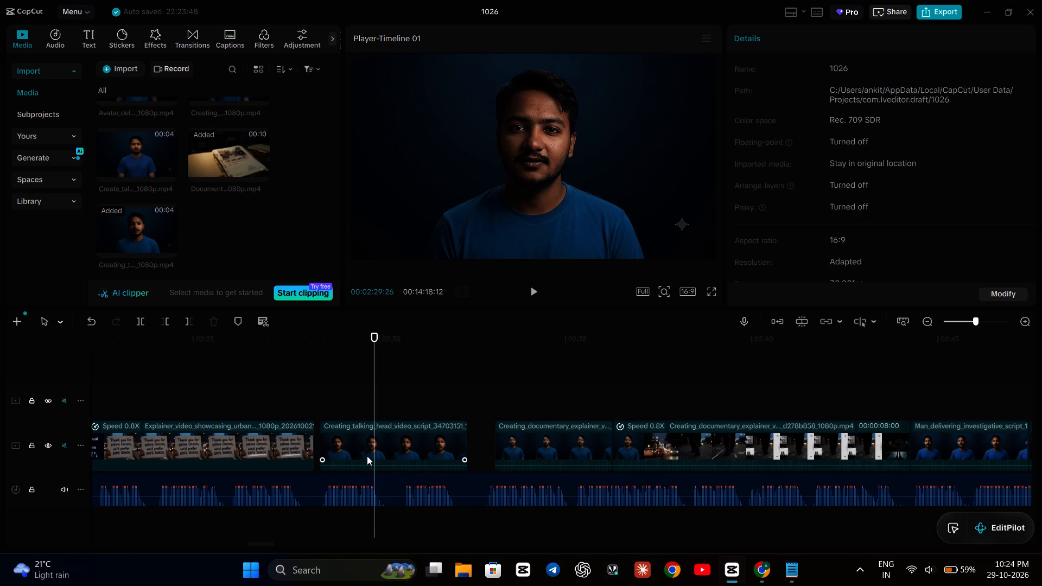
pyautogui.click(367, 456)
pyautogui.click(136, 322)
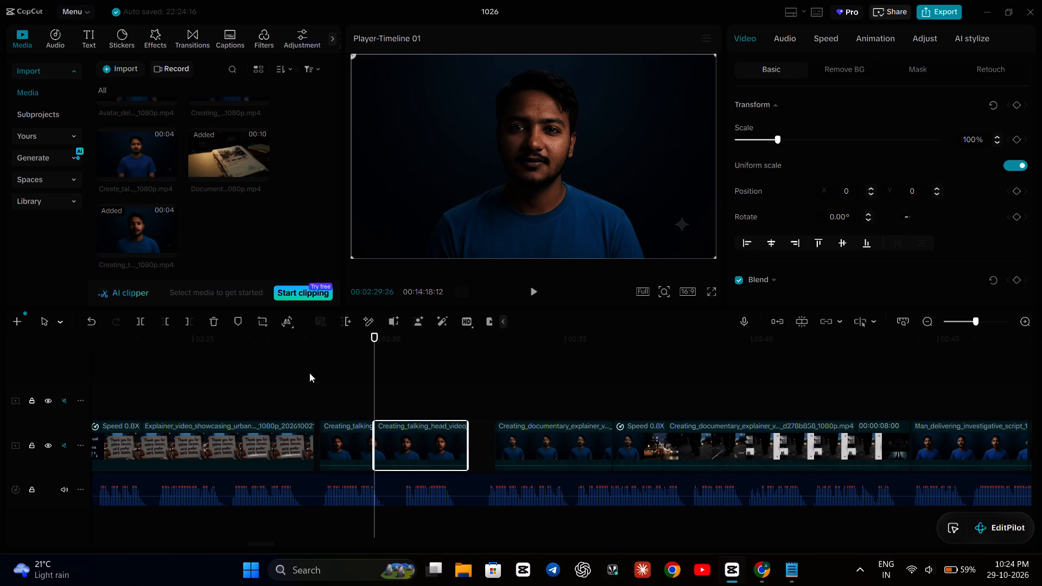
# Check the second part of the split talking-head clip against the voiceover and set its speed to 0.85x.
pyautogui.click(390, 376)
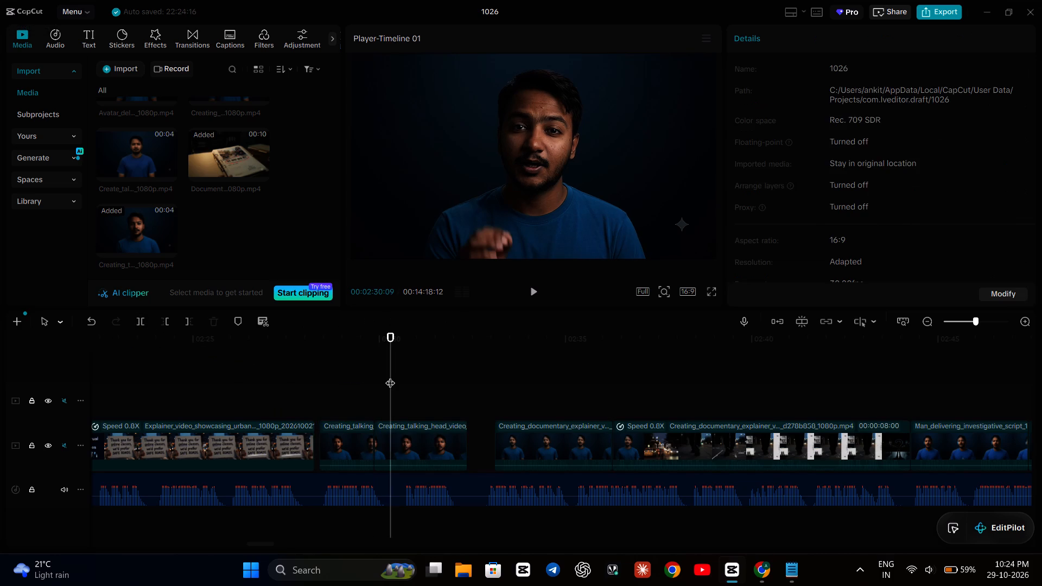
pyautogui.press('space')
pyautogui.press('space')
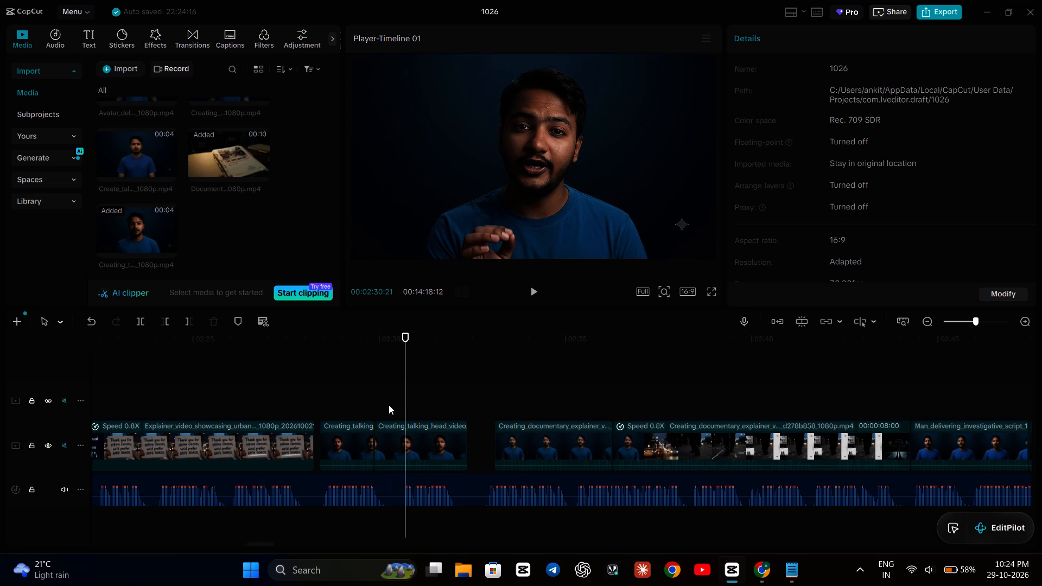
pyautogui.click(390, 431)
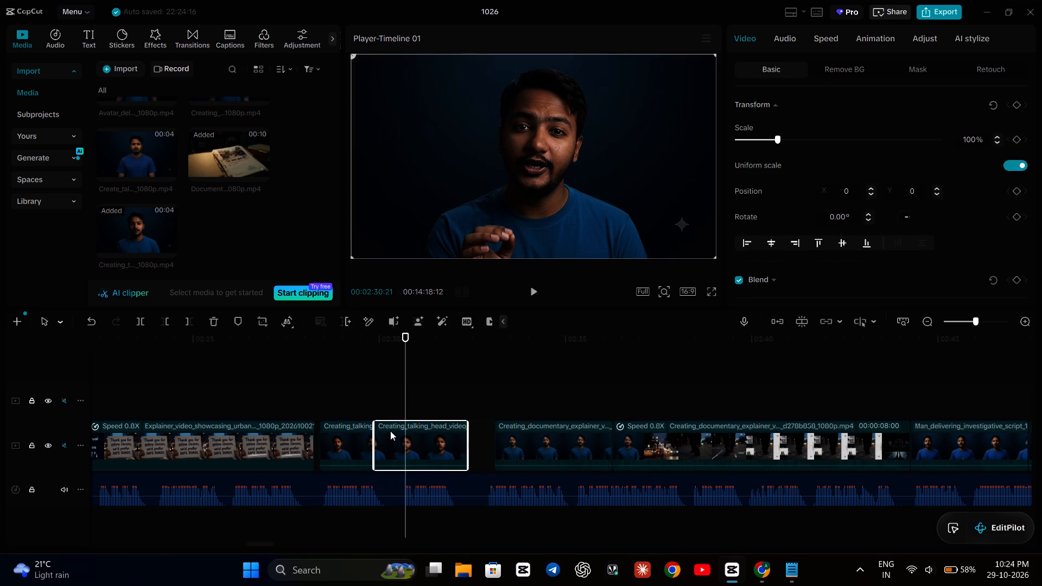
pyautogui.click(831, 35)
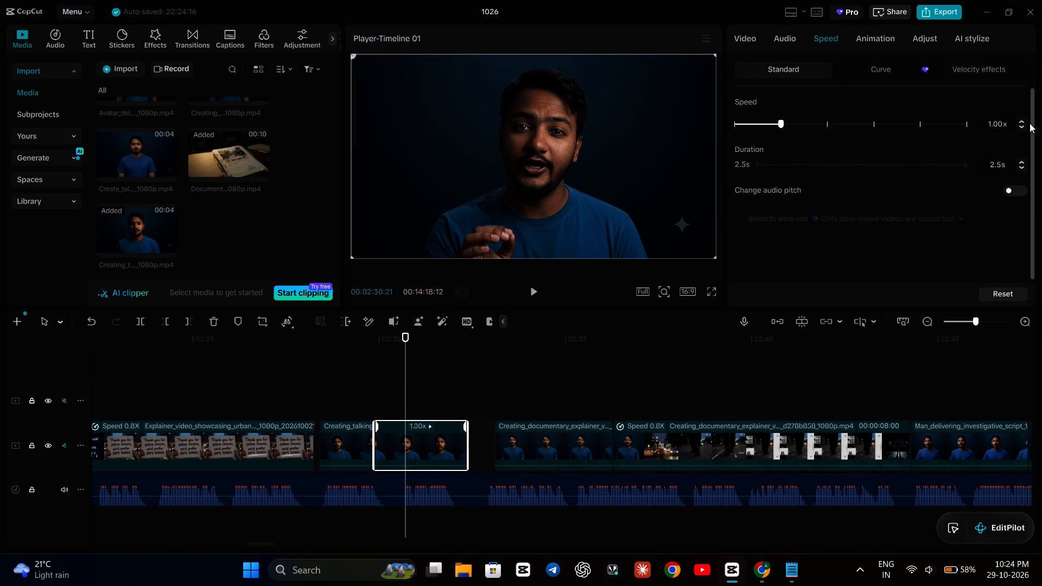
pyautogui.click(1021, 125)
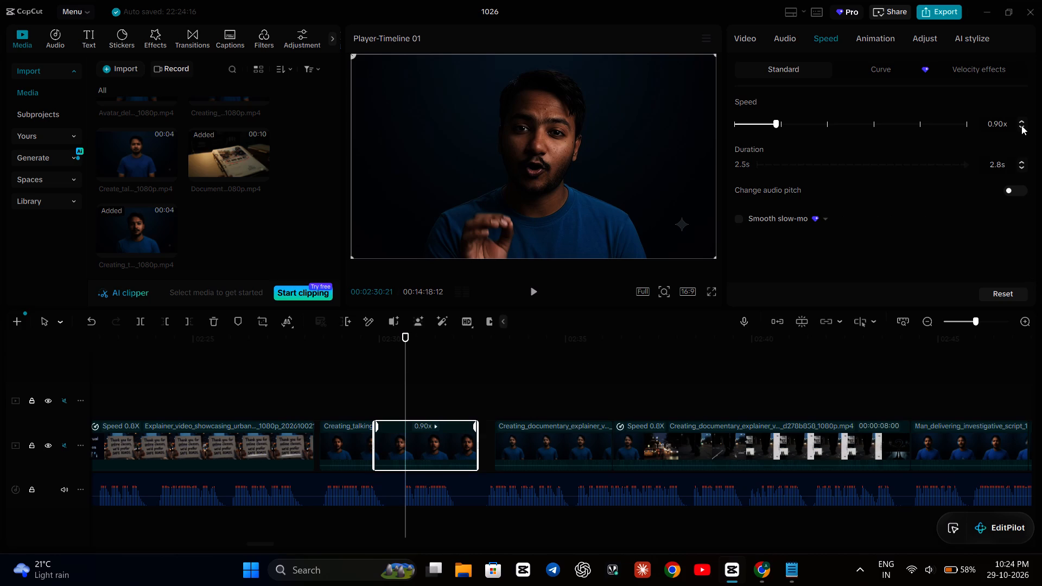
pyautogui.click(1001, 123)
pyautogui.press('BackSpace')
pyautogui.press('BackSpace')
pyautogui.write('85]')
pyautogui.press('Return')
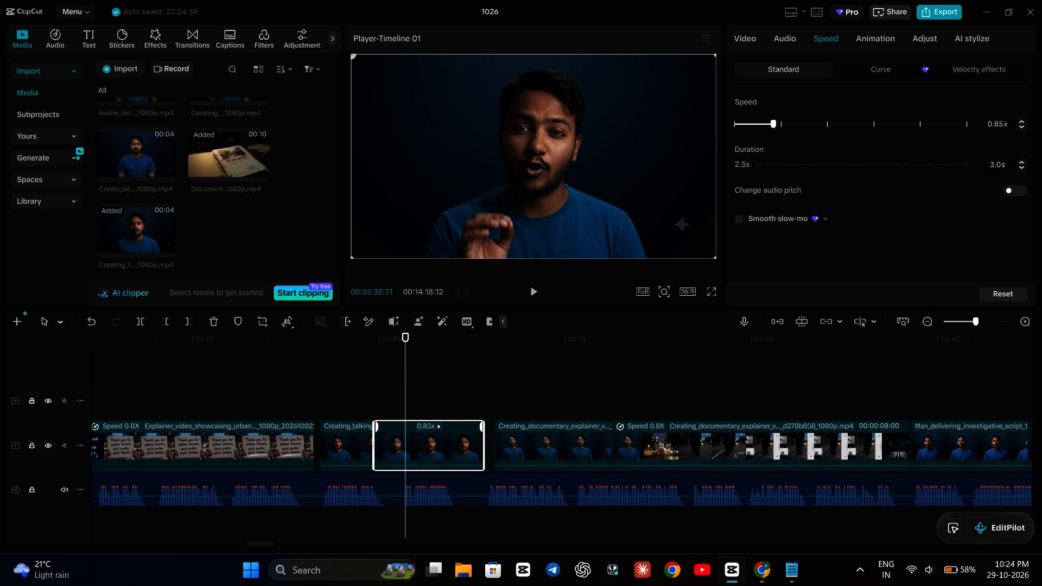
# Play the timeline repeatedly from the placard clip to about 02:35 to check the split talking-head clips against the voiceover.
pyautogui.click(314, 379)
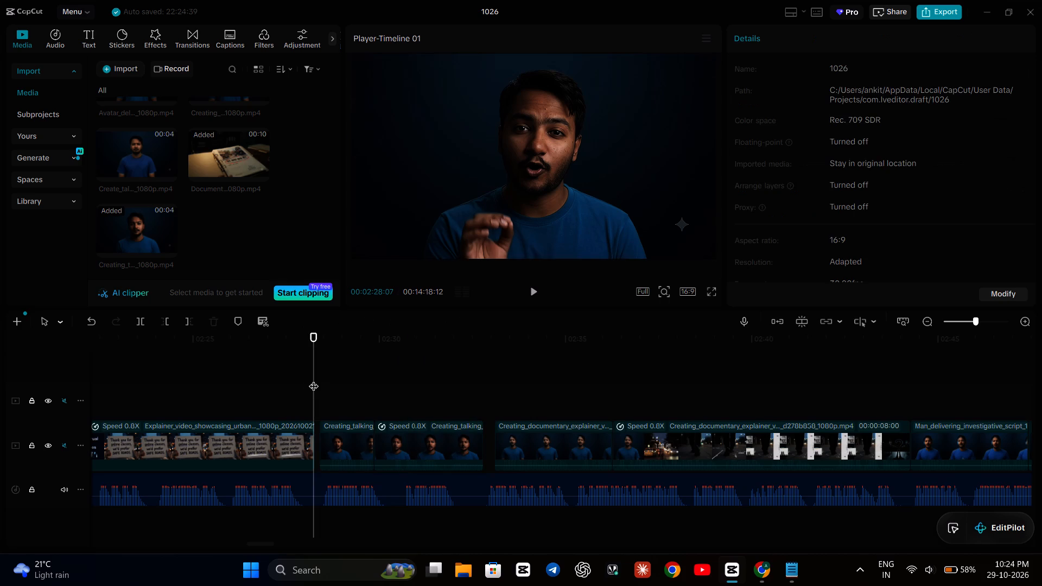
pyautogui.press('space')
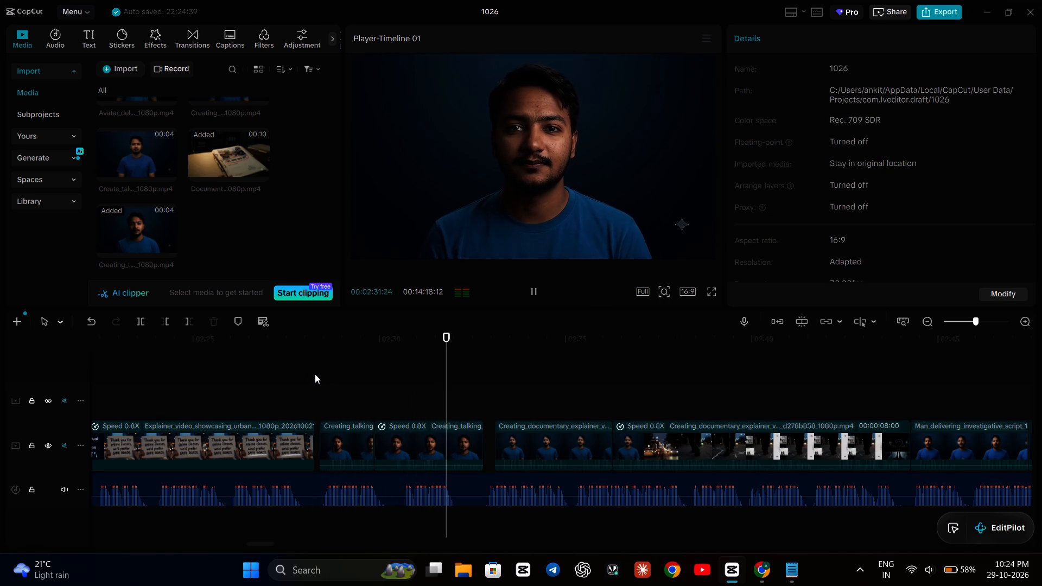
pyautogui.click(307, 383)
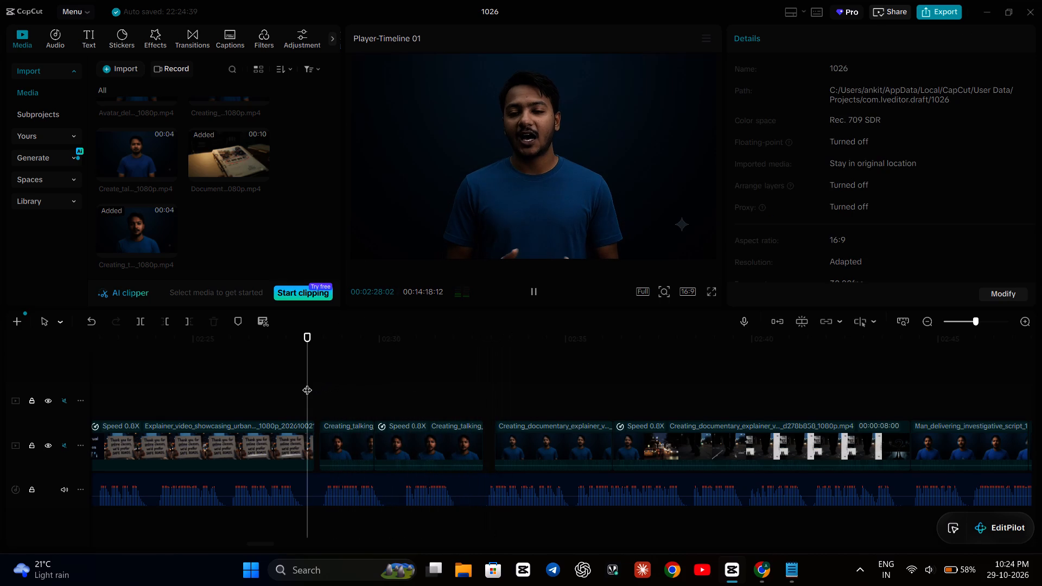
pyautogui.press('space')
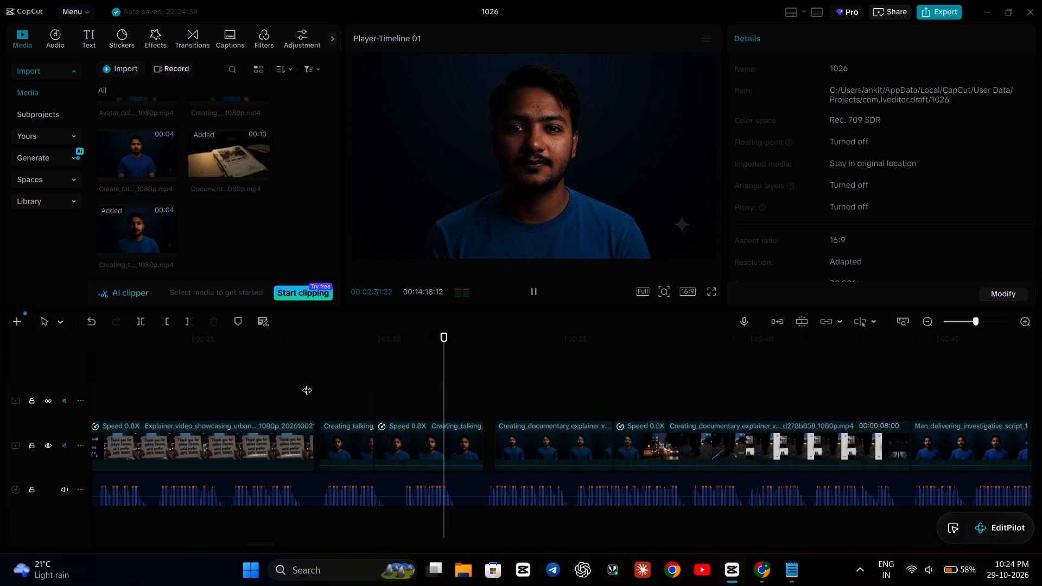
pyautogui.press('space')
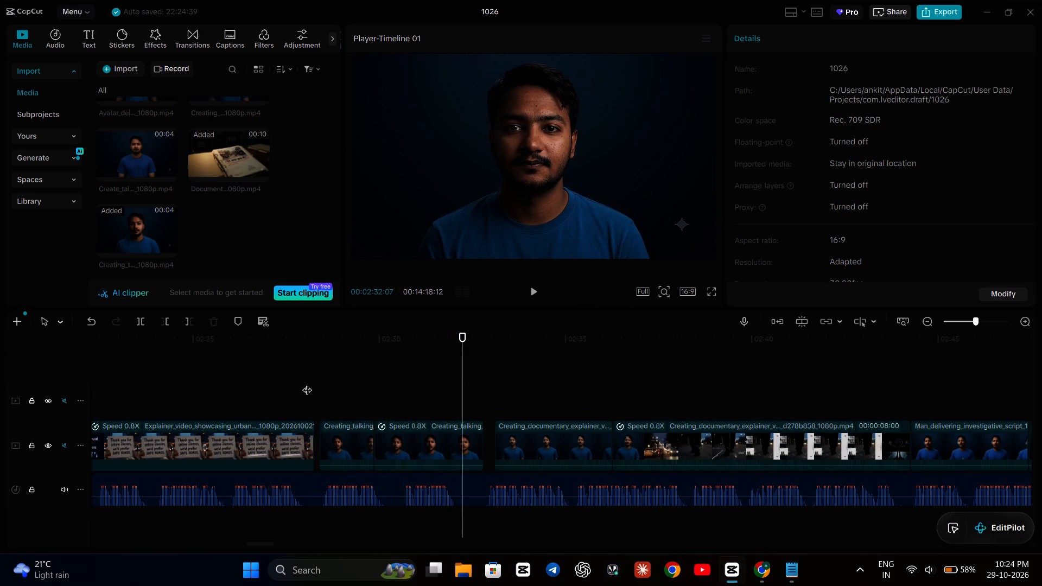
pyautogui.click(231, 383)
pyautogui.press('space')
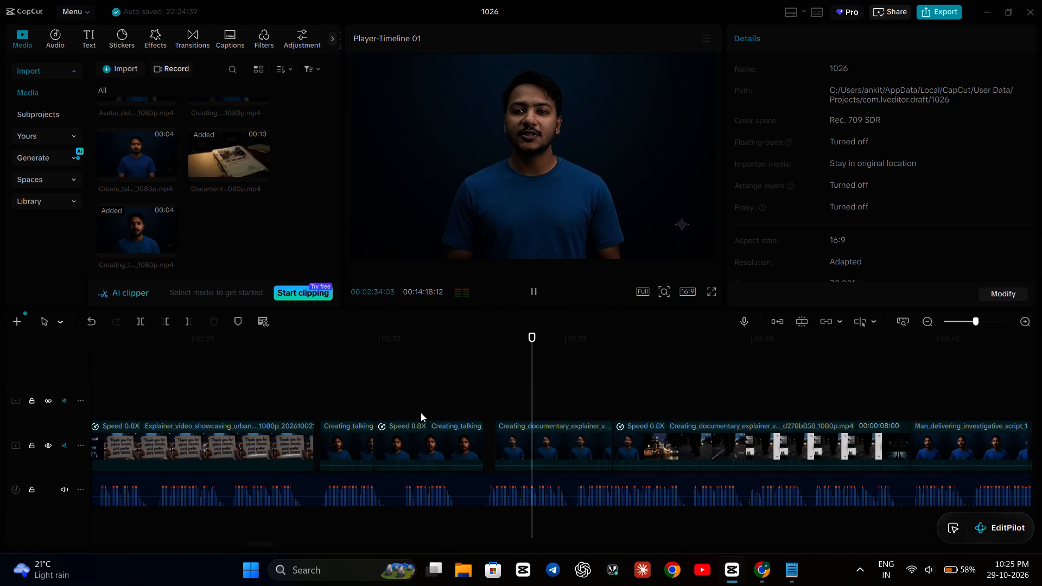
pyautogui.click(423, 435)
pyautogui.press('space')
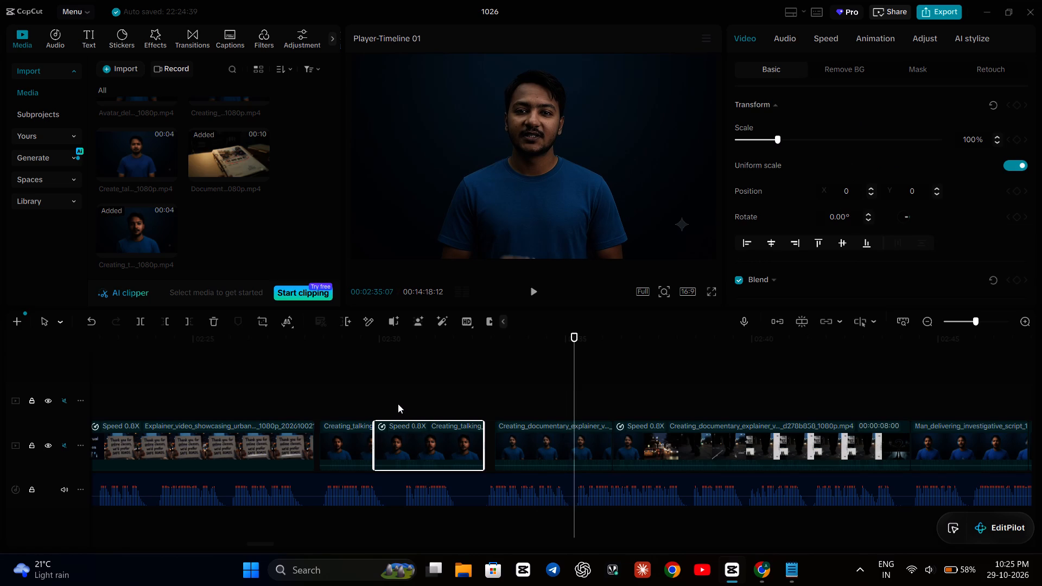
pyautogui.click(393, 394)
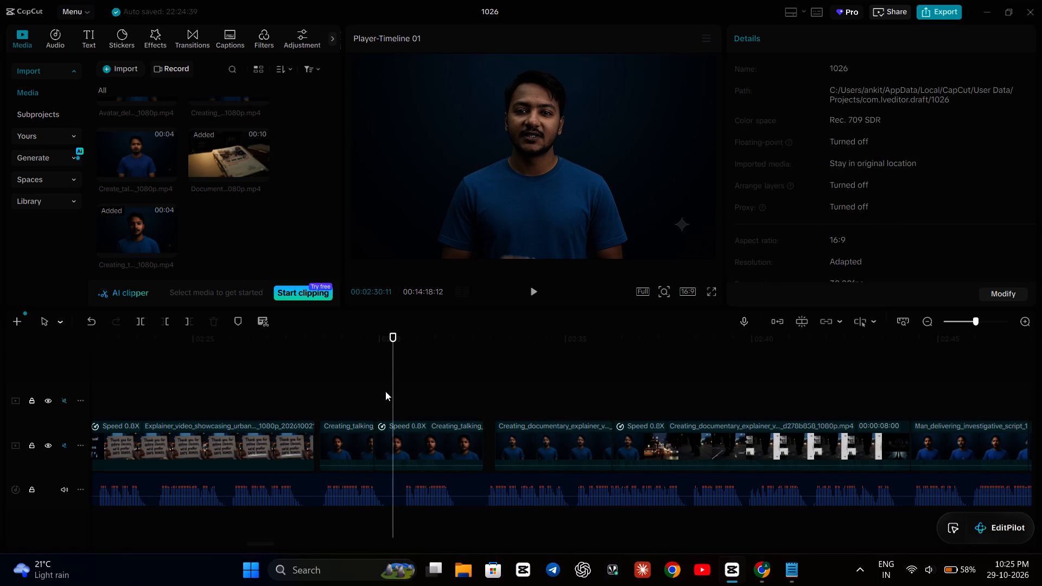
pyautogui.click(383, 390)
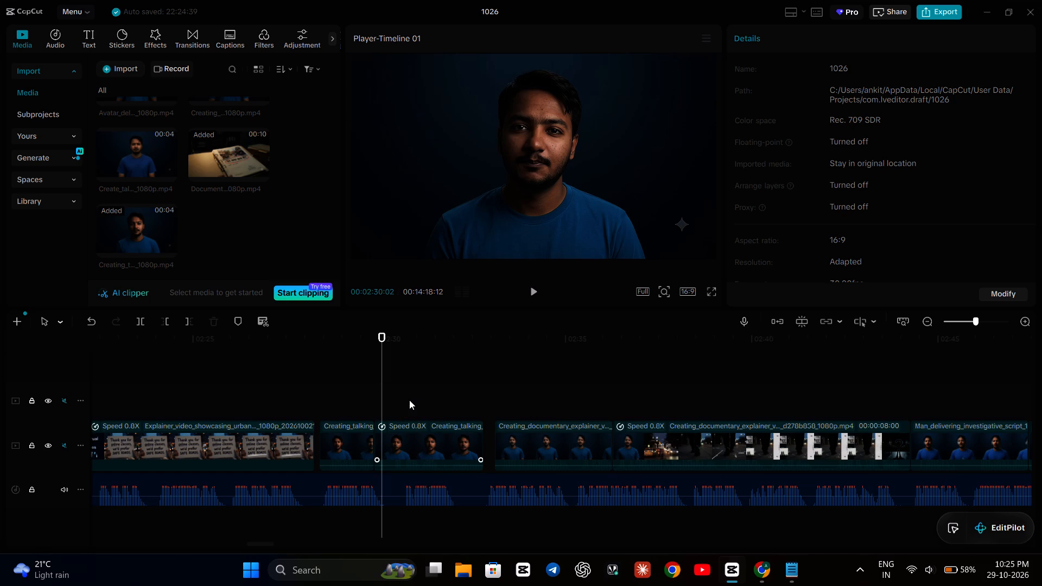
pyautogui.press('space')
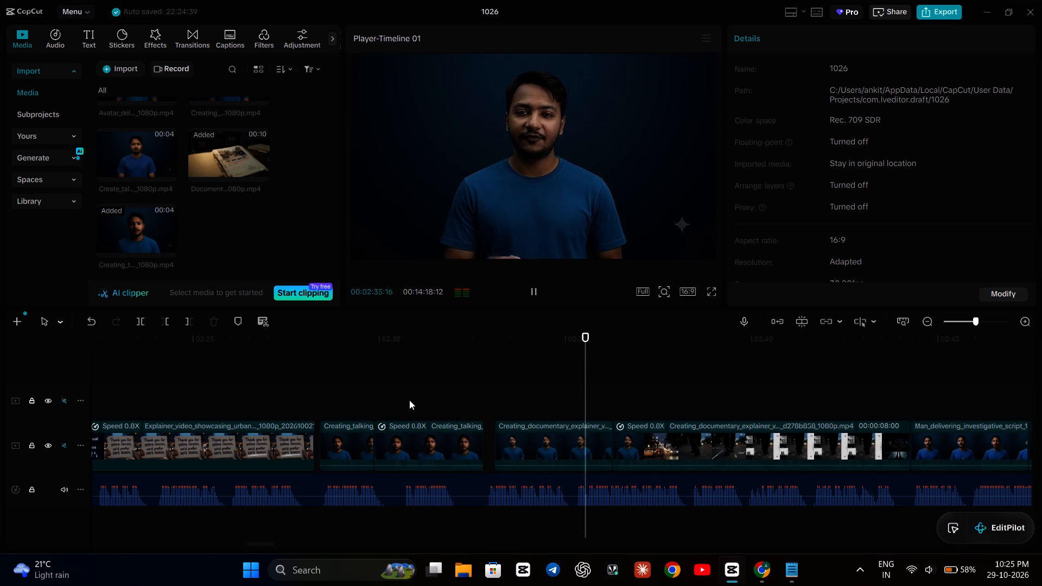
pyautogui.press('space')
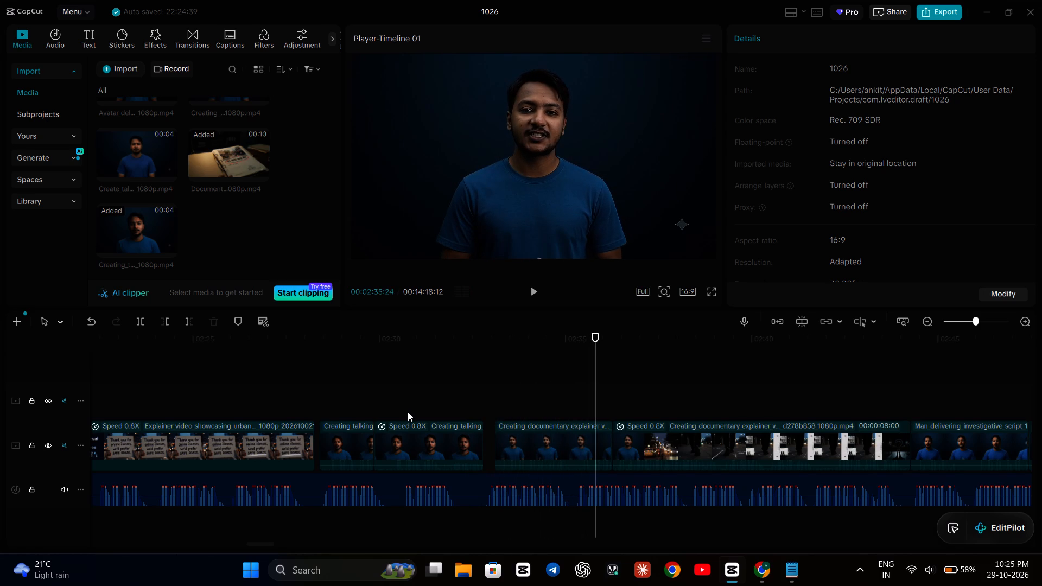
# Play short stretches between 02:29:12 and 02:30:16 to examine the voiceover's pause around the talking-head split.
pyautogui.click(387, 391)
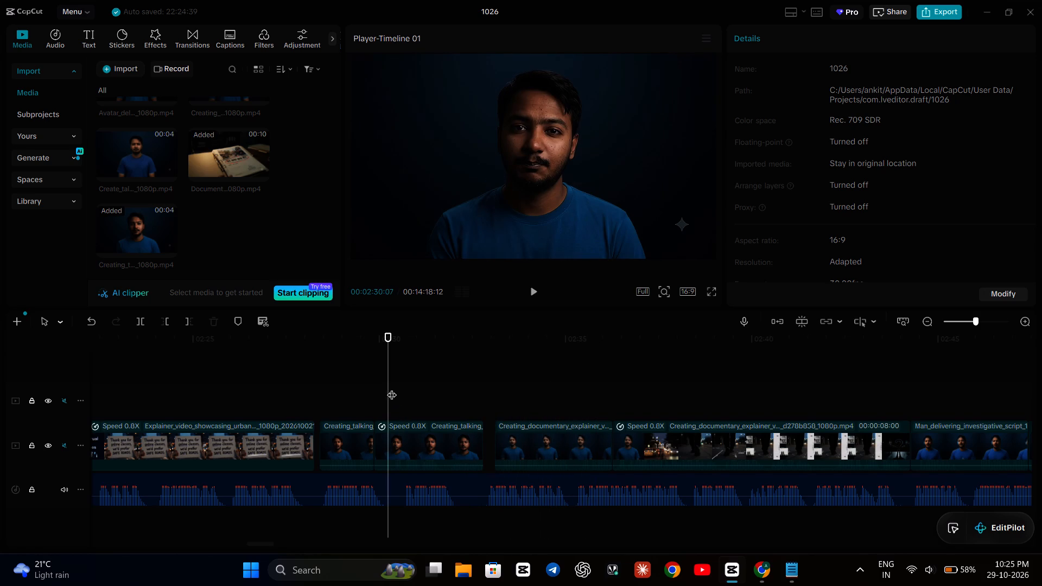
pyautogui.click(357, 388)
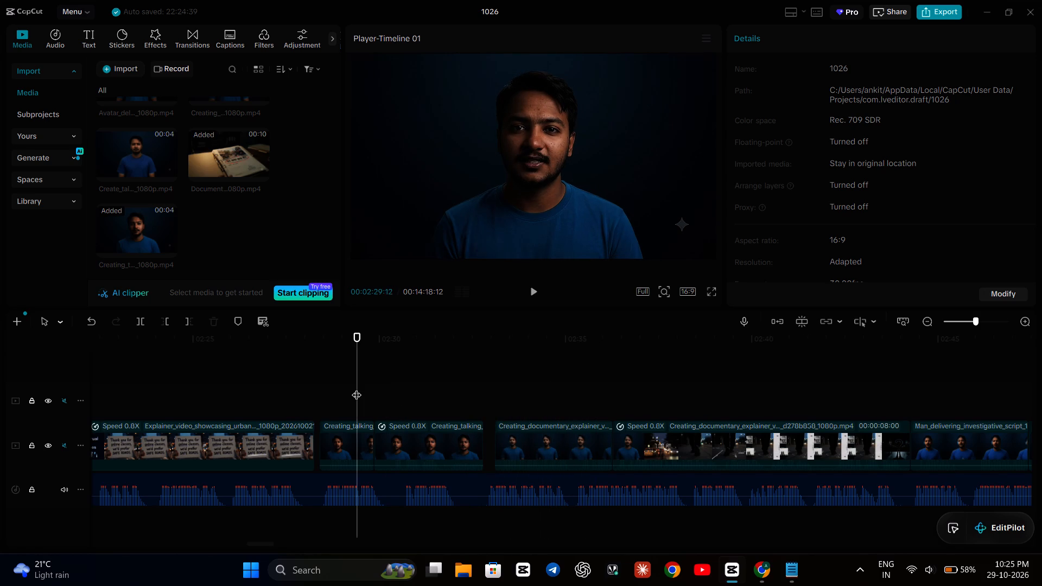
pyautogui.press('space')
pyautogui.press('space')
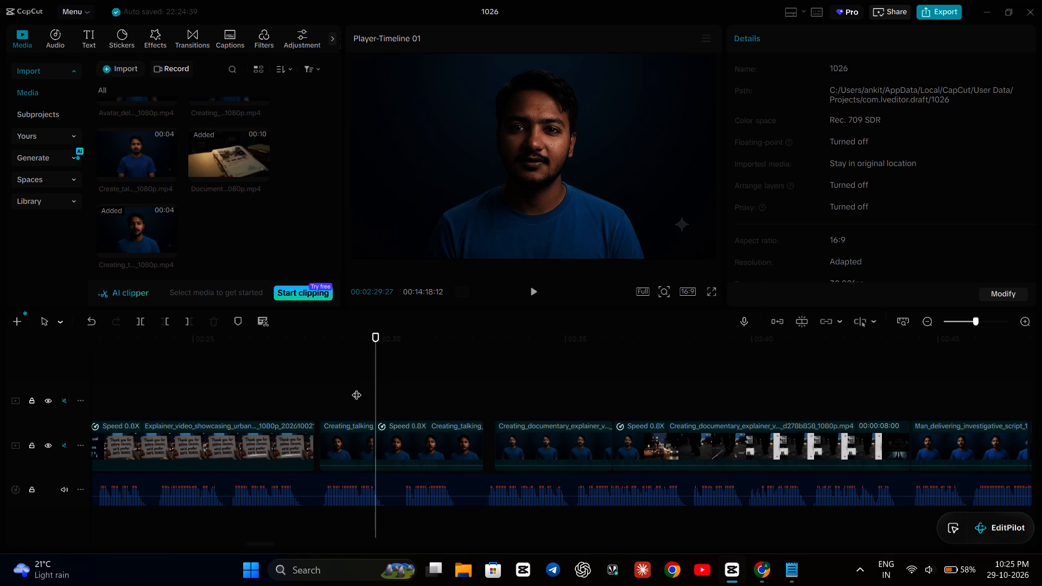
pyautogui.press('space')
pyautogui.press('space')
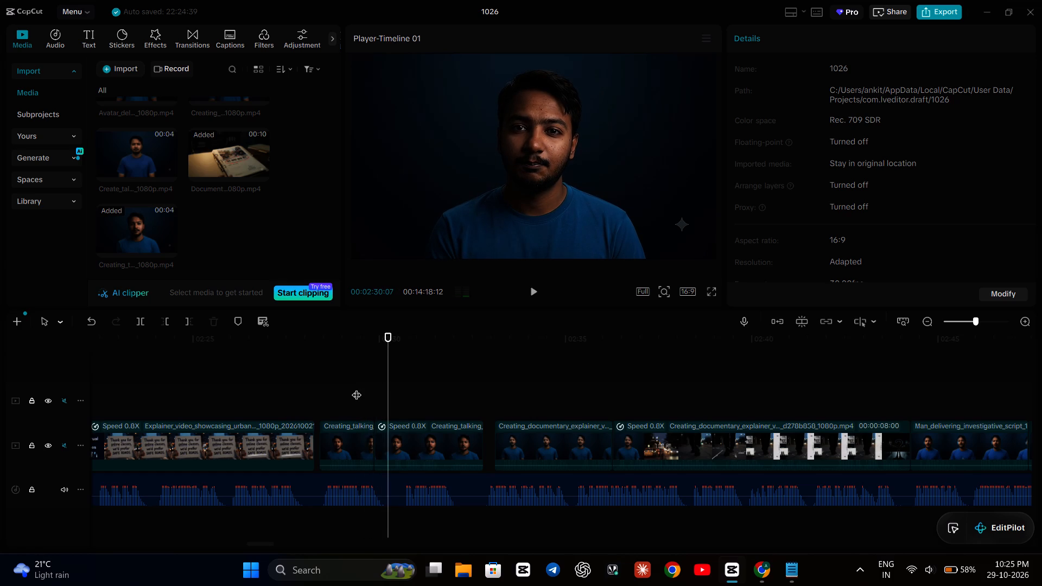
pyautogui.press('space')
pyautogui.press('space')
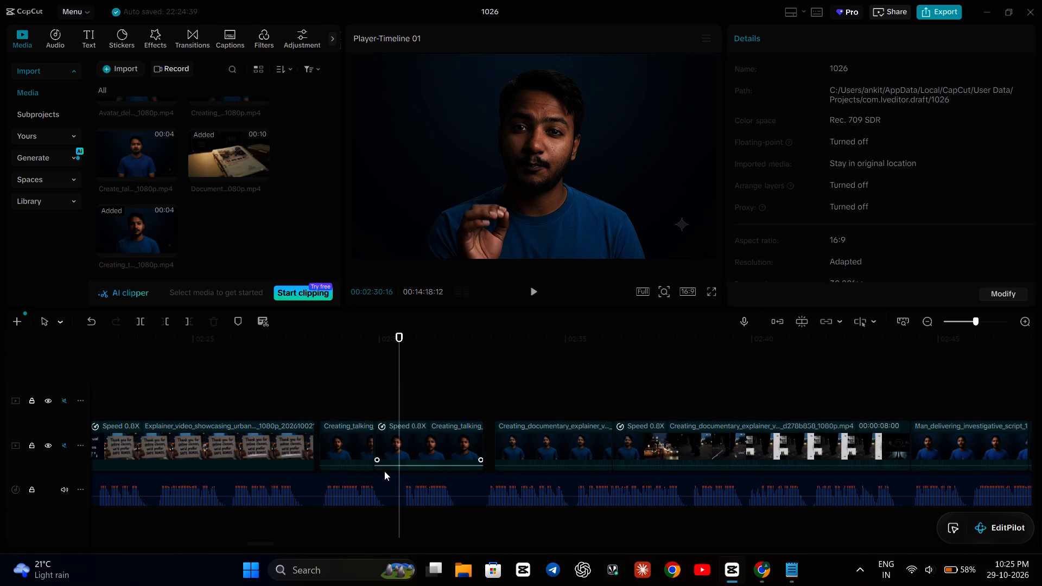
# Split the voiceover audio at 02:32:19, in the silence near the end of the second talking-head clip.
pyautogui.click(480, 480)
pyautogui.click(478, 386)
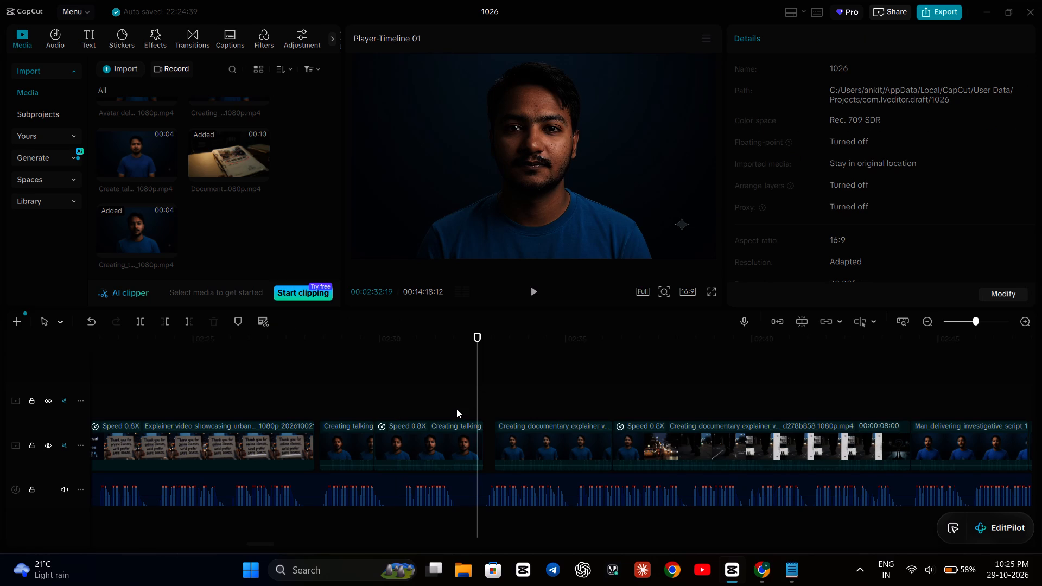
pyautogui.click(449, 486)
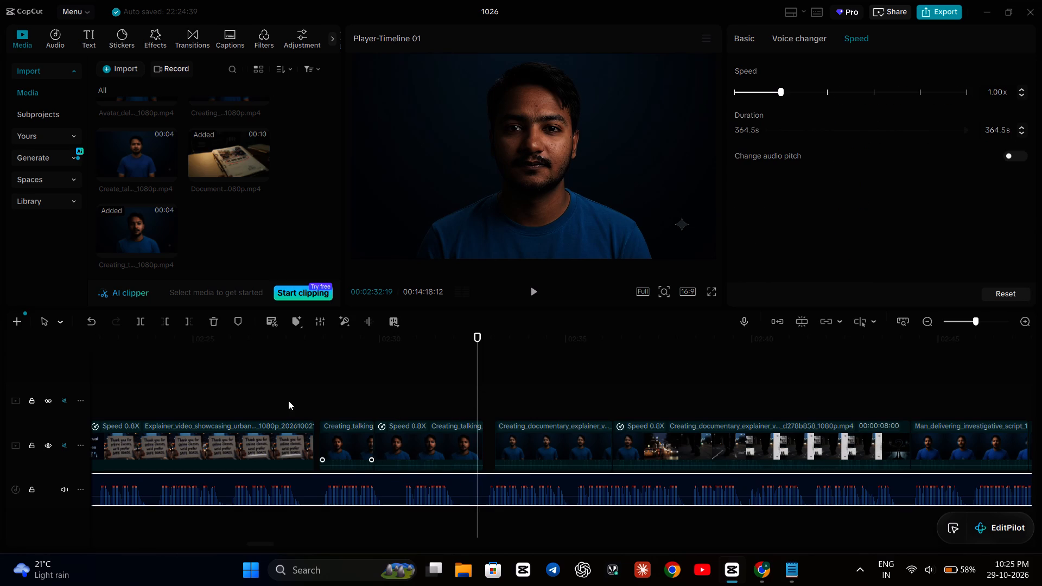
pyautogui.click(141, 324)
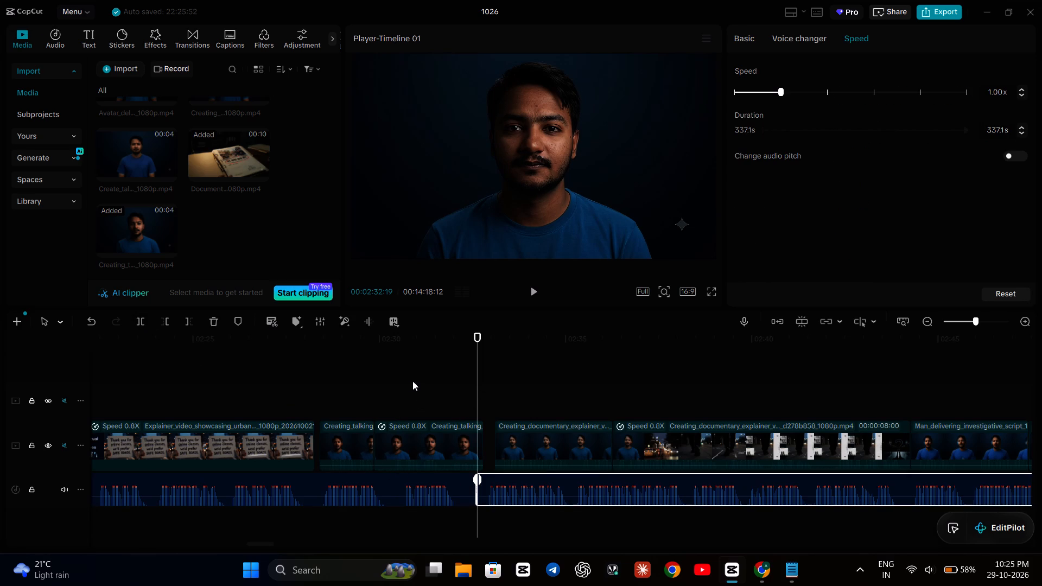
# Find the pause before the second talking-head phrase and split the voiceover audio at 02:30:04.
pyautogui.click(398, 383)
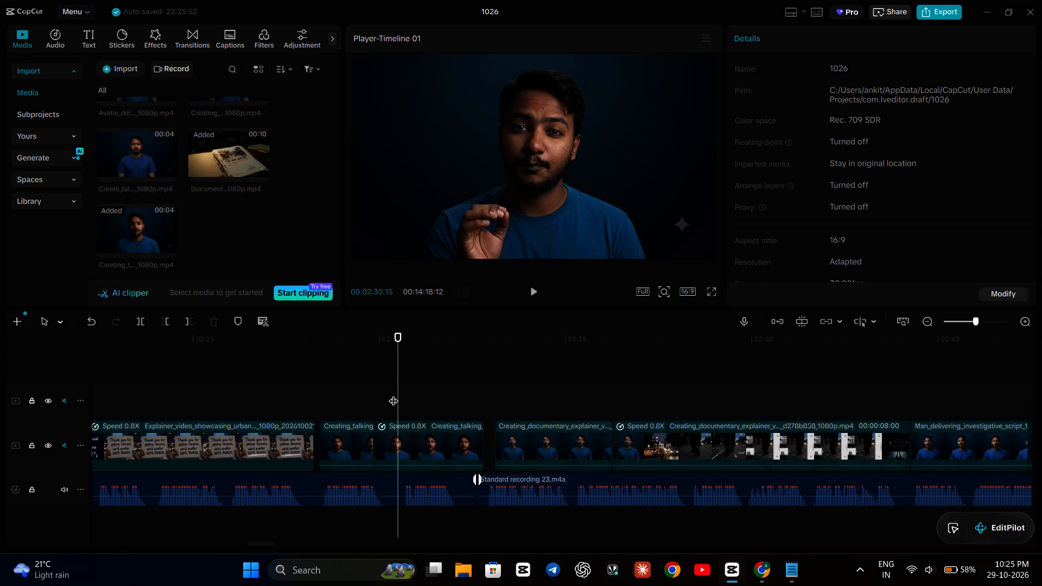
pyautogui.click(369, 375)
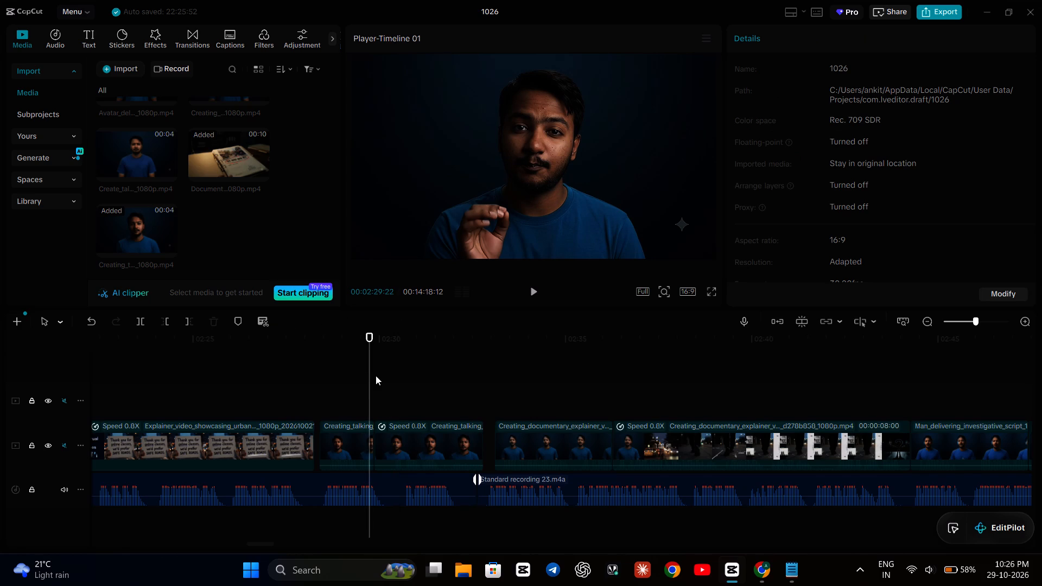
pyautogui.click(378, 375)
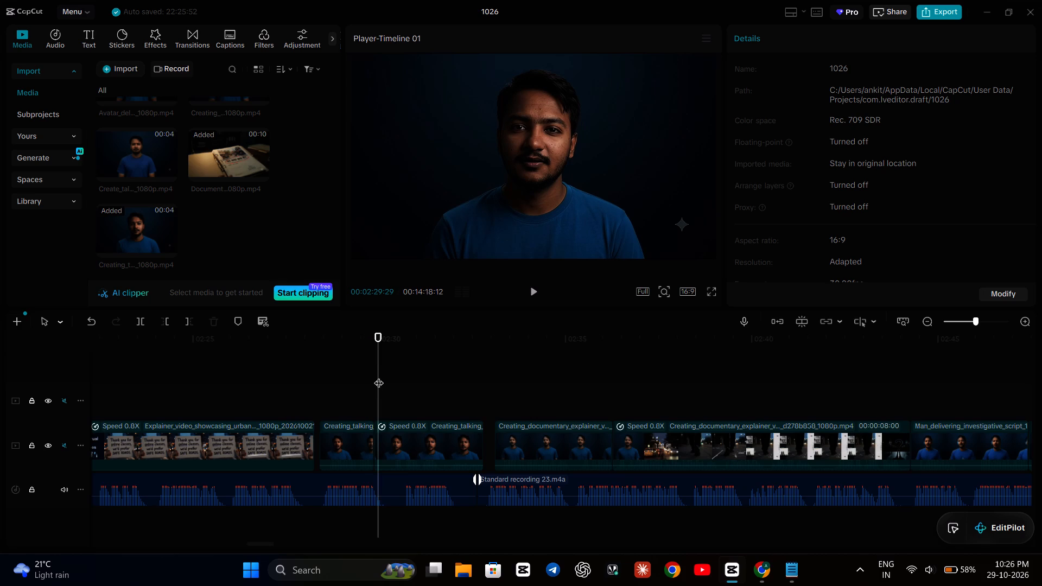
pyautogui.press('space')
pyautogui.press('space')
pyautogui.click(336, 484)
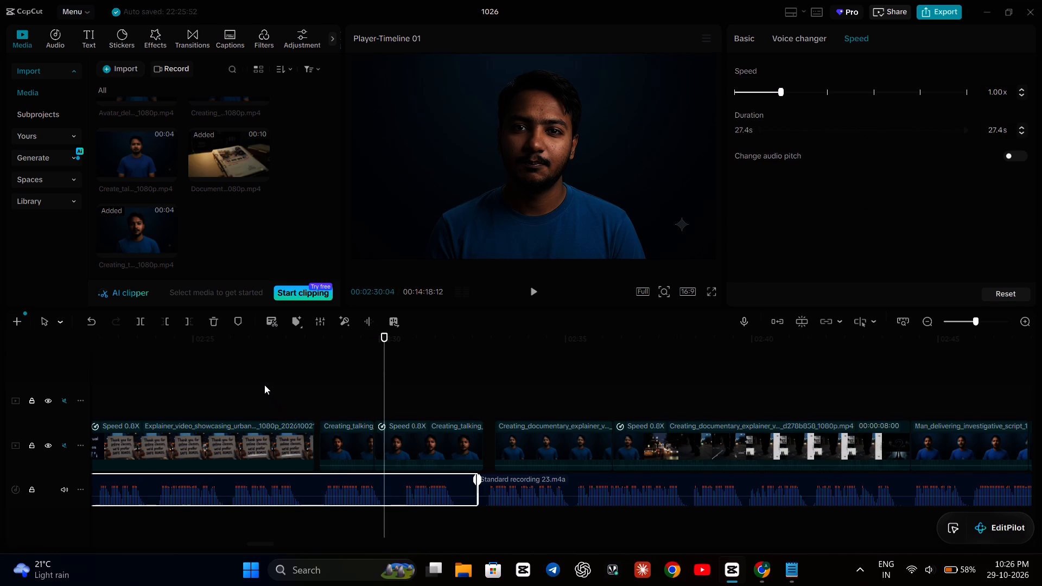
pyautogui.click(141, 324)
# Trim the silent start of the short voiceover segment up to 02:30:20.
pyautogui.click(406, 372)
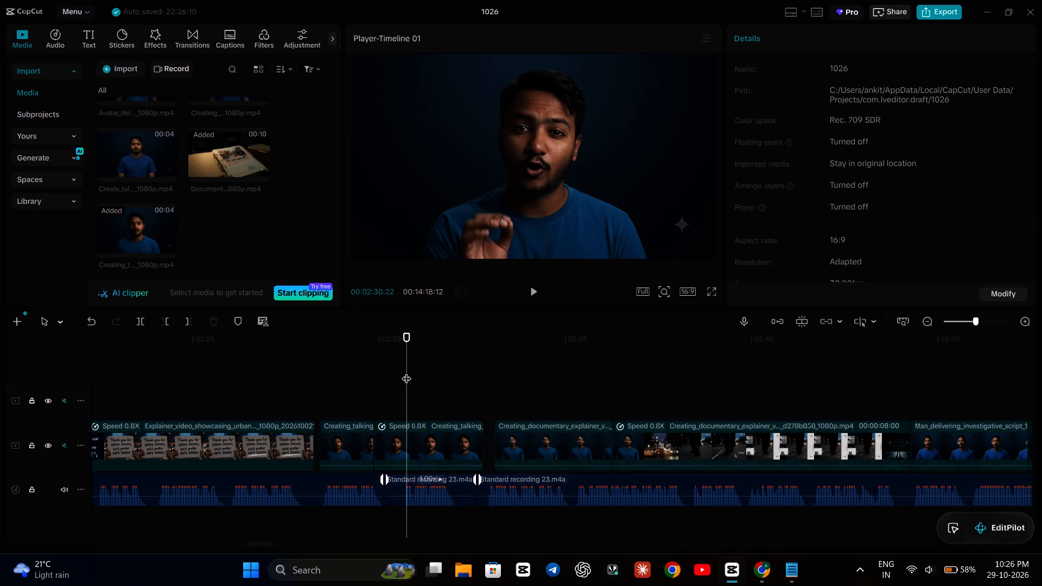
pyautogui.press('Left')
pyautogui.press('Left')
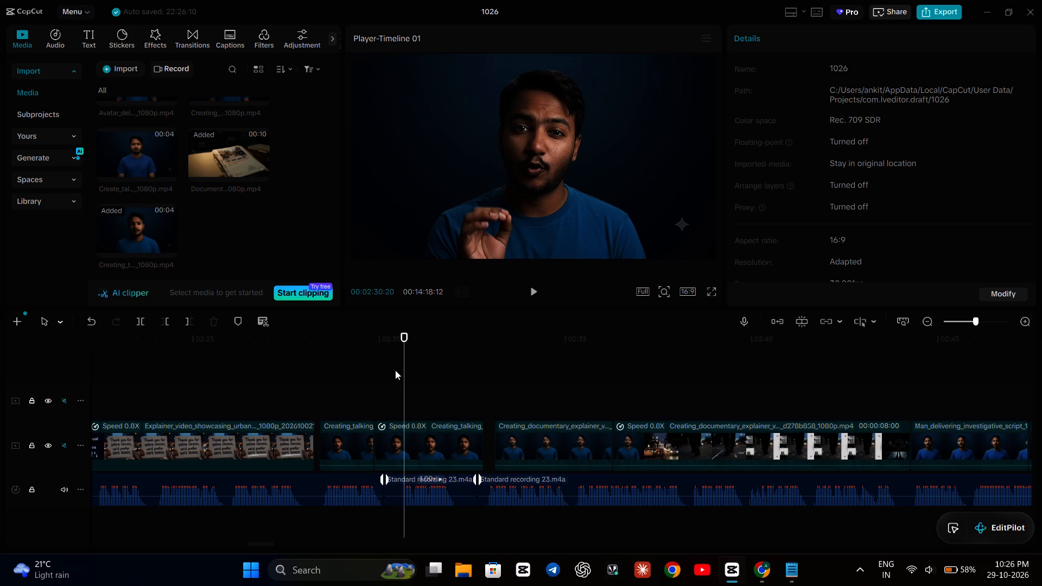
pyautogui.click(421, 506)
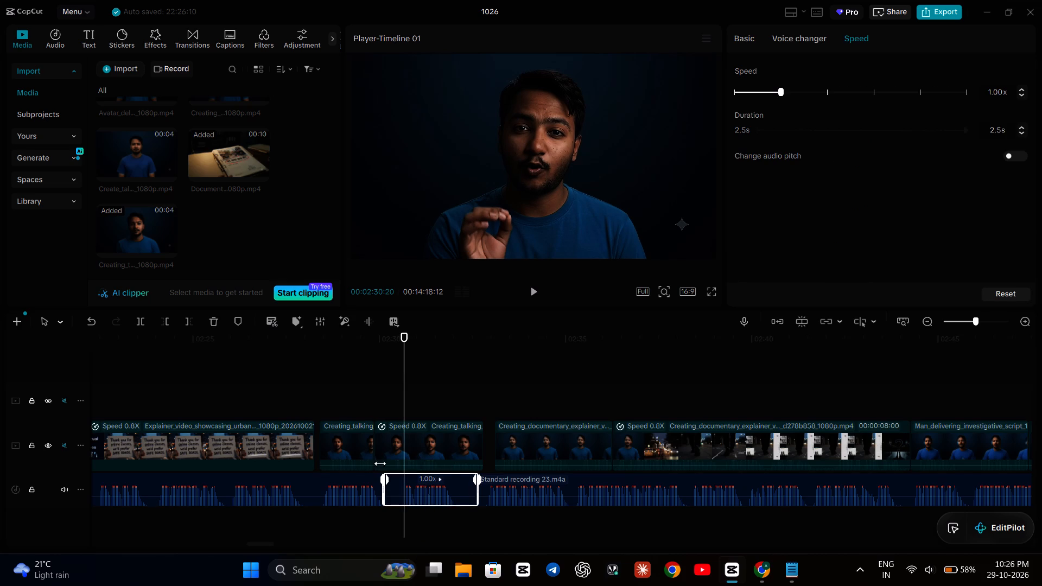
pyautogui.click(170, 321)
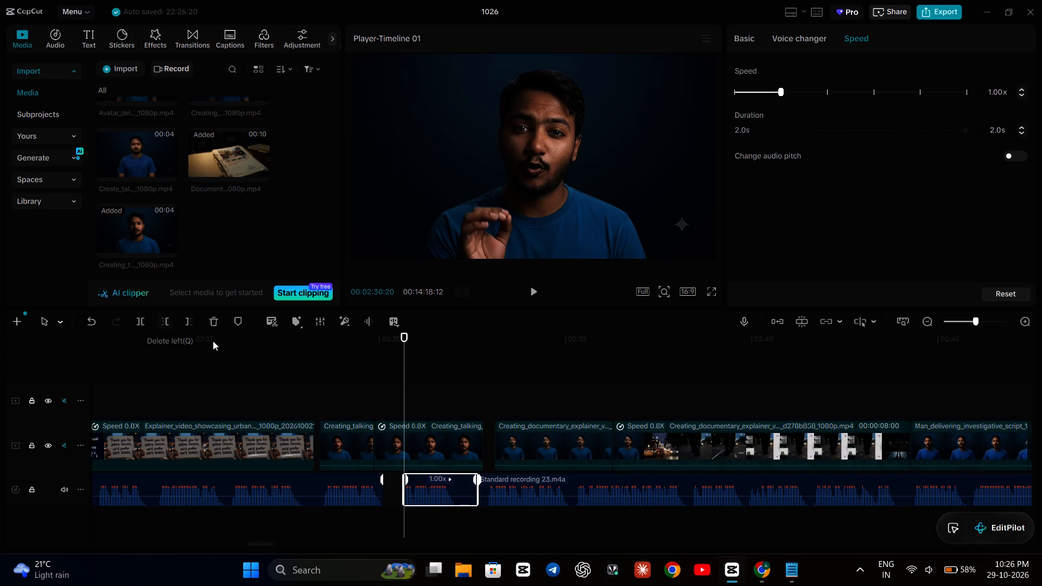
# Move the trimmed voiceover segment earlier so it directly follows the preceding audio at 02:30:04.
pyautogui.moveTo(456, 481); pyautogui.dragTo(435, 484)
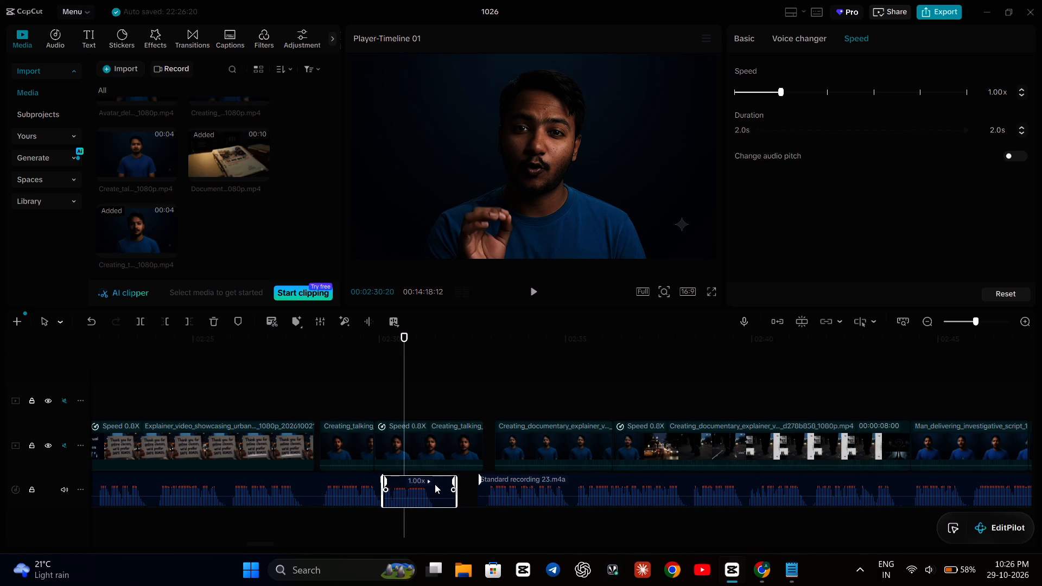
pyautogui.moveTo(435, 484); pyautogui.dragTo(436, 484)
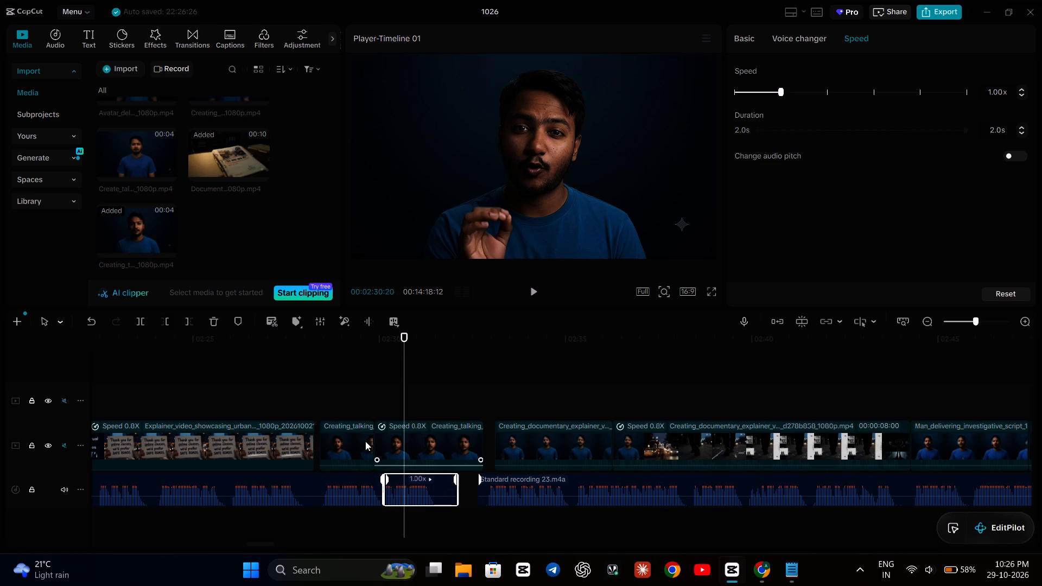
# Play the timeline from the placard clip through the shifted voiceover segment to check its sync with the talking head.
pyautogui.click(257, 388)
pyautogui.press('space')
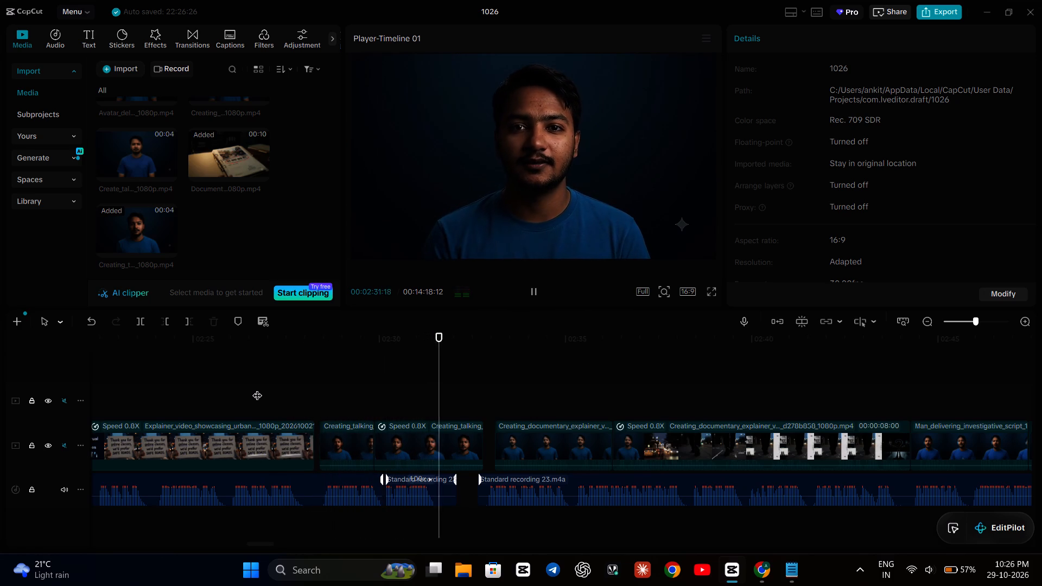
pyautogui.press('space')
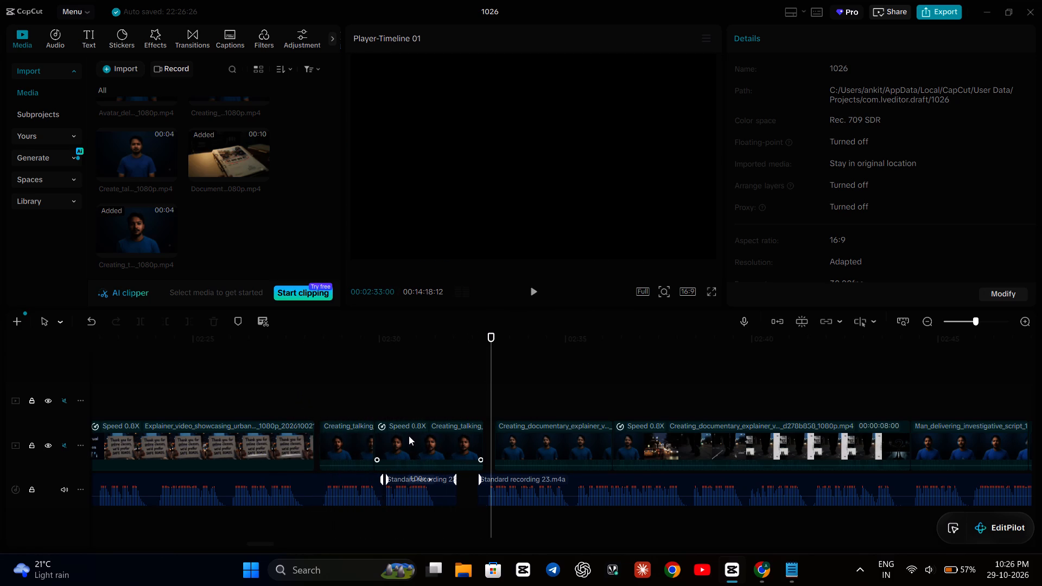
pyautogui.click(306, 349)
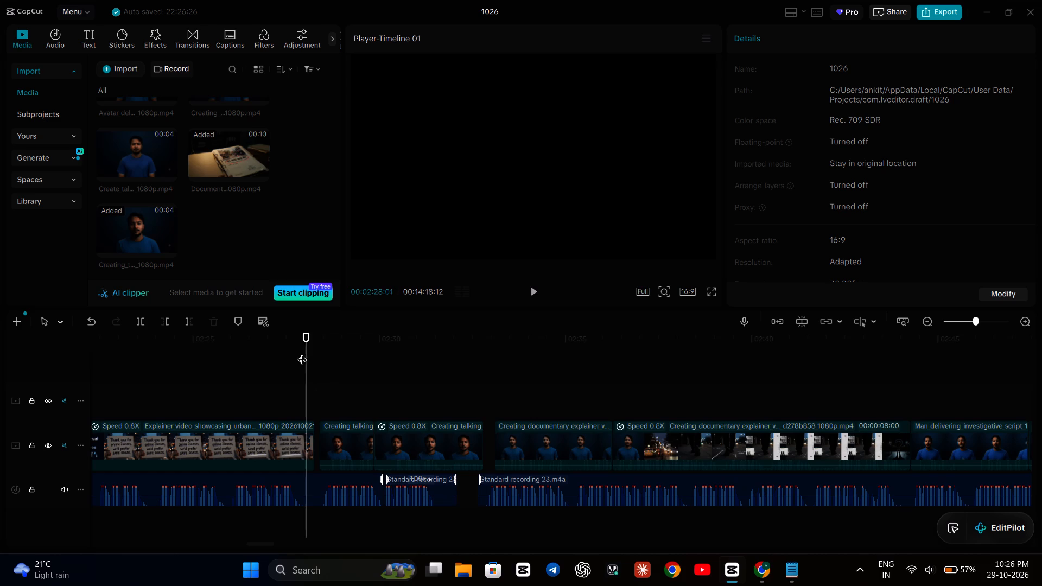
pyautogui.press('space')
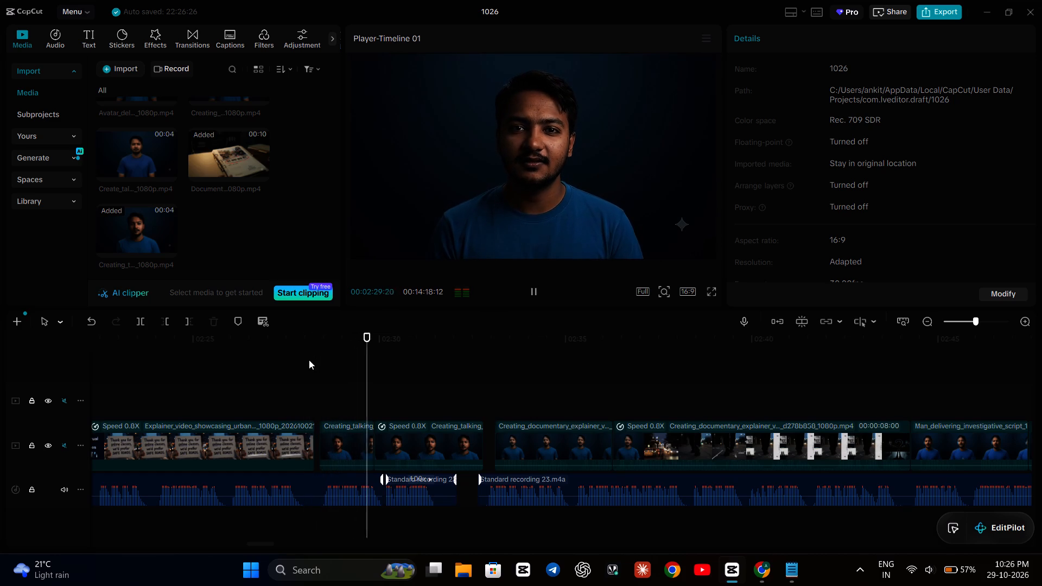
pyautogui.press('space')
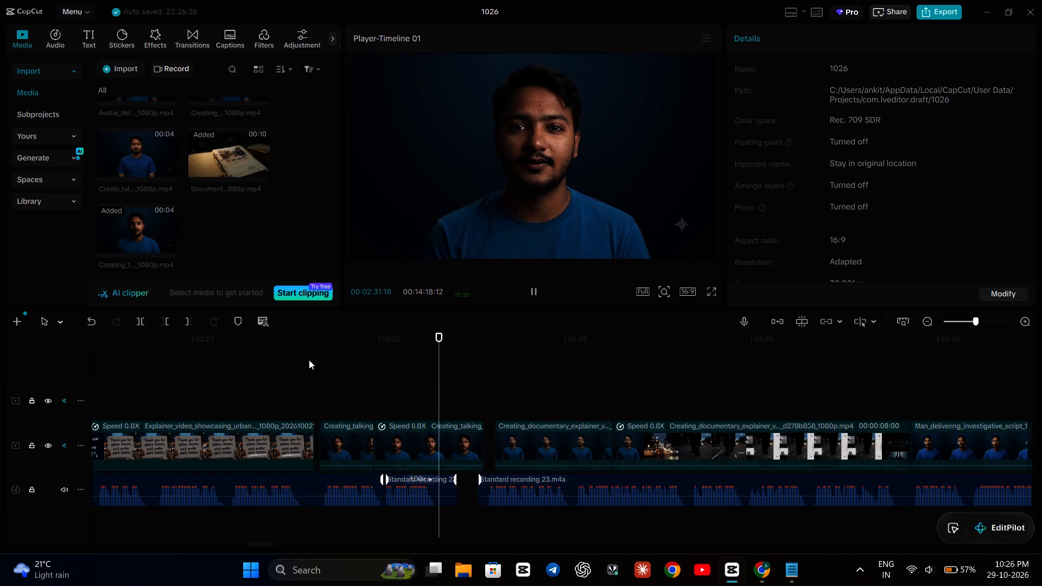
# Set the speed of the second talking-head clip, around 02:31, to 0.90x.
pyautogui.click(423, 443)
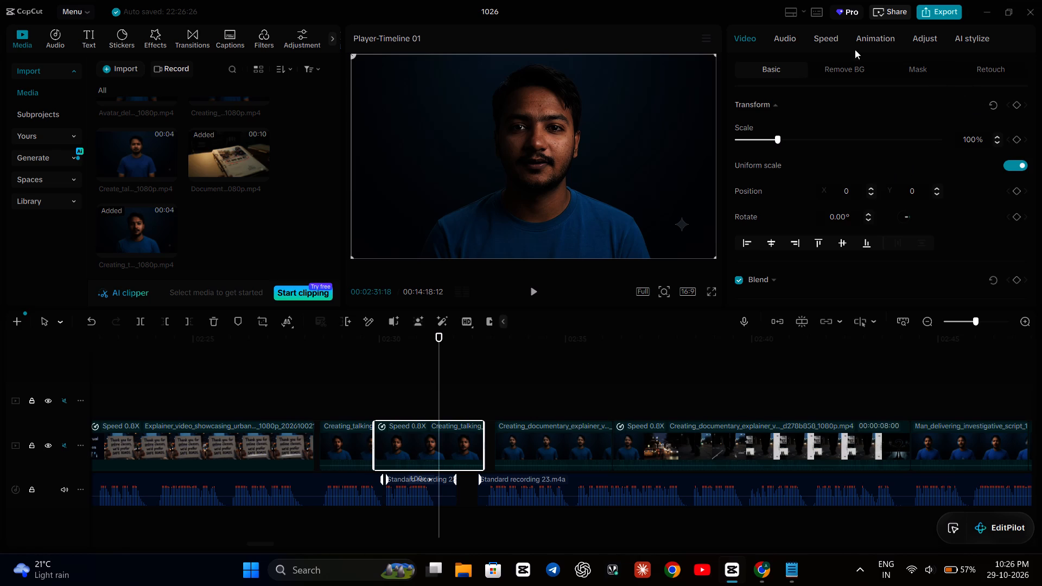
pyautogui.click(818, 40)
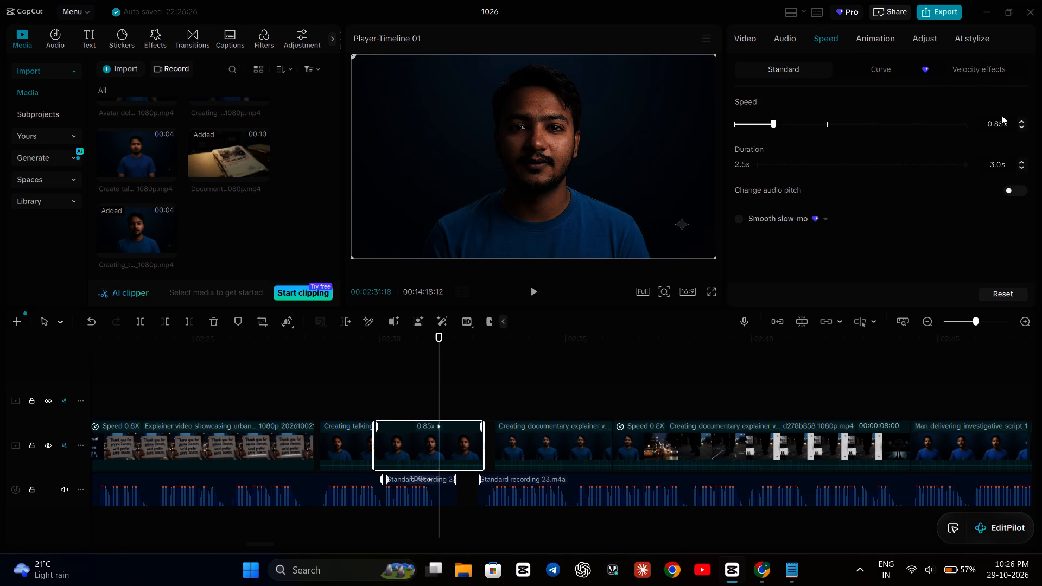
pyautogui.click(1002, 118)
pyautogui.press('BackSpace')
pyautogui.press('BackSpace')
pyautogui.write('90')
pyautogui.press('Return')
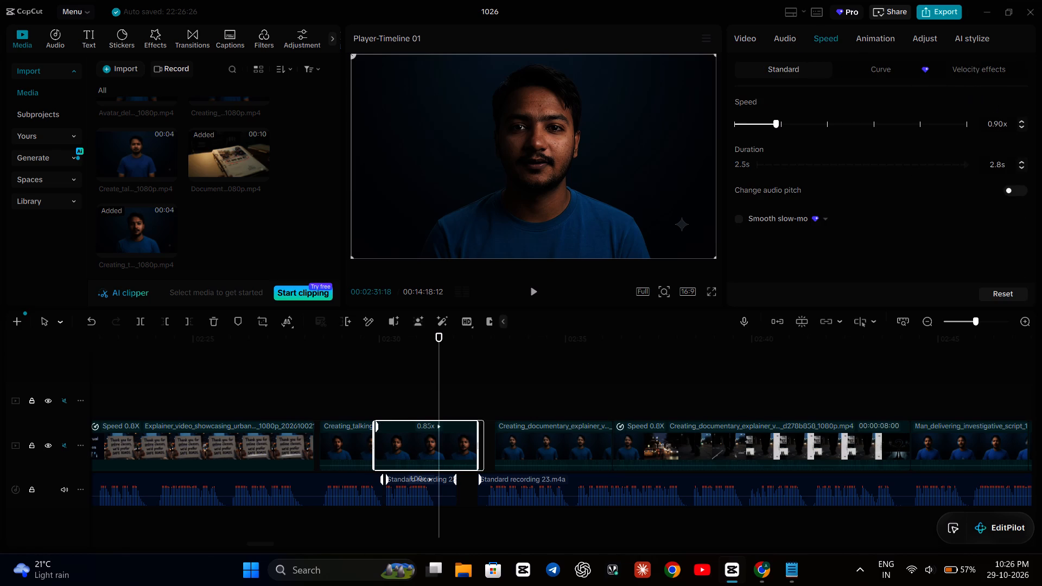
# Play the timeline from the placard clip at 02:26:10 through the retimed talking head and following street B-roll to check sync.
pyautogui.click(243, 384)
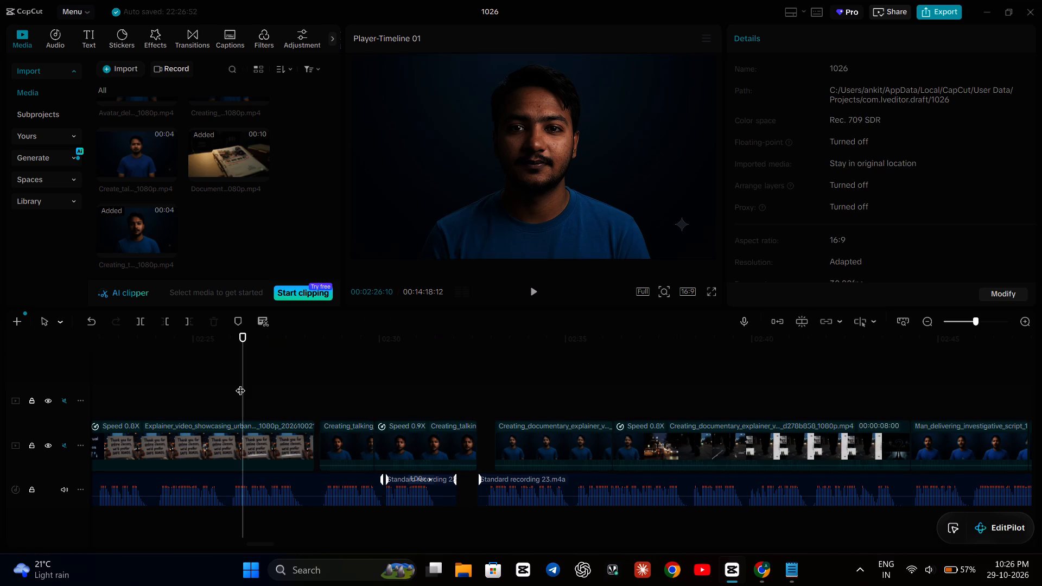
pyautogui.press('space')
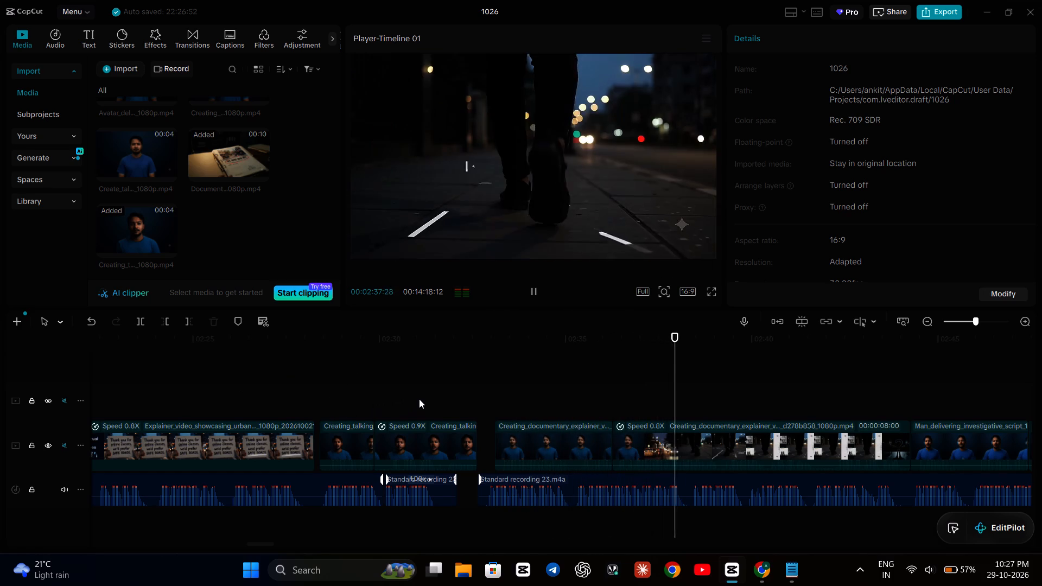
pyautogui.hscroll(3, 419, 399)
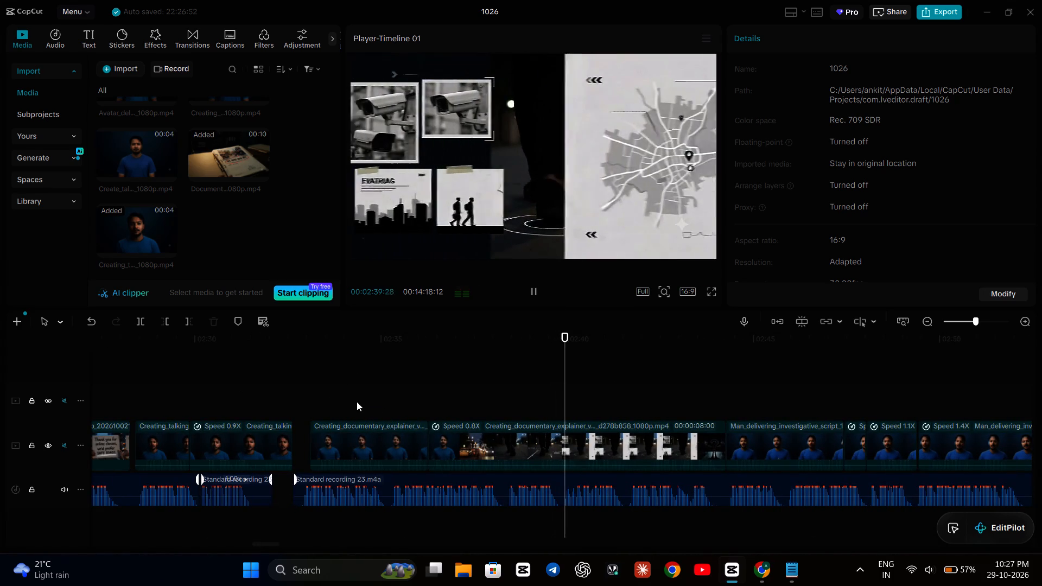
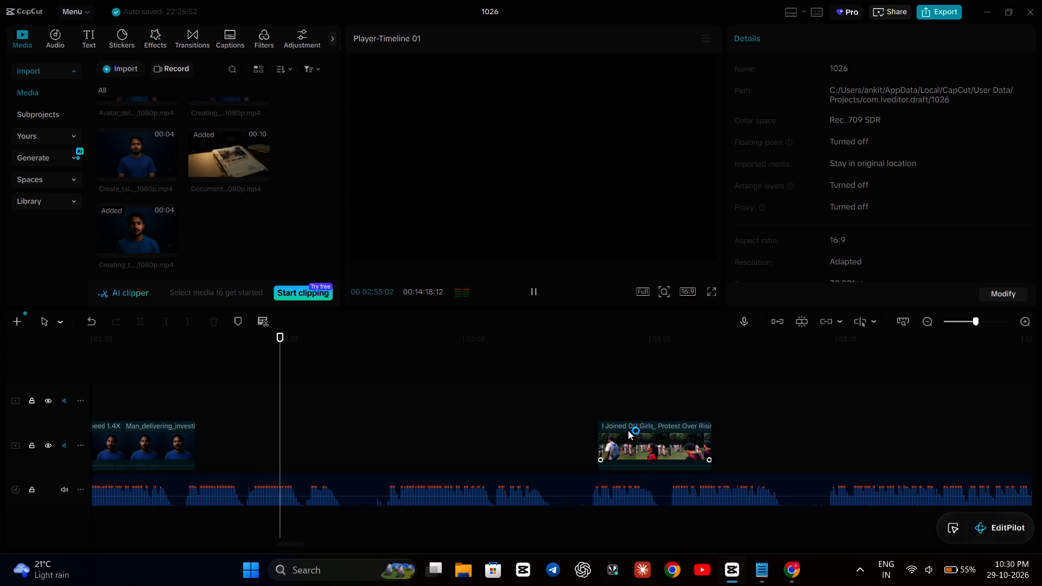
pyautogui.click(536, 291)
# Look through the imported media for unused clips that could cover the empty stretch around 03:01.
pyautogui.scroll(-6, 272, 219)
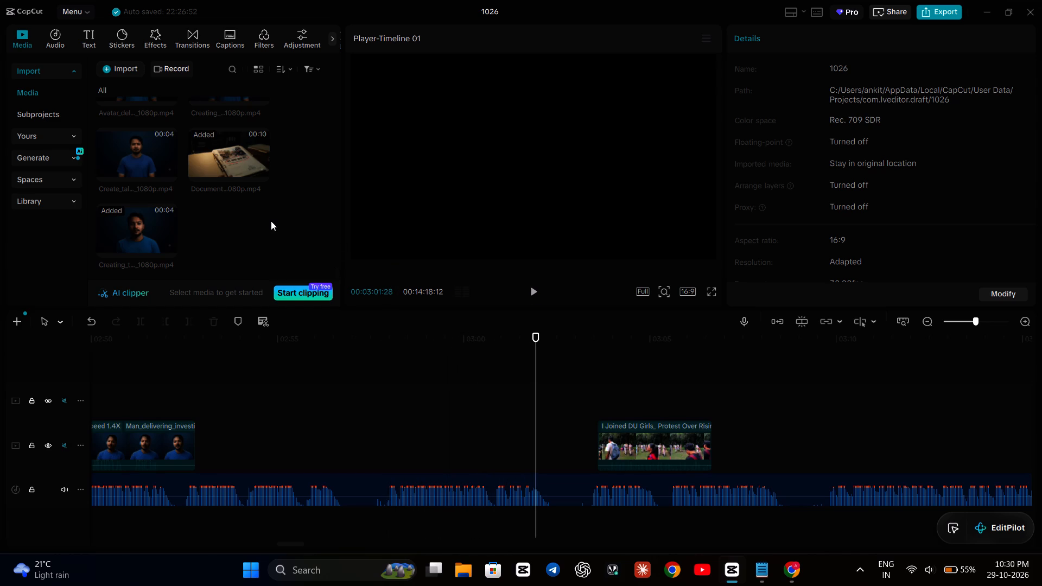
pyautogui.scroll(-6, 271, 221)
pyautogui.scroll(17, 271, 221)
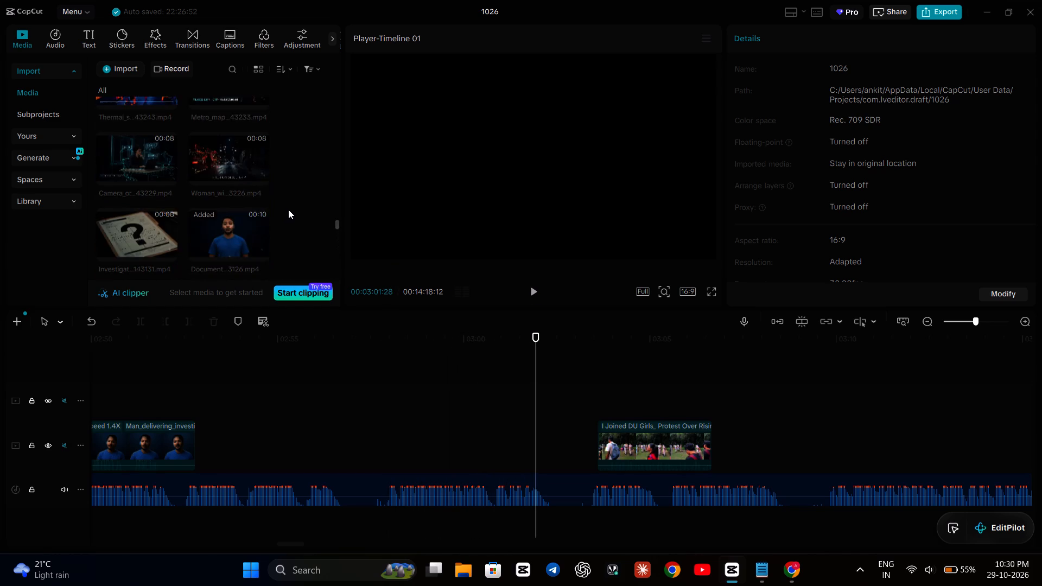
pyautogui.scroll(18, 288, 209)
pyautogui.scroll(5, 292, 208)
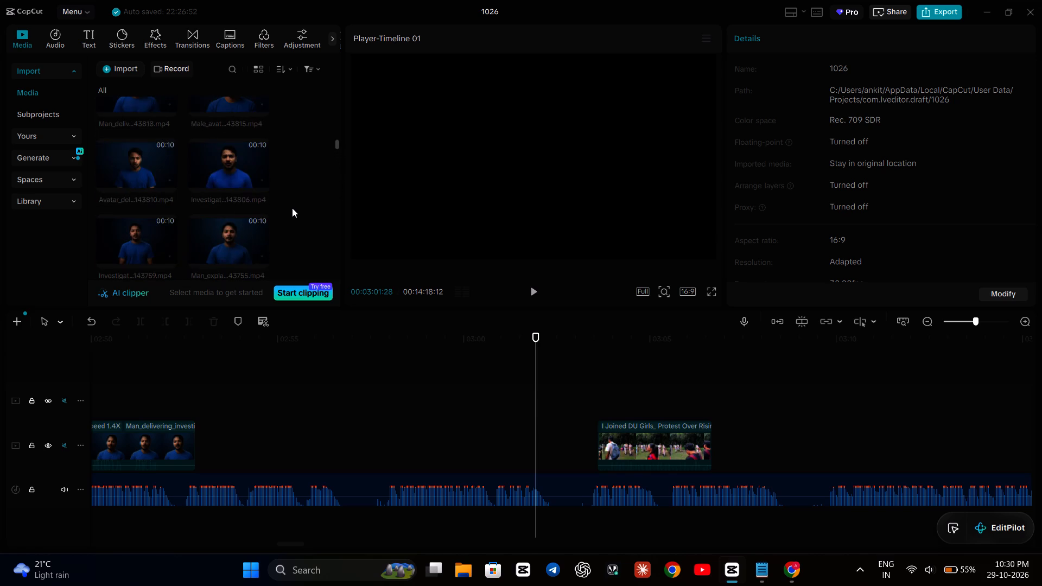
pyautogui.scroll(15, 292, 208)
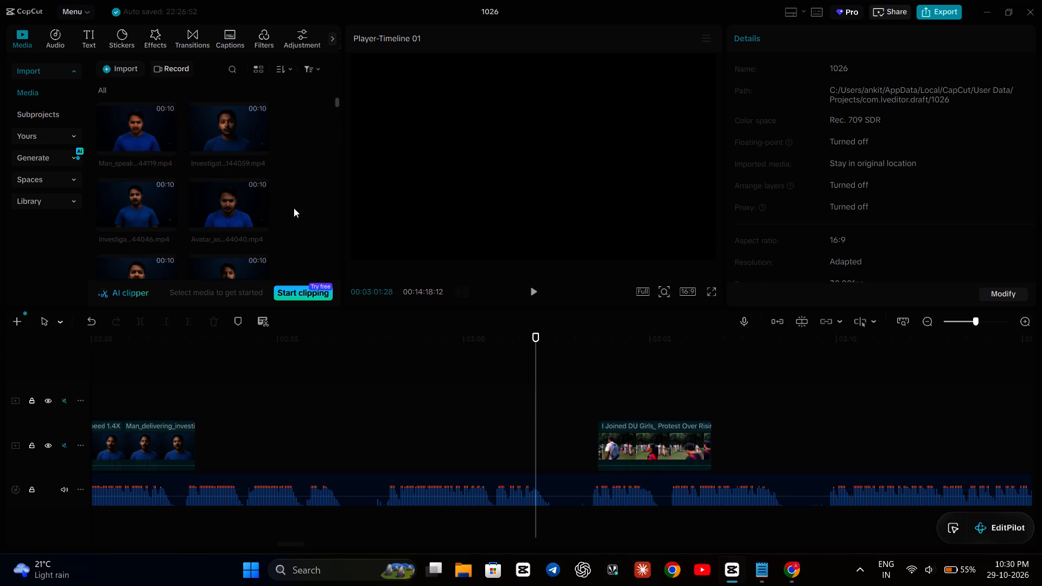
pyautogui.scroll(4, 294, 208)
pyautogui.scroll(-13, 294, 208)
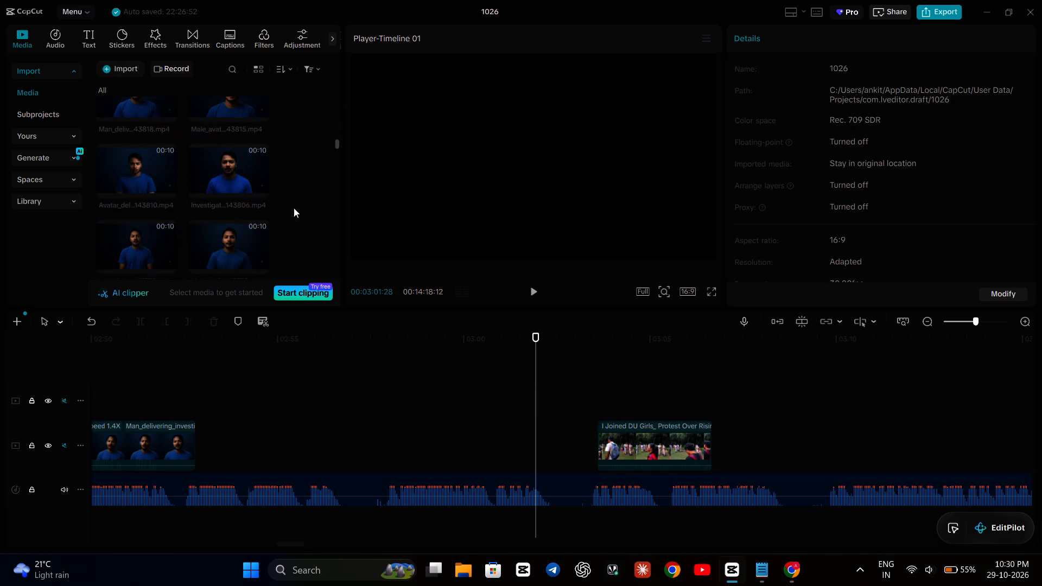
pyautogui.scroll(-4, 294, 208)
pyautogui.scroll(2, 254, 189)
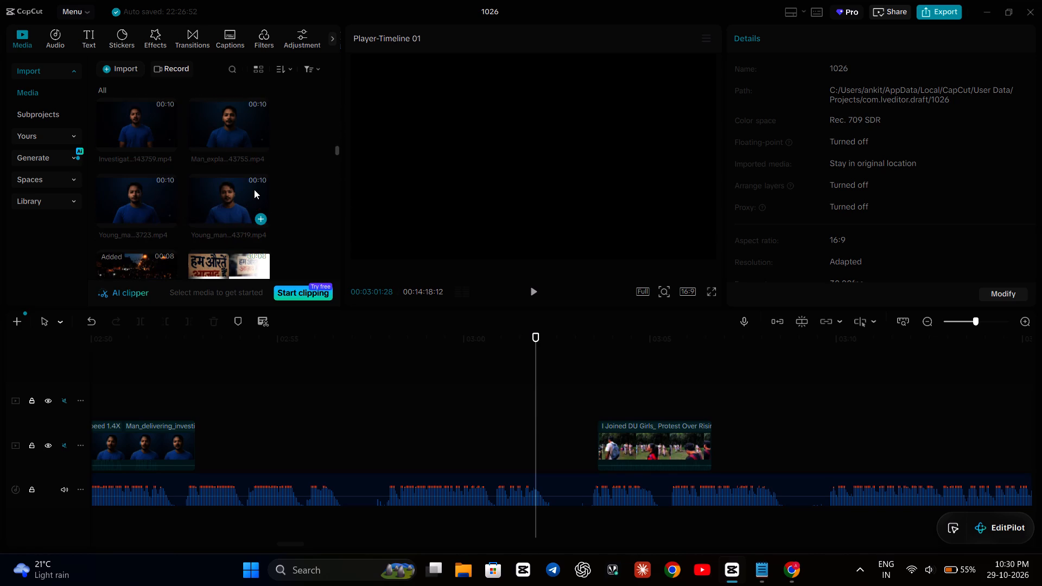
pyautogui.scroll(-1, 254, 189)
pyautogui.scroll(3, 254, 189)
pyautogui.scroll(-3, 254, 189)
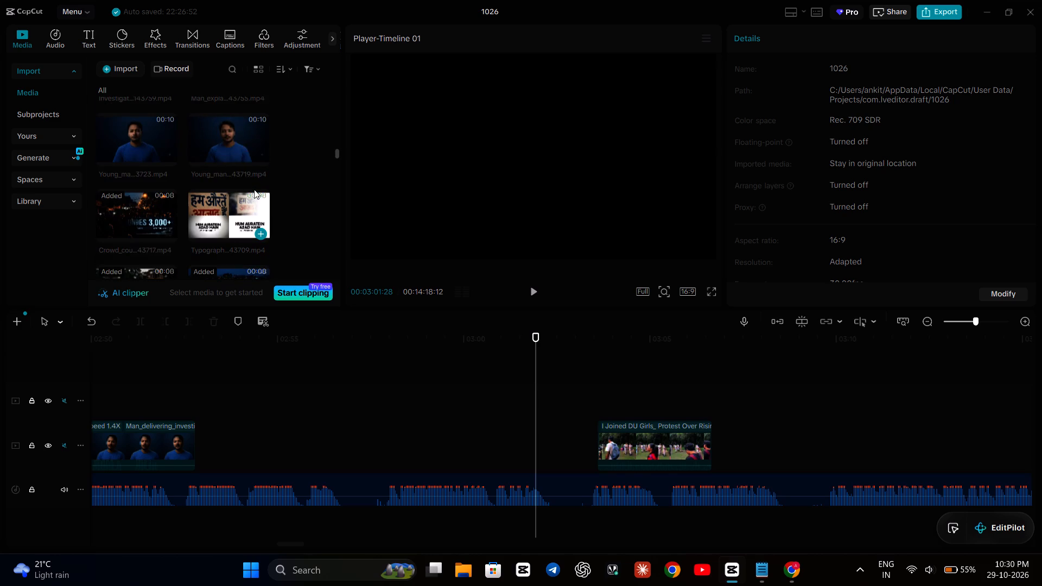
pyautogui.scroll(-2, 254, 189)
# Preview the typographic clips from the Segregation building through Knowledge/Behavor, Proof Over Posts, Captured and Lights Cameras to Stalking Harassment as candidates for the gap.
pyautogui.doubleClick(109, 232)
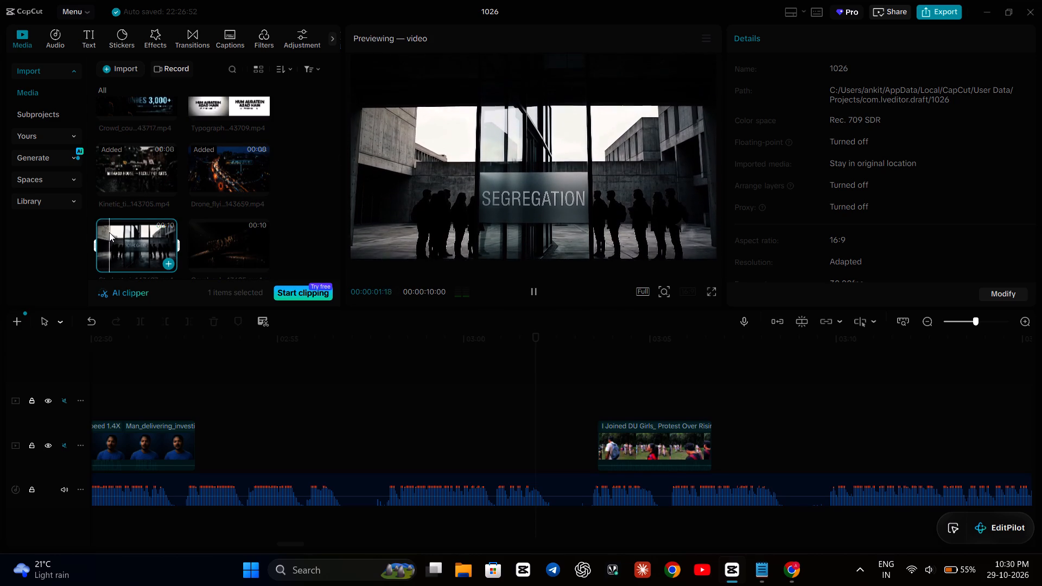
pyautogui.scroll(-1, 245, 186)
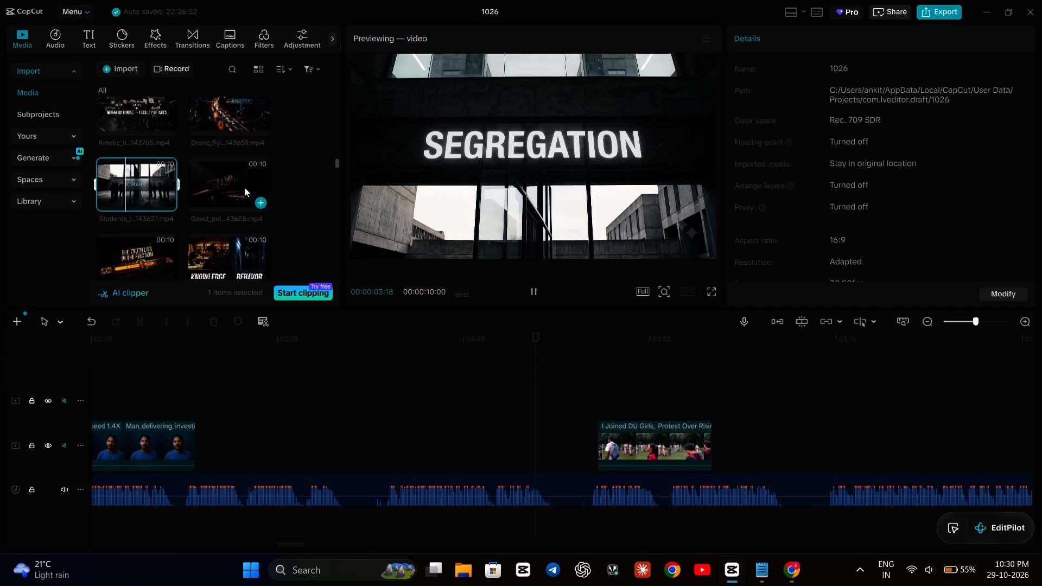
pyautogui.scroll(-1, 242, 189)
pyautogui.doubleClick(141, 182)
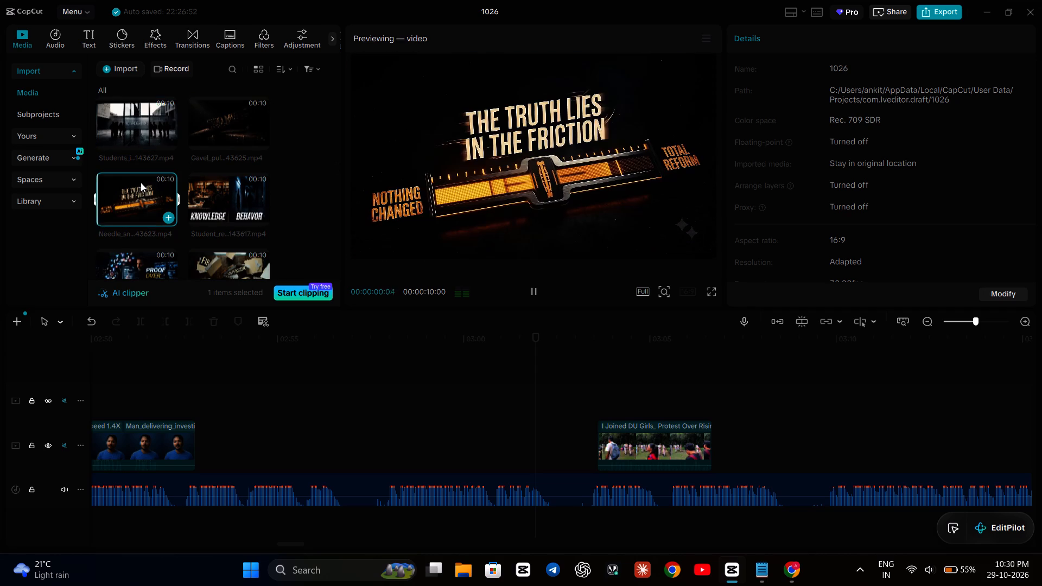
pyautogui.doubleClick(205, 195)
pyautogui.scroll(-1, 205, 195)
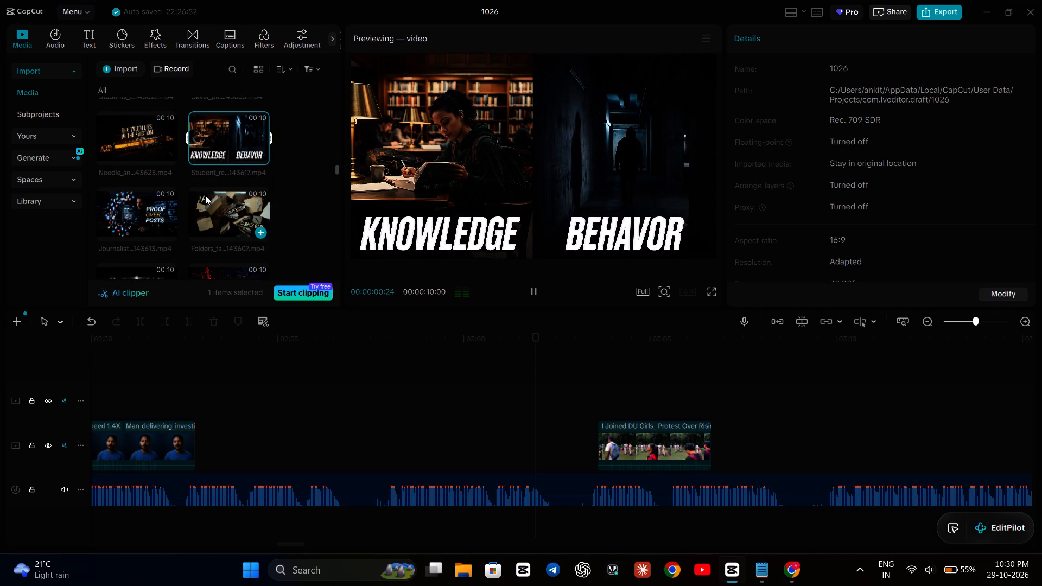
pyautogui.doubleClick(121, 208)
pyautogui.scroll(-2, 237, 163)
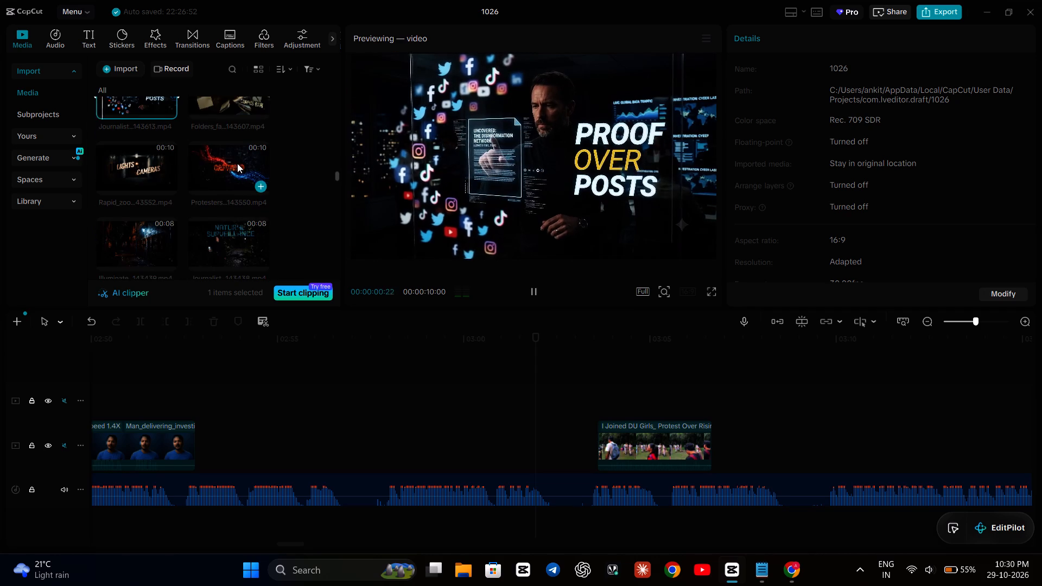
pyautogui.doubleClick(212, 166)
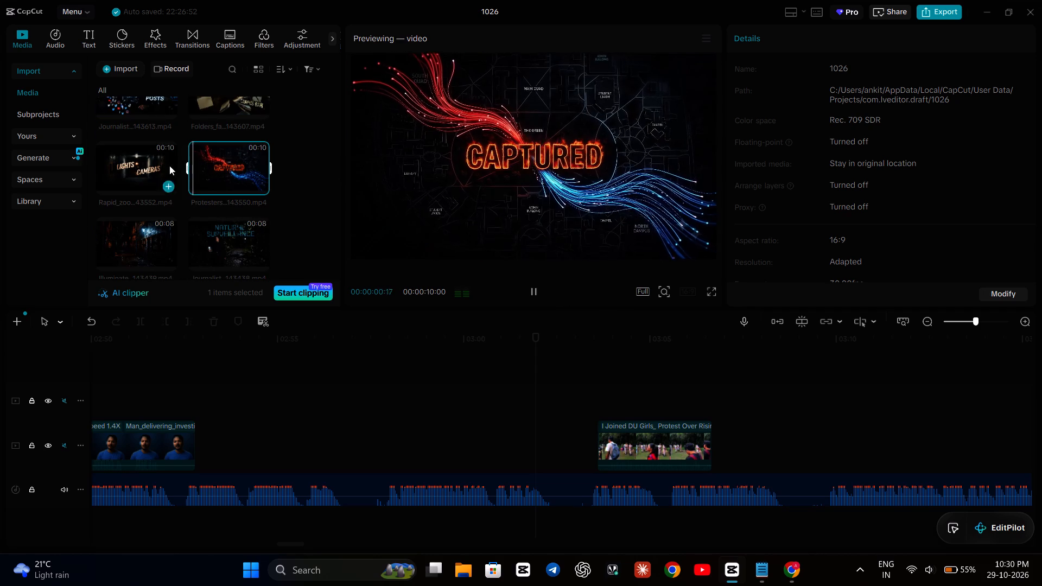
pyautogui.doubleClick(161, 165)
pyautogui.scroll(-2, 161, 165)
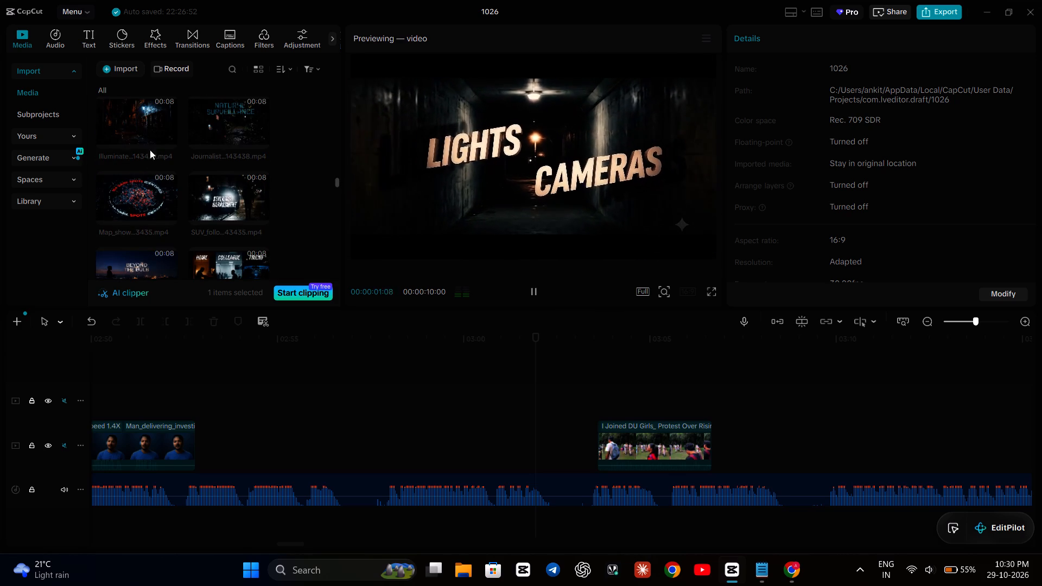
pyautogui.doubleClick(145, 122)
pyautogui.doubleClick(143, 176)
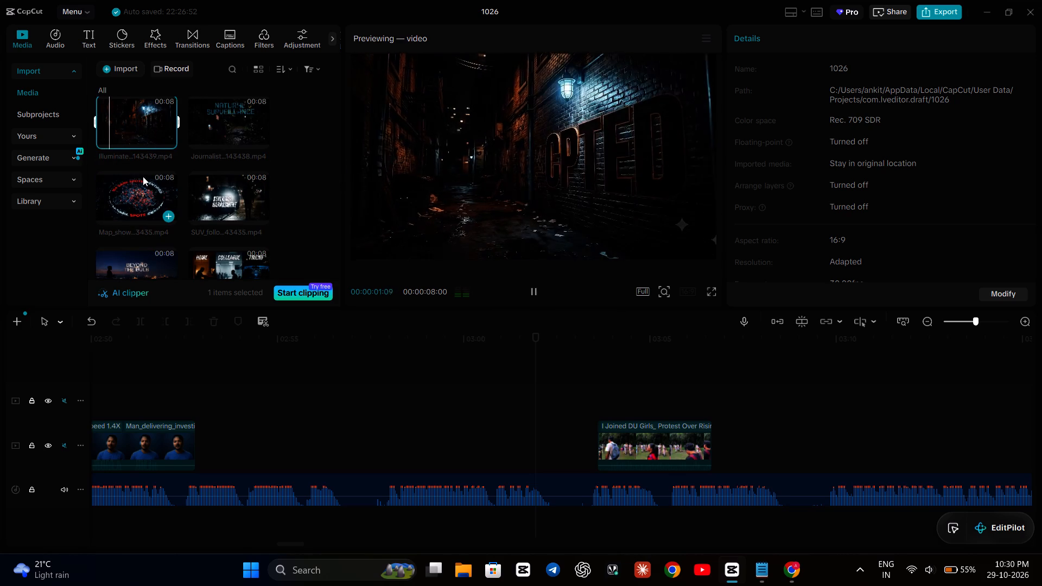
pyautogui.doubleClick(201, 193)
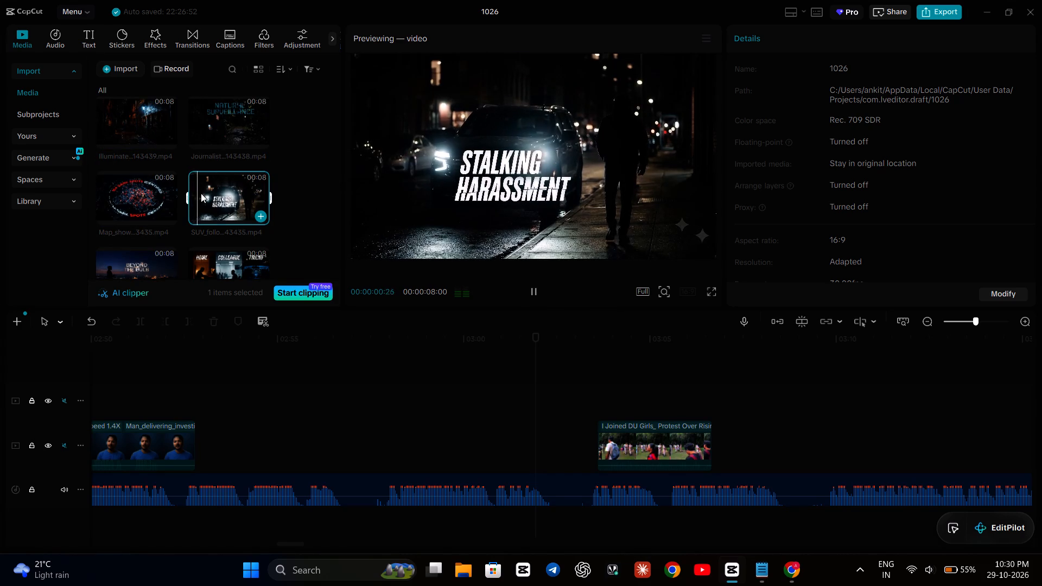
# Preview the Delhi skyline, Home/Colleague/Friend, men-versus-women column, harassment hotspot map, neon heart and Safety Tax clips as candidates for the gap.
pyautogui.scroll(-2, 201, 193)
pyautogui.doubleClick(155, 153)
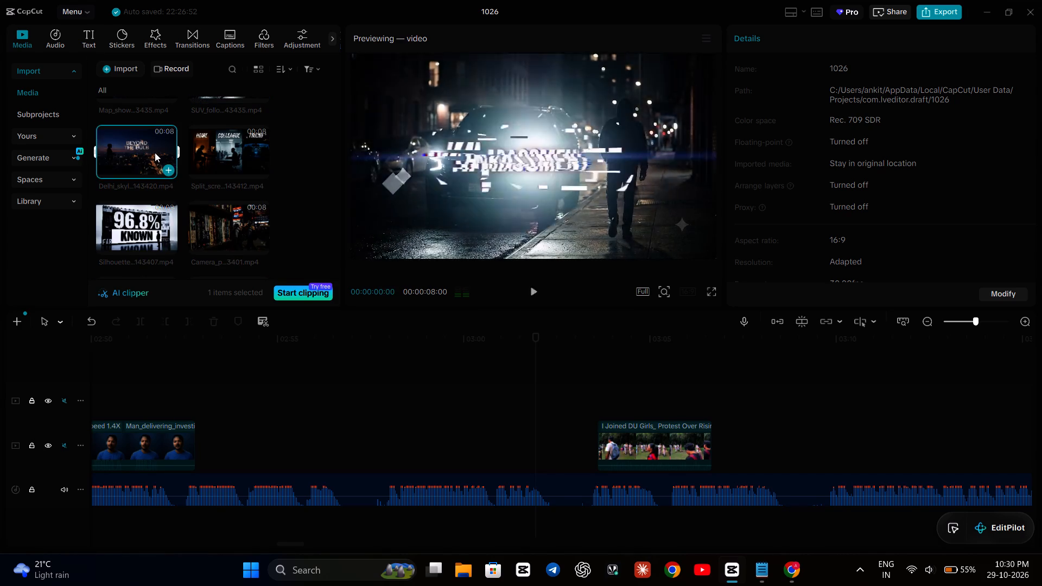
pyautogui.doubleClick(206, 148)
pyautogui.scroll(-2, 206, 148)
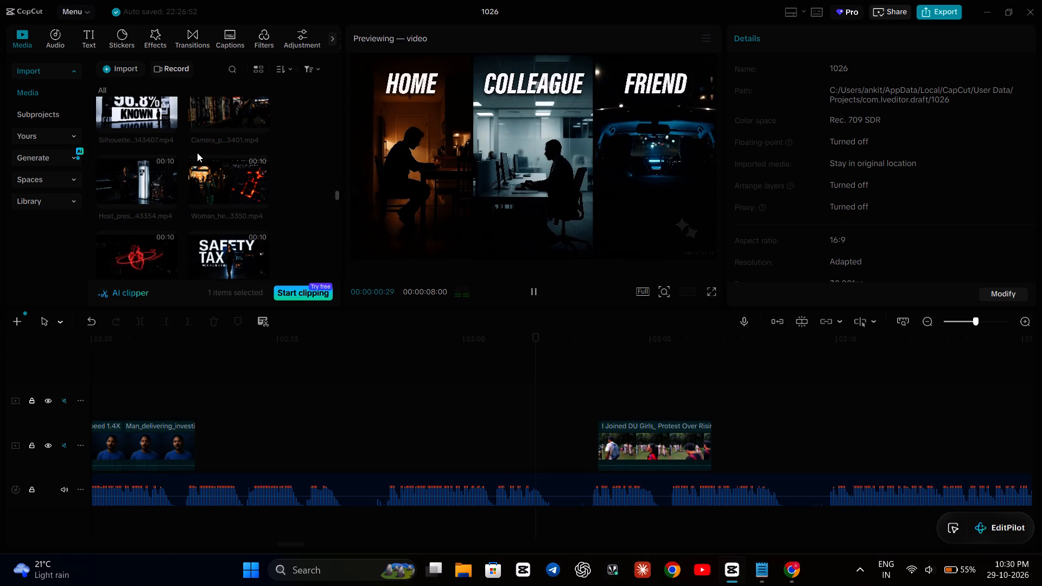
pyautogui.doubleClick(163, 173)
pyautogui.doubleClick(220, 180)
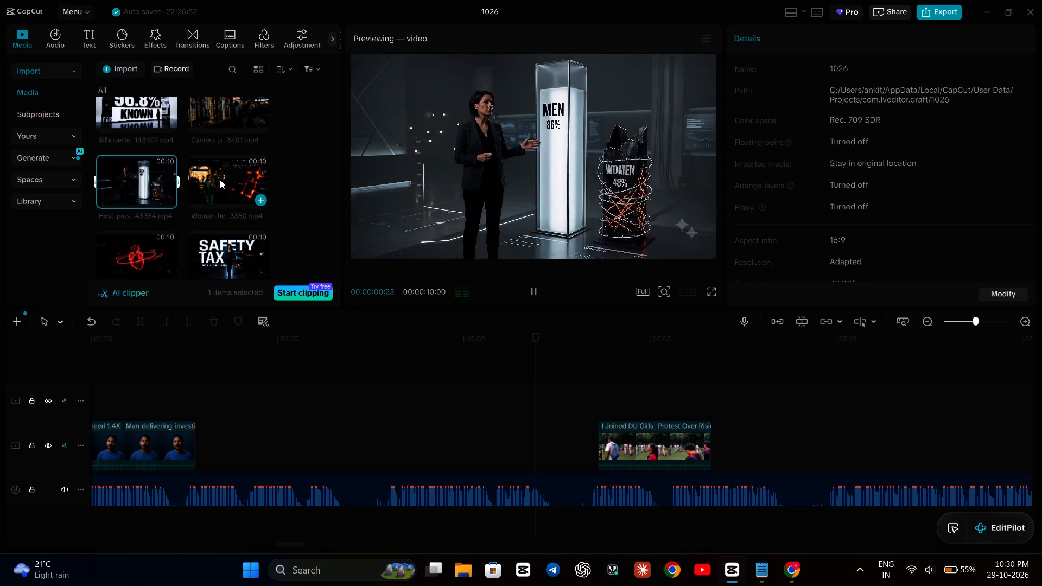
pyautogui.scroll(-1, 220, 180)
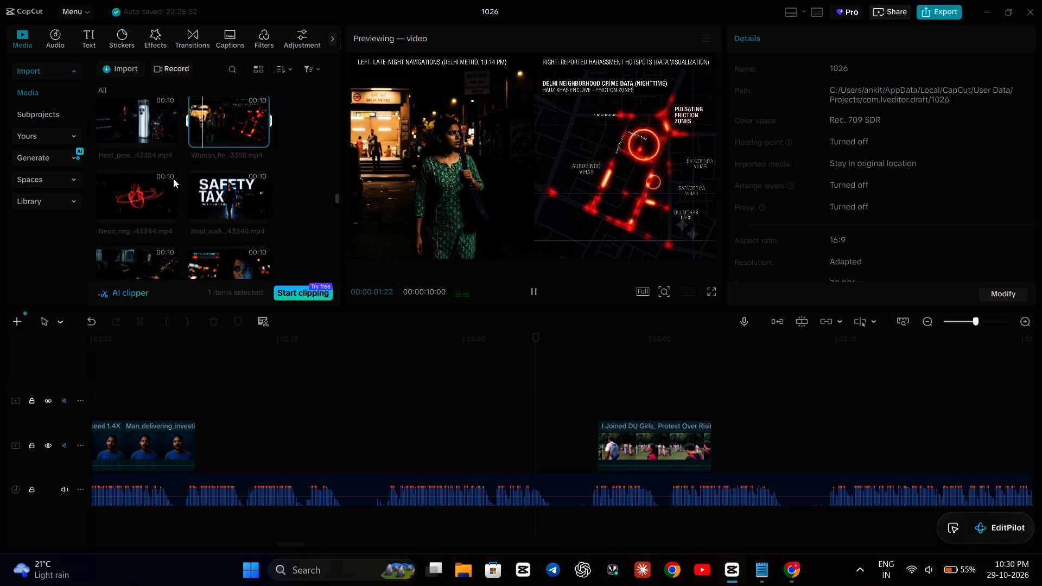
pyautogui.doubleClick(148, 183)
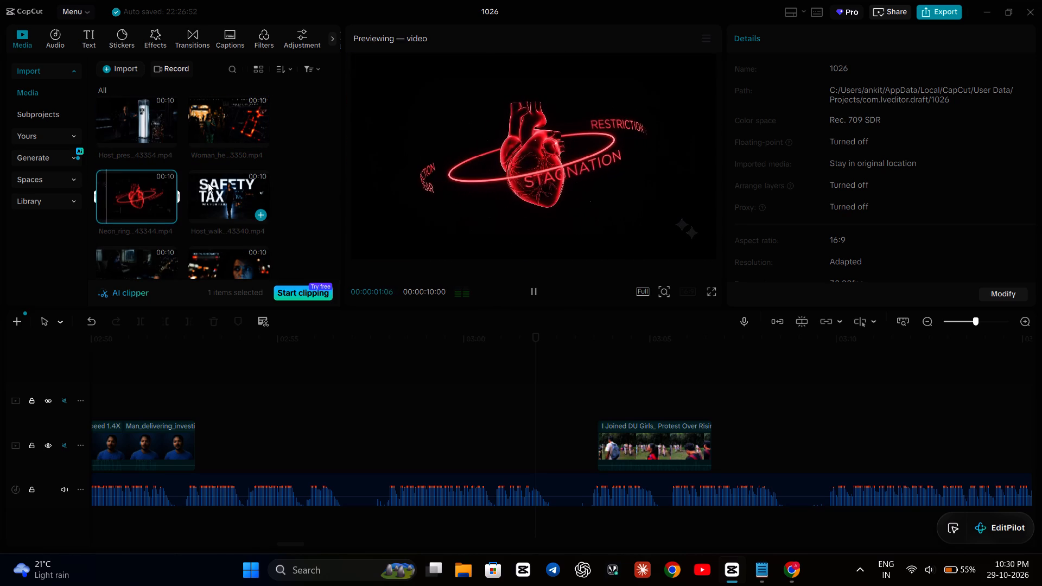
pyautogui.doubleClick(208, 183)
pyautogui.scroll(-1, 206, 183)
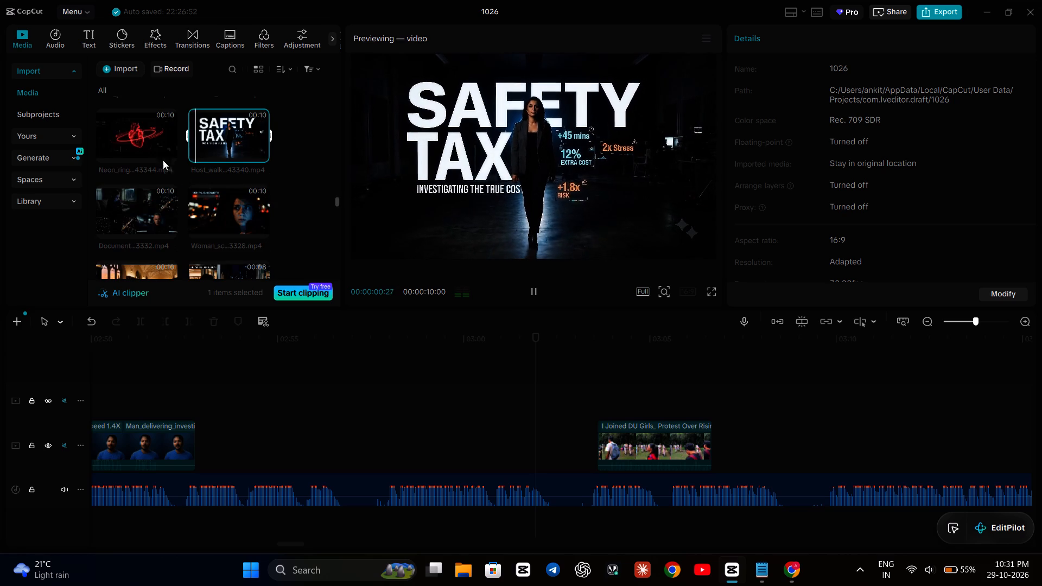
# Preview the neon heart, Safety Tax, documentary montage, Mental Bandwidth, Trip Not Taken, The Calculation, Cost of Freedom and Threat Remains clips as candidates for the gap.
pyautogui.doubleClick(124, 126)
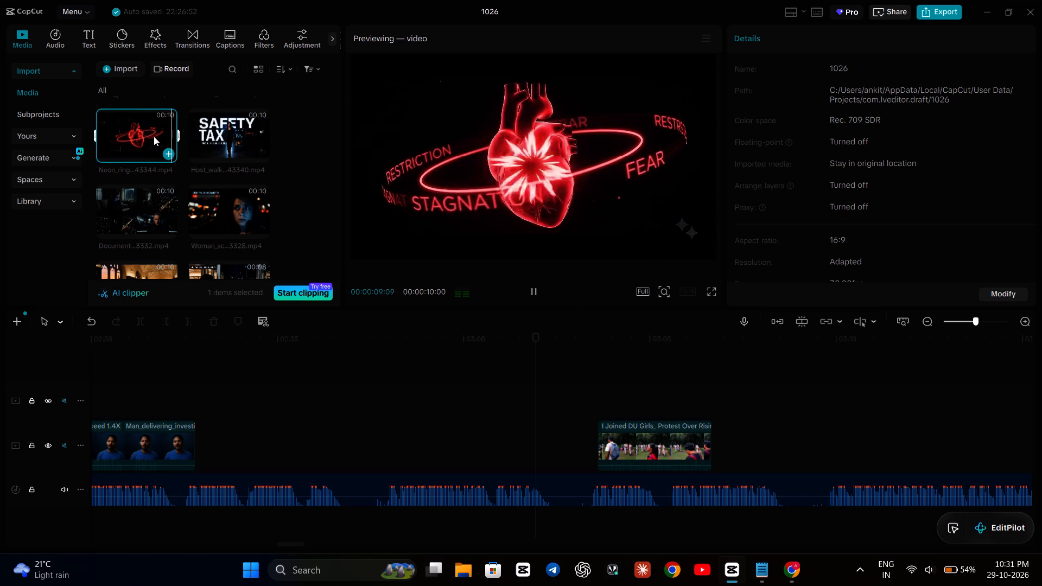
pyautogui.doubleClick(200, 123)
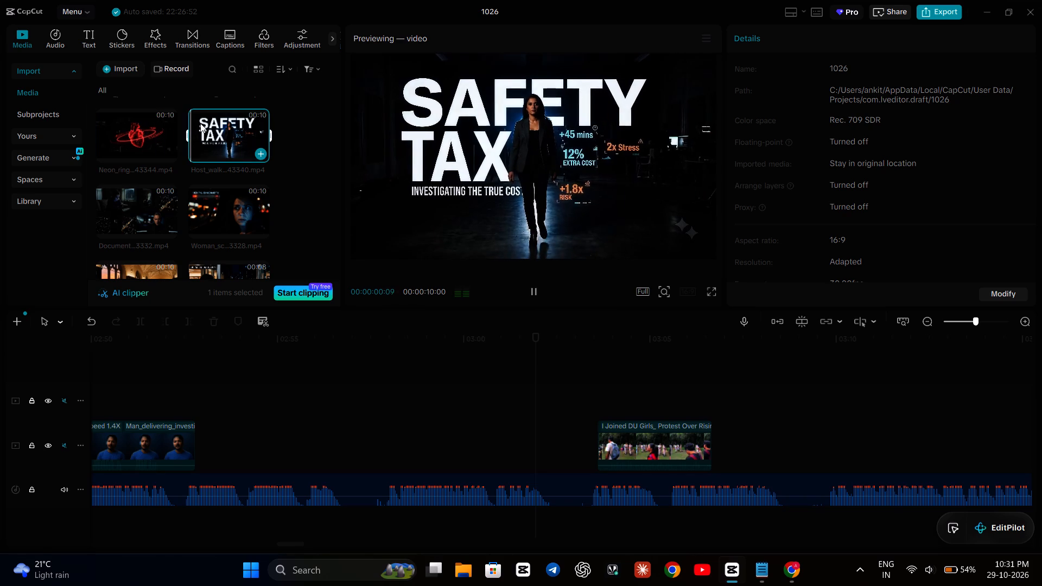
pyautogui.doubleClick(141, 196)
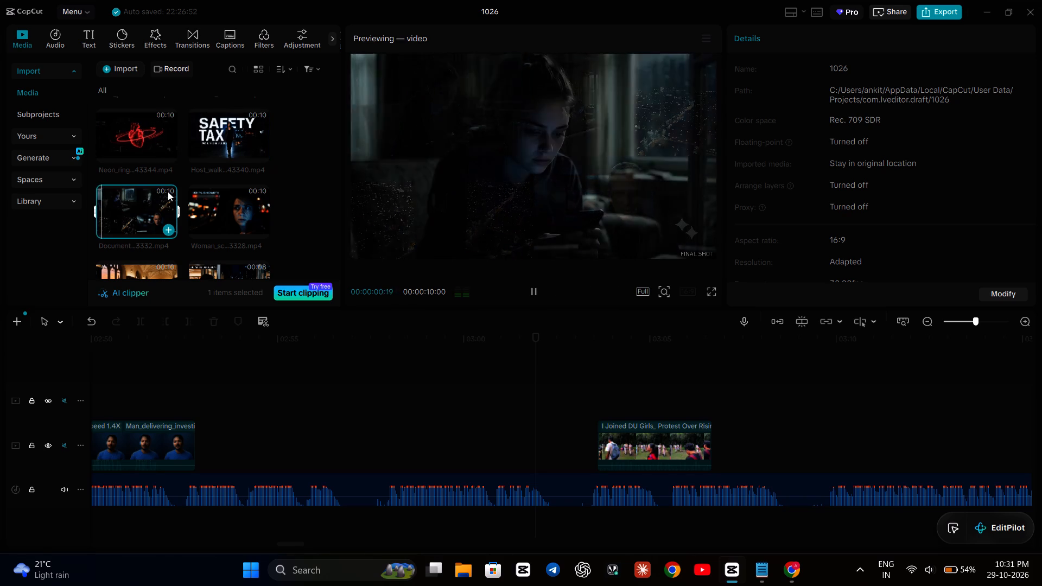
pyautogui.doubleClick(221, 195)
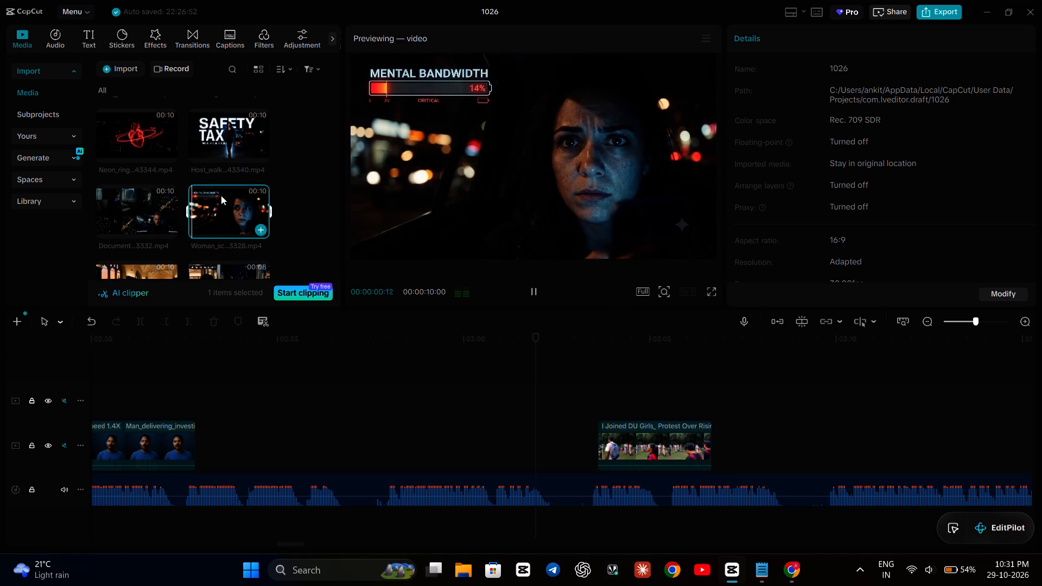
pyautogui.scroll(-1, 221, 194)
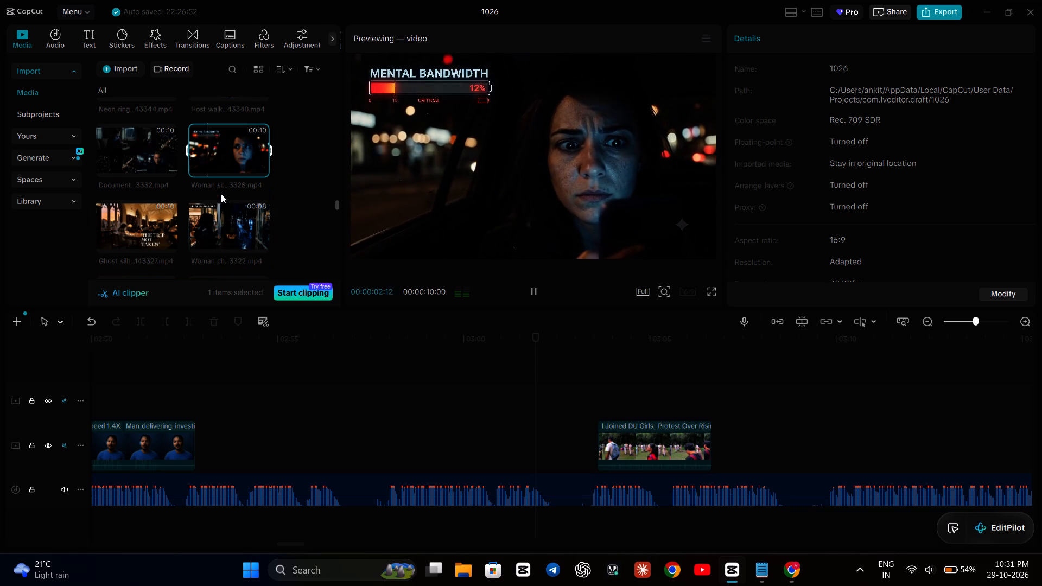
pyautogui.doubleClick(148, 216)
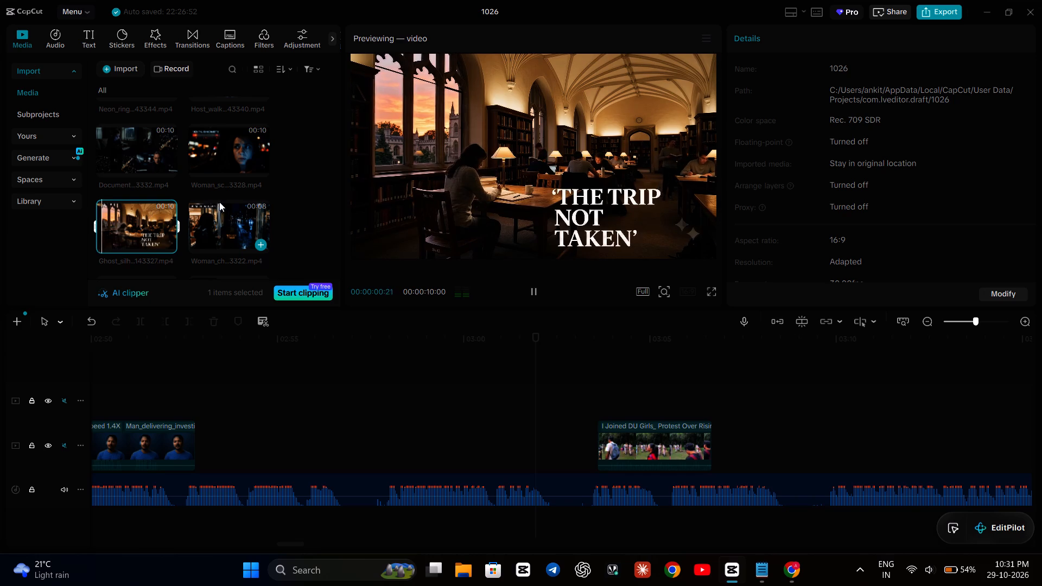
pyautogui.doubleClick(227, 198)
pyautogui.doubleClick(221, 210)
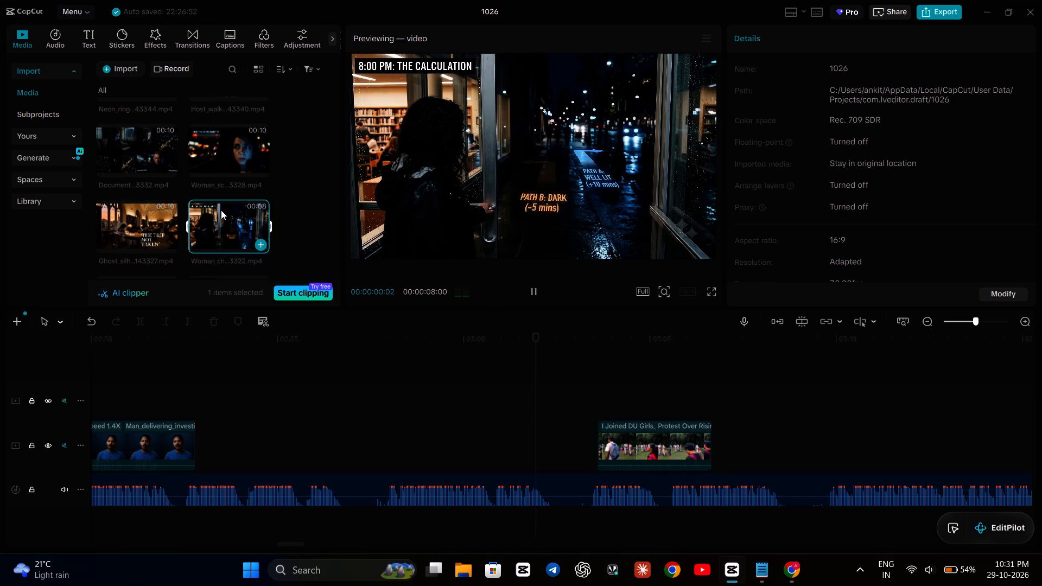
pyautogui.scroll(-2, 221, 211)
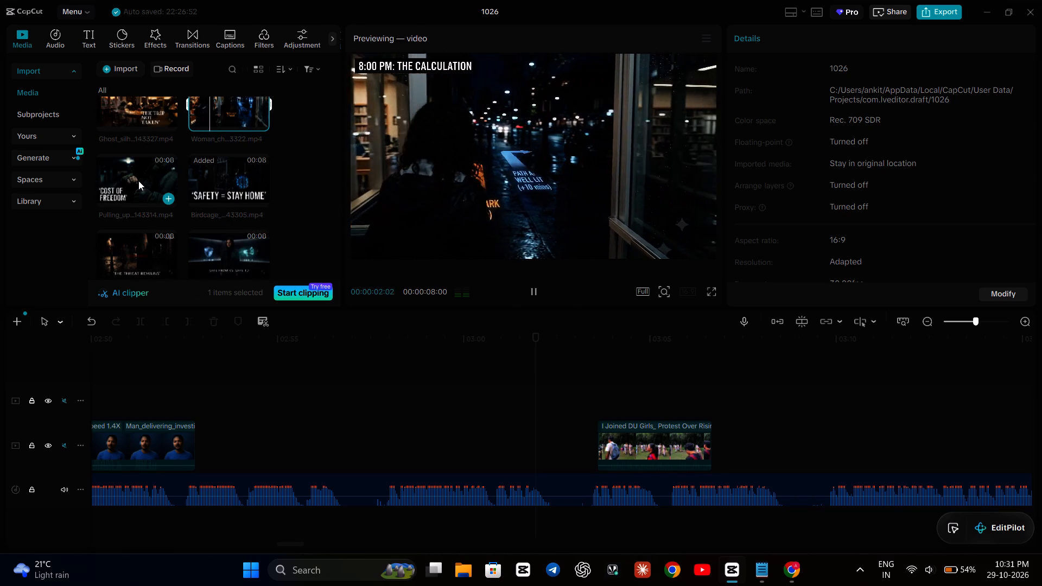
pyautogui.doubleClick(138, 181)
pyautogui.scroll(-2, 242, 160)
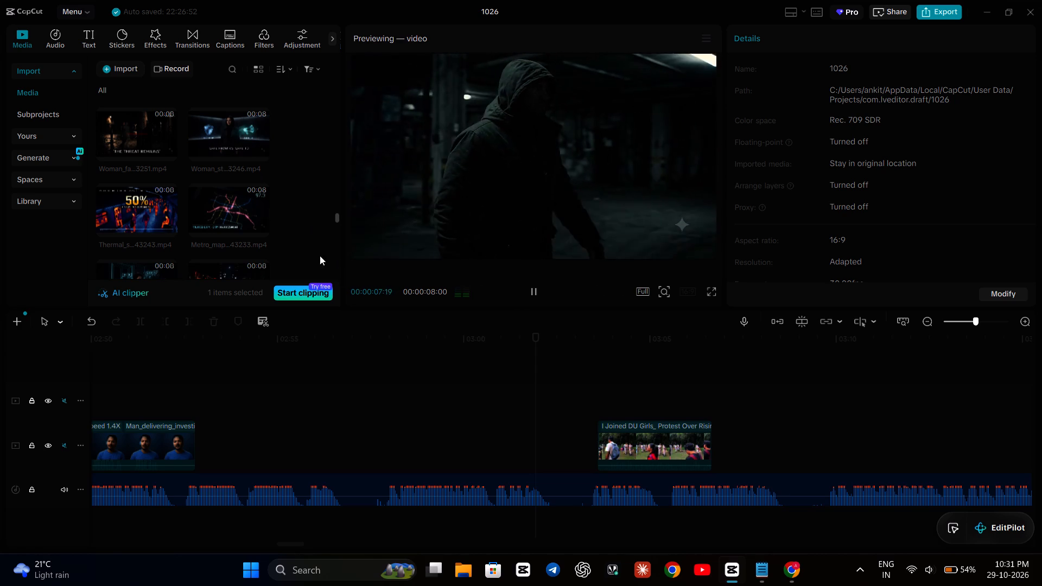
pyautogui.click(139, 126)
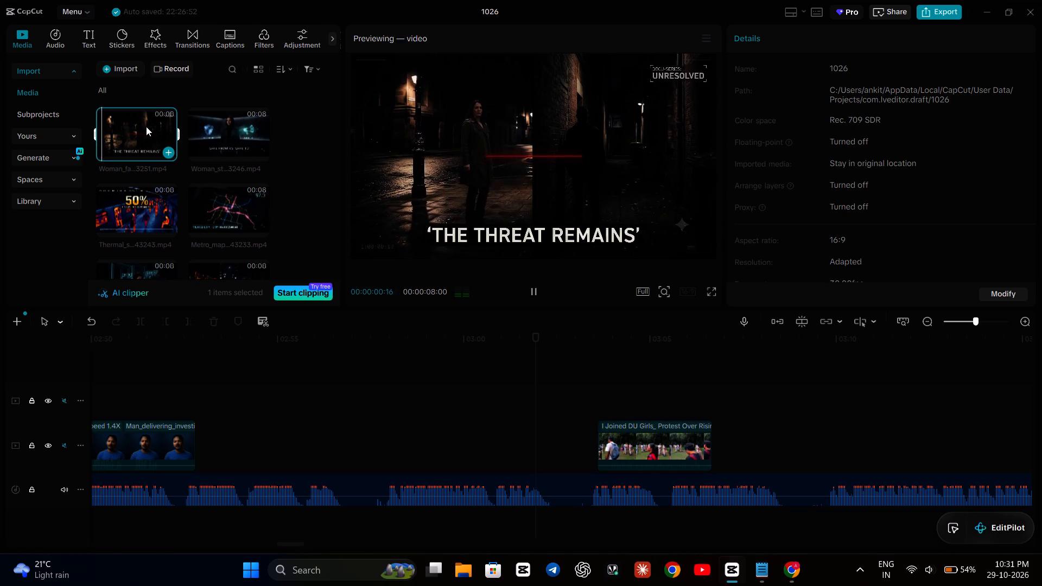
pyautogui.scroll(1, 158, 176)
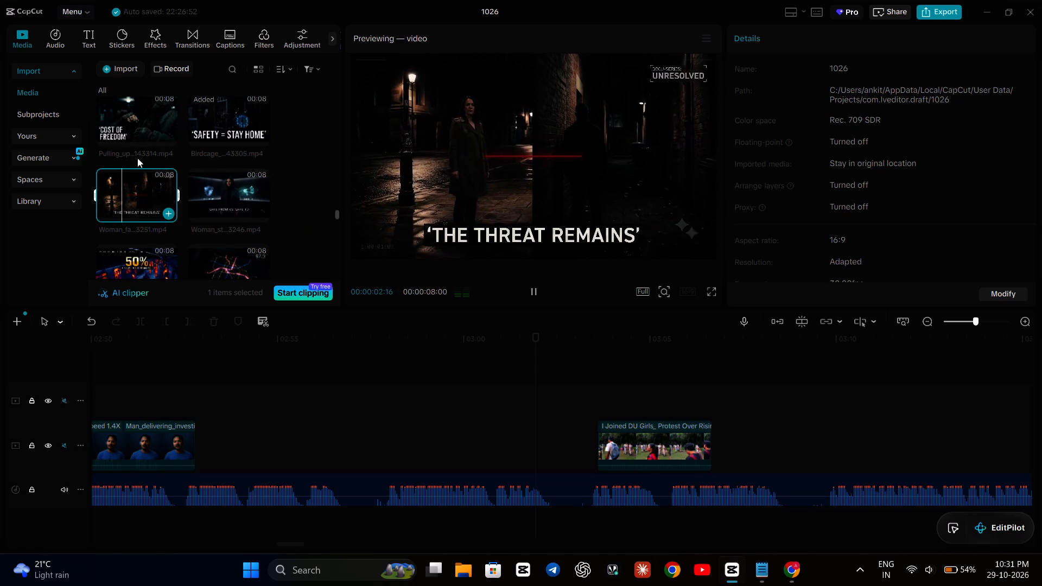
pyautogui.click(124, 137)
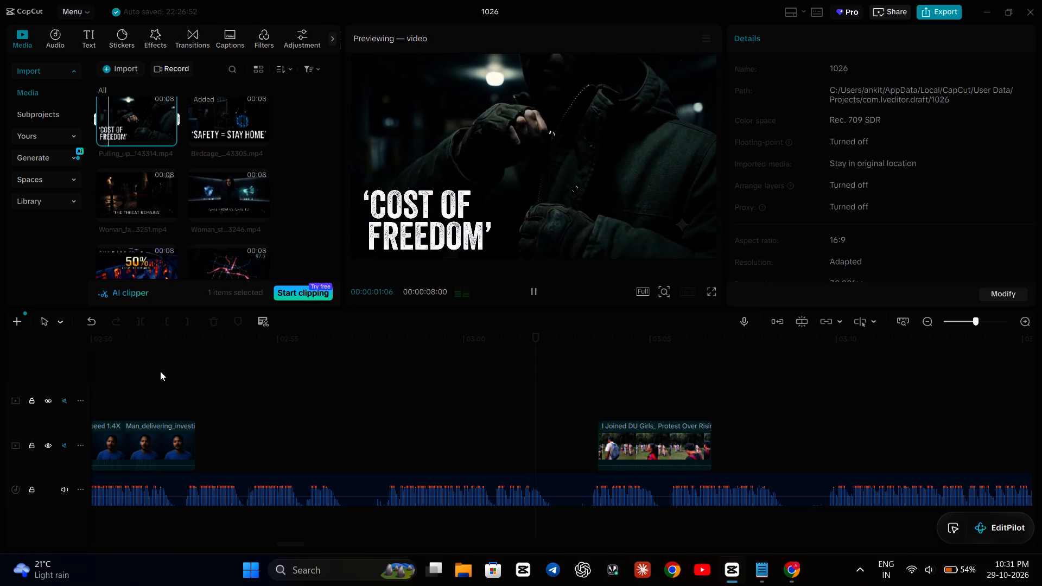
# Insert the Cost of Freedom jacket-zipper clip on the main video track directly after the presenter clip ending near 02:52.
pyautogui.click(167, 377)
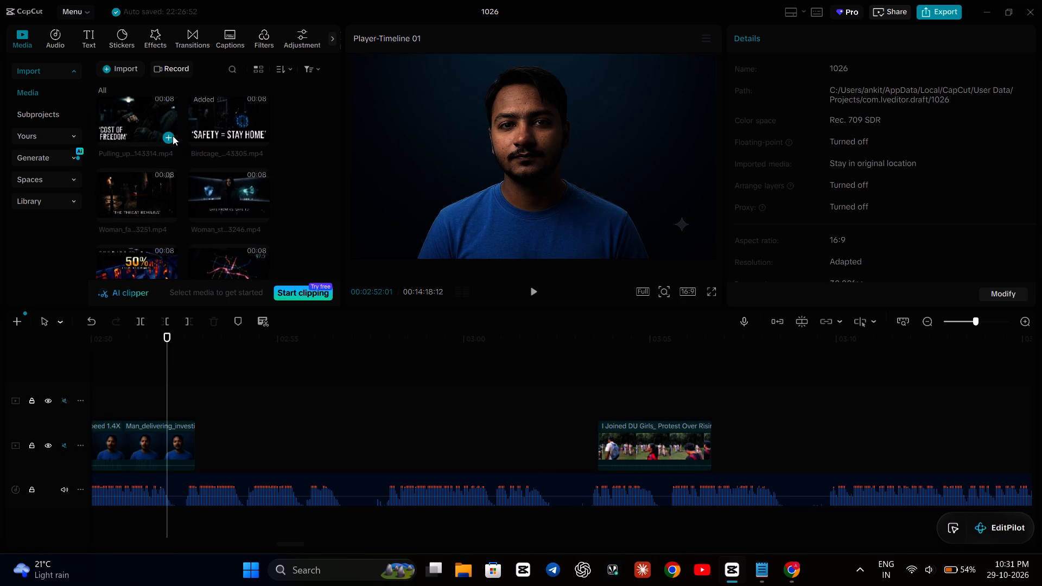
pyautogui.click(170, 135)
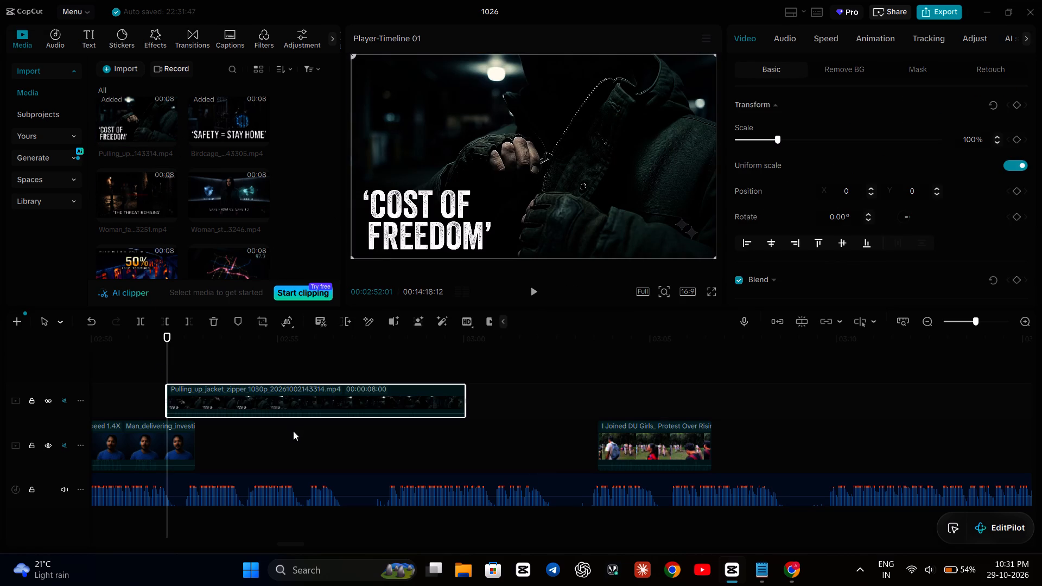
pyautogui.moveTo(309, 399); pyautogui.dragTo(336, 442)
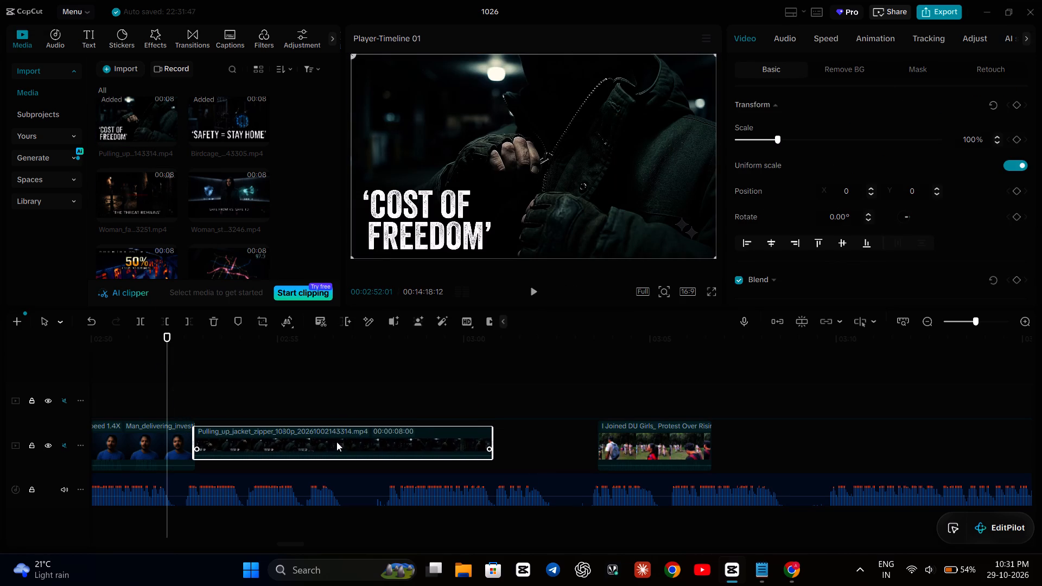
pyautogui.moveTo(336, 442); pyautogui.dragTo(340, 453)
# Play the timeline from about 02:51 to 03:08, checking the Cost of Freedom clip and the remaining gaps against the voiceover.
pyautogui.click(128, 361)
pyautogui.press('space')
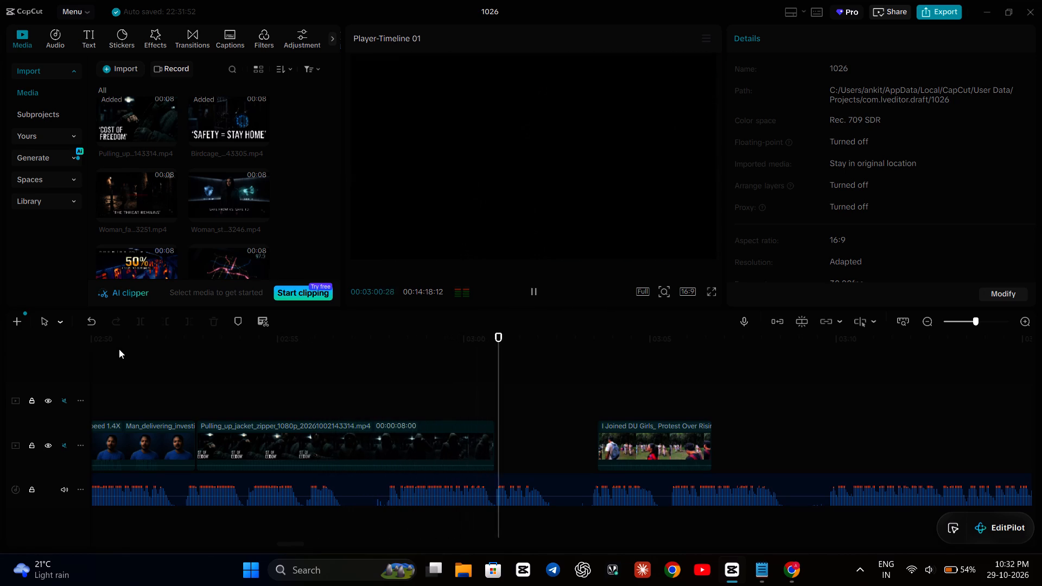
pyautogui.click(387, 387)
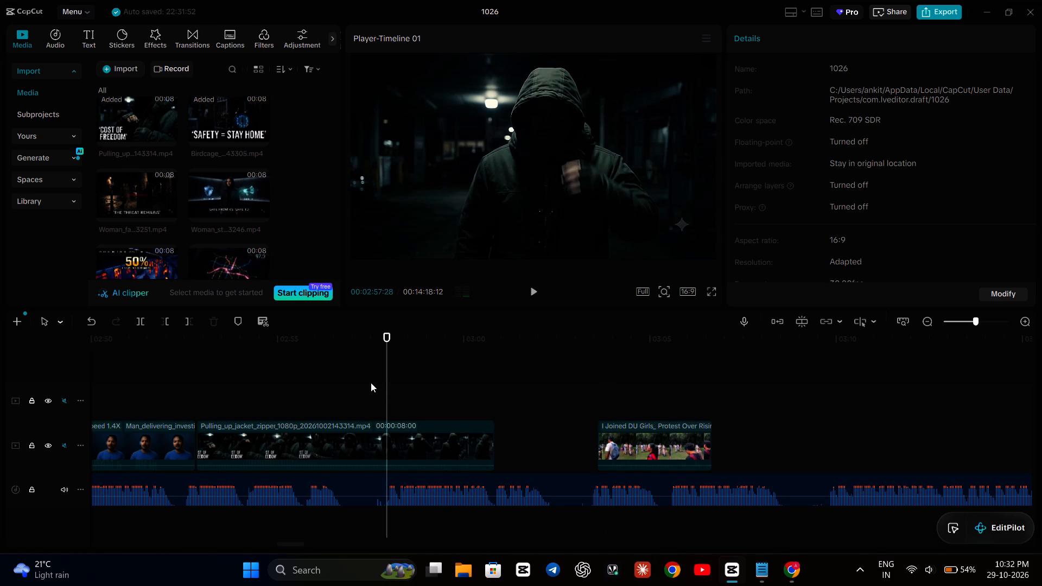
pyautogui.press('space')
pyautogui.press('space')
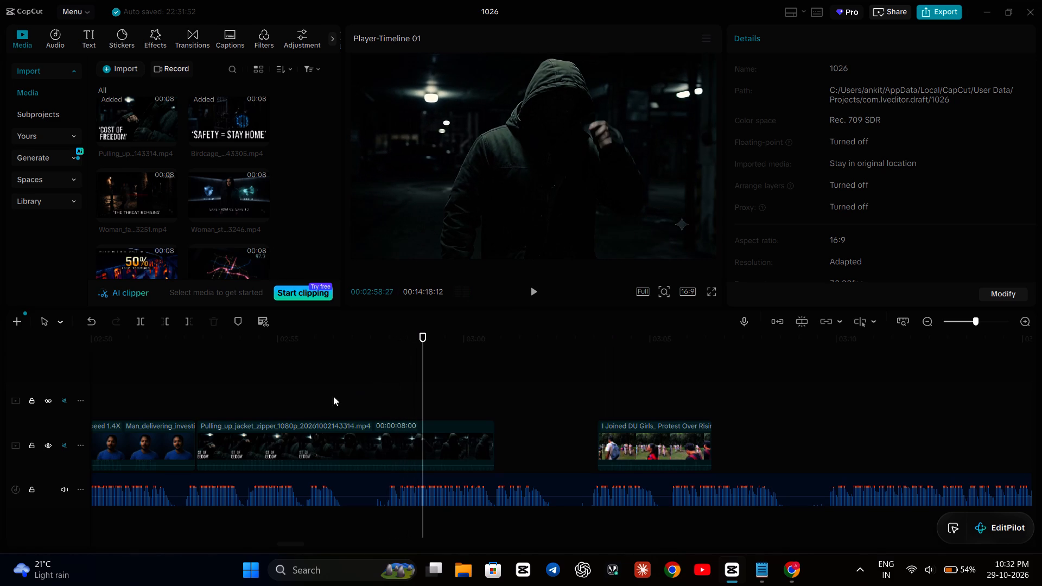
pyautogui.click(190, 396)
pyautogui.press('space')
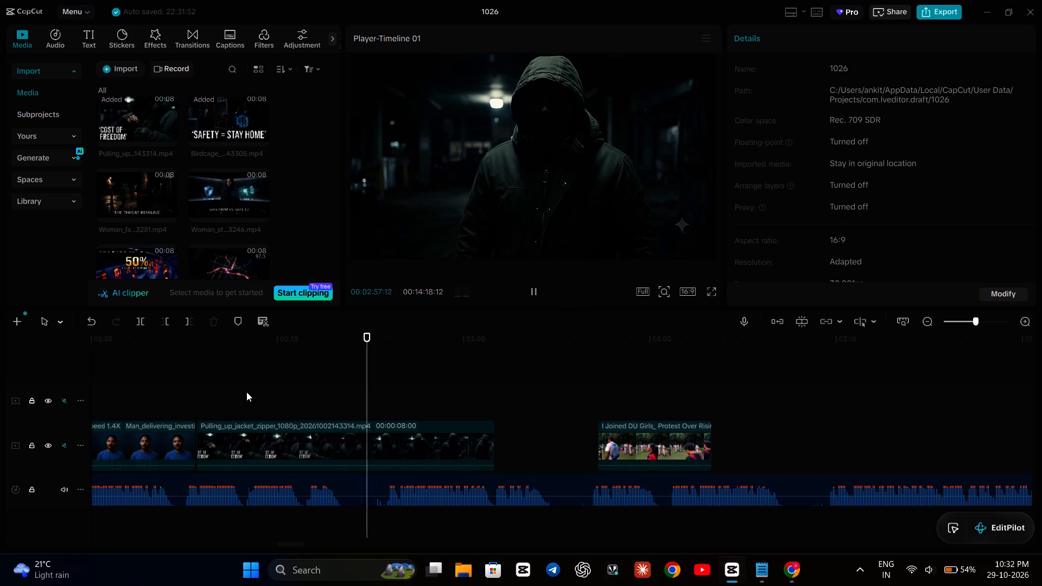
pyautogui.press('space')
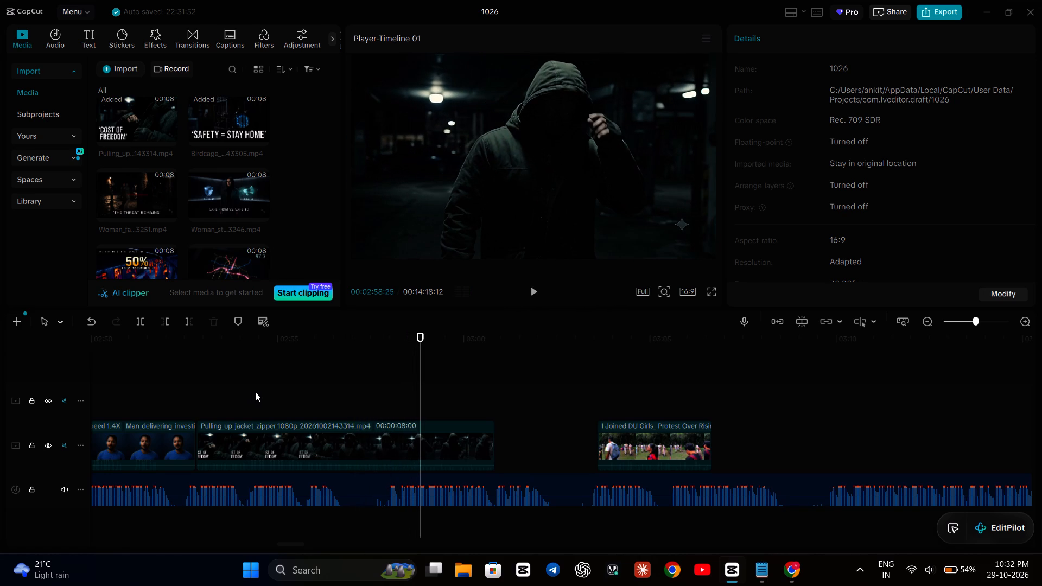
pyautogui.press('space')
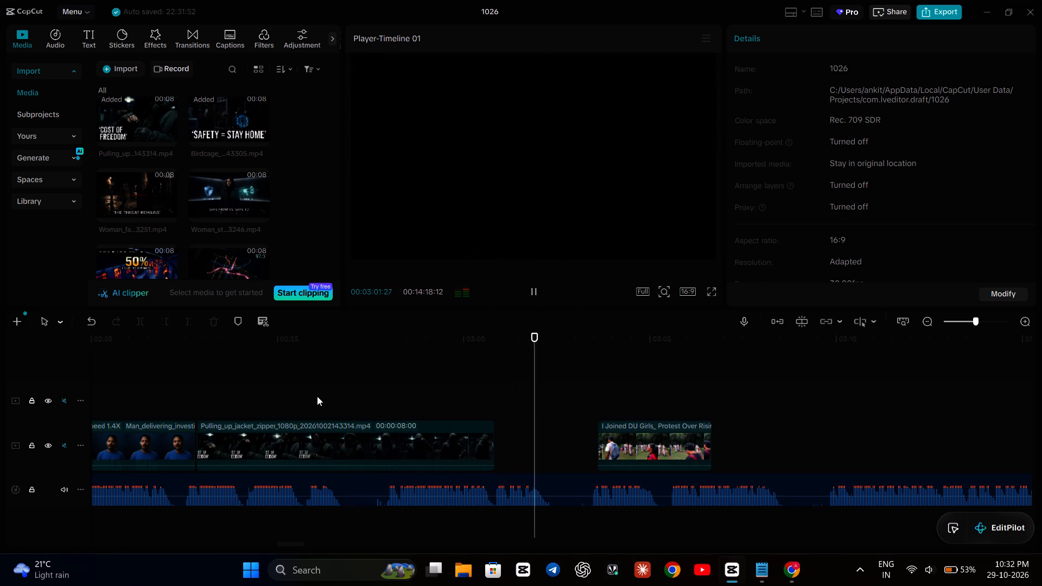
pyautogui.press('space')
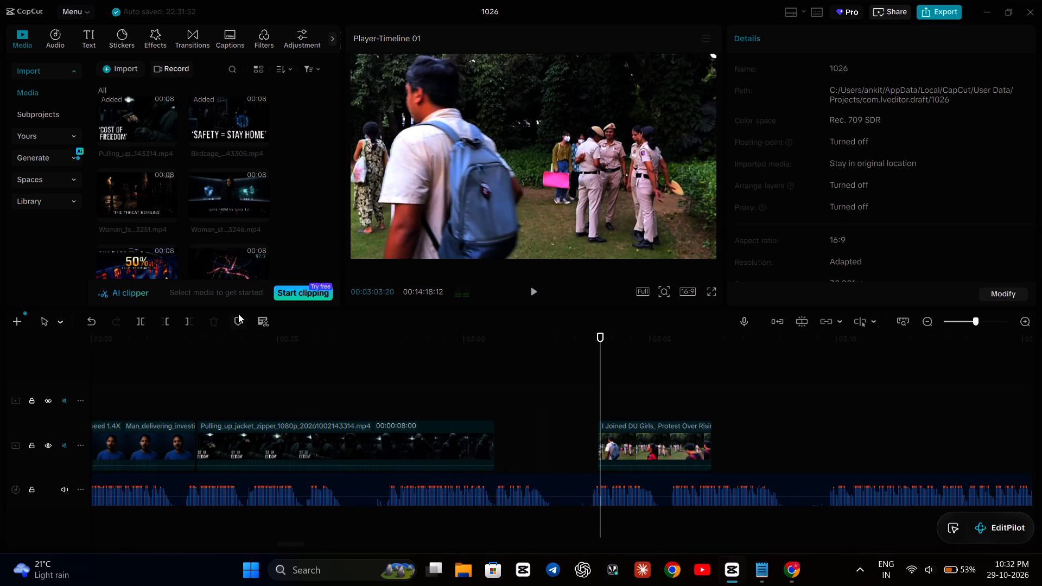
pyautogui.press('space')
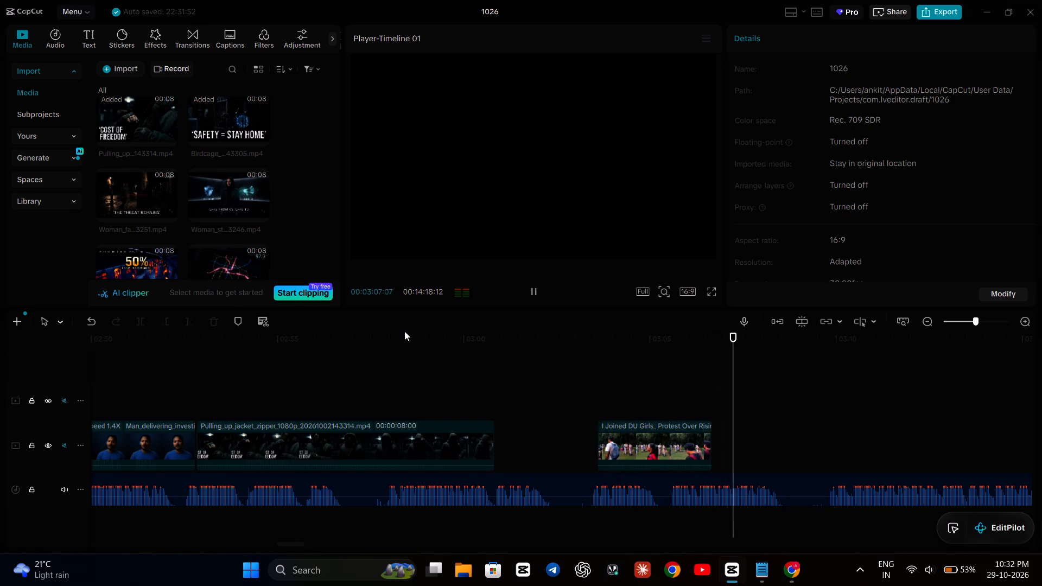
pyautogui.press('space')
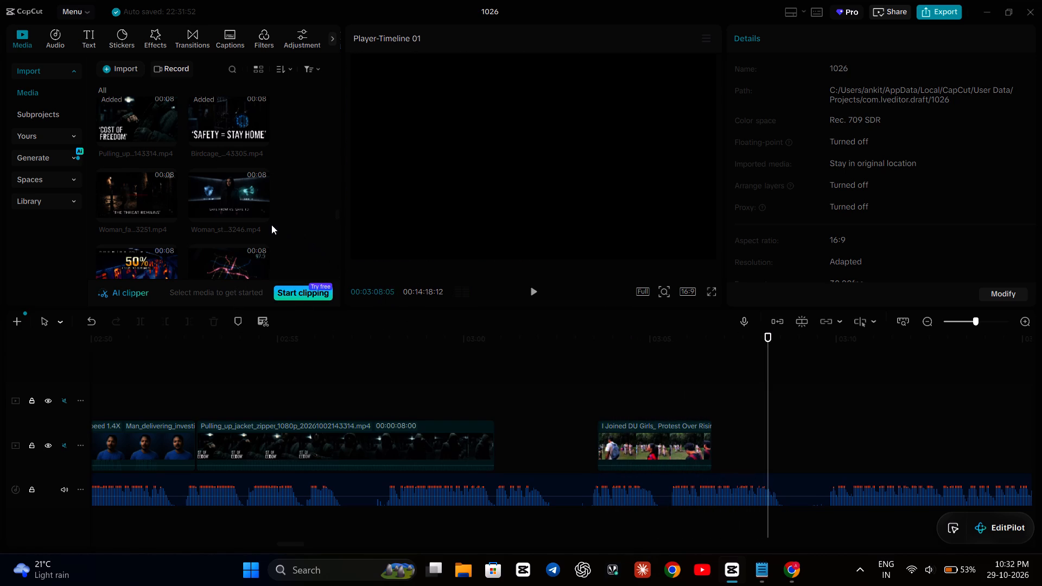
# Look through the imported media, including the presenter clips, for footage to cover the remaining empty stretches.
pyautogui.scroll(-3, 271, 230)
pyautogui.scroll(8, 266, 228)
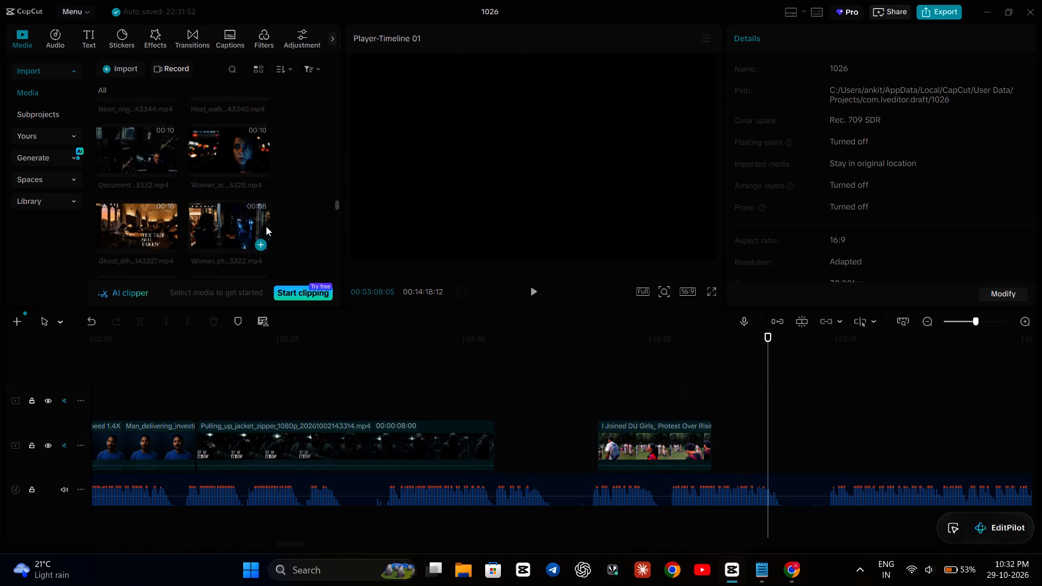
pyautogui.scroll(20, 266, 226)
pyautogui.scroll(11, 266, 226)
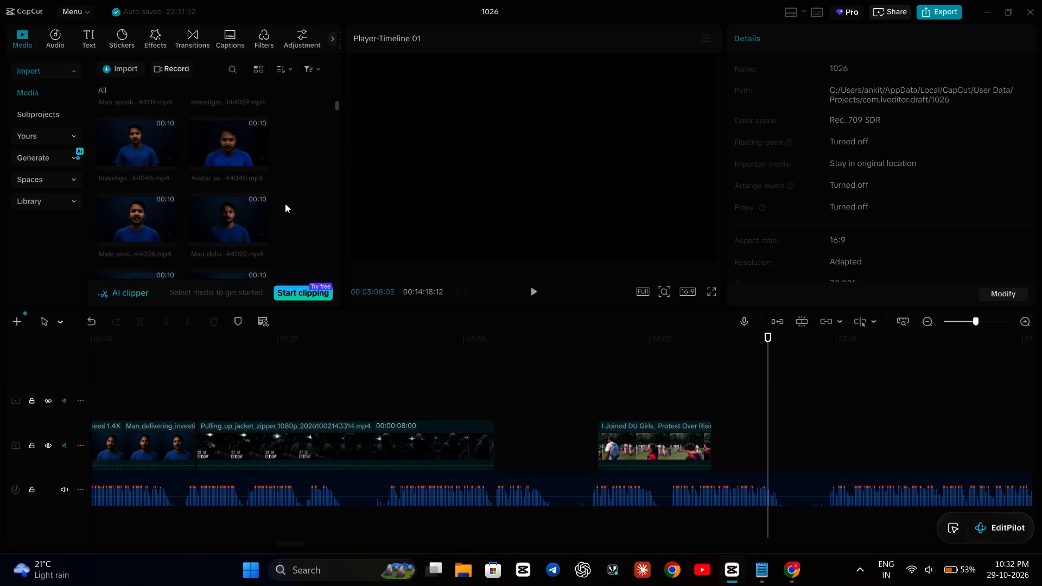
pyautogui.scroll(5, 285, 203)
pyautogui.scroll(-5, 264, 211)
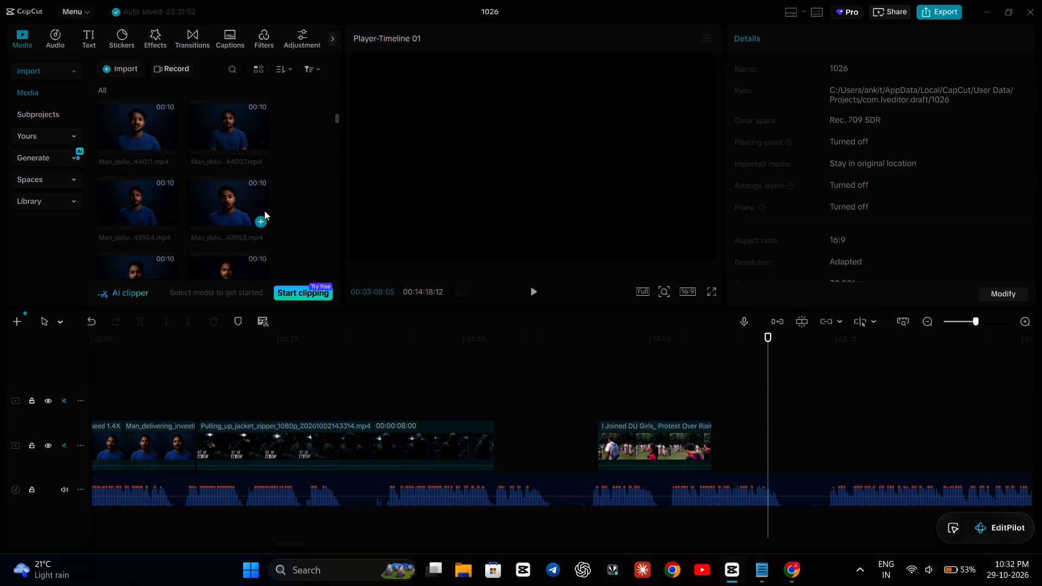
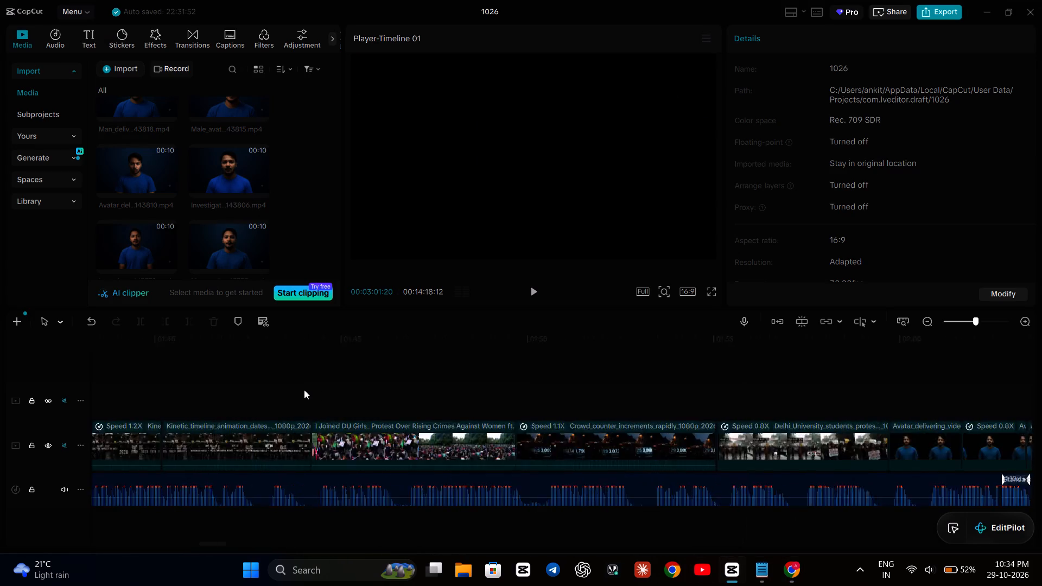
pyautogui.hscroll(6, 304, 390)
pyautogui.hscroll(1, 236, 390)
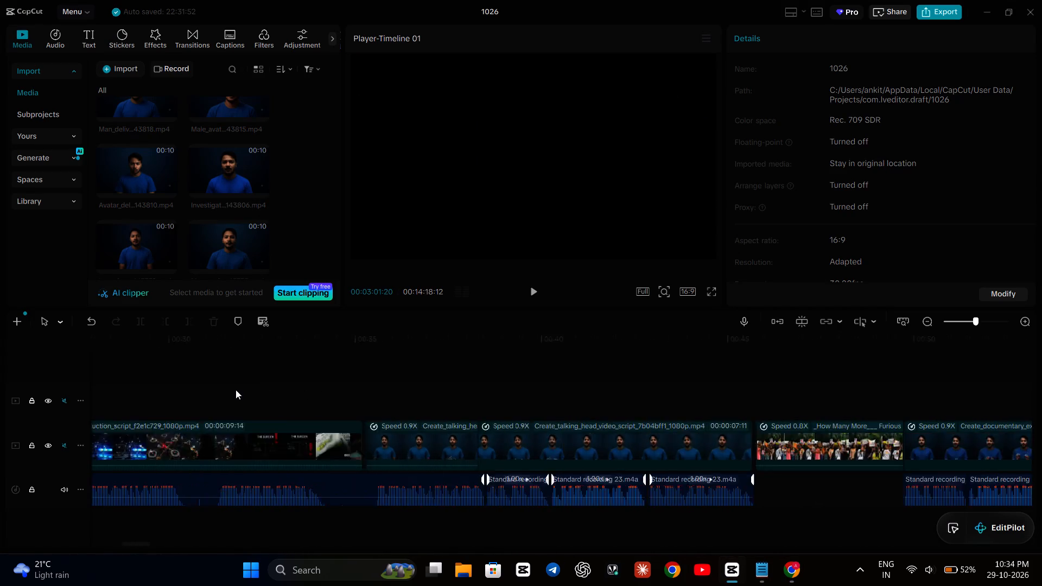
pyautogui.hscroll(2, 236, 390)
pyautogui.click(297, 387)
pyautogui.press('space')
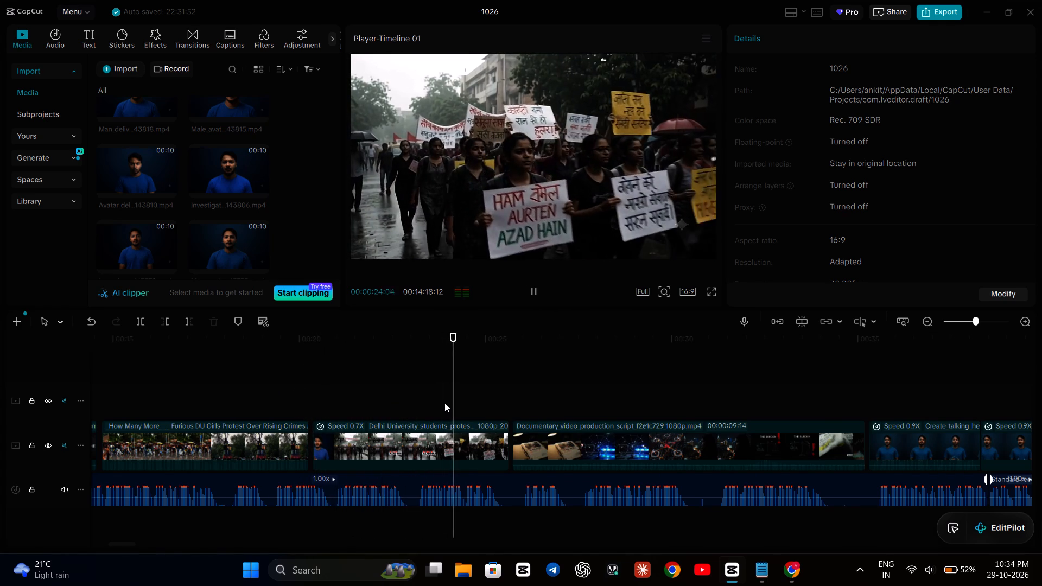
pyautogui.hscroll(-2, 545, 396)
pyautogui.click(545, 396)
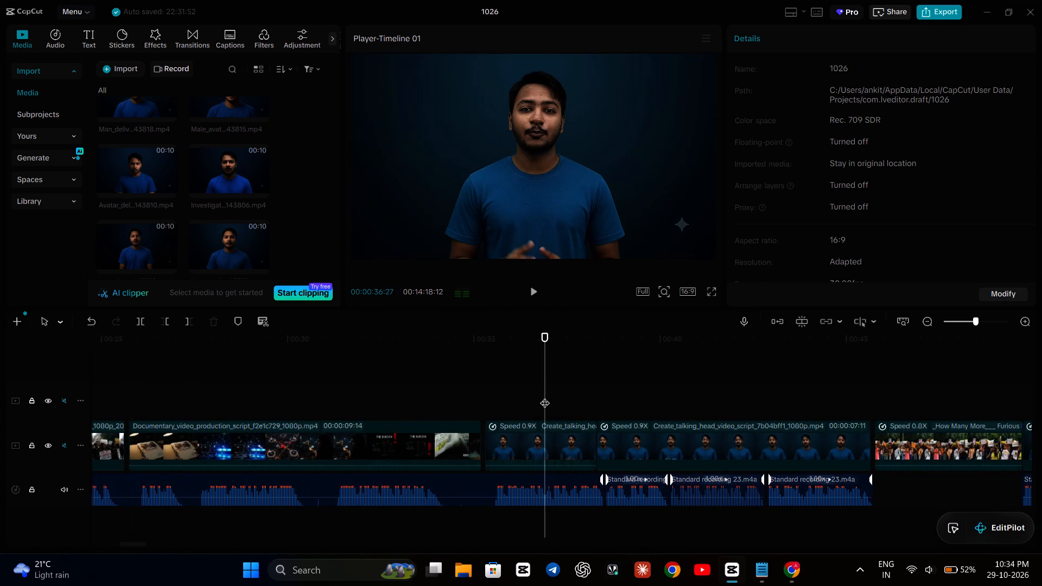
pyautogui.press('space')
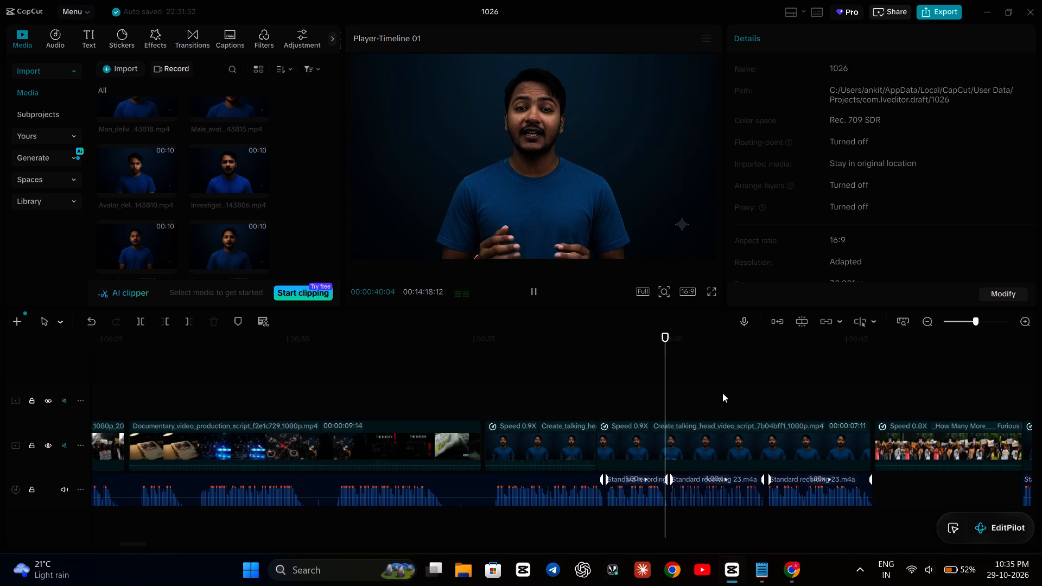
# Spot-check the edit from the Chapter 1 title at about 00:56, then from about 01:13 into the DU girls protest clip.
pyautogui.hscroll(-2, 722, 393)
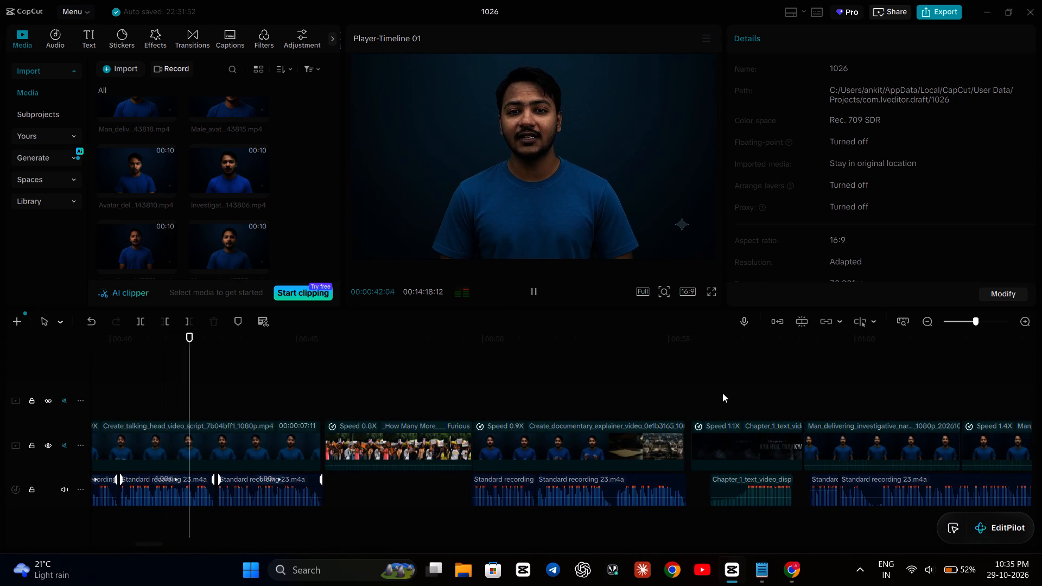
pyautogui.click(696, 393)
pyautogui.press('space')
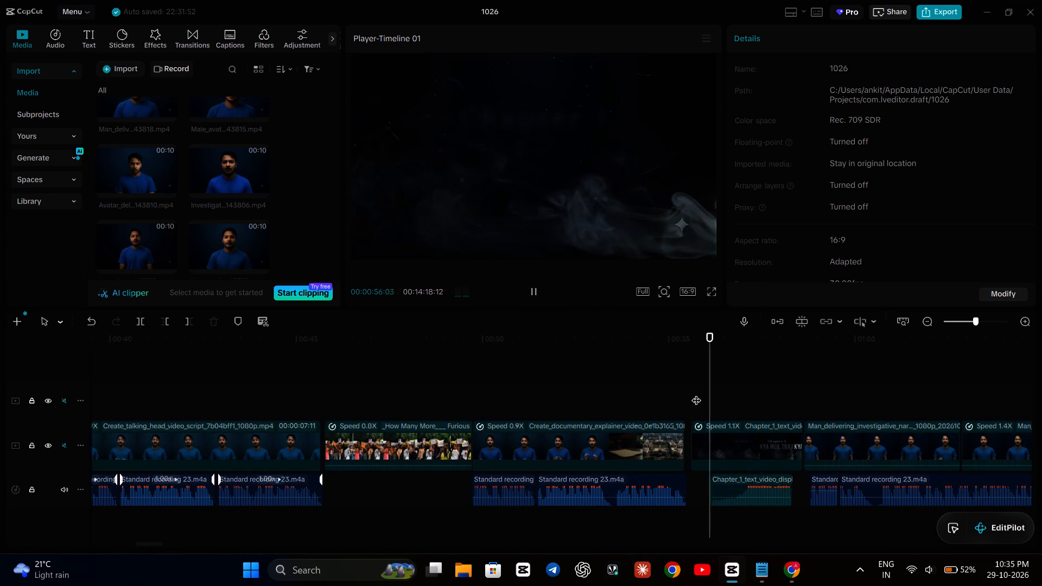
pyautogui.hscroll(-4, 780, 400)
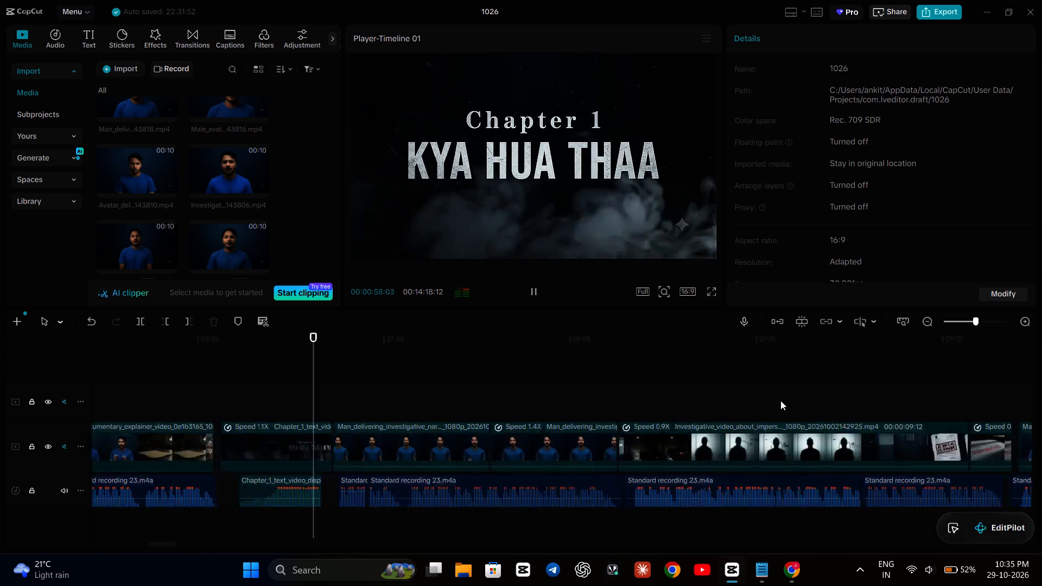
pyautogui.hscroll(-2, 780, 400)
pyautogui.click(621, 407)
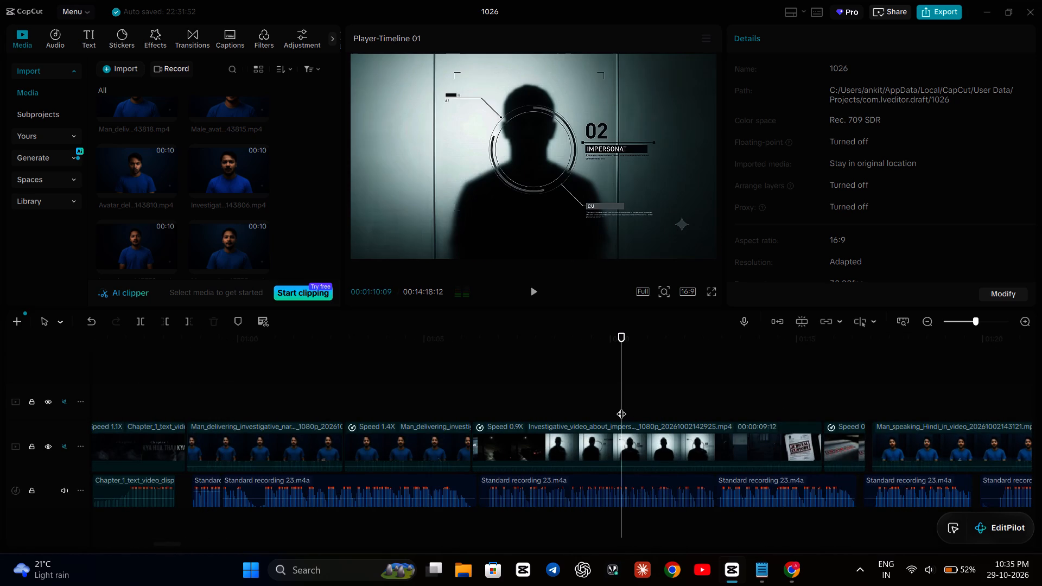
pyautogui.click(746, 387)
pyautogui.press('space')
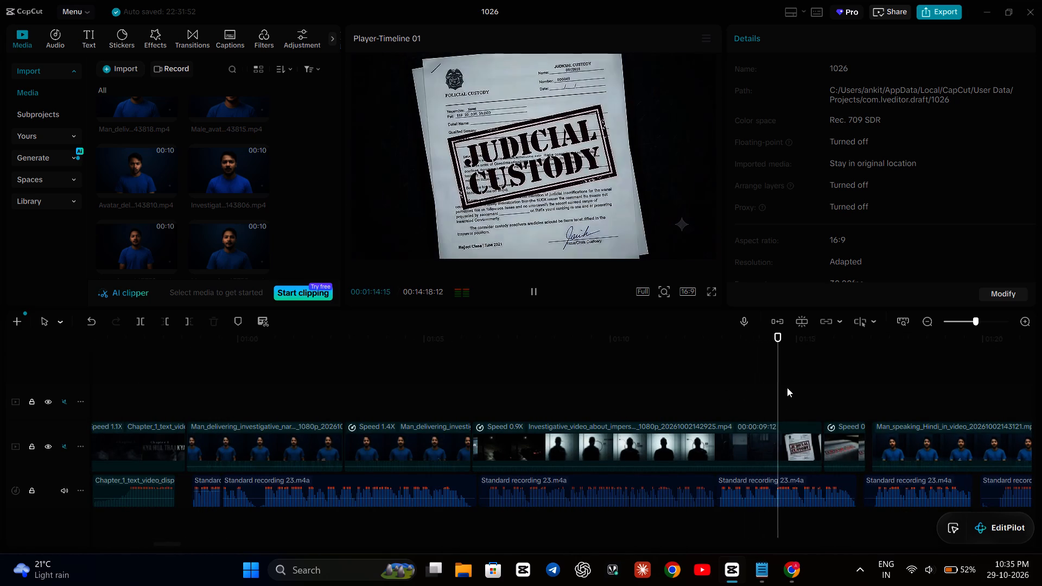
pyautogui.hscroll(-3, 787, 387)
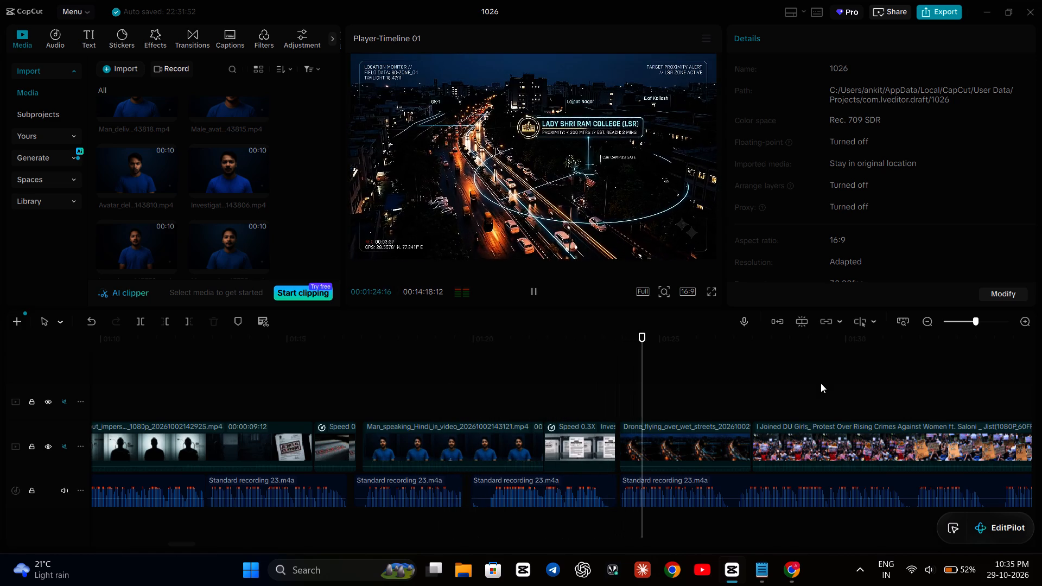
pyautogui.hscroll(-3, 821, 383)
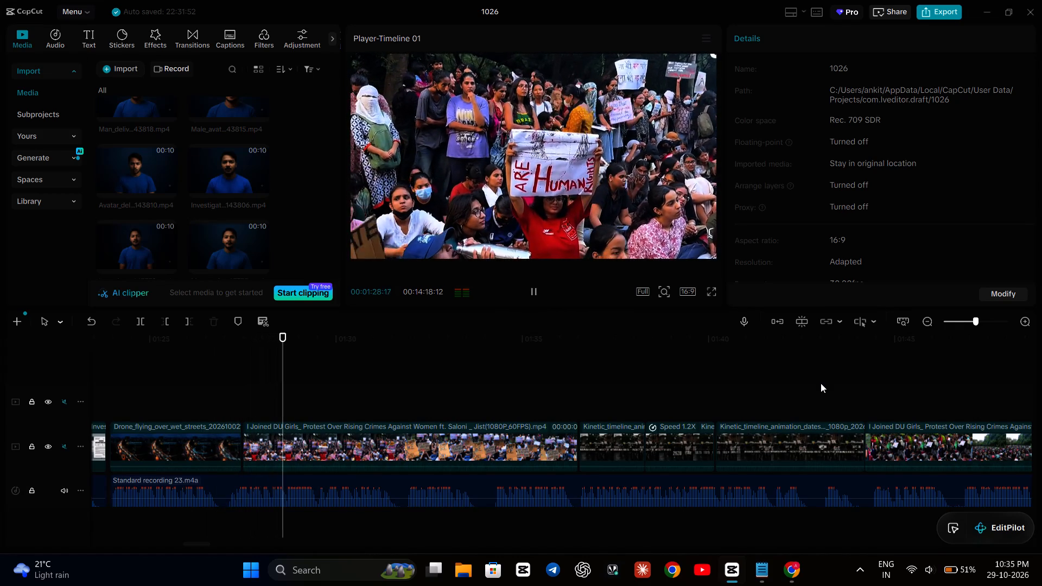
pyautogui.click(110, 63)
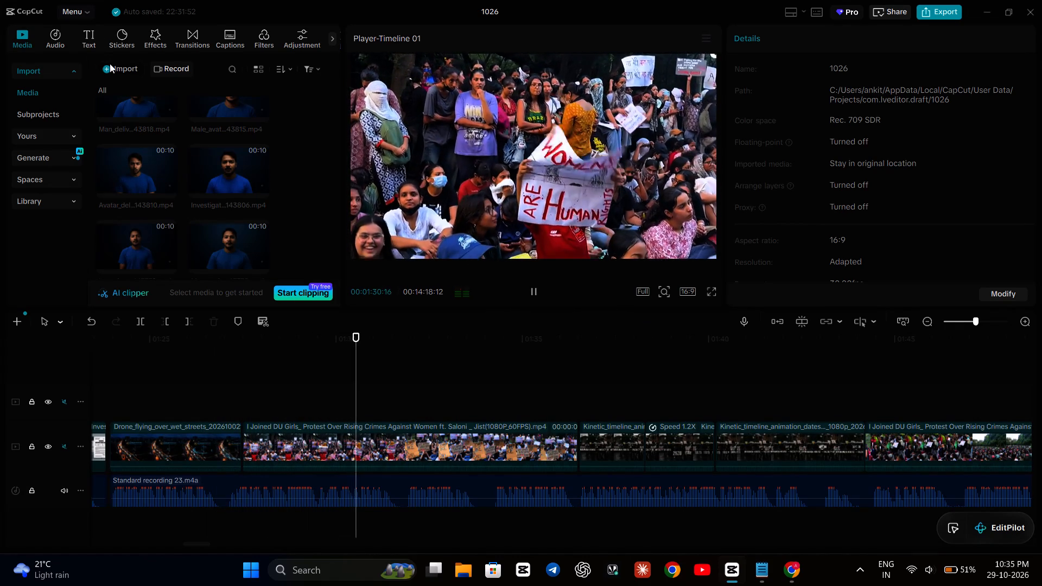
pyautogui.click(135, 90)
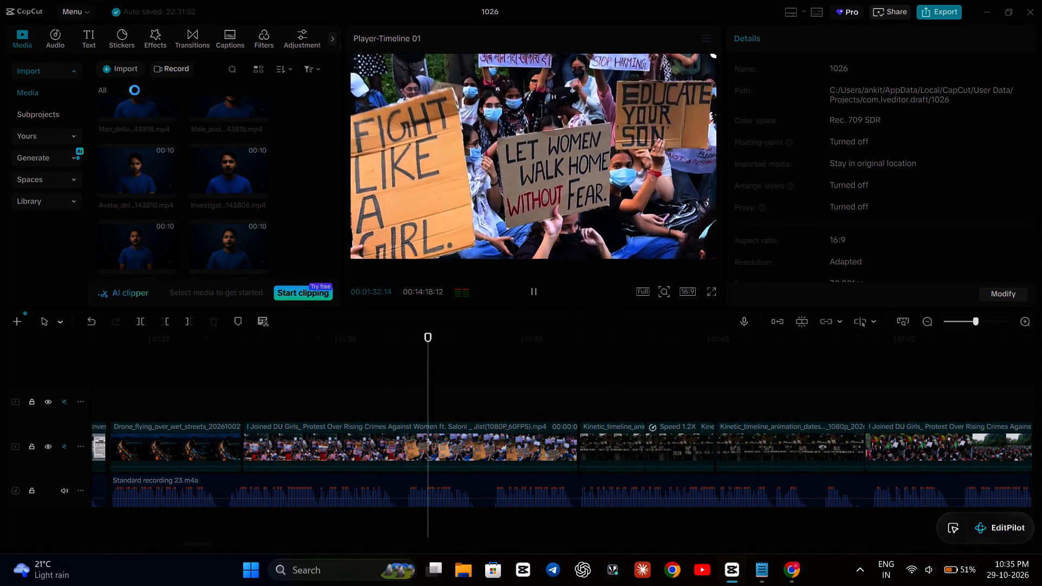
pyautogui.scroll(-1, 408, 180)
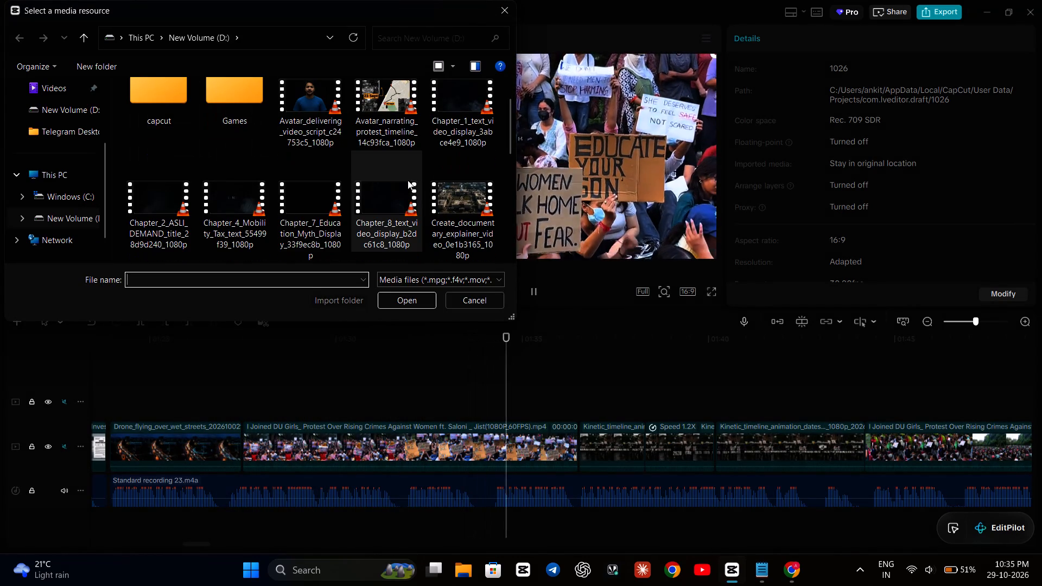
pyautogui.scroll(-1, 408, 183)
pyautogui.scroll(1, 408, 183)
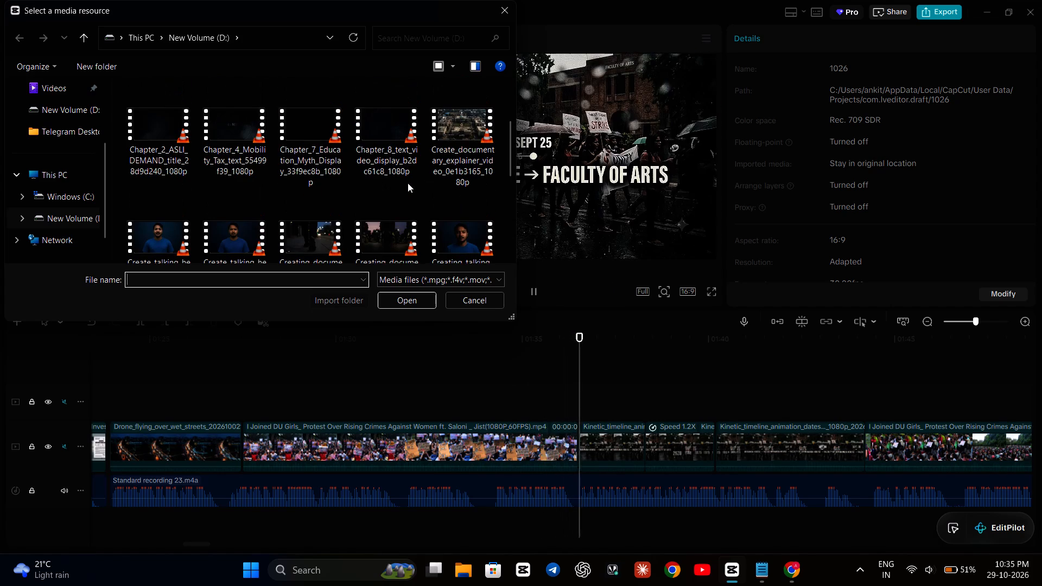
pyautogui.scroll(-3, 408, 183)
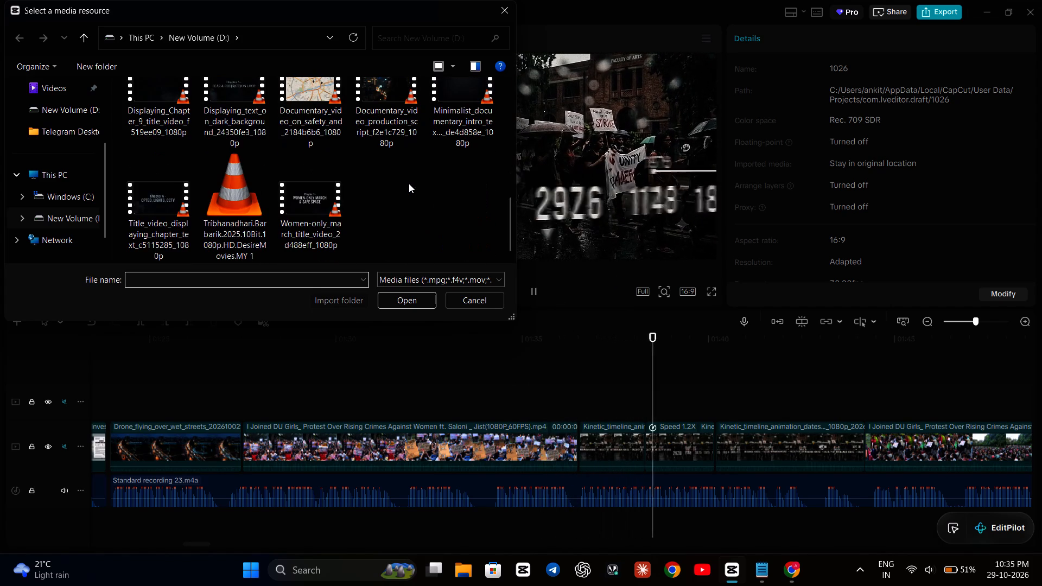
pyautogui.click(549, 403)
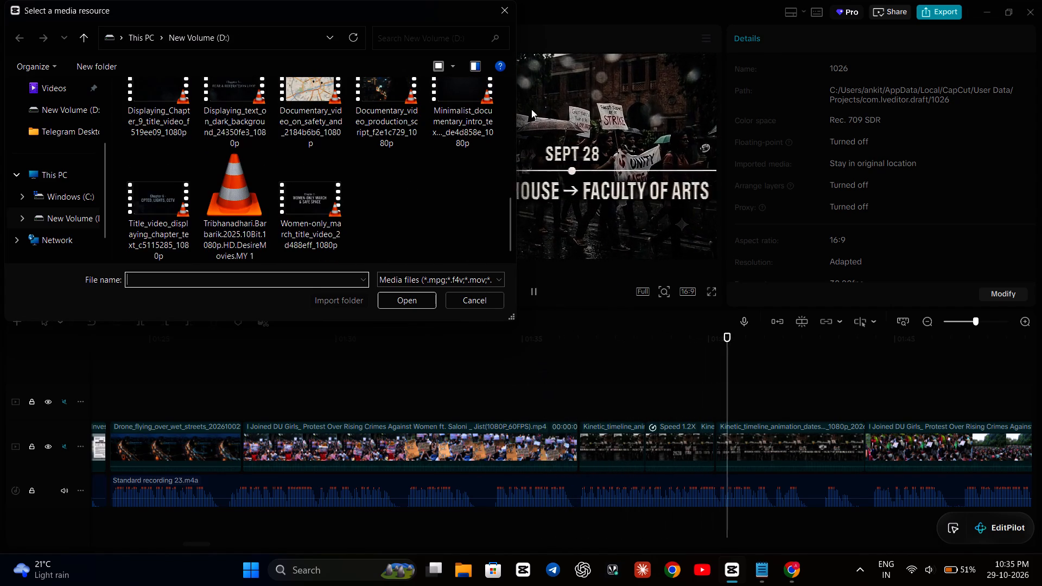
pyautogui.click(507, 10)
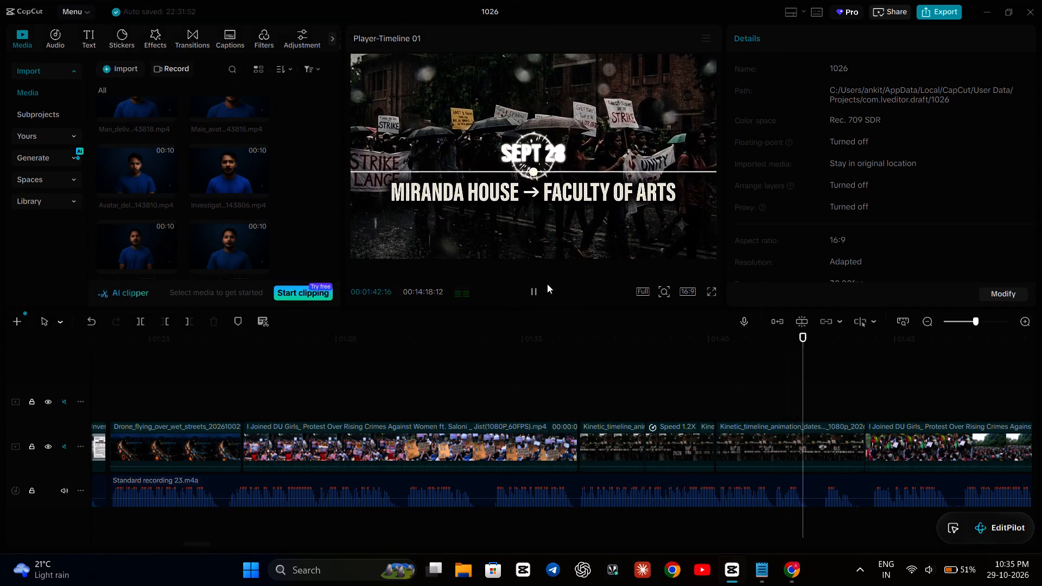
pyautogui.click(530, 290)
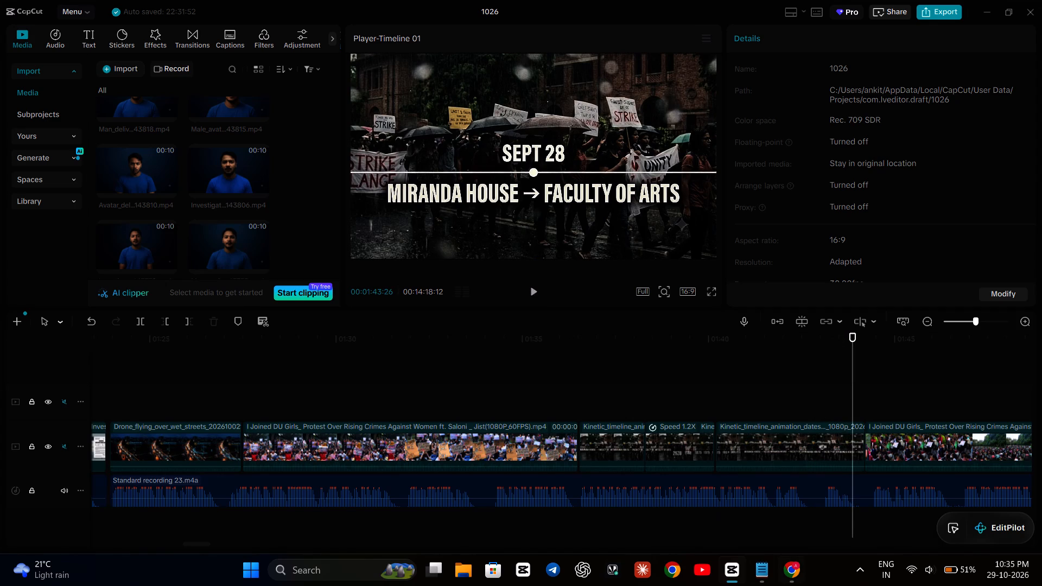
# Switch to Google Flow, open the new "Student protests on campus safety" video and play it through.
pyautogui.click(795, 576)
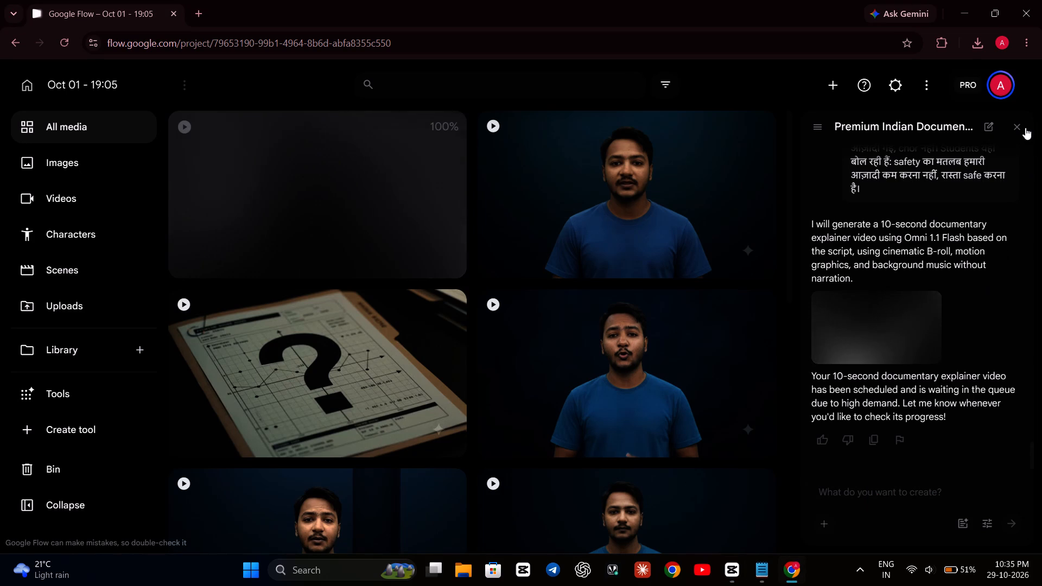
pyautogui.click(970, 37)
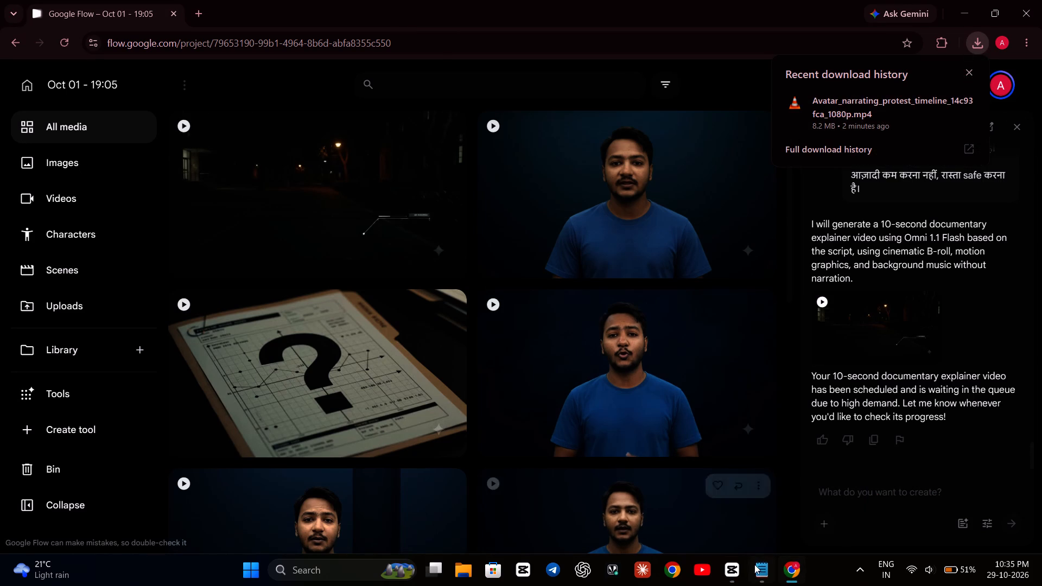
pyautogui.click(355, 191)
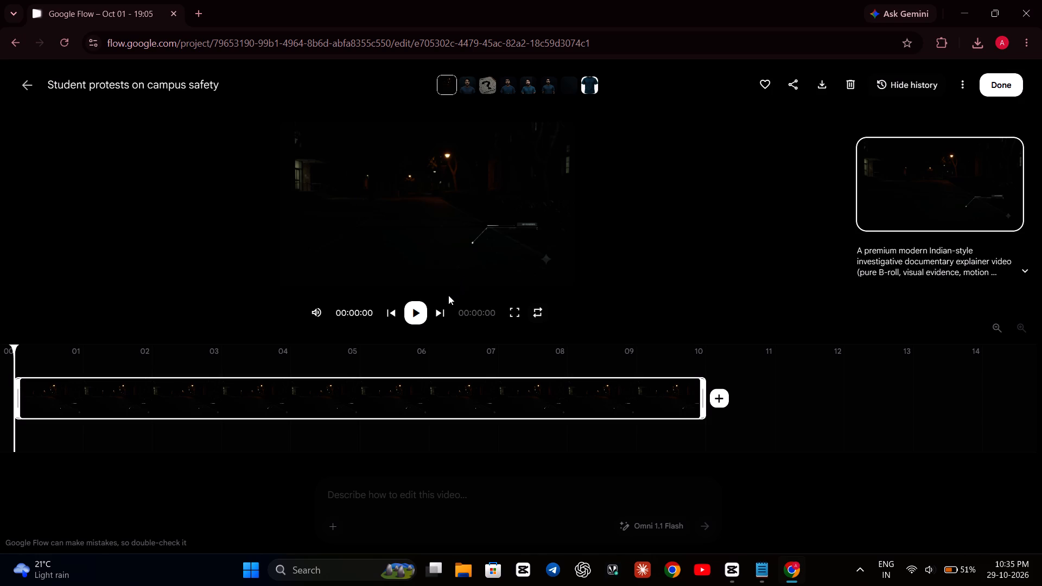
pyautogui.click(414, 316)
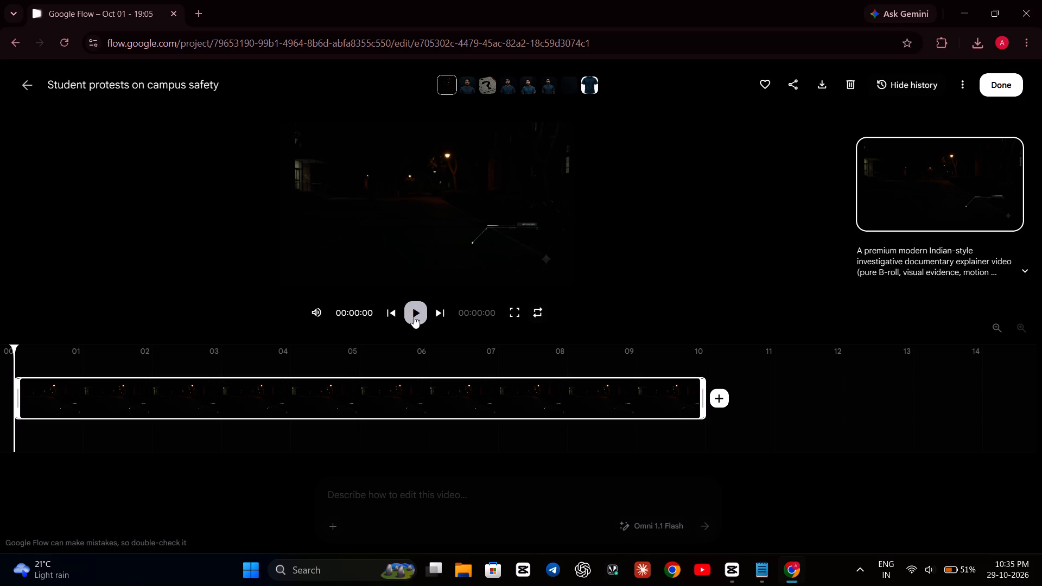
pyautogui.click(414, 316)
pyautogui.click(414, 309)
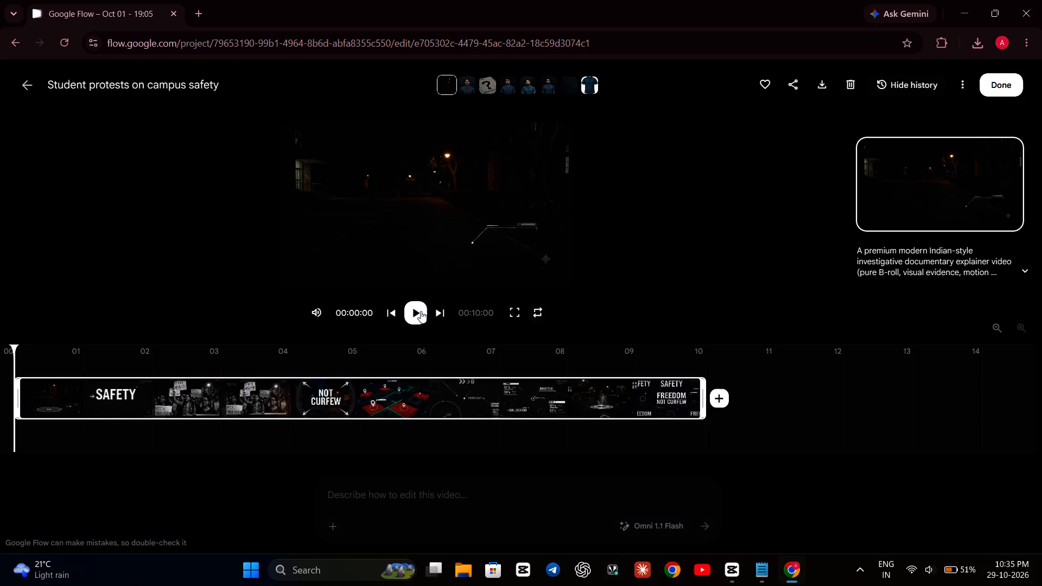
pyautogui.click(421, 311)
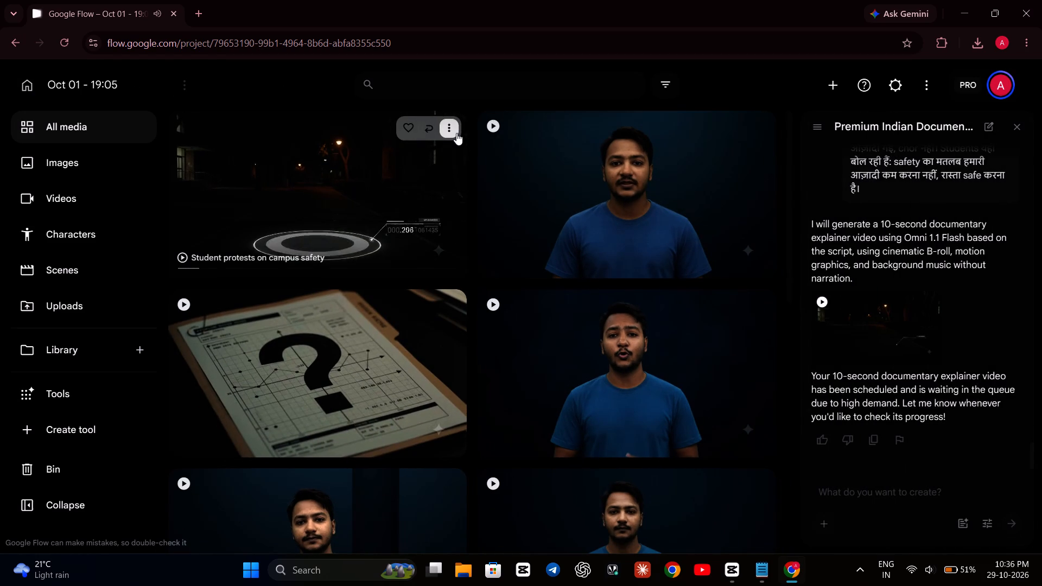
# Download the "Student protests on campus safety" video in upscaled 1080p.
pyautogui.click(456, 133)
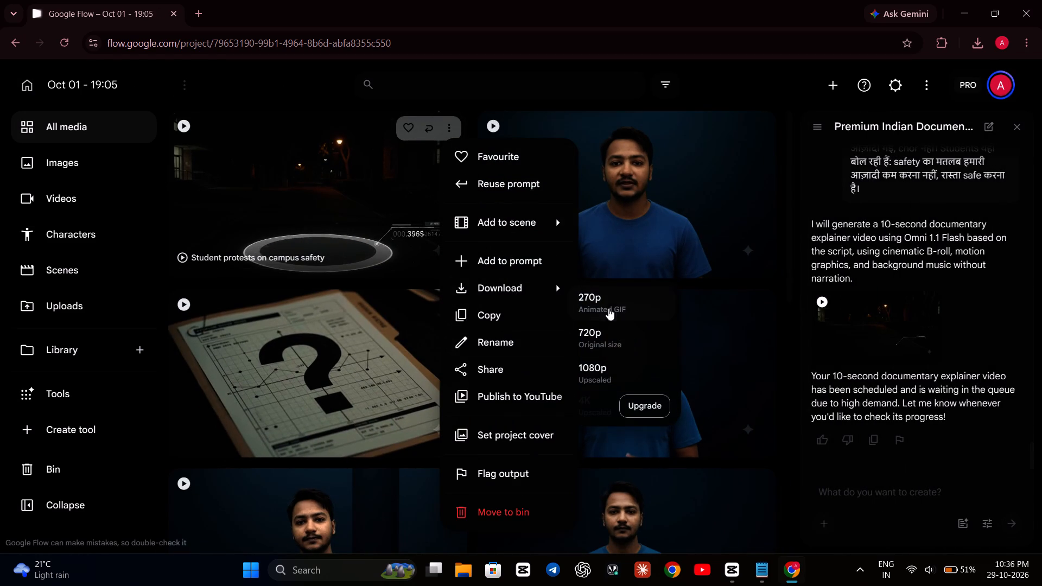
pyautogui.click(625, 365)
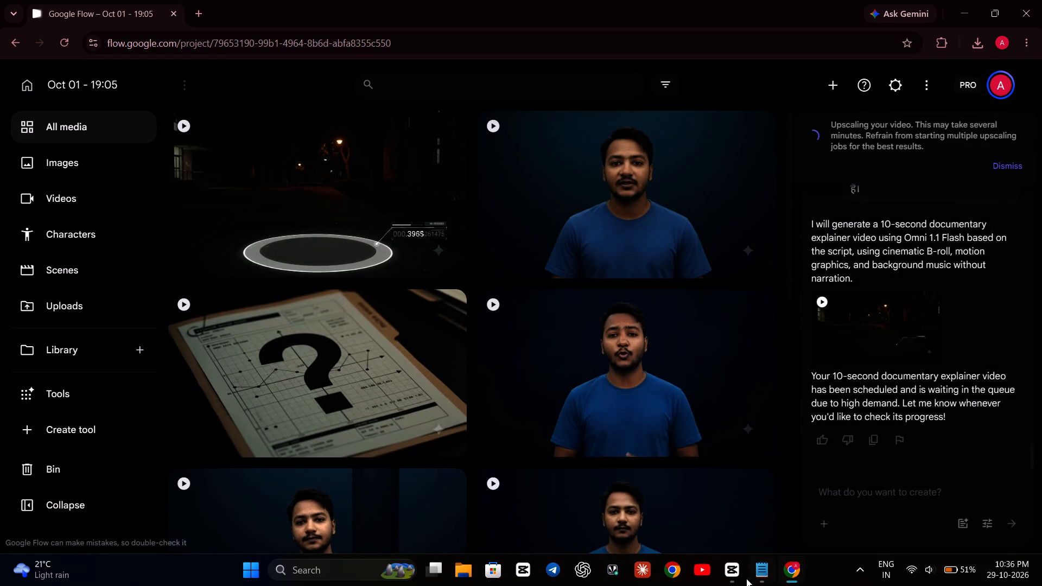
# Switch to CapCut and import the Avatar_narrating_protest_timeline_14c93fca_1080p video from New Volume (D:).
pyautogui.click(737, 579)
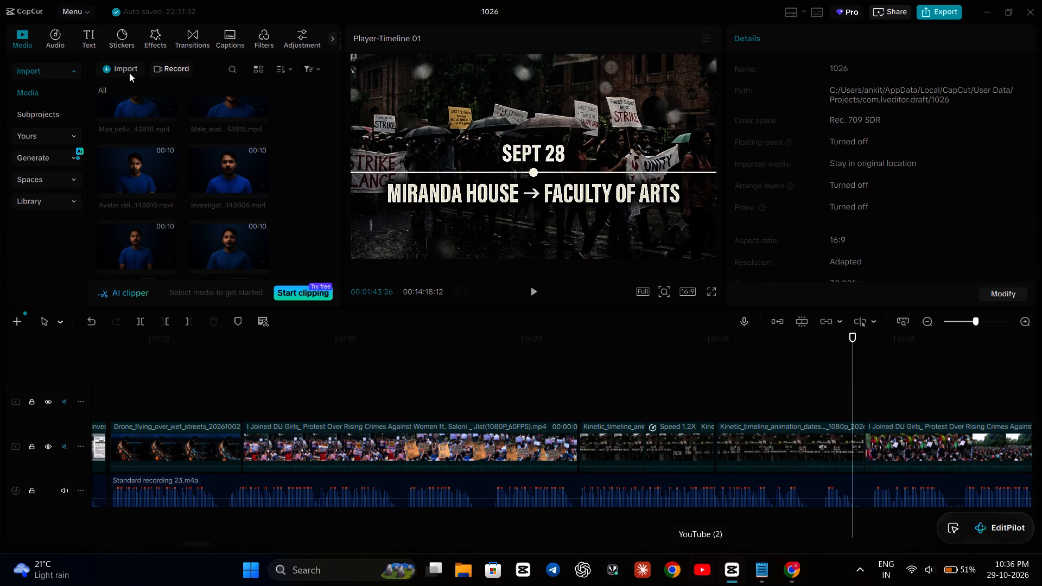
pyautogui.click(129, 73)
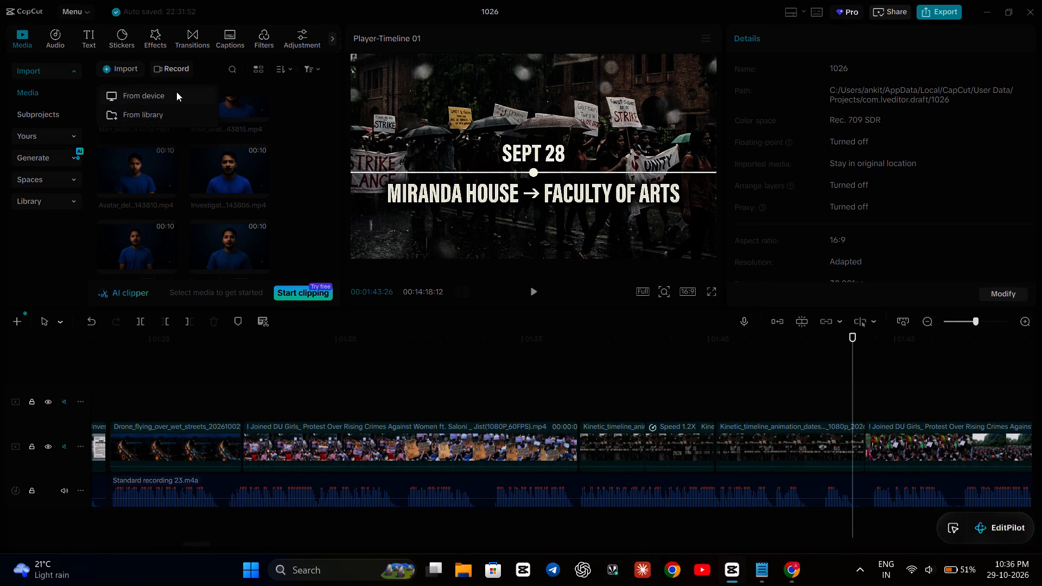
pyautogui.click(176, 92)
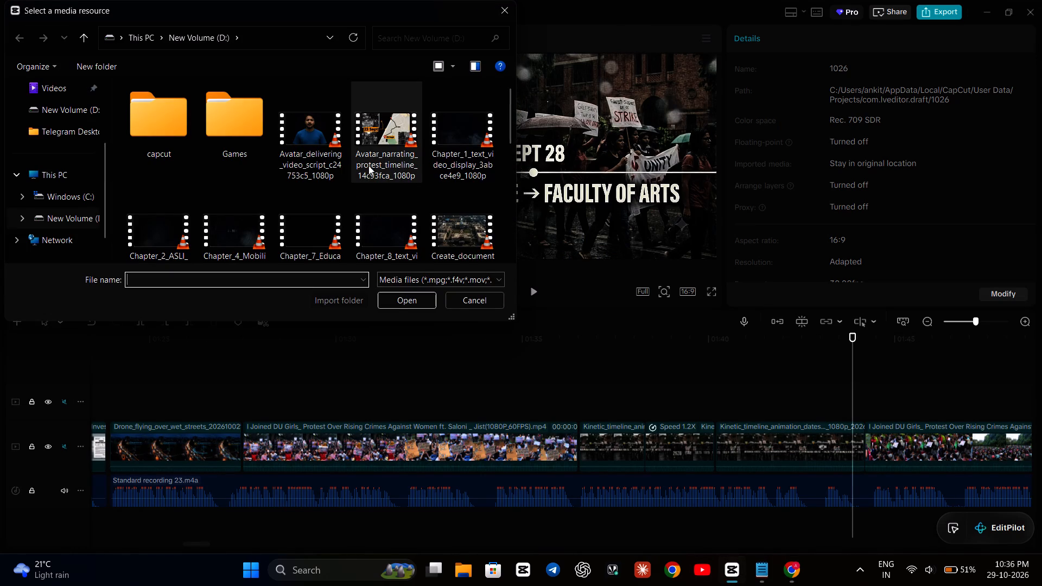
pyautogui.click(385, 145)
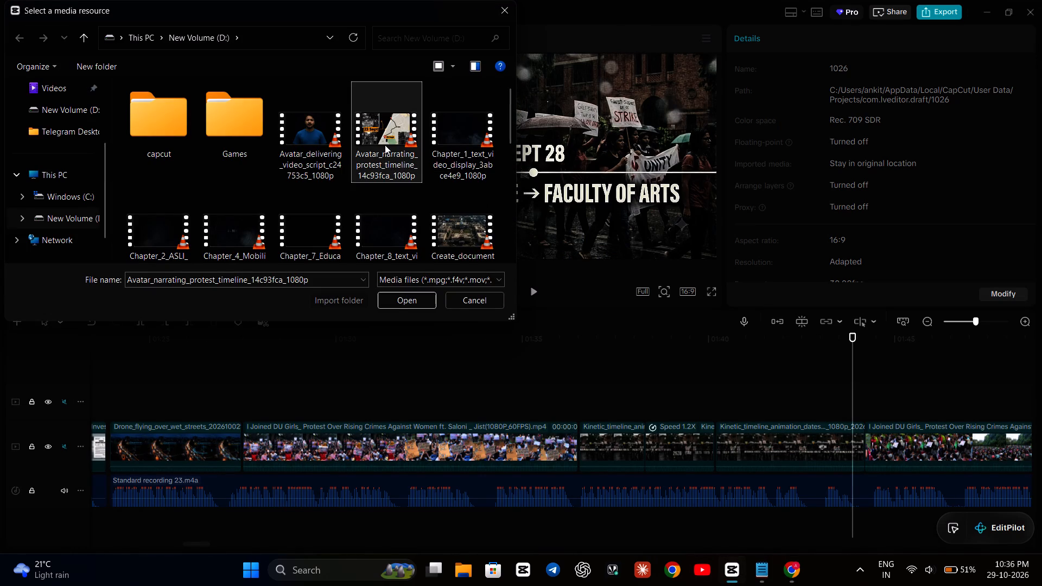
pyautogui.click(387, 304)
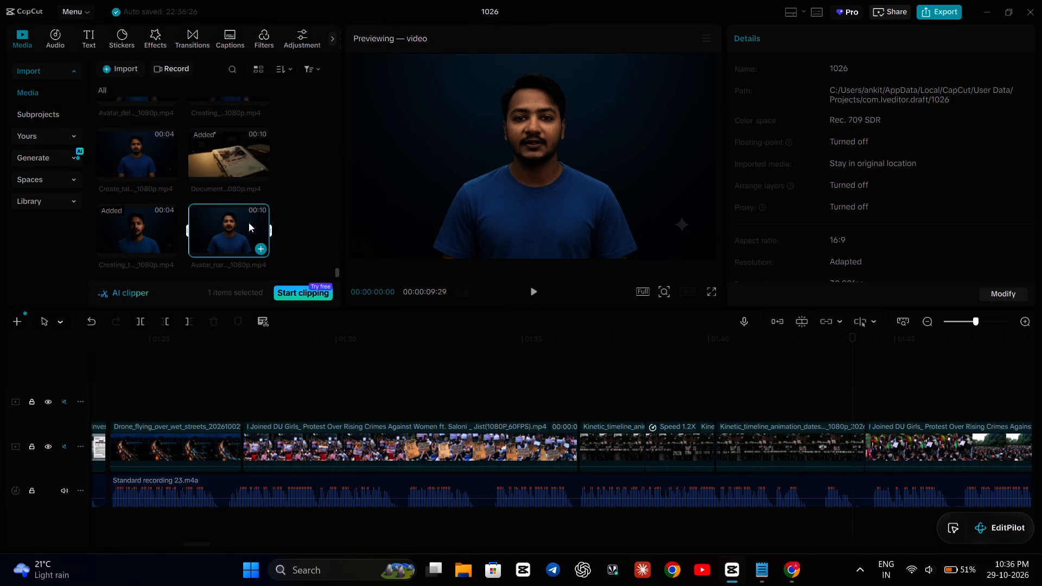
# Add the Avatar_narrating_protest_timeline clip to the timeline above the main video track, starting at about 01:34.
pyautogui.doubleClick(247, 224)
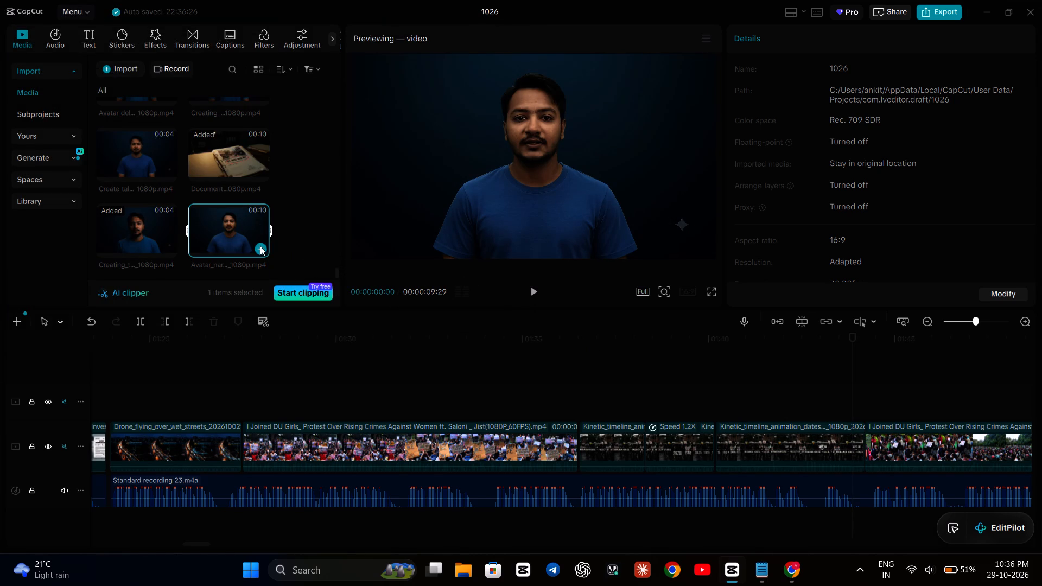
pyautogui.click(259, 246)
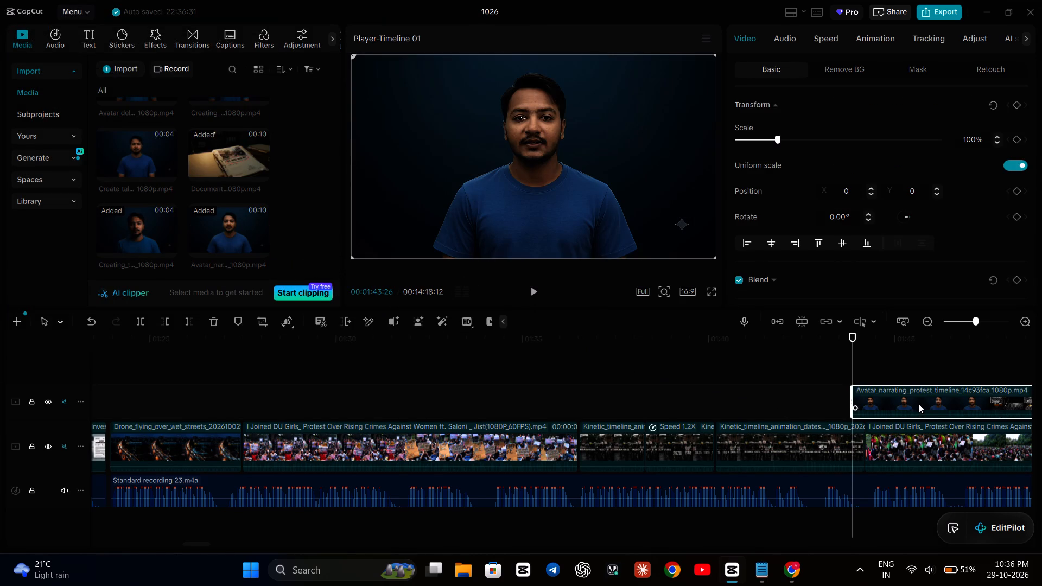
pyautogui.moveTo(918, 401); pyautogui.dragTo(643, 397)
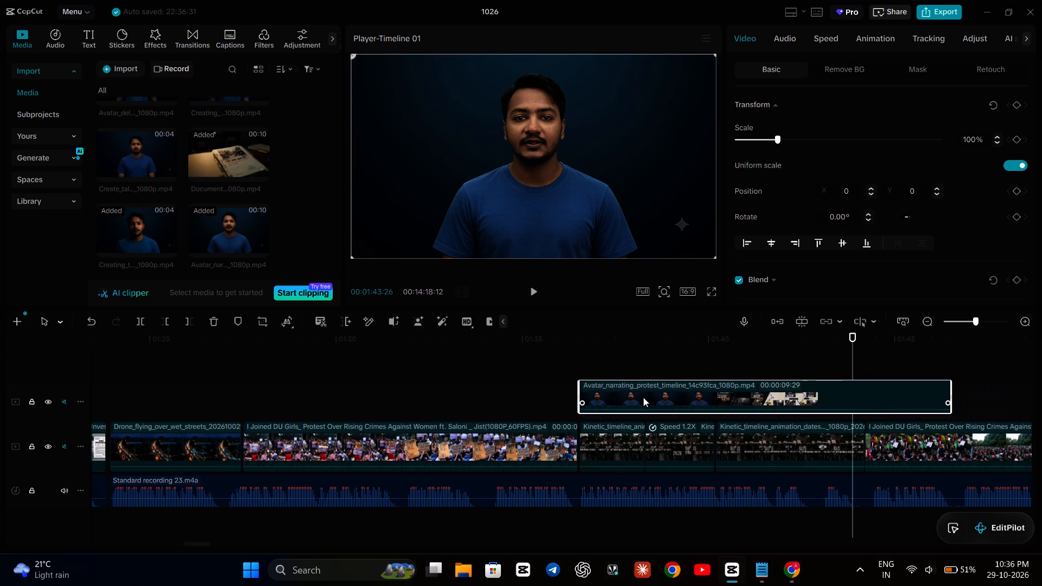
pyautogui.moveTo(643, 397); pyautogui.dragTo(572, 399)
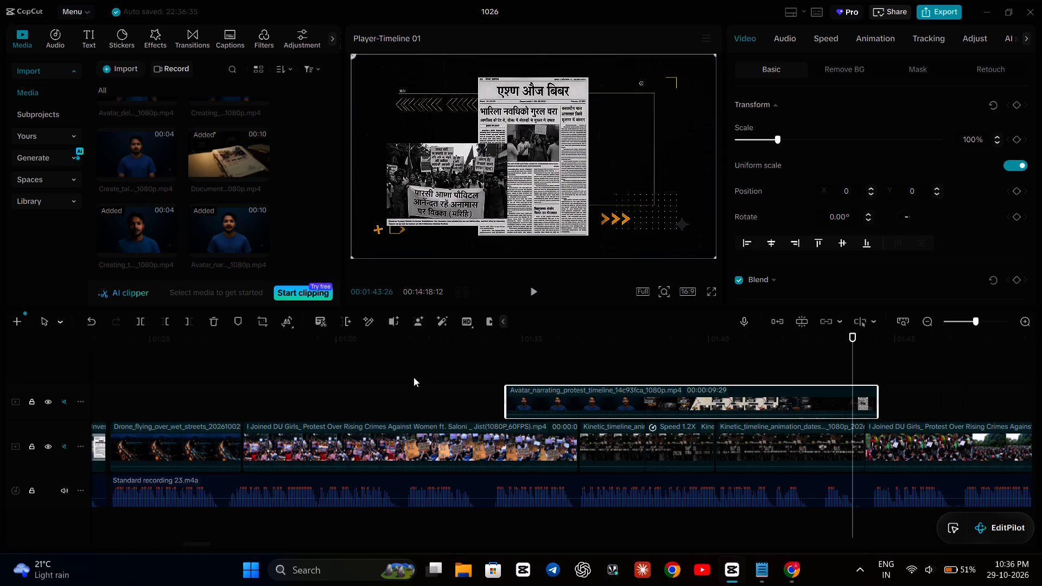
# Play from about 01:32 and again from about 01:33 to check the avatar narration clip against the voiceover.
pyautogui.click(414, 377)
pyautogui.press('space')
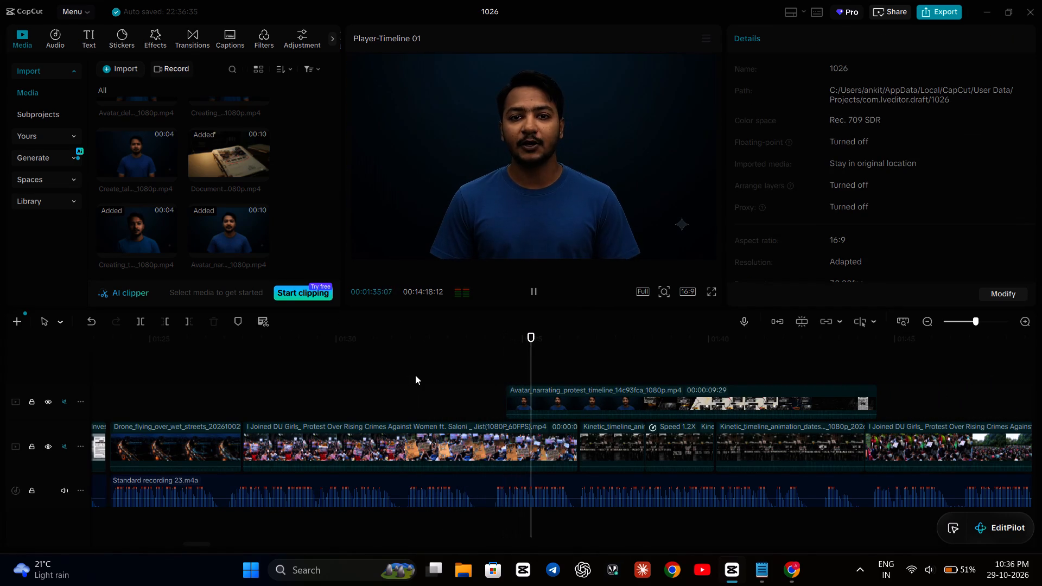
pyautogui.press('space')
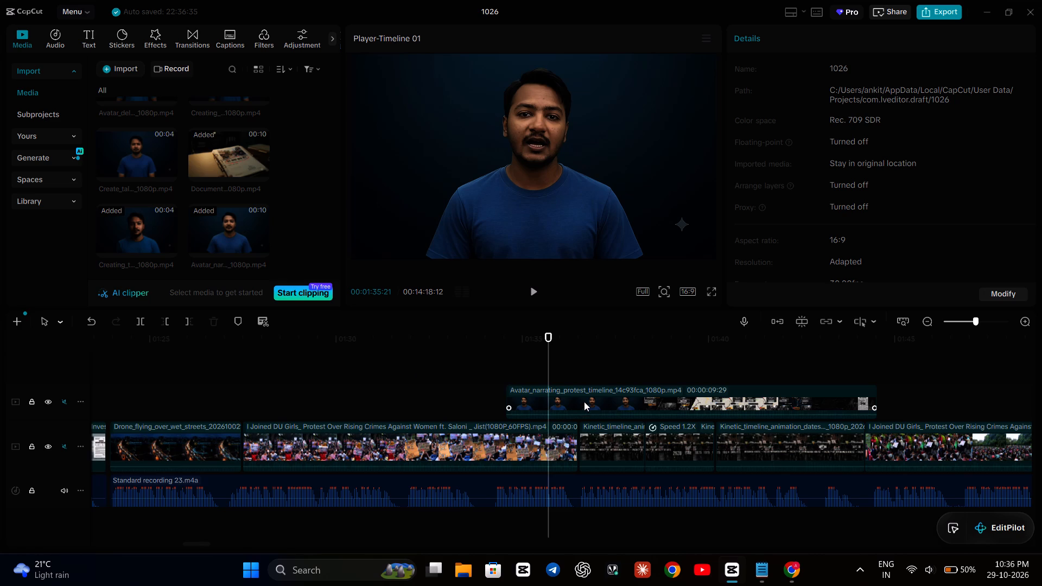
pyautogui.press('space')
pyautogui.press('space')
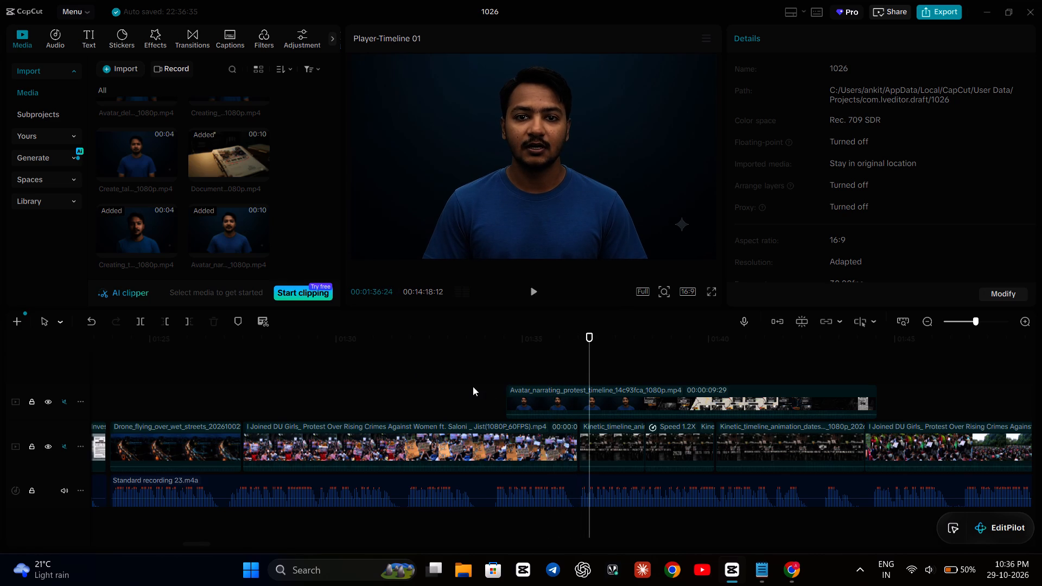
pyautogui.click(473, 386)
pyautogui.press('space')
pyautogui.press('space')
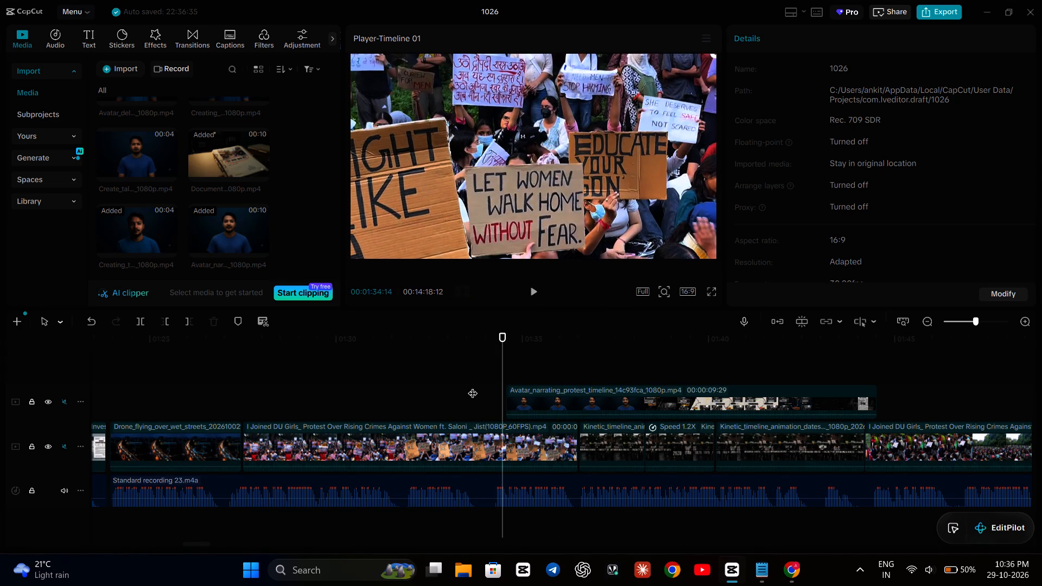
pyautogui.press('space')
pyautogui.press('space')
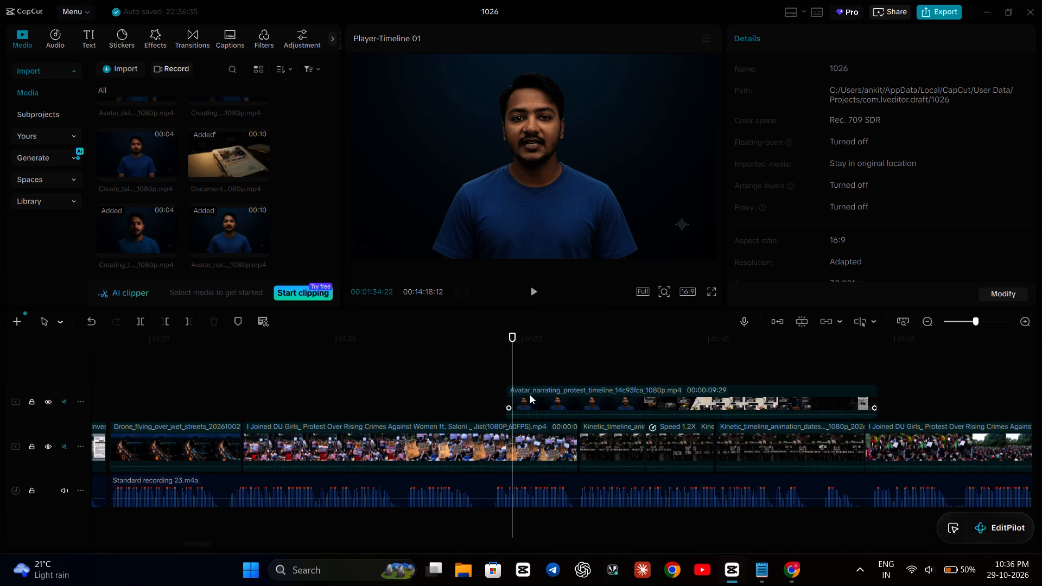
pyautogui.press('space')
pyautogui.press('space')
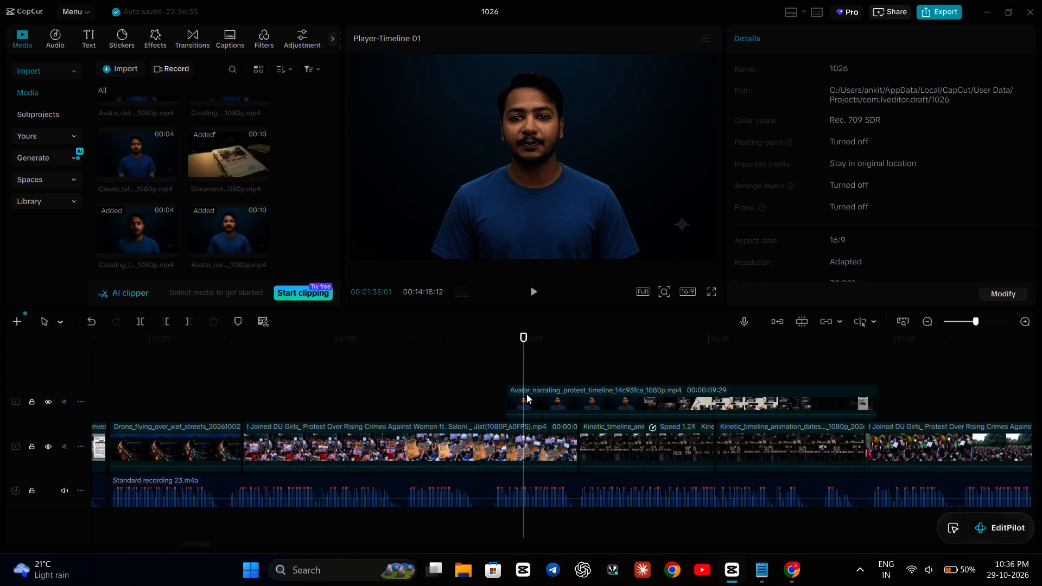
pyautogui.press('space')
pyautogui.press('space')
pyautogui.press('space')
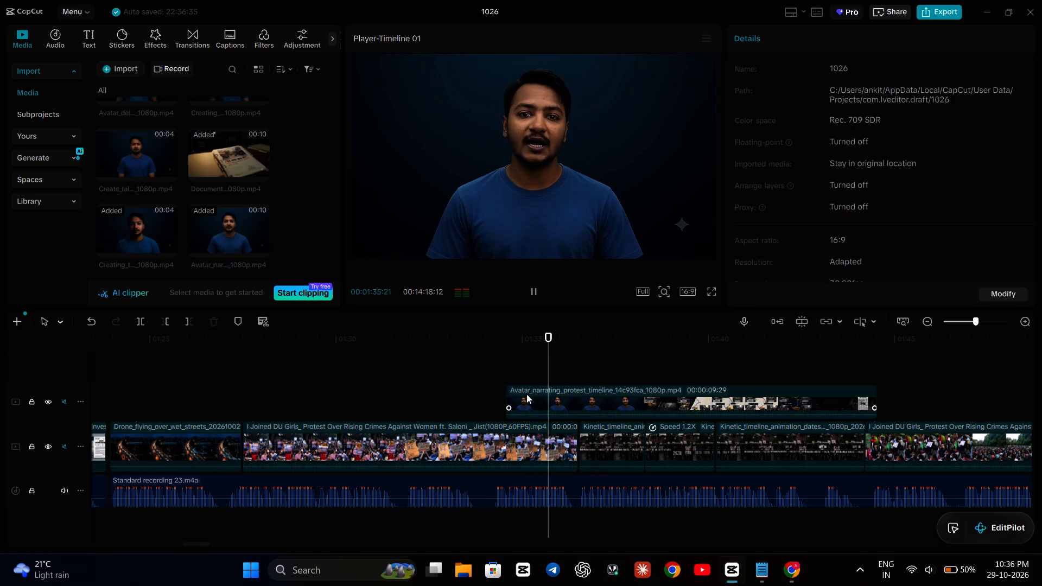
pyautogui.press('space')
pyautogui.press('space')
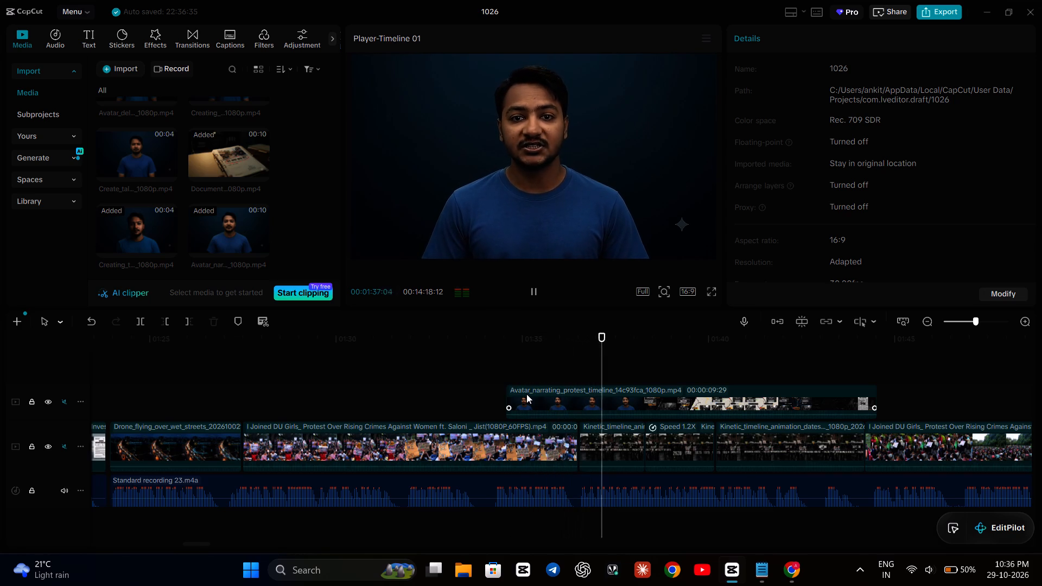
pyautogui.press('space')
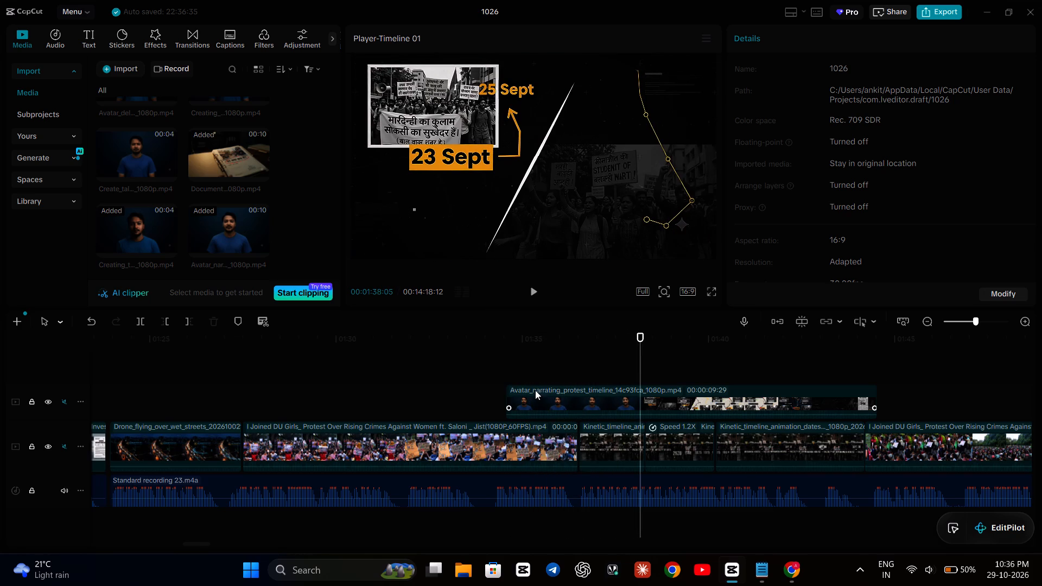
# Replay from 01:32:17 to check how the DU girls protest clip leads into the avatar narration clip.
pyautogui.click(526, 398)
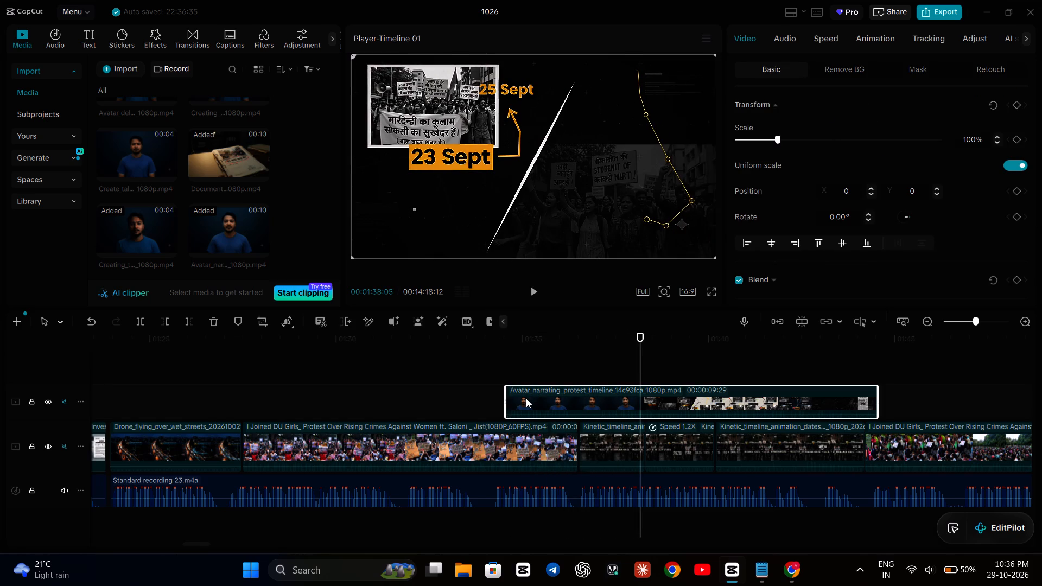
pyautogui.click(492, 439)
pyautogui.click(431, 392)
pyautogui.press('space')
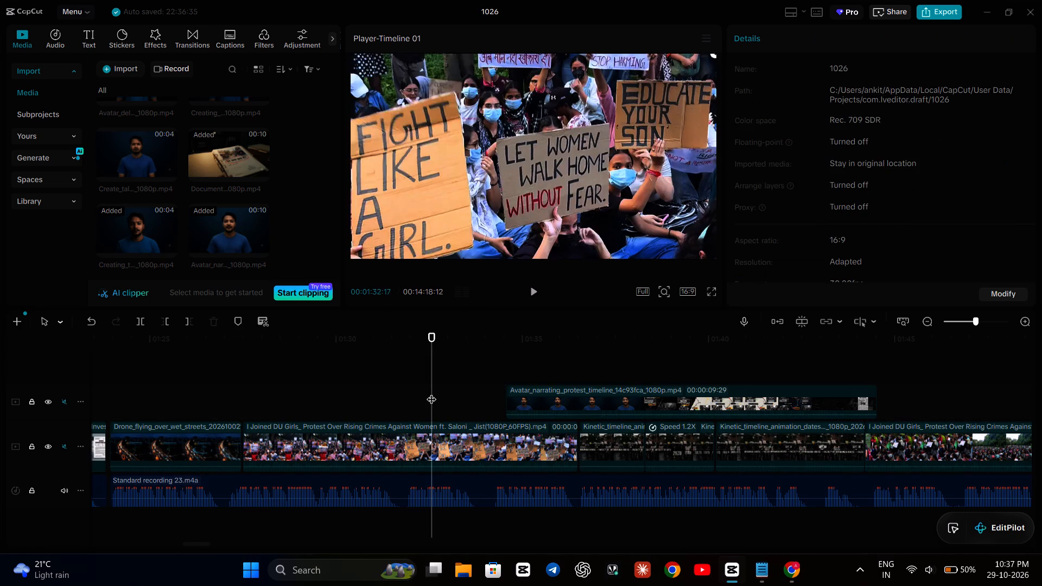
pyautogui.press('space')
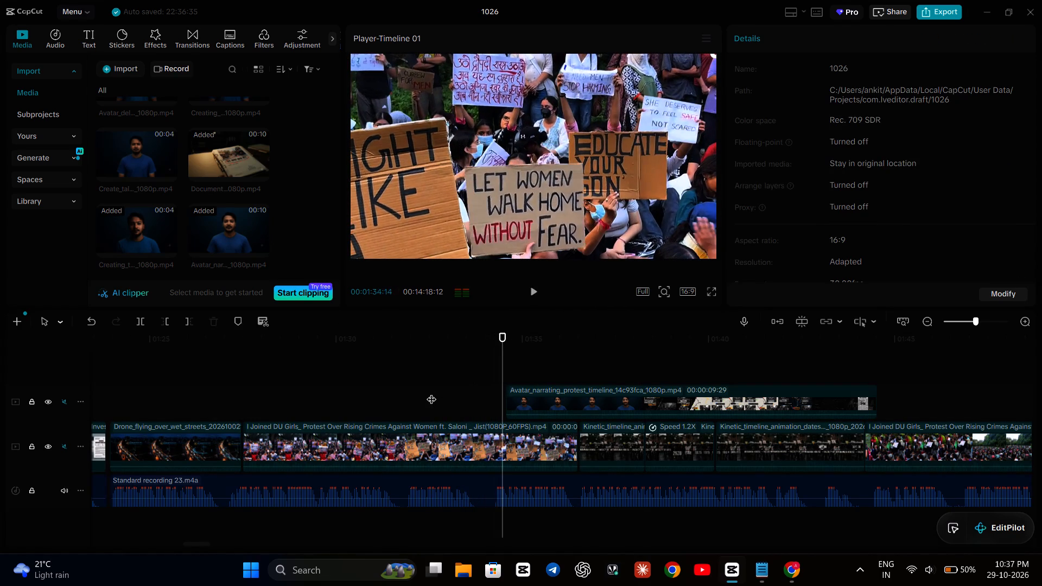
pyautogui.press('space')
pyautogui.press('space')
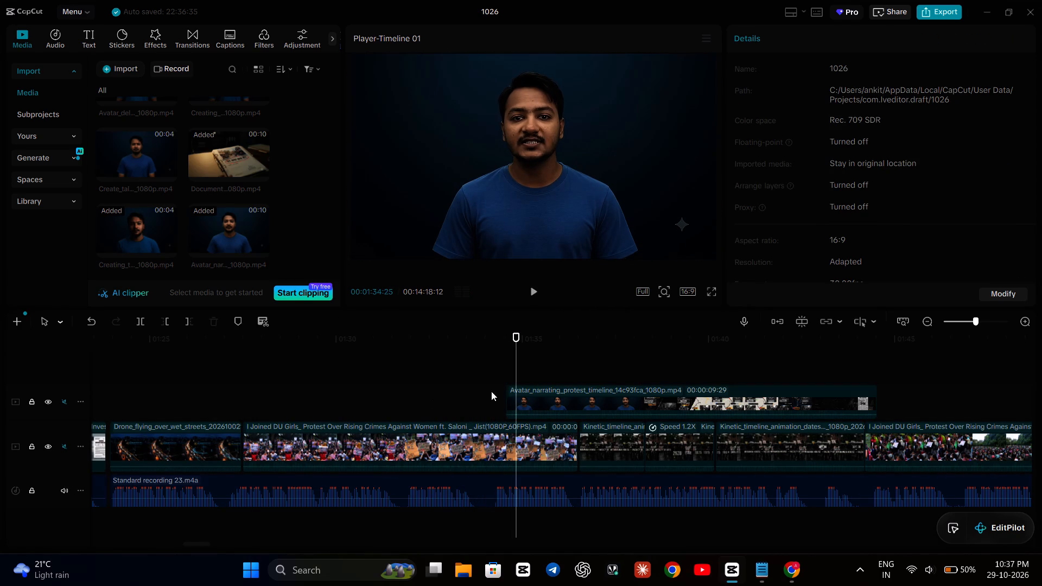
# Move the avatar narration clip to start at about 01:38 and replay the voiceover from about 01:32.
pyautogui.moveTo(552, 404); pyautogui.dragTo(681, 405)
pyautogui.click(401, 405)
pyautogui.press('space')
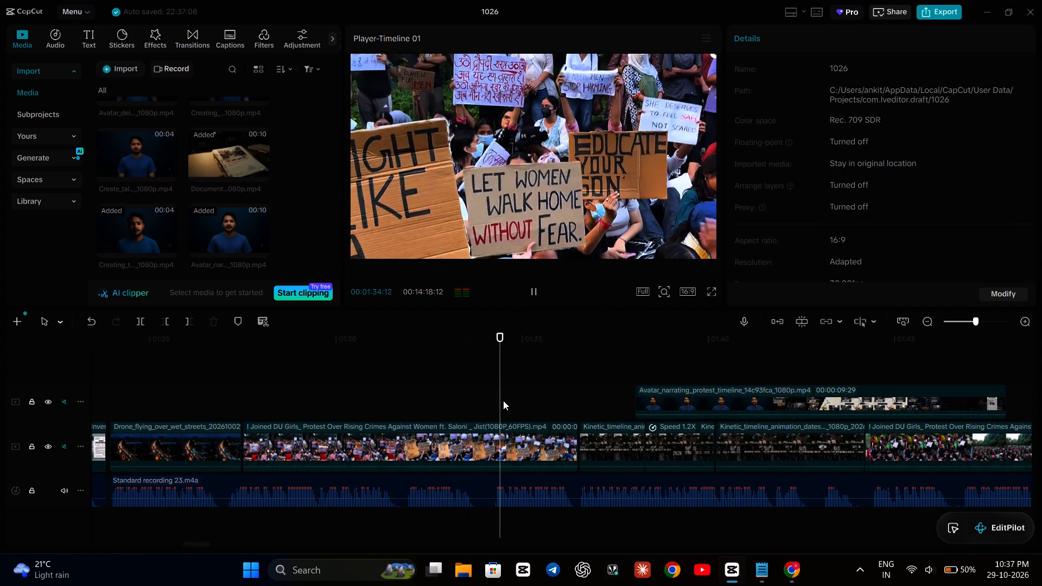
pyautogui.press('space')
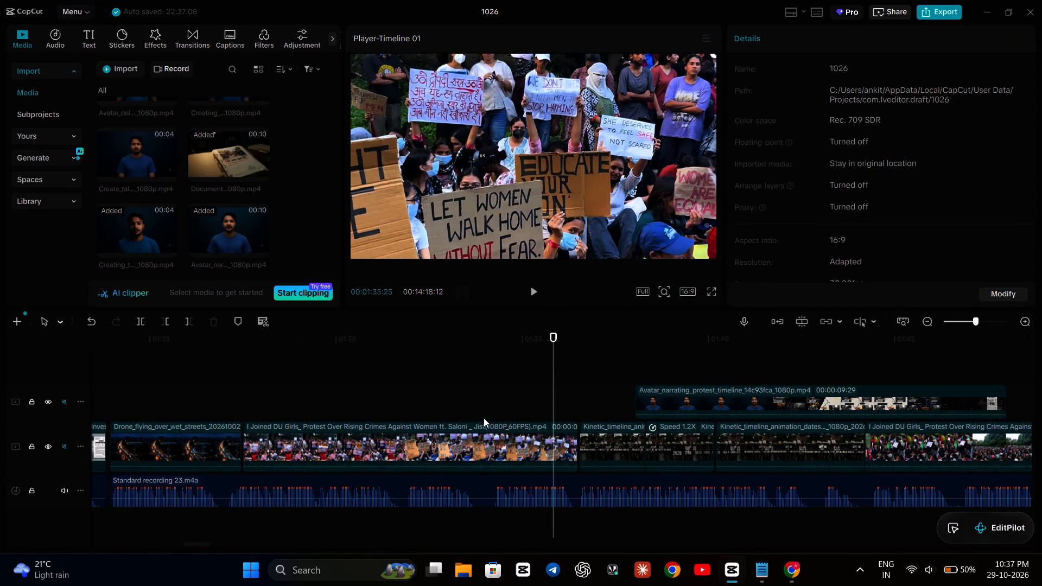
# Split the DU girls protest clip at 01:34:04 and delete the part after the cut.
pyautogui.click(480, 436)
pyautogui.click(491, 396)
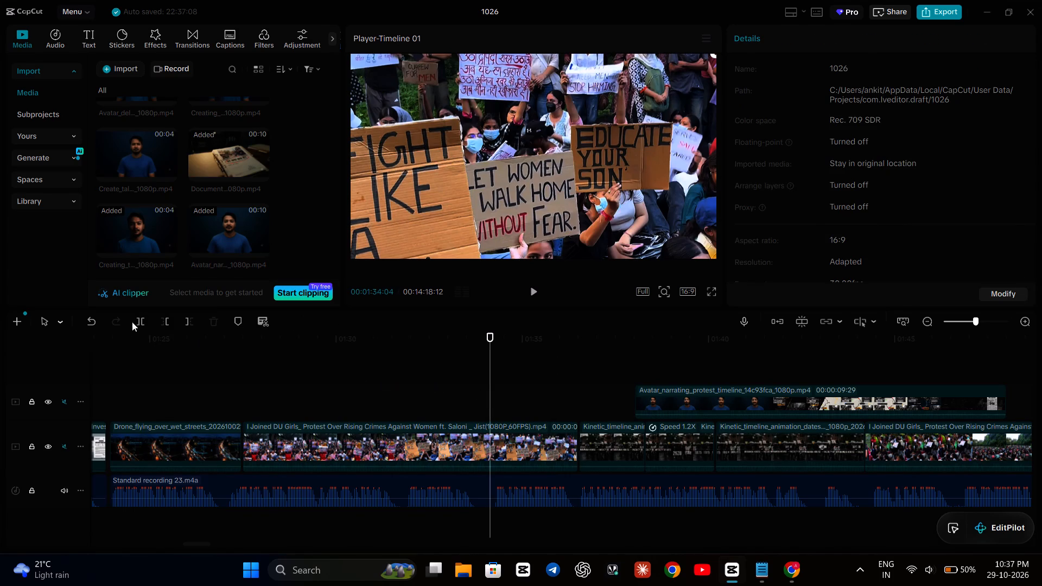
pyautogui.click(142, 322)
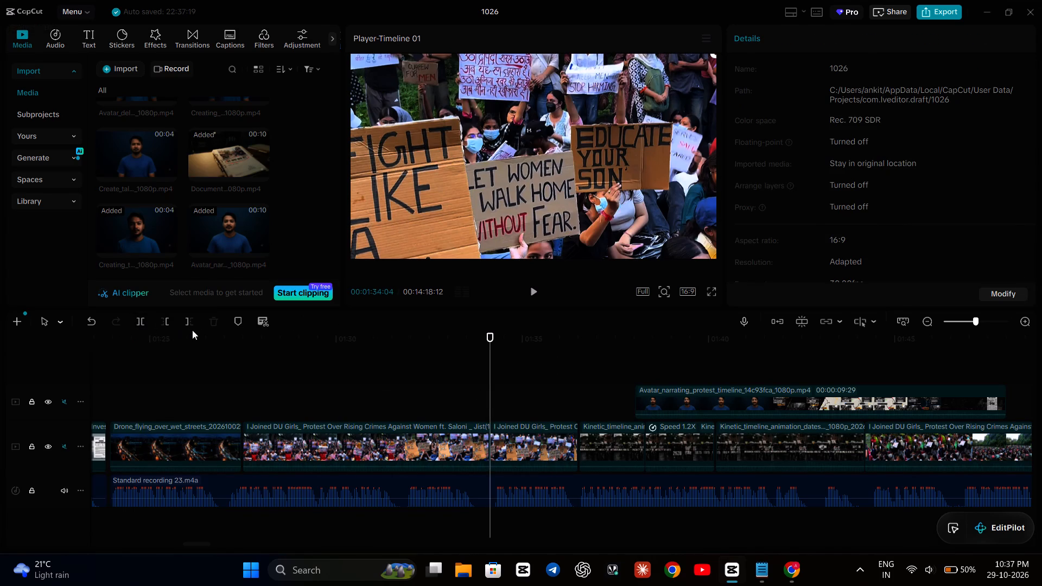
pyautogui.click(505, 448)
pyautogui.click(211, 316)
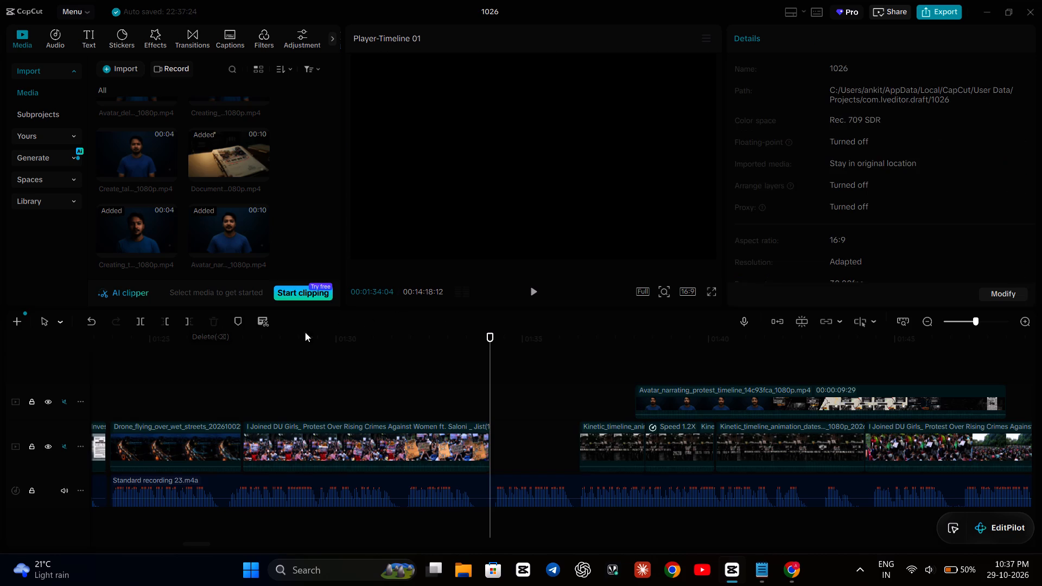
# Play from about 01:34, through the gap and Kinetic_timeline clips, into the avatar narration clip.
pyautogui.click(602, 438)
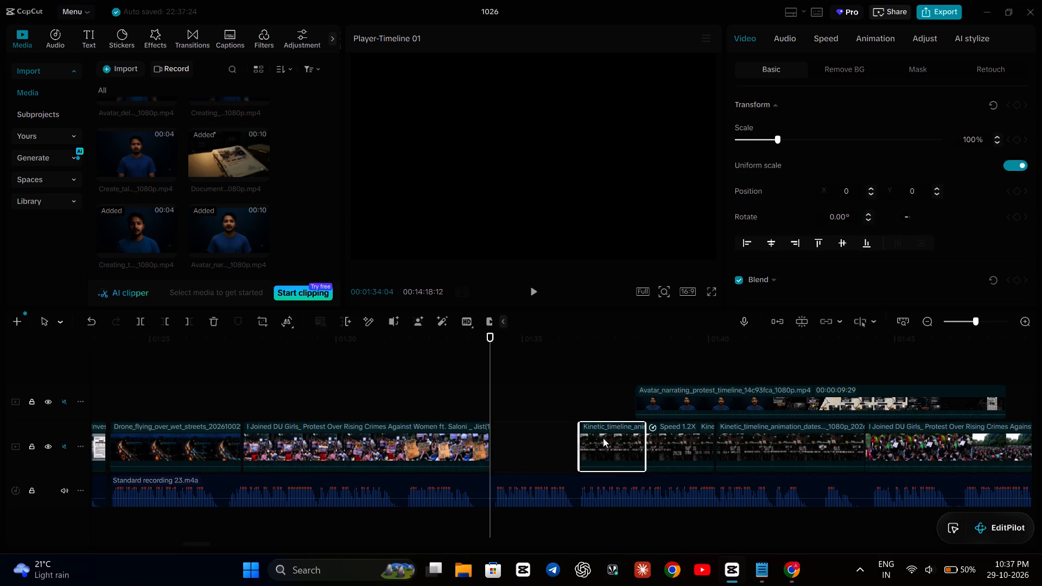
pyautogui.click(501, 405)
pyautogui.press('space')
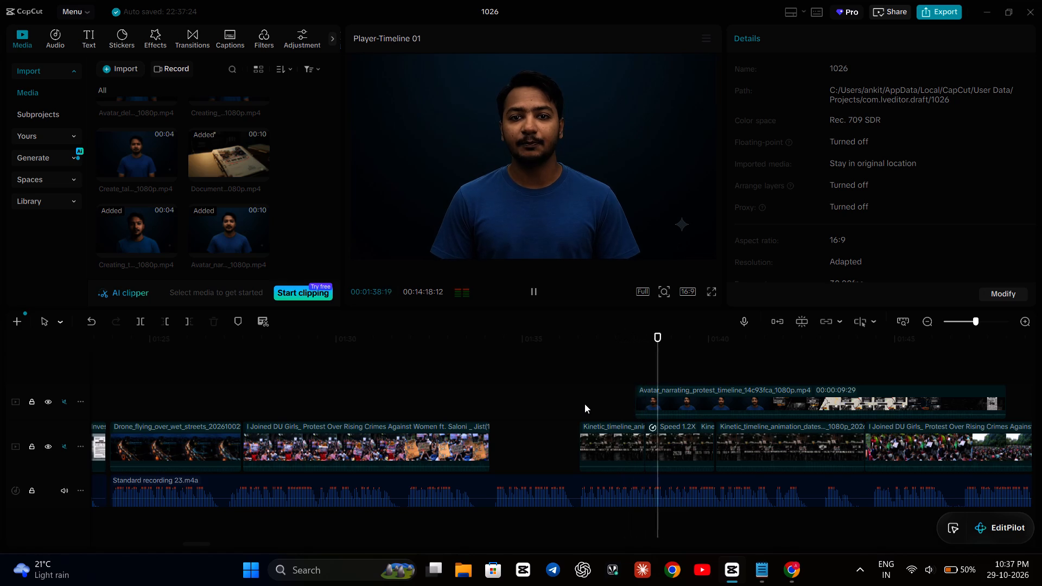
pyautogui.press('space')
# Delete the three consecutive Kinetic_timeline_animation clips before the second DU girls protest clip.
pyautogui.moveTo(561, 432); pyautogui.dragTo(611, 445)
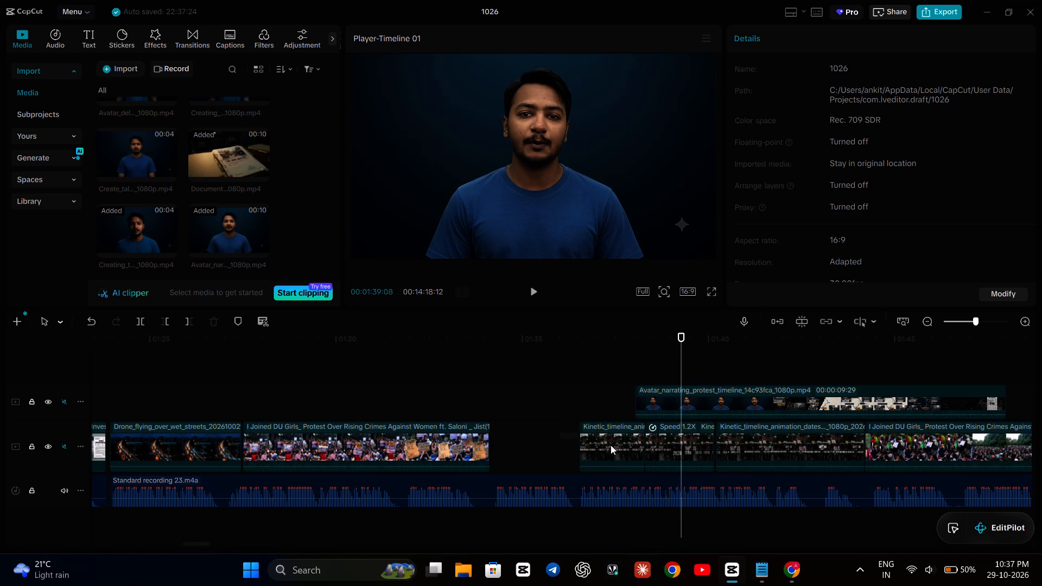
pyautogui.moveTo(611, 445); pyautogui.dragTo(755, 448)
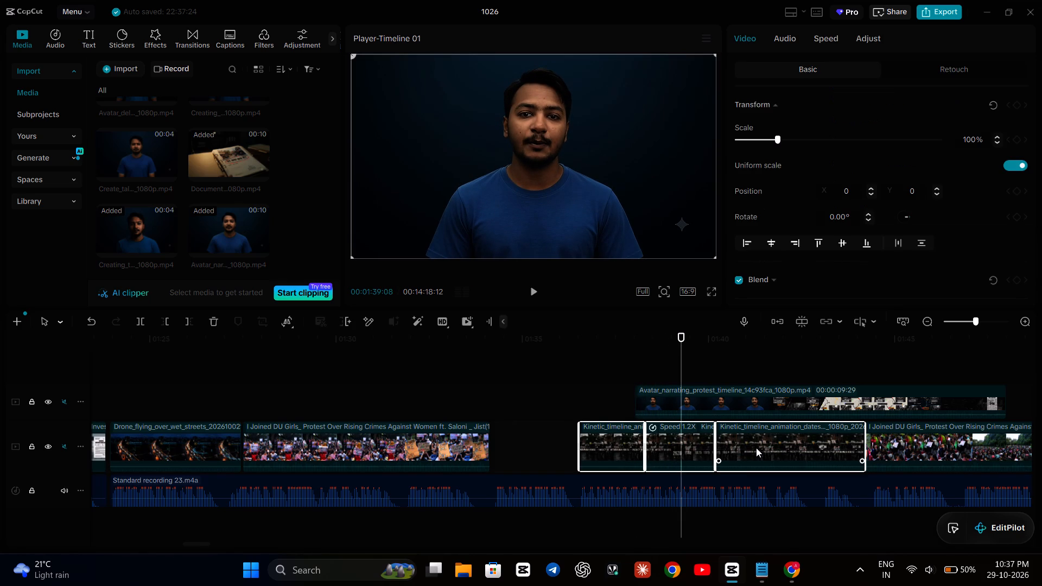
pyautogui.press('BackSpace')
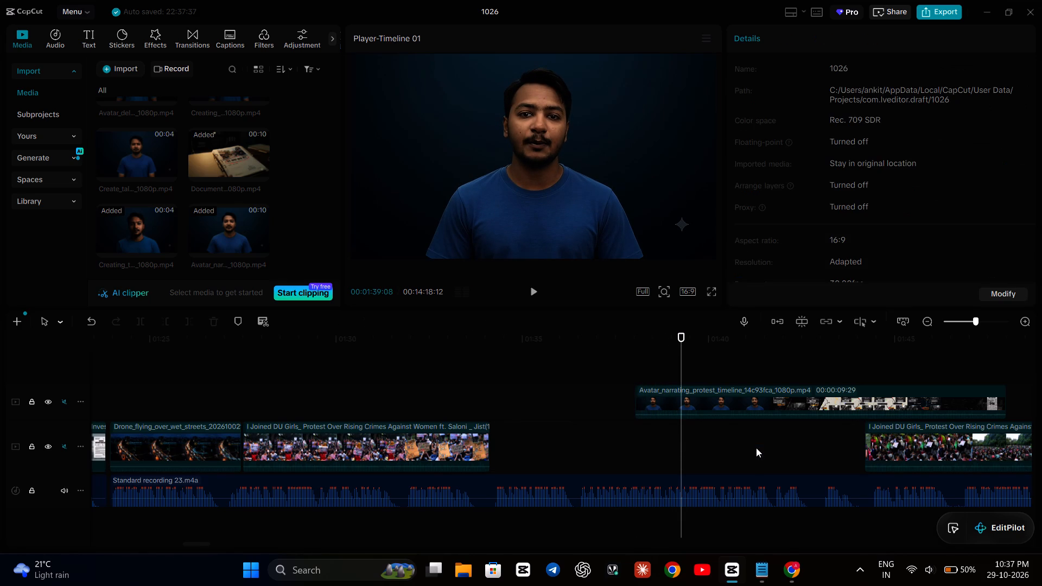
# Move the avatar narration clip onto the main video track, into the gap directly after the first DU girls protest clip.
pyautogui.moveTo(779, 391); pyautogui.dragTo(717, 407)
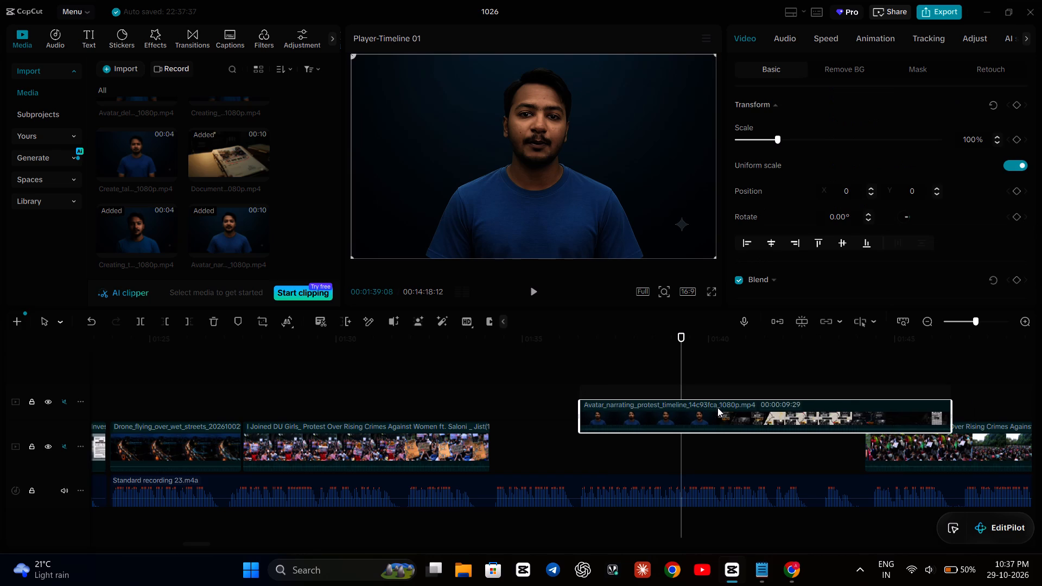
pyautogui.moveTo(717, 407); pyautogui.dragTo(629, 439)
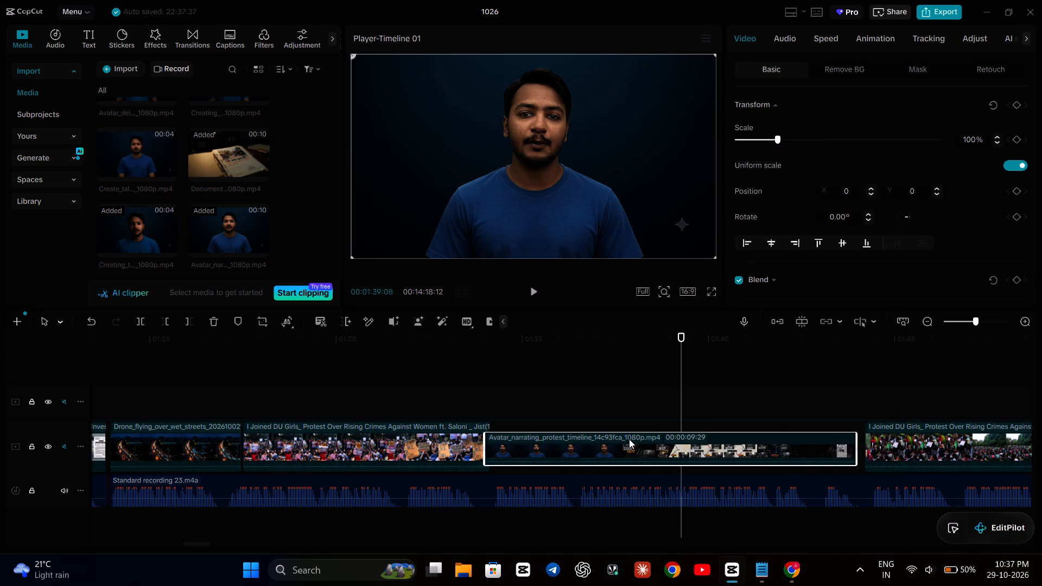
pyautogui.moveTo(629, 439); pyautogui.dragTo(636, 440)
# Play repeatedly from the end of the first DU girls protest clip into the avatar narration, up to about 01:36, checking it against the voiceover.
pyautogui.click(395, 402)
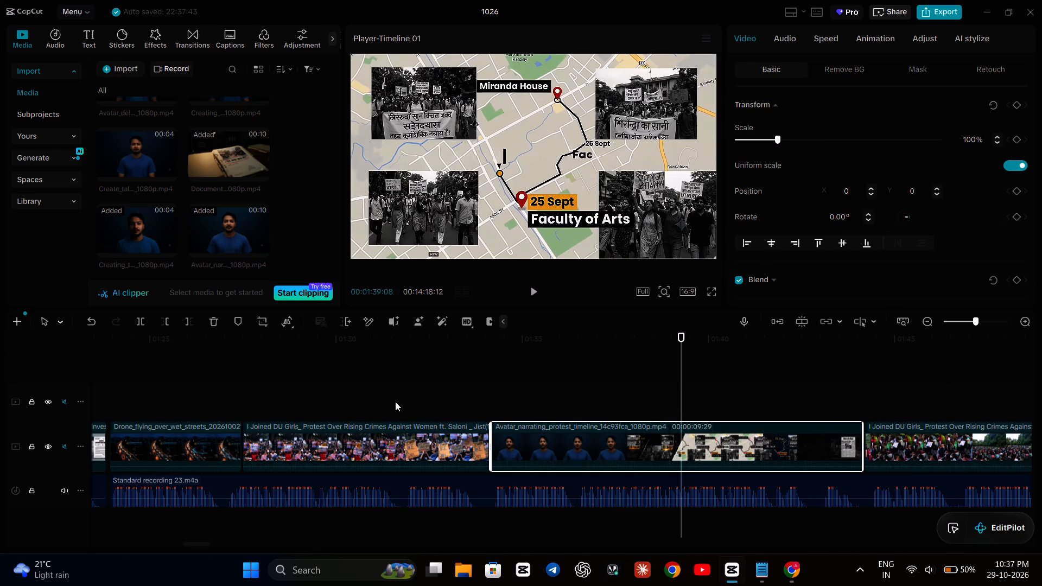
pyautogui.press('space')
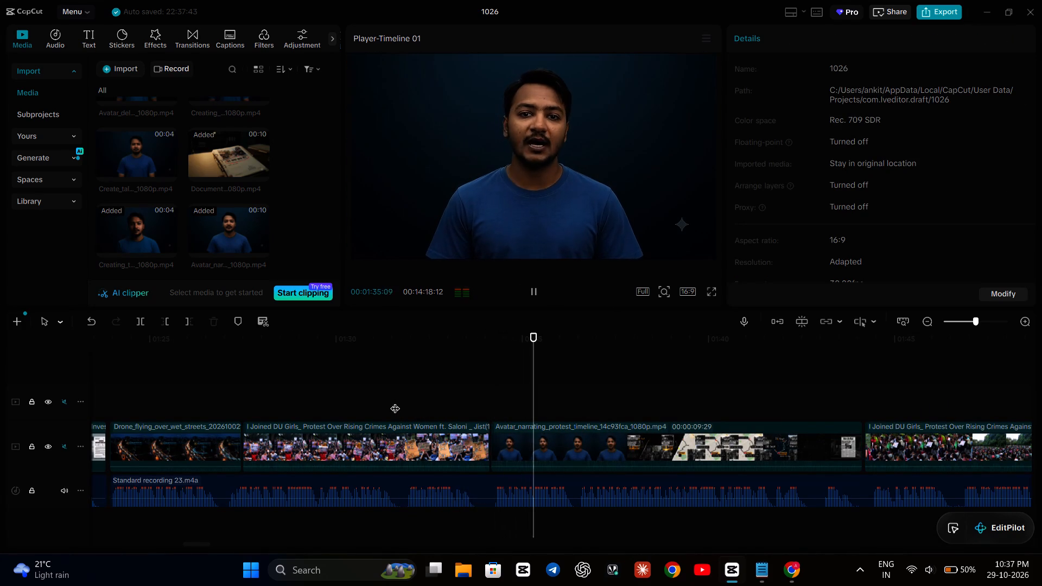
pyautogui.press('space')
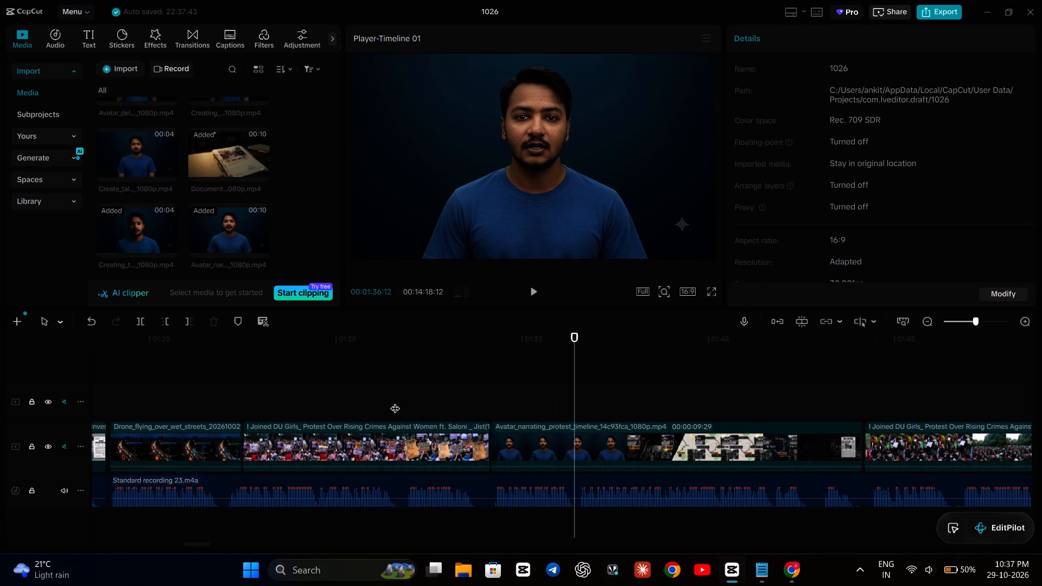
pyautogui.click(434, 402)
pyautogui.press('space')
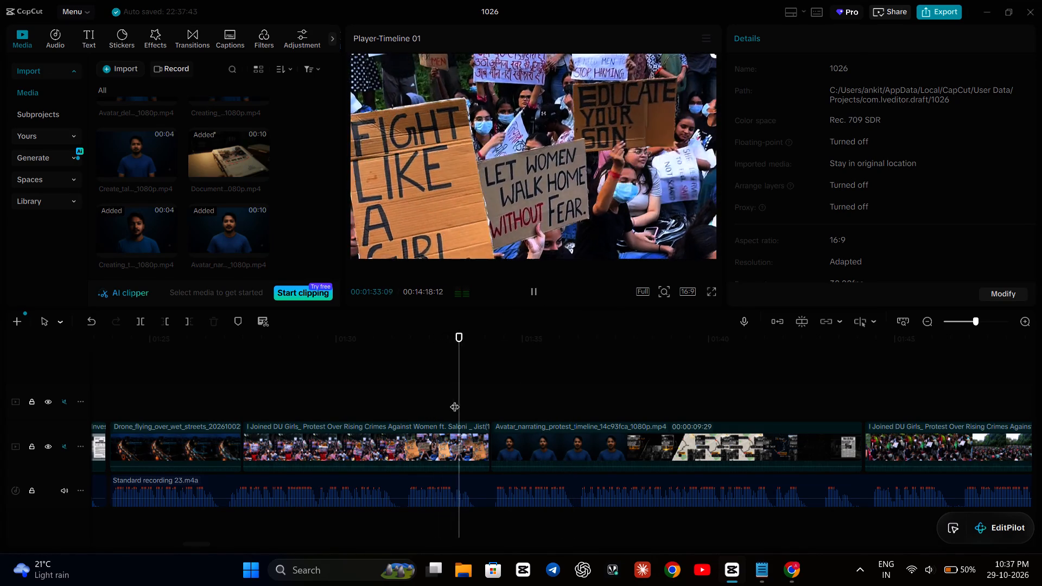
pyautogui.press('space')
pyautogui.press('space')
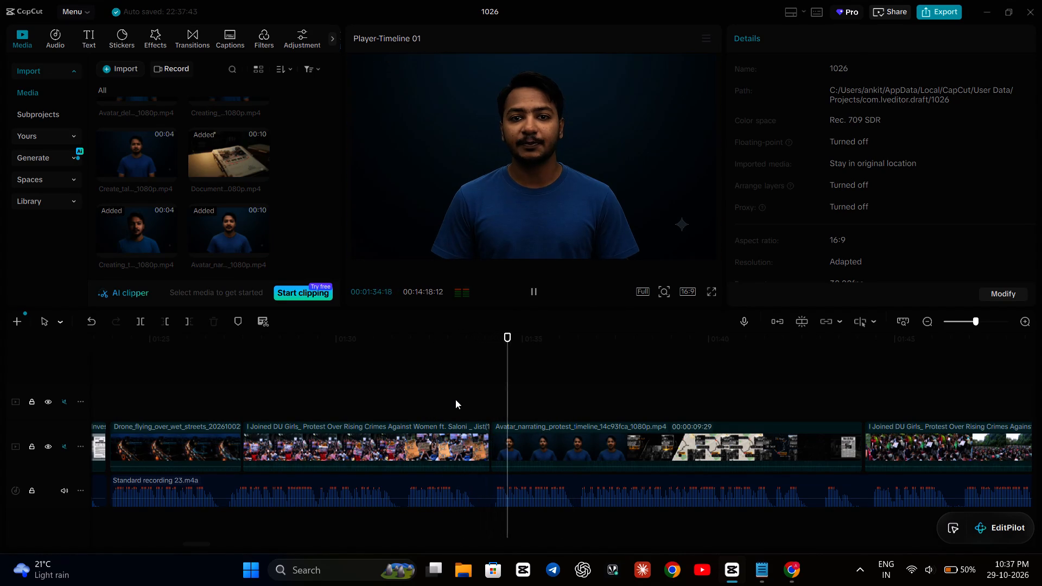
pyautogui.press('space')
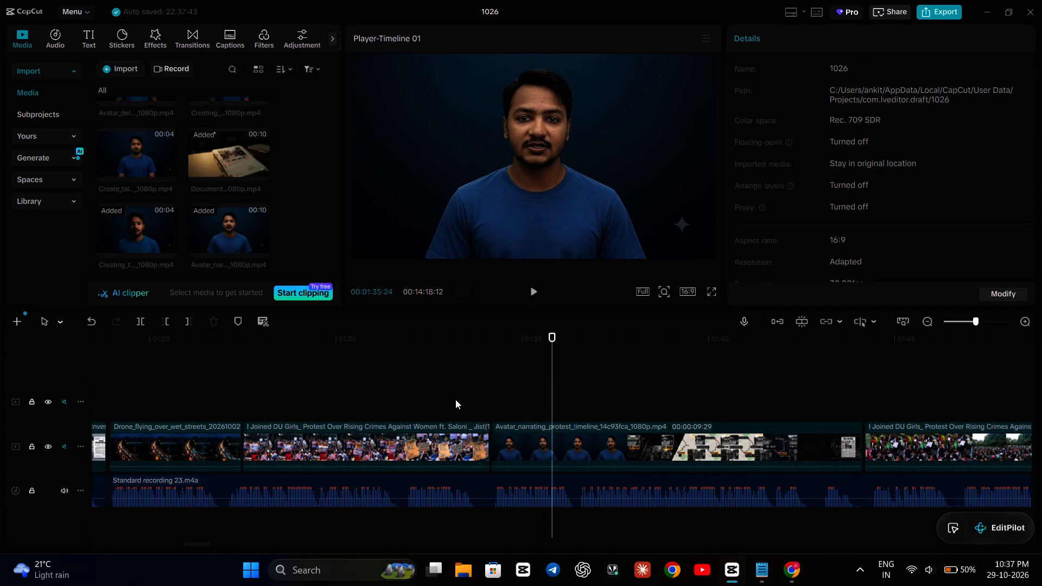
pyautogui.press('space')
pyautogui.press('space')
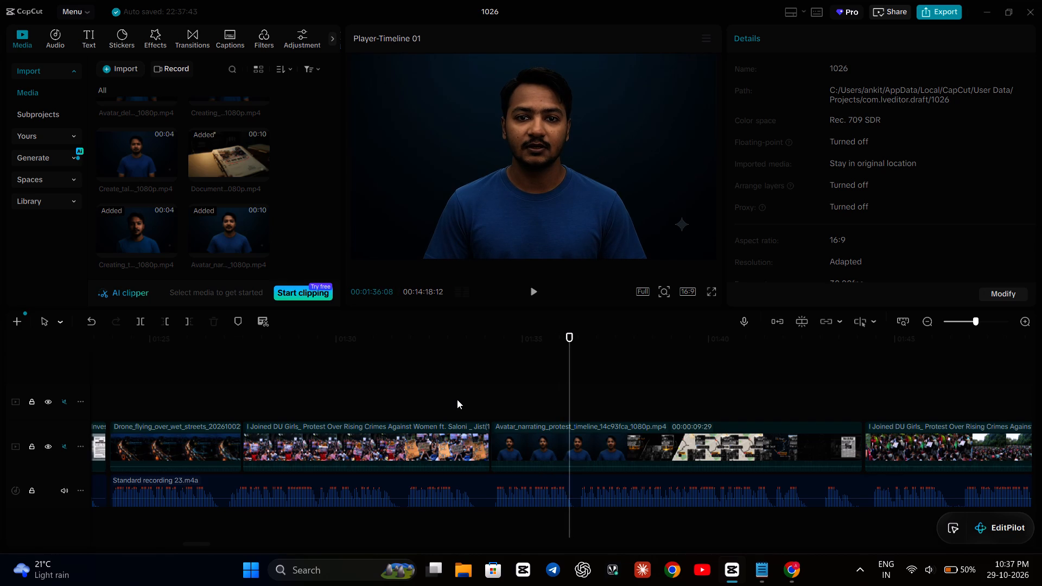
pyautogui.click(457, 399)
pyautogui.press('space')
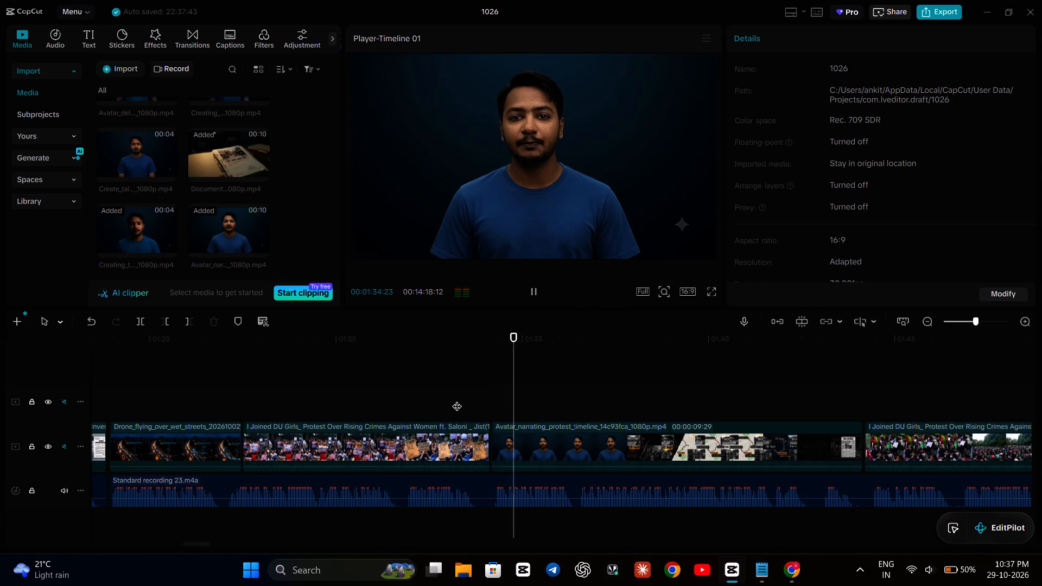
pyautogui.press('space')
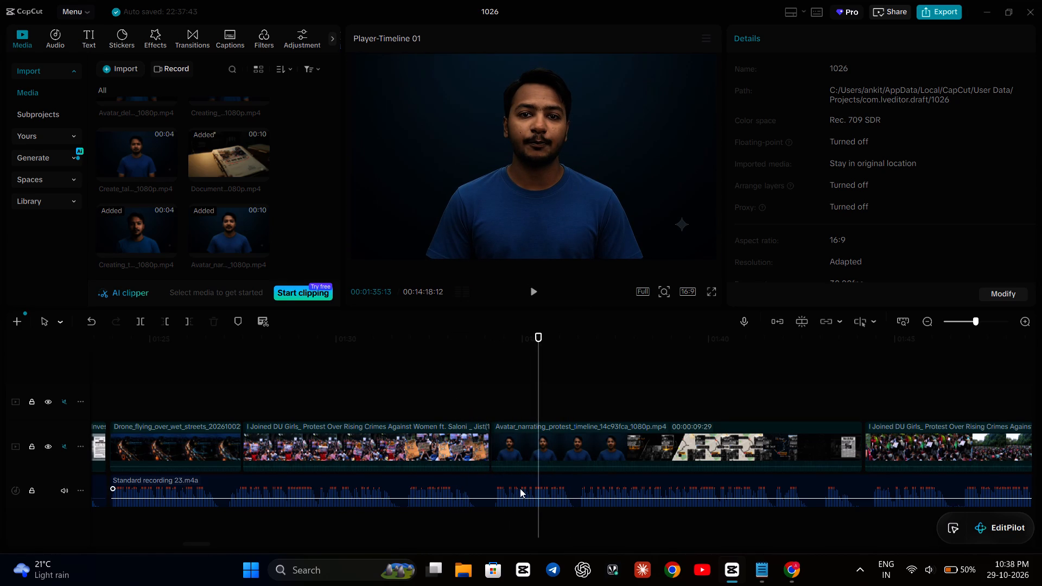
# Examine the avatar clip's opening between about 01:34 and 01:36 to find where its speech pauses relative to the voiceover.
pyautogui.click(520, 488)
pyautogui.click(497, 397)
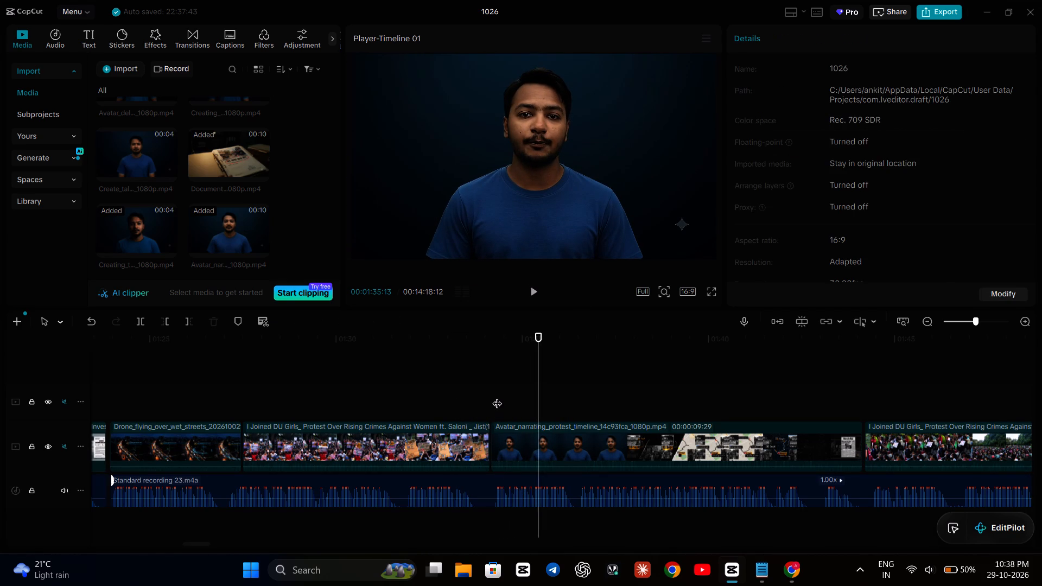
pyautogui.press('Left')
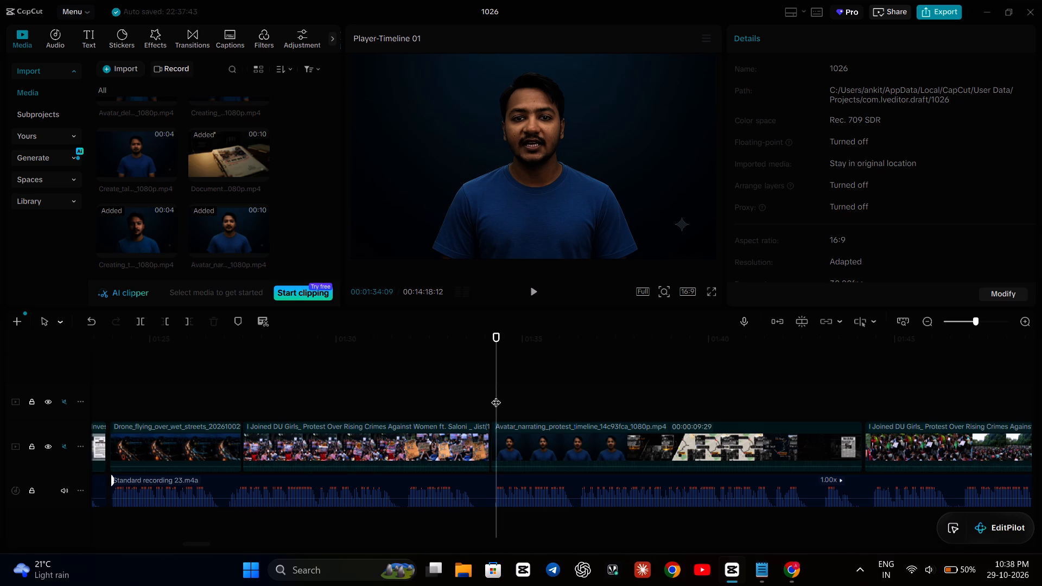
pyautogui.press('Left')
pyautogui.press('Left')
pyautogui.press('space')
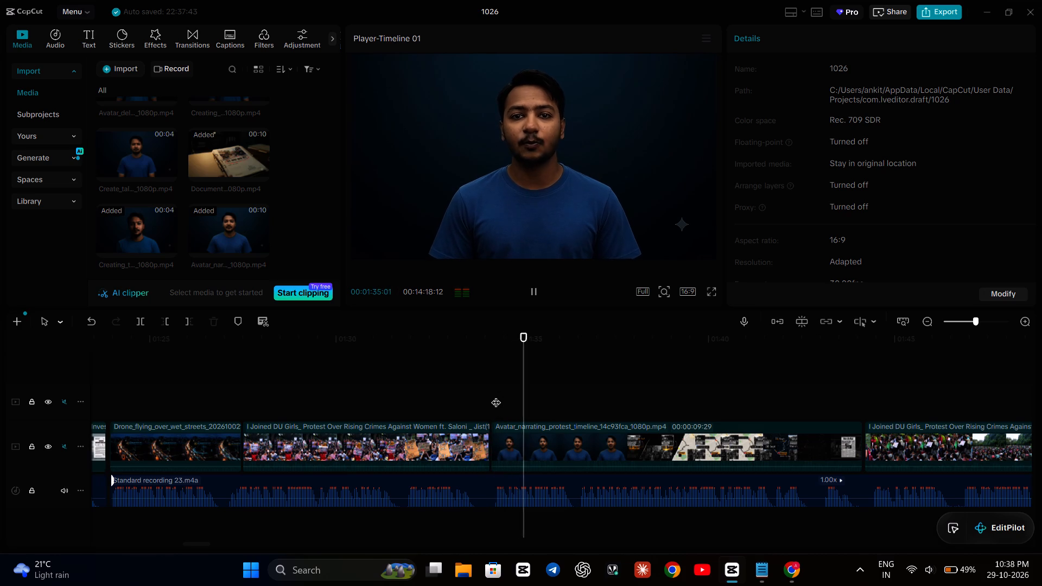
pyautogui.press('space')
pyautogui.press('space')
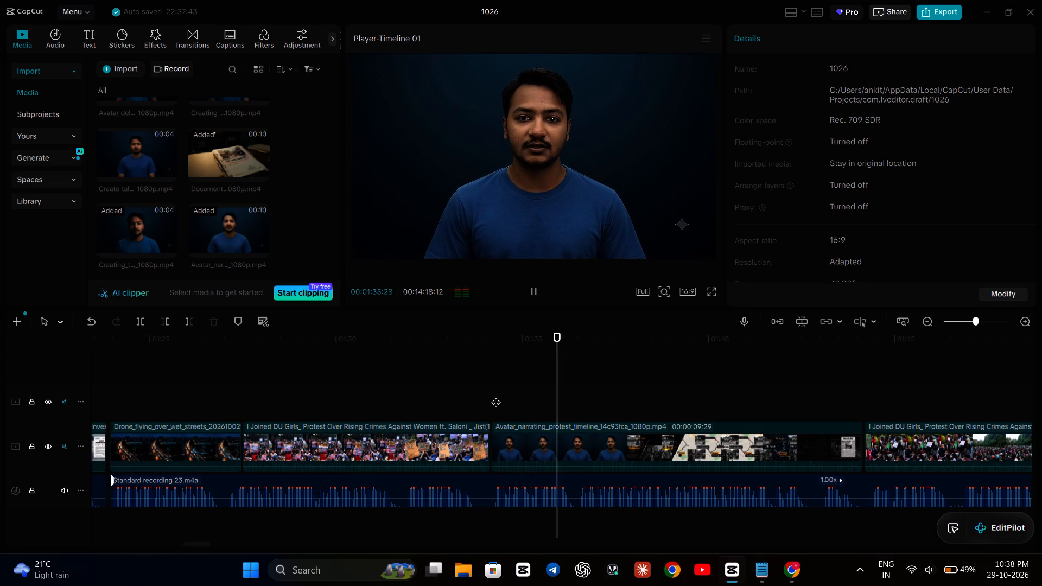
pyautogui.press('space')
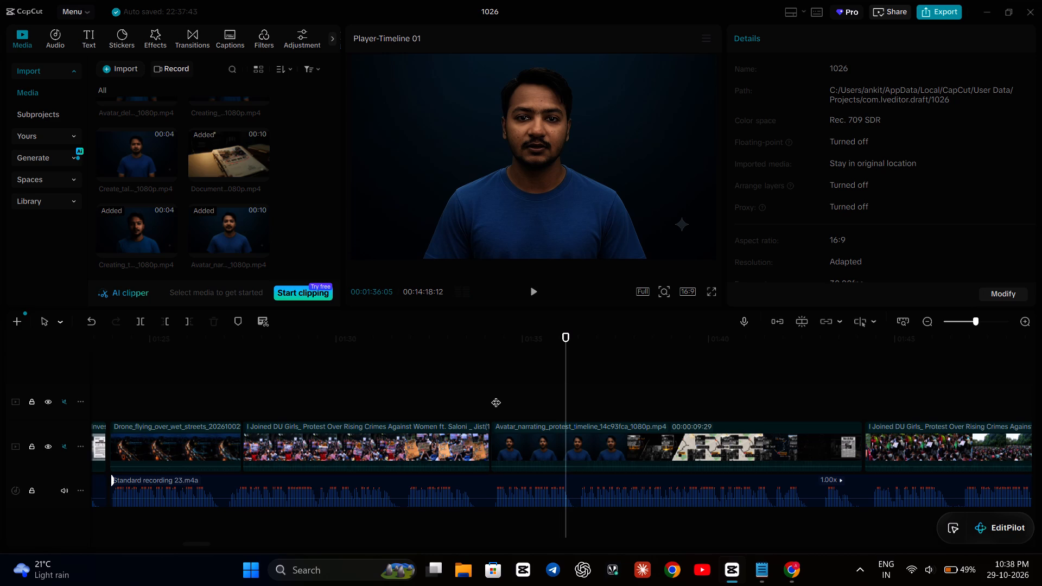
pyautogui.click(519, 384)
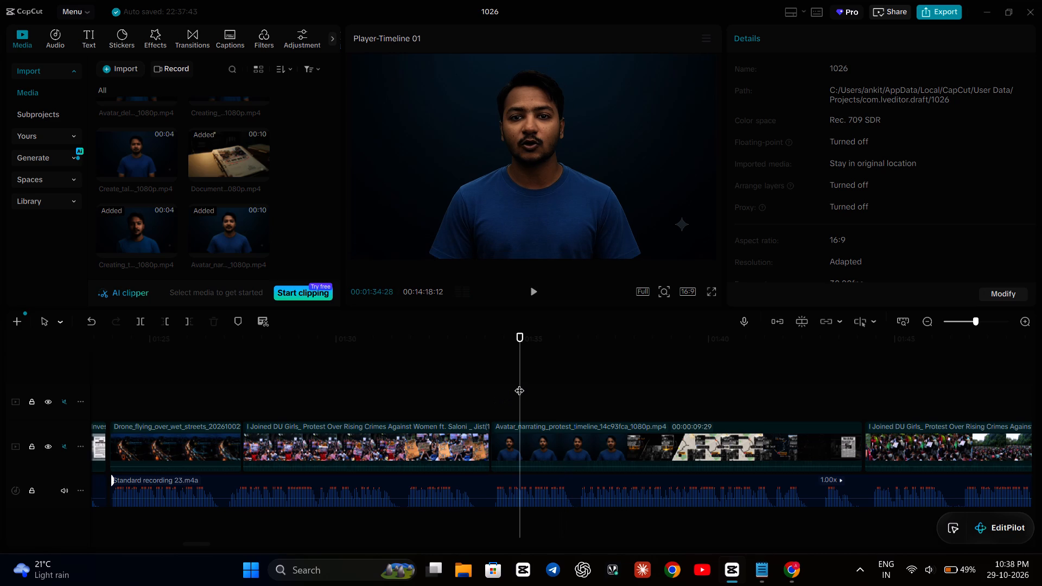
pyautogui.click(544, 378)
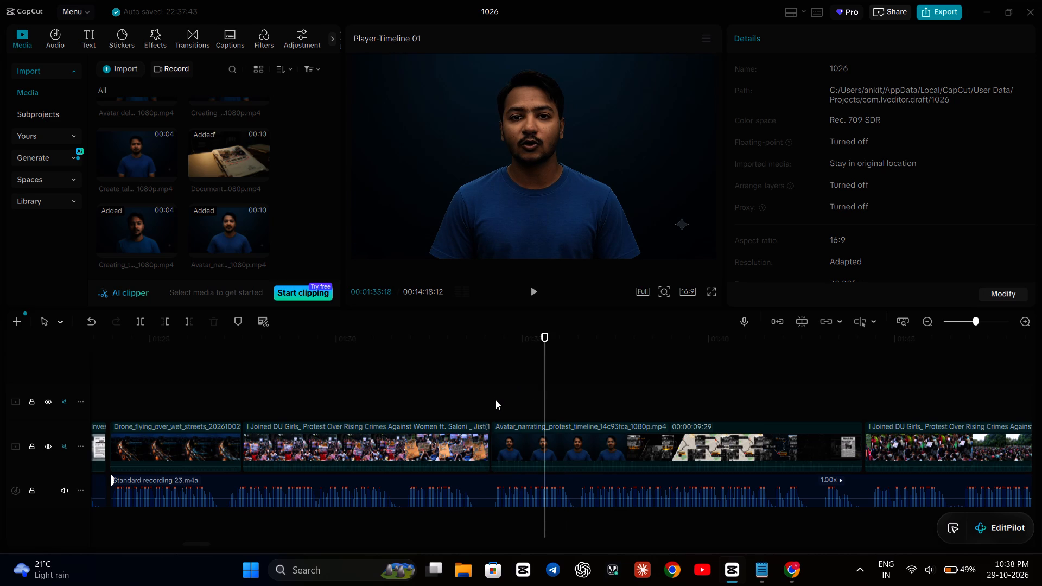
pyautogui.click(509, 452)
pyautogui.click(571, 399)
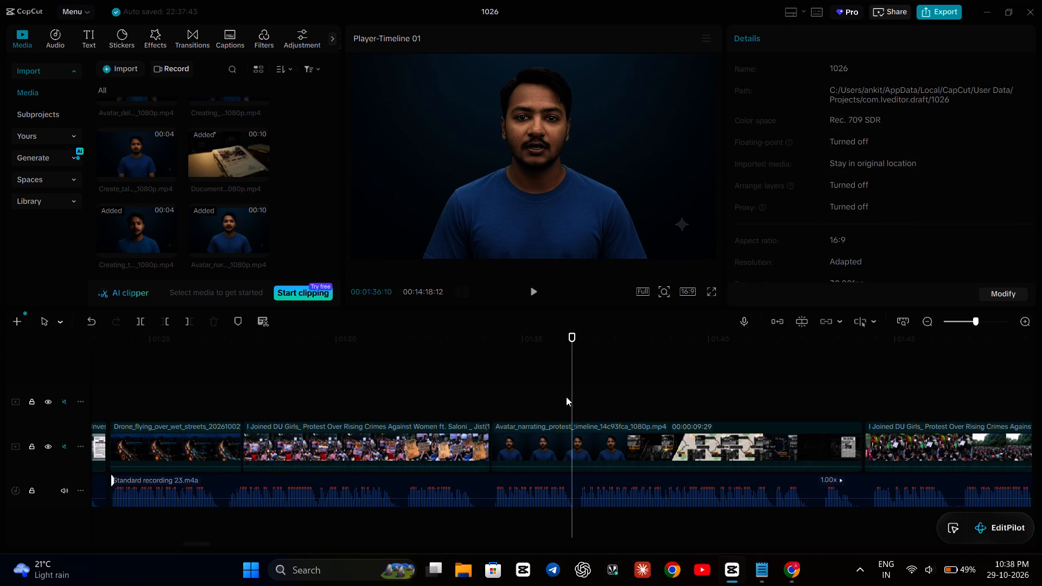
pyautogui.click(474, 384)
pyautogui.press('space')
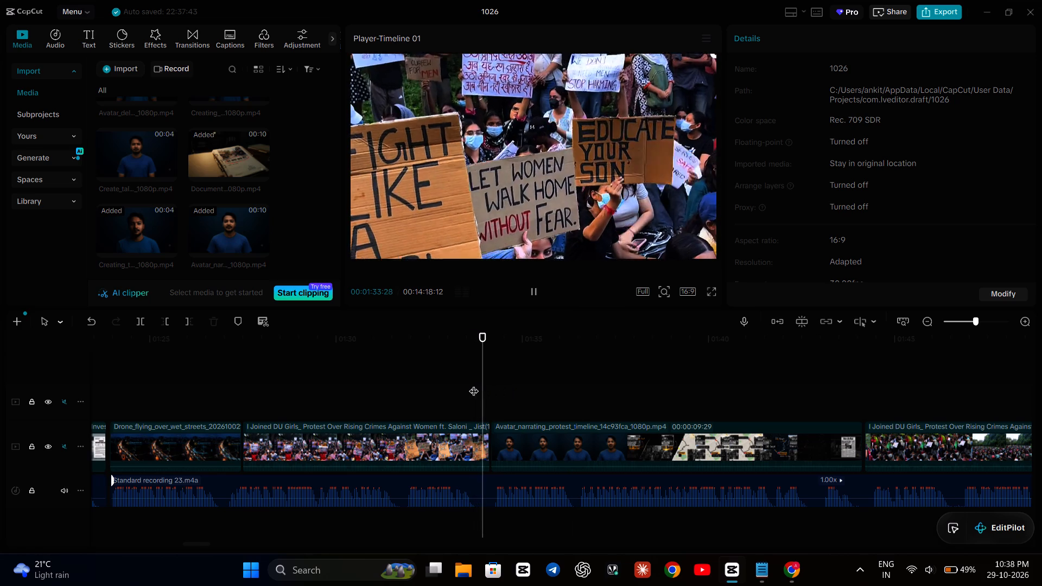
pyautogui.press('space')
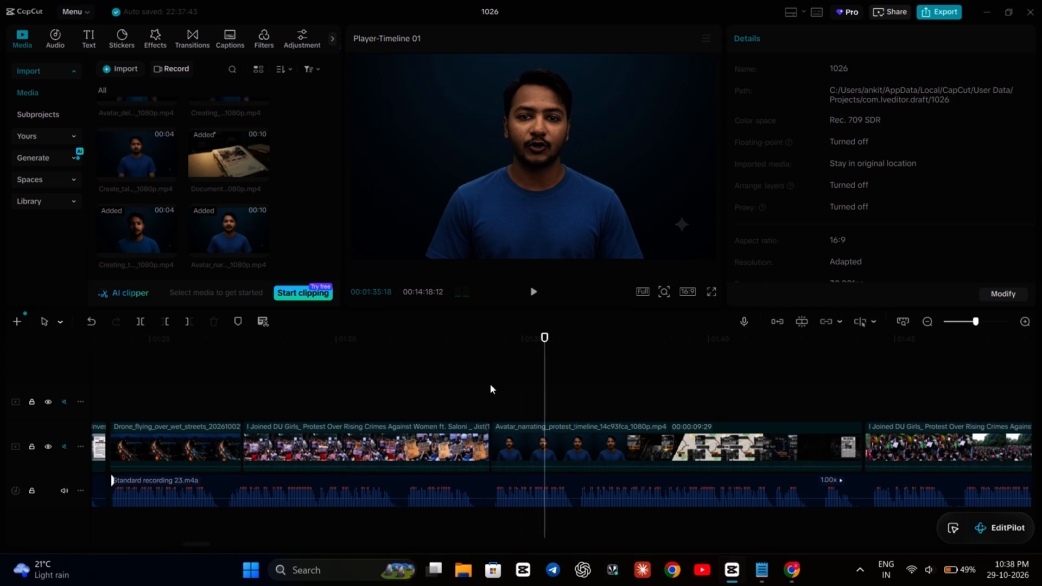
# Split the avatar narration clip at 01:35:26.
pyautogui.click(554, 386)
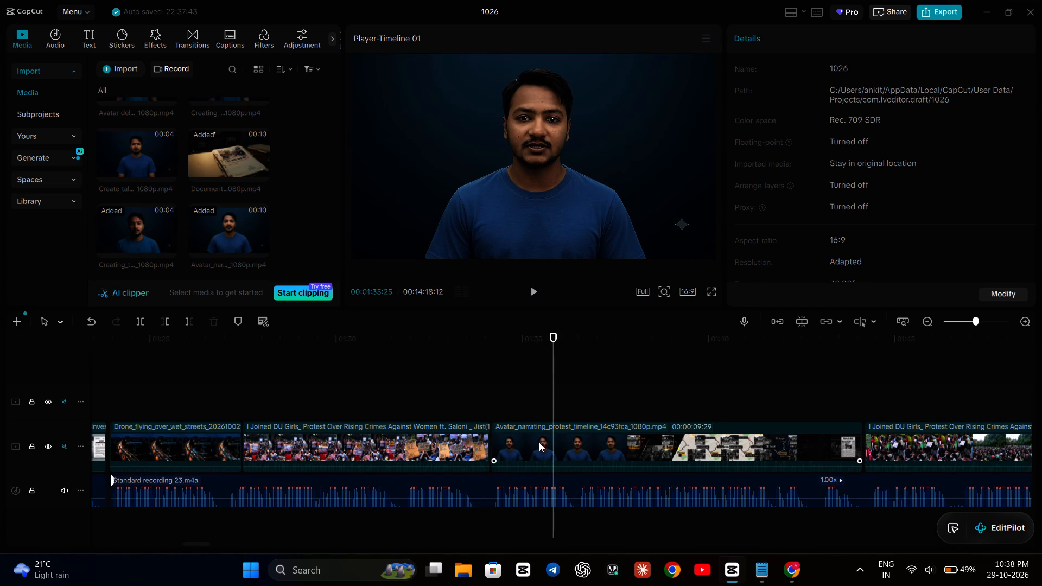
pyautogui.click(539, 442)
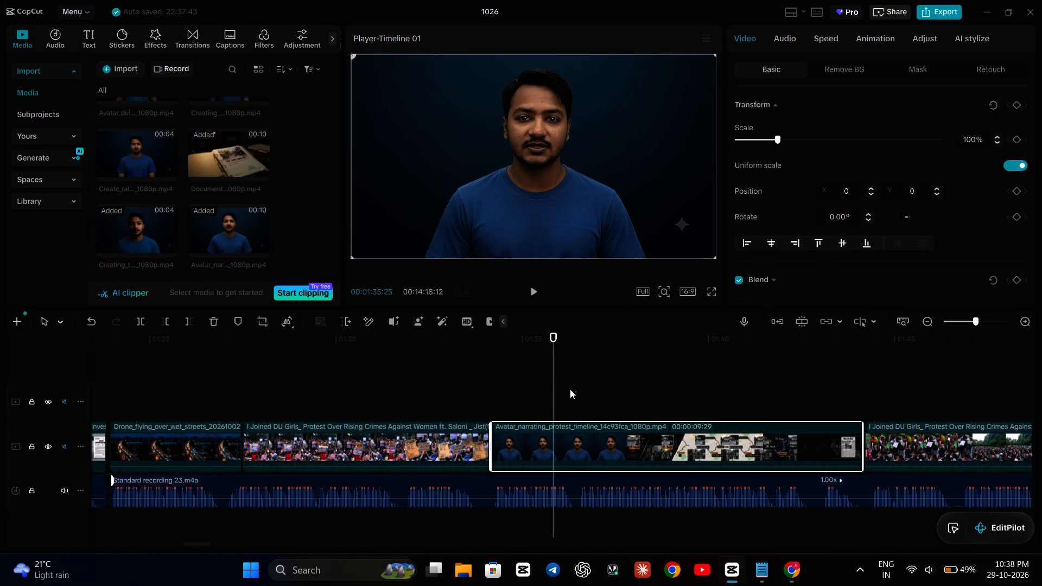
pyautogui.press('Right')
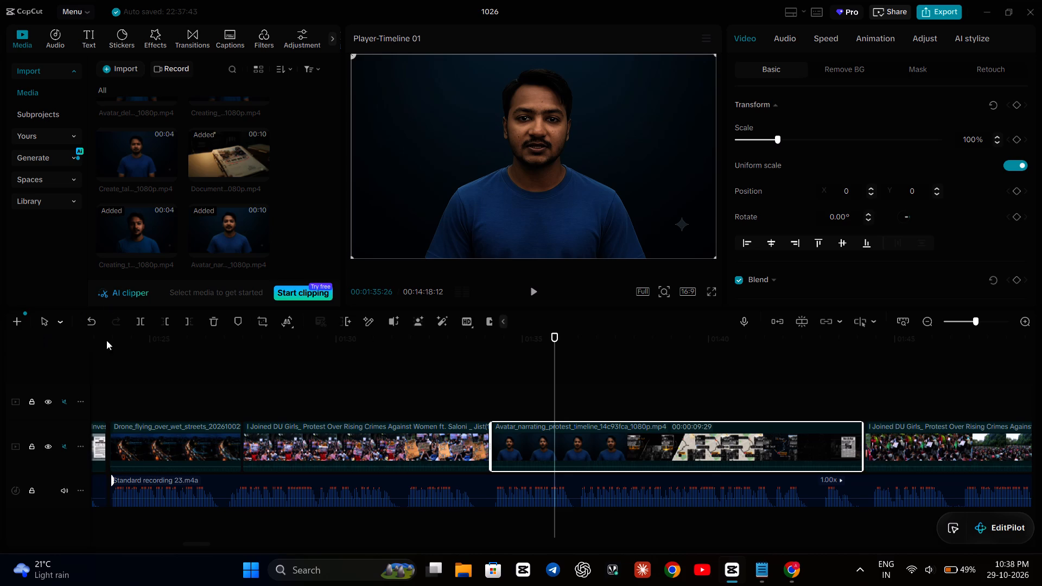
pyautogui.click(143, 325)
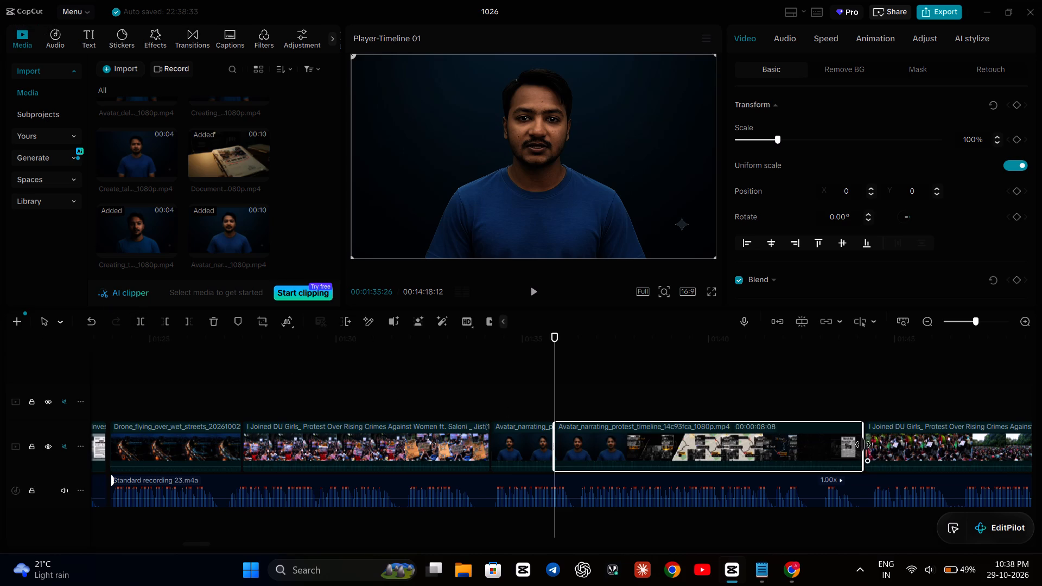
# Trim the end of the avatar clip's second part to 00:00:07:22 and shift it up to the following DU girls protest clip.
pyautogui.moveTo(863, 444); pyautogui.dragTo(840, 445)
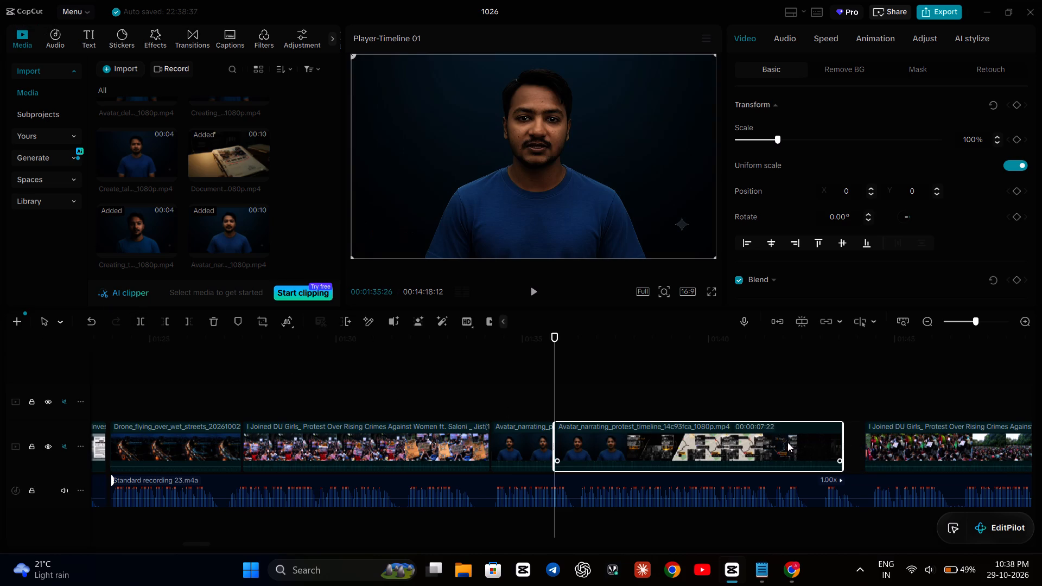
pyautogui.moveTo(787, 438); pyautogui.dragTo(796, 438)
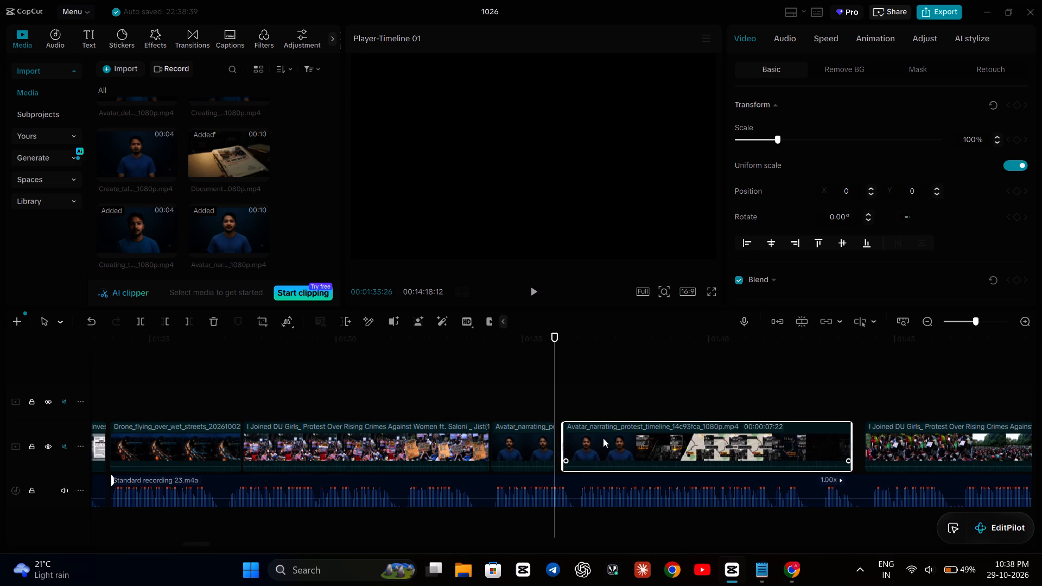
pyautogui.moveTo(628, 438); pyautogui.dragTo(641, 438)
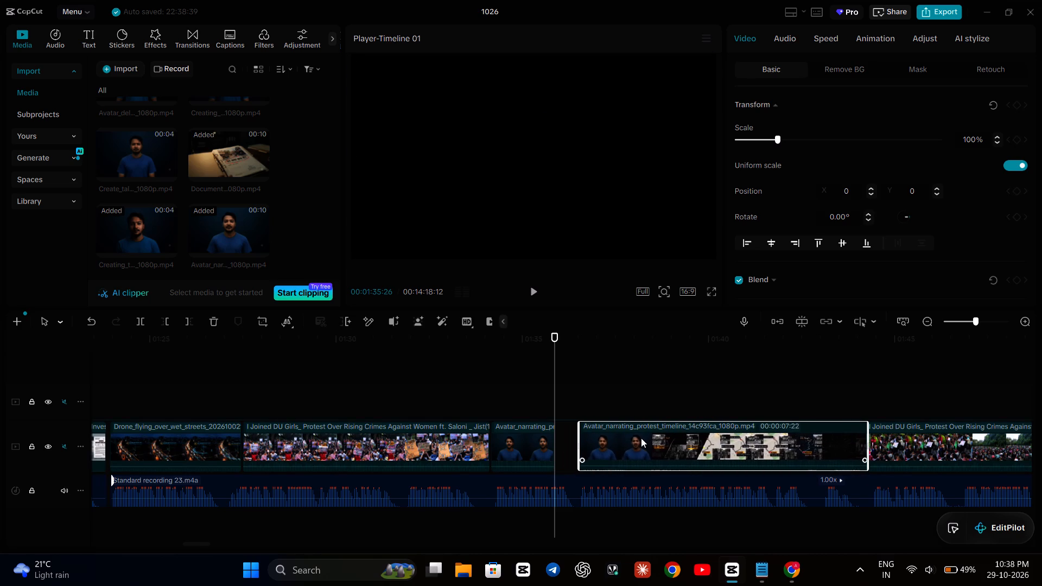
pyautogui.moveTo(641, 438); pyautogui.dragTo(639, 438)
# Set the playback speed of the avatar clip's short first part to 0.95x.
pyautogui.click(512, 437)
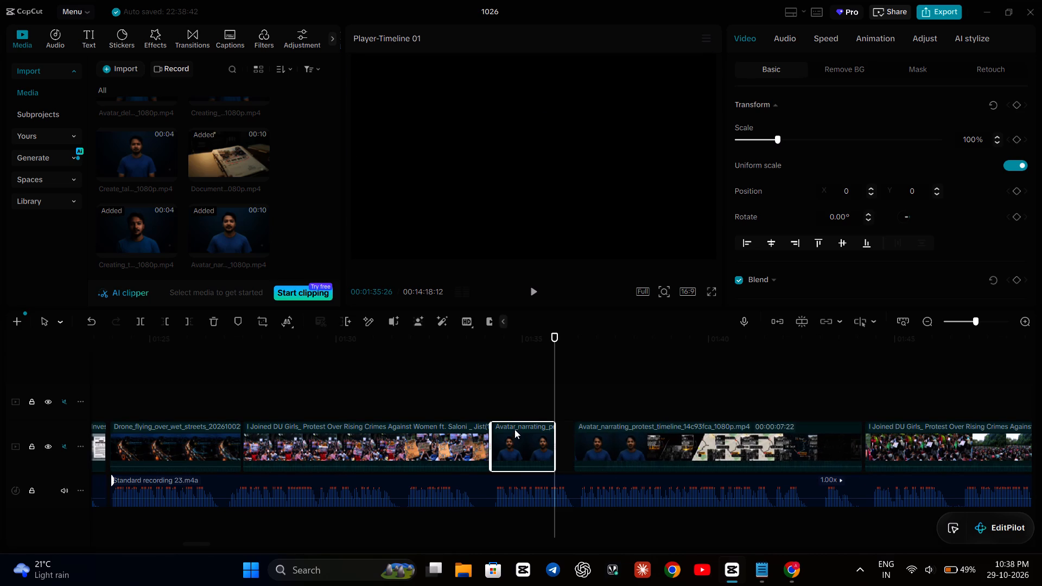
pyautogui.click(822, 33)
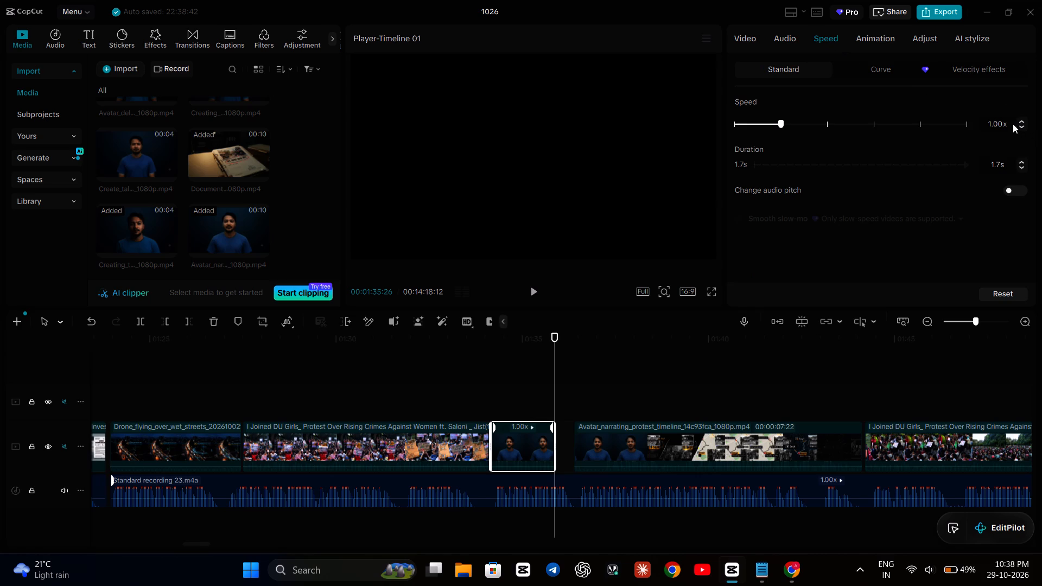
pyautogui.click(1016, 124)
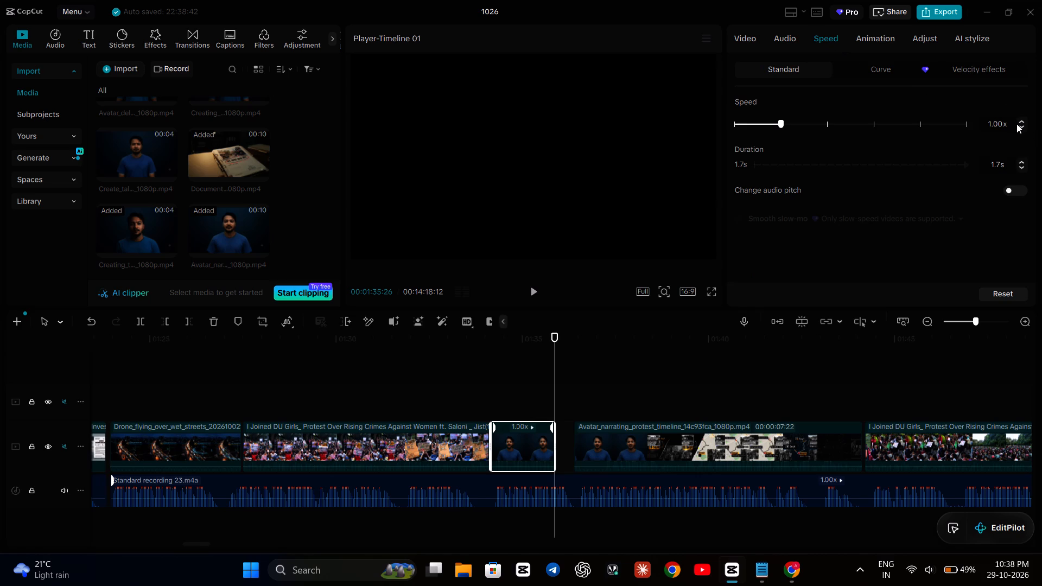
pyautogui.click(1021, 125)
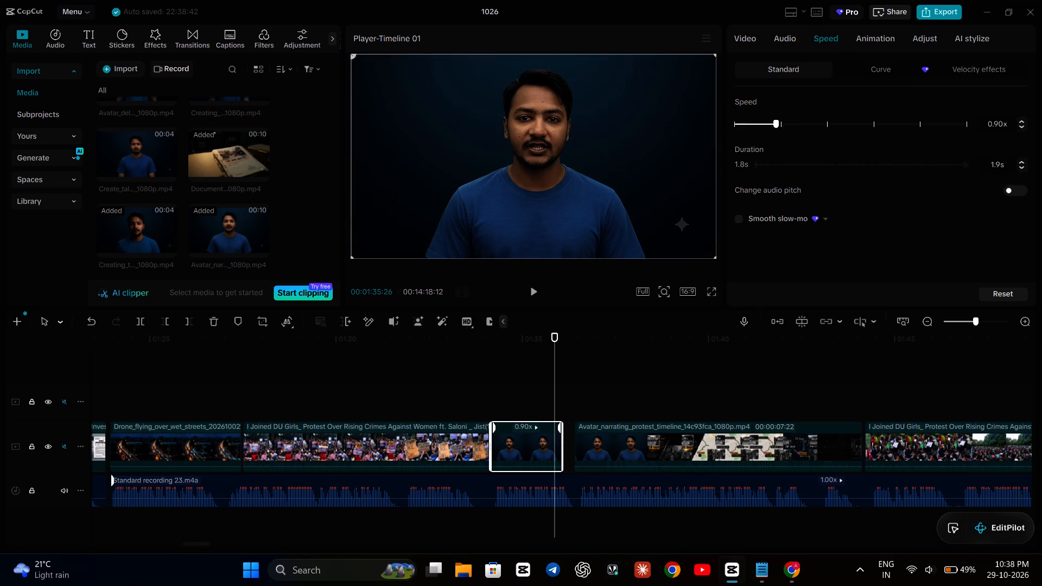
pyautogui.click(1000, 124)
pyautogui.press('Right')
pyautogui.press('BackSpace')
pyautogui.press('5')
pyautogui.press('Return')
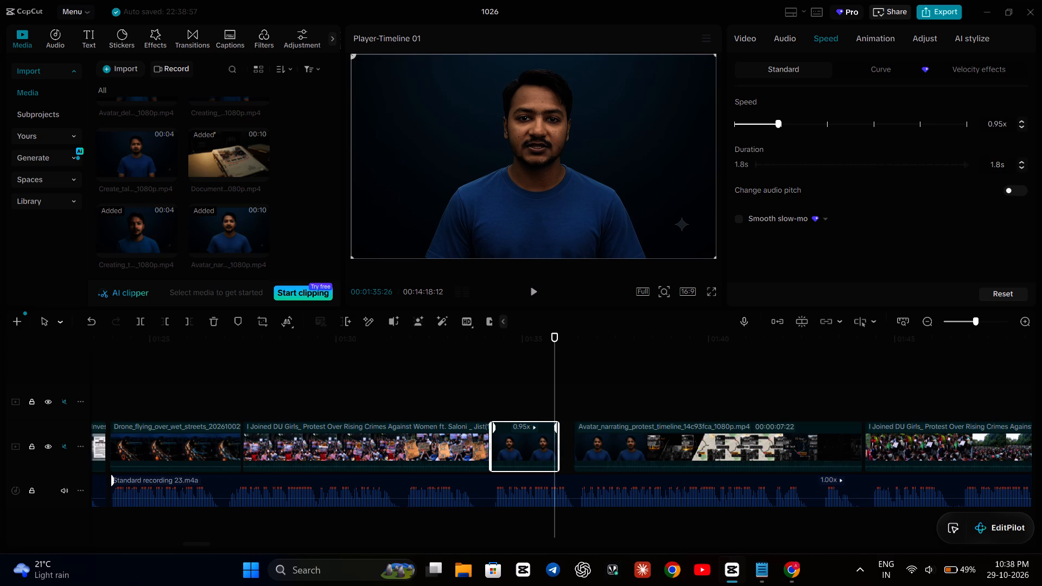
# Slow the short first part of the avatar narration clip to 0.90x playback speed.
pyautogui.click(482, 400)
pyautogui.press('space')
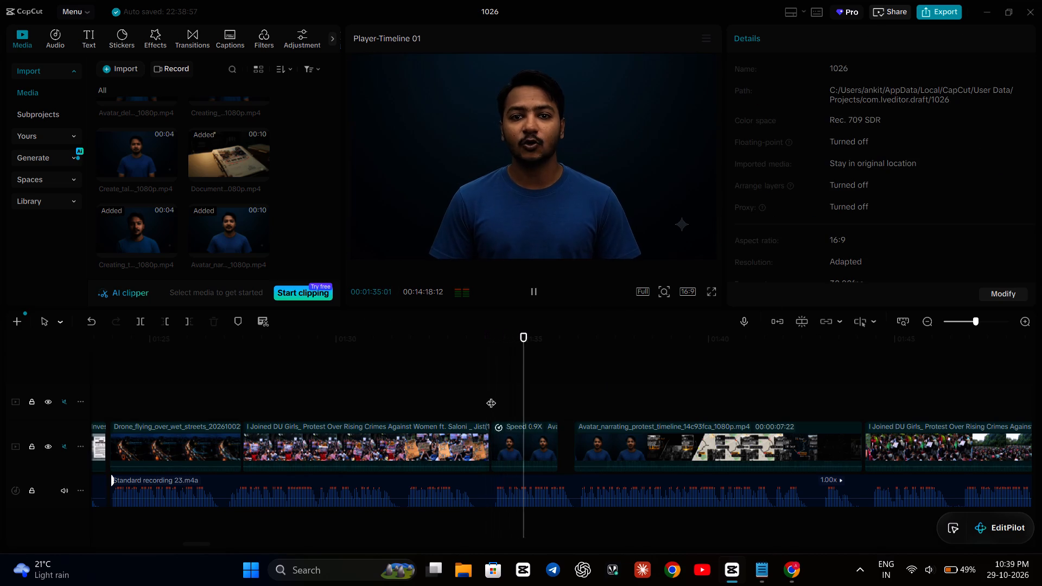
pyautogui.press('space')
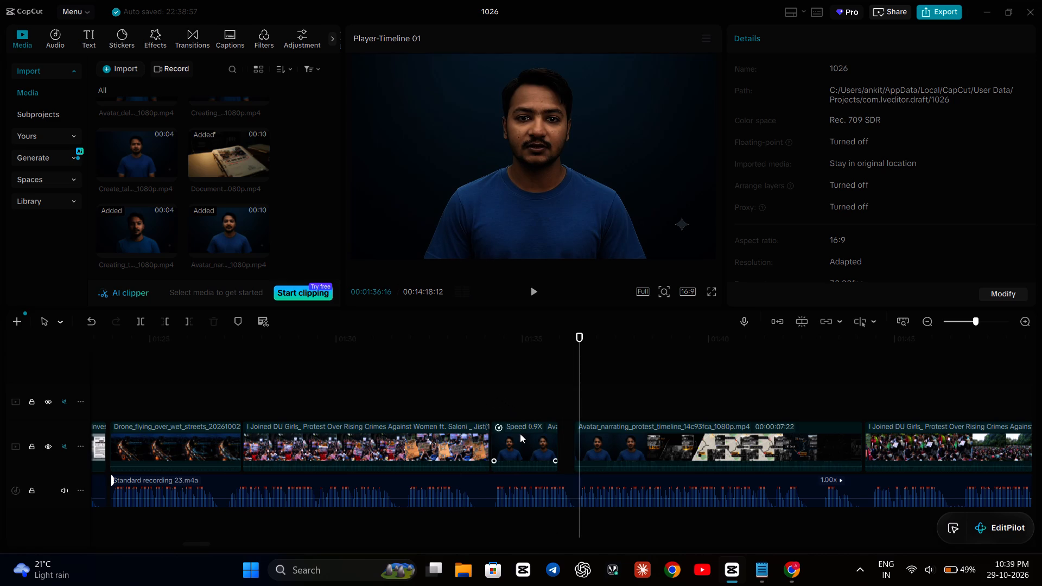
pyautogui.click(520, 436)
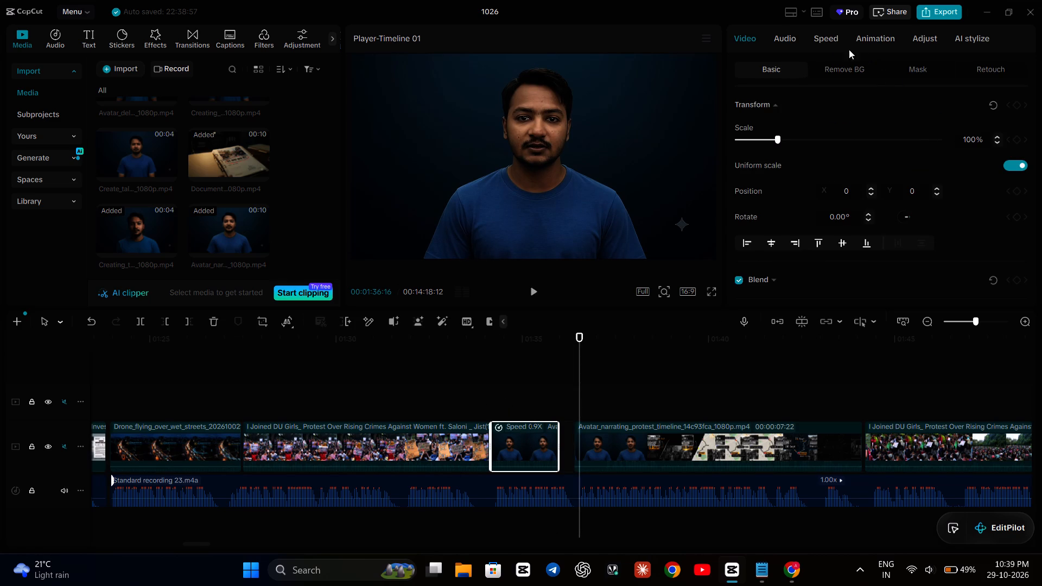
pyautogui.click(830, 47)
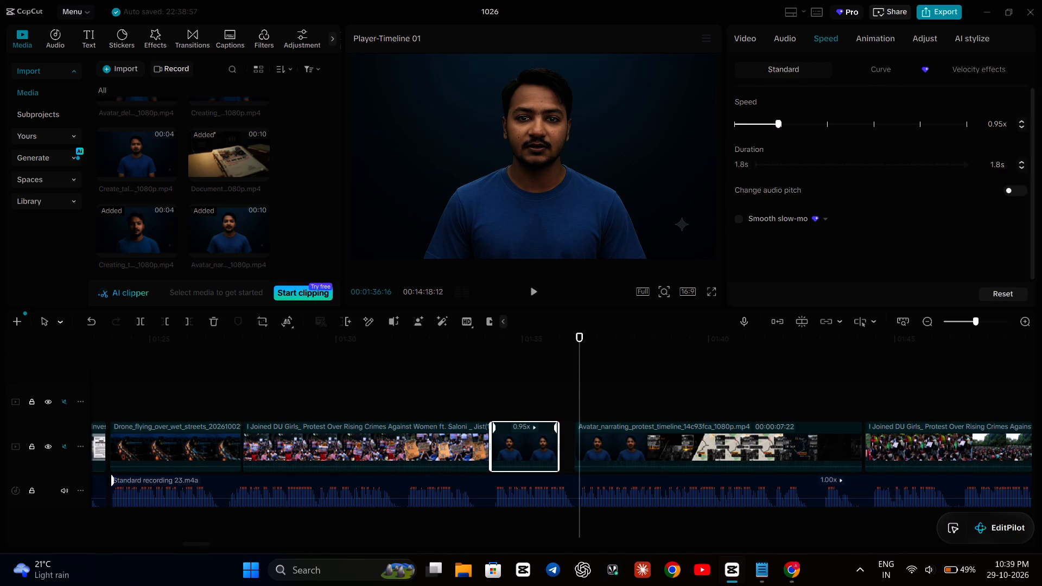
pyautogui.click(1000, 120)
pyautogui.press('Right')
pyautogui.press('BackSpace')
pyautogui.press('0')
pyautogui.press('Return')
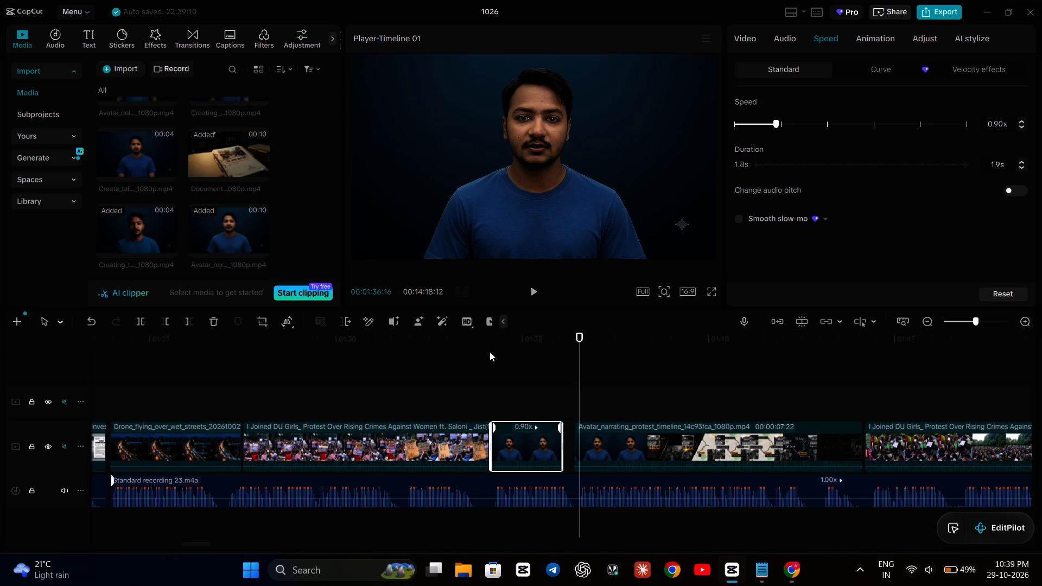
# Move the avatar clip's second part back against the end of the slowed first part, closing the gap between them.
pyautogui.click(449, 386)
pyautogui.press('space')
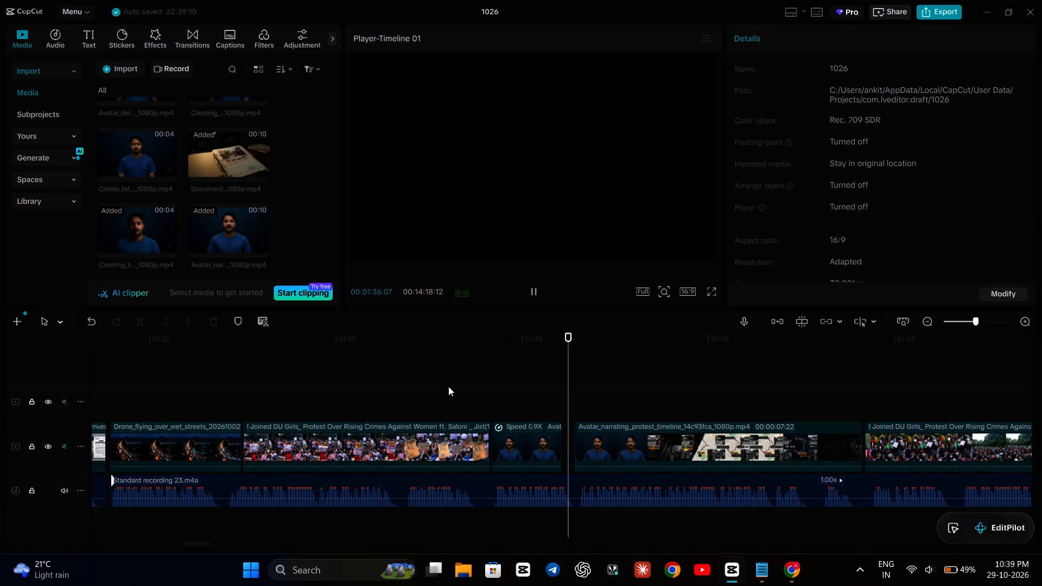
pyautogui.press('space')
pyautogui.moveTo(611, 435); pyautogui.dragTo(601, 437)
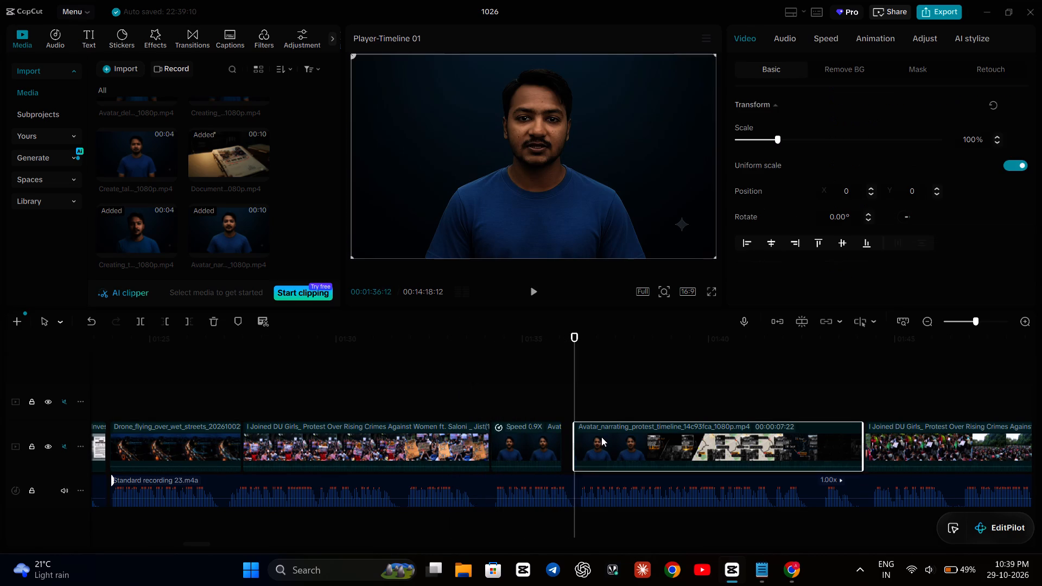
pyautogui.moveTo(601, 437); pyautogui.dragTo(600, 439)
# Play the two joined avatar parts between about 01:30 and 01:38 to check the lip sync against the voiceover.
pyautogui.click(514, 403)
pyautogui.press('space')
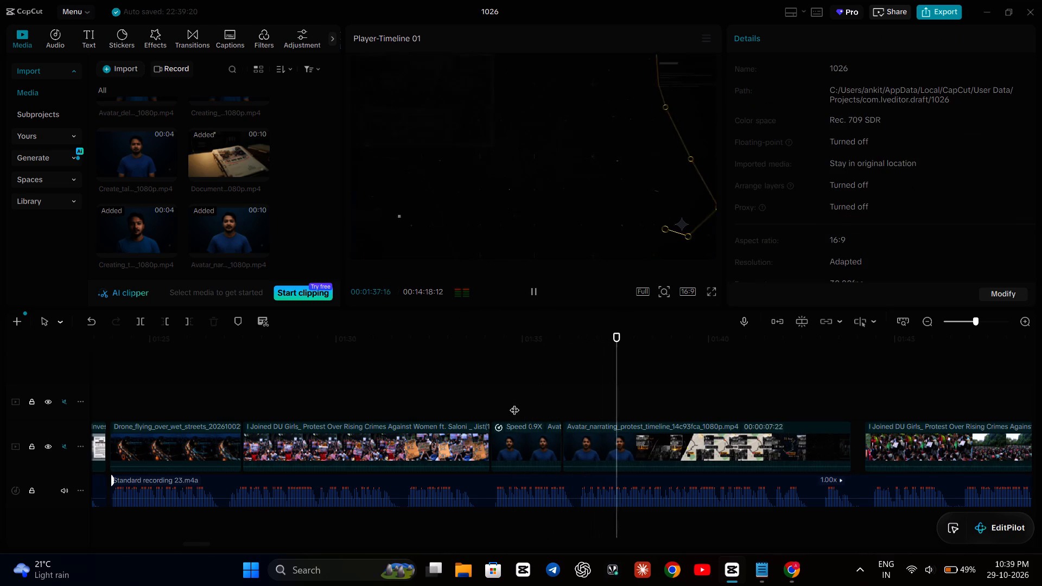
pyautogui.press('space')
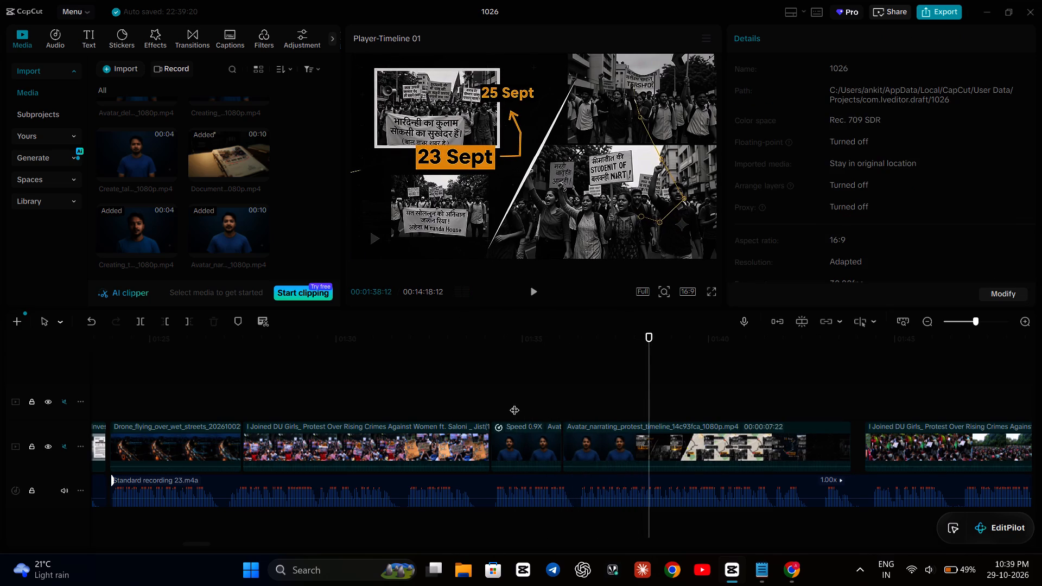
pyautogui.click(475, 392)
pyautogui.press('space')
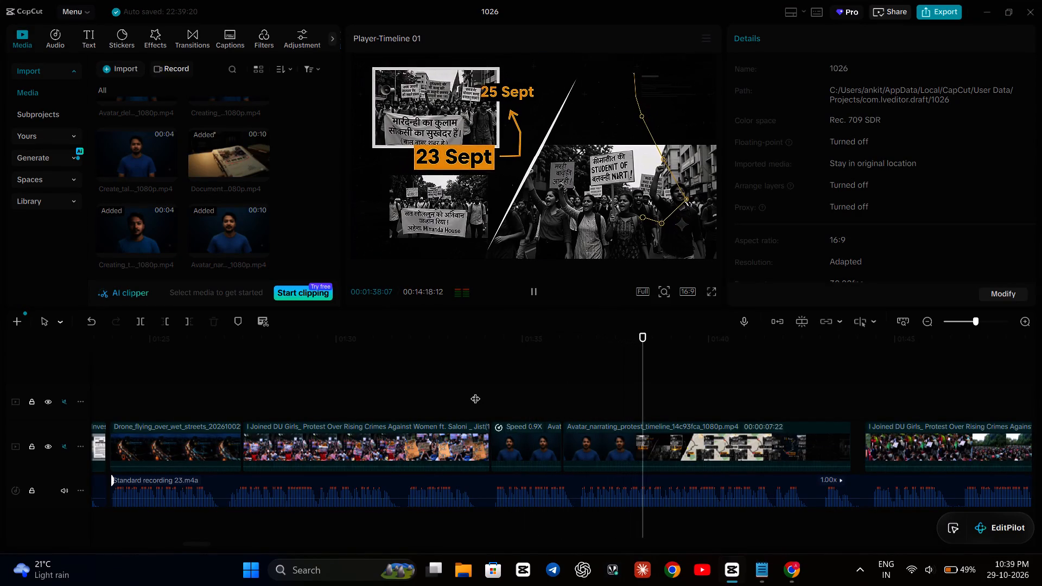
pyautogui.press('space')
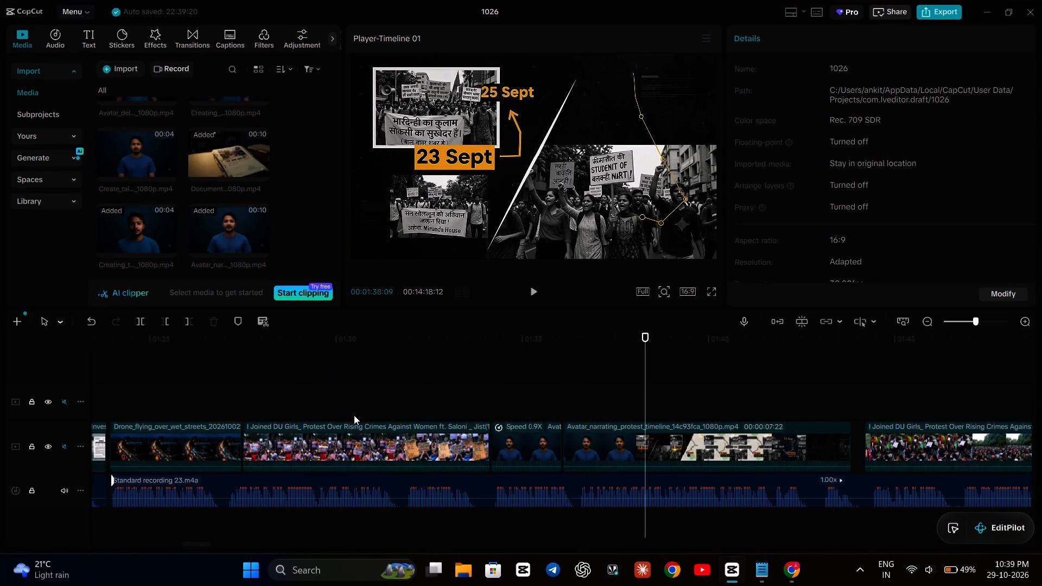
pyautogui.click(354, 415)
pyautogui.press('space')
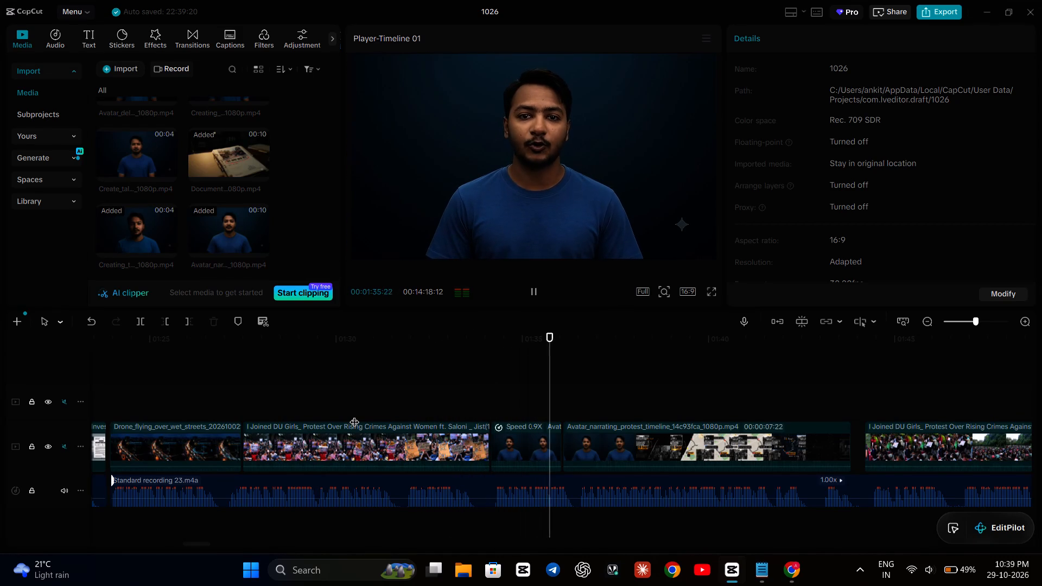
pyautogui.press('space')
pyautogui.press('space')
pyautogui.press('space')
pyautogui.press('space')
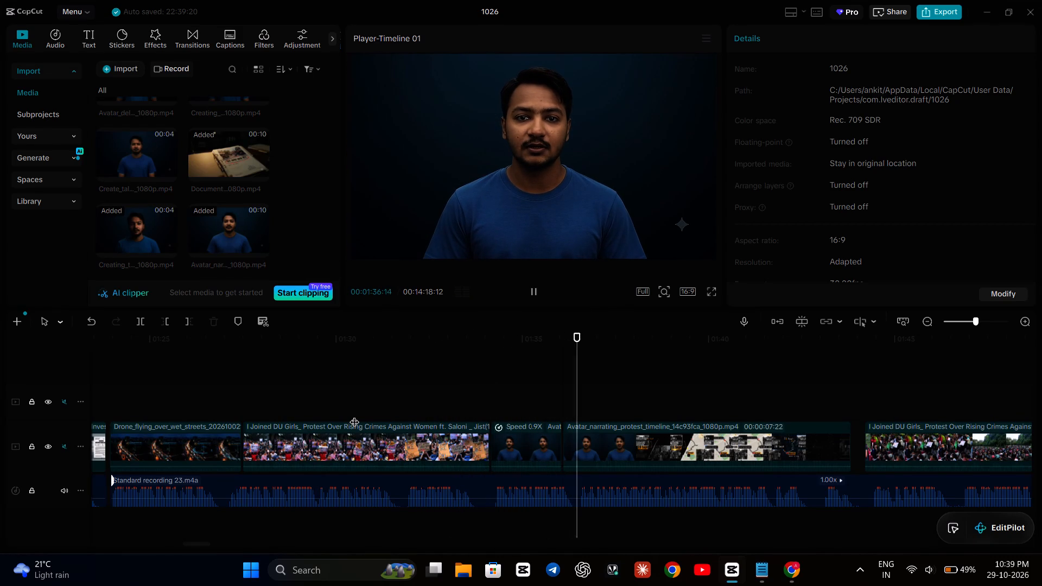
pyautogui.press('space')
pyautogui.press('space')
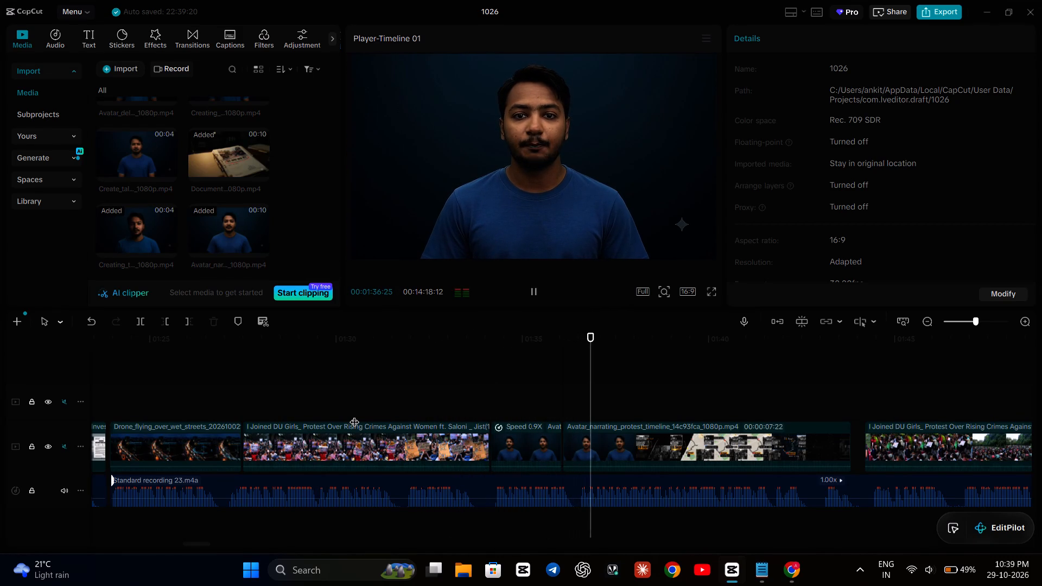
pyautogui.press('space')
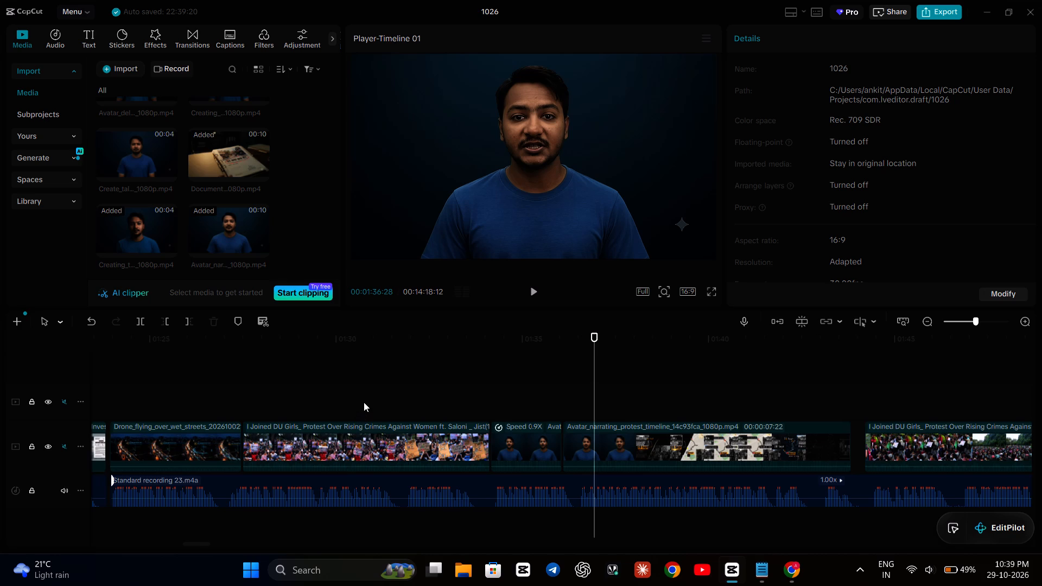
pyautogui.press('space')
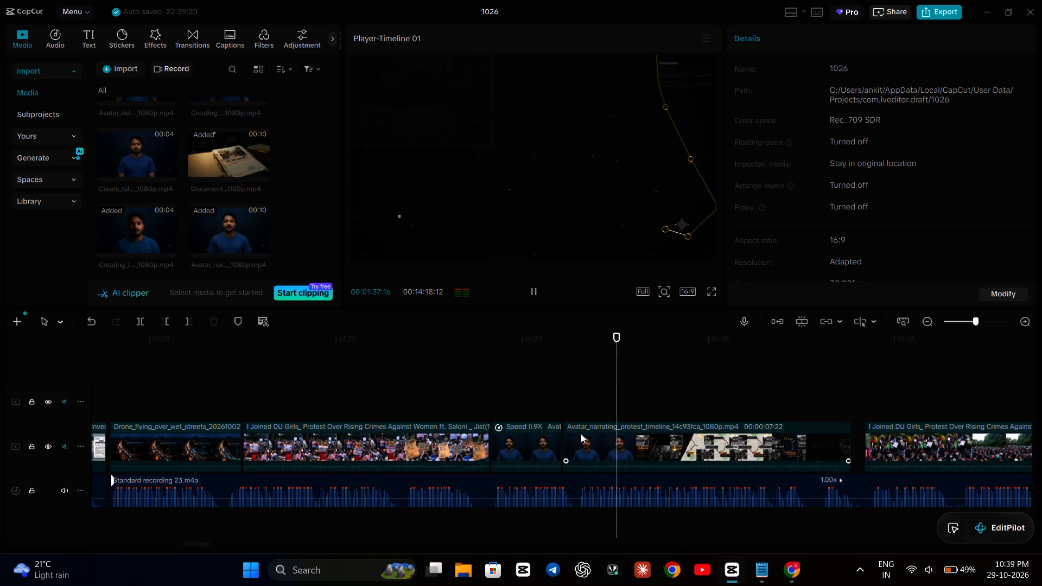
pyautogui.press('space')
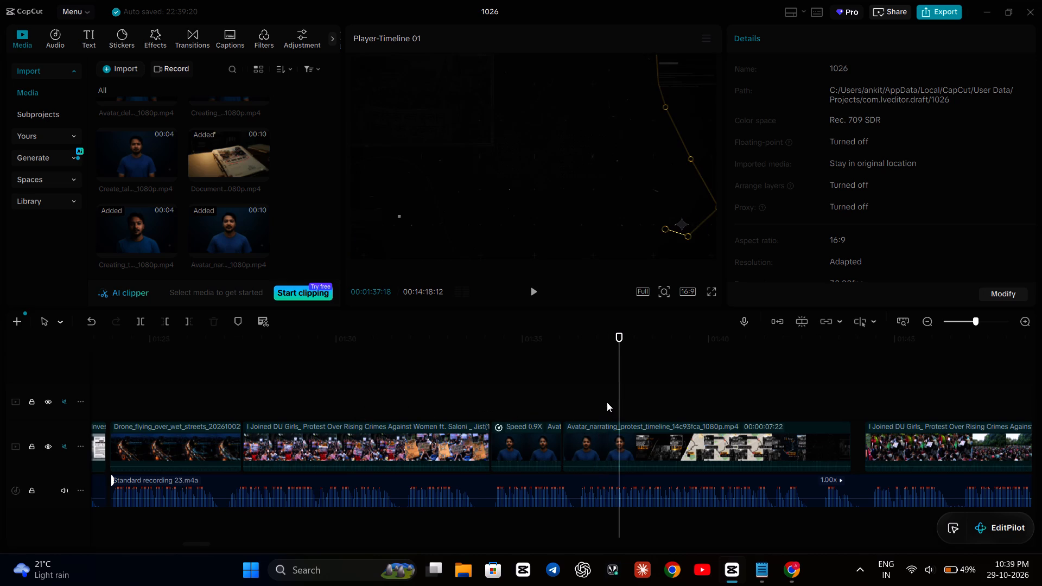
pyautogui.click(563, 393)
pyautogui.press('space')
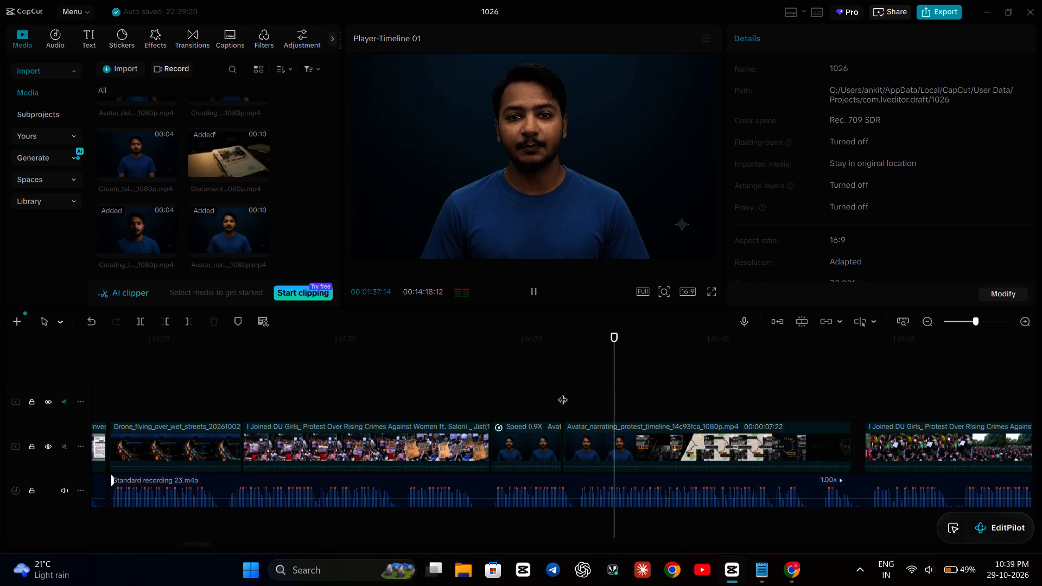
# Extend the start of the DU Girls protest clip after the avatar narration back to the avatar clip's end, filling the gap.
pyautogui.click(472, 385)
pyautogui.press('space')
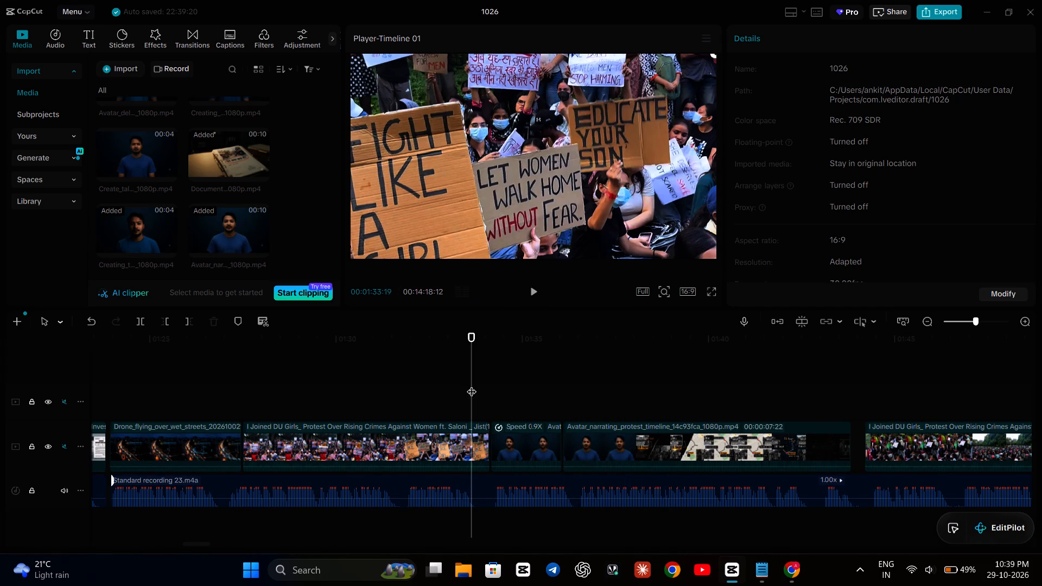
pyautogui.press('space')
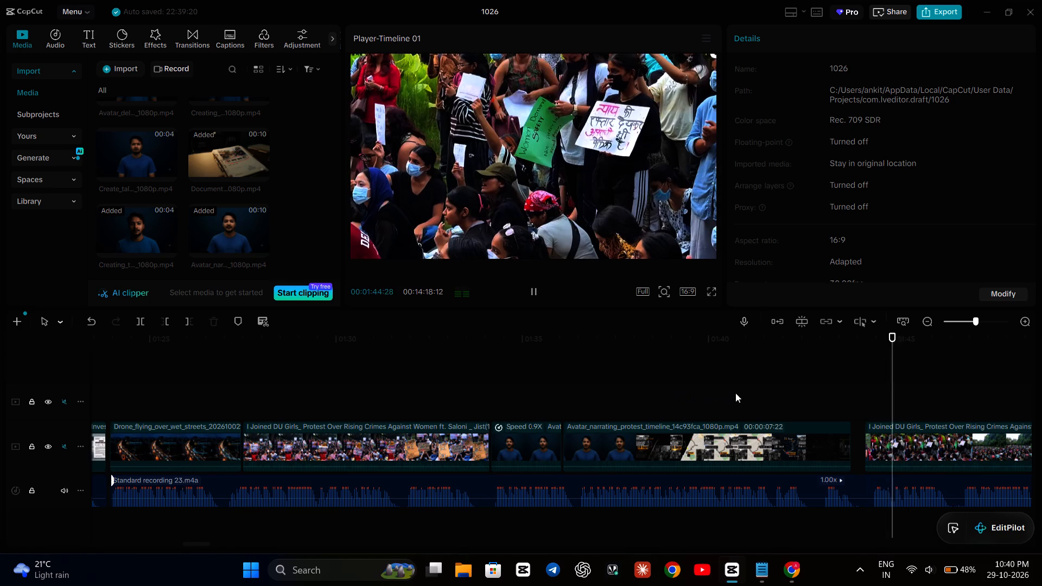
pyautogui.press('space')
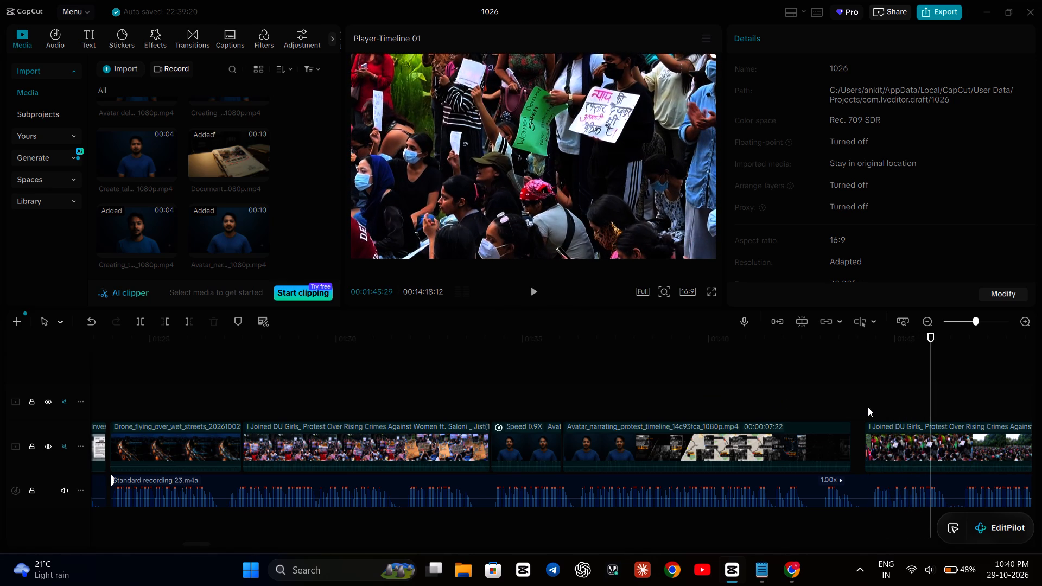
pyautogui.click(825, 438)
pyautogui.click(928, 438)
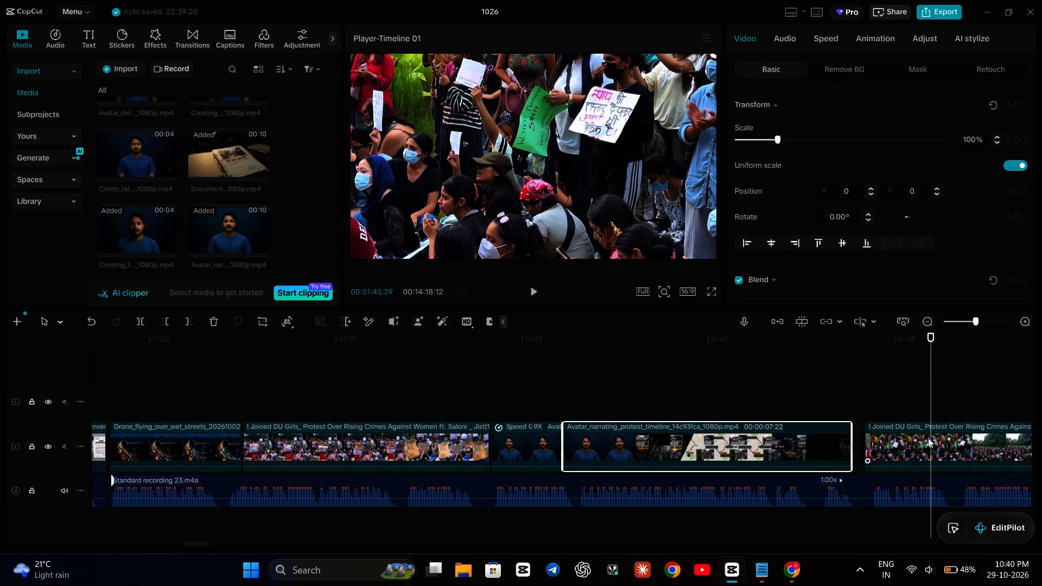
pyautogui.moveTo(864, 445); pyautogui.dragTo(857, 447)
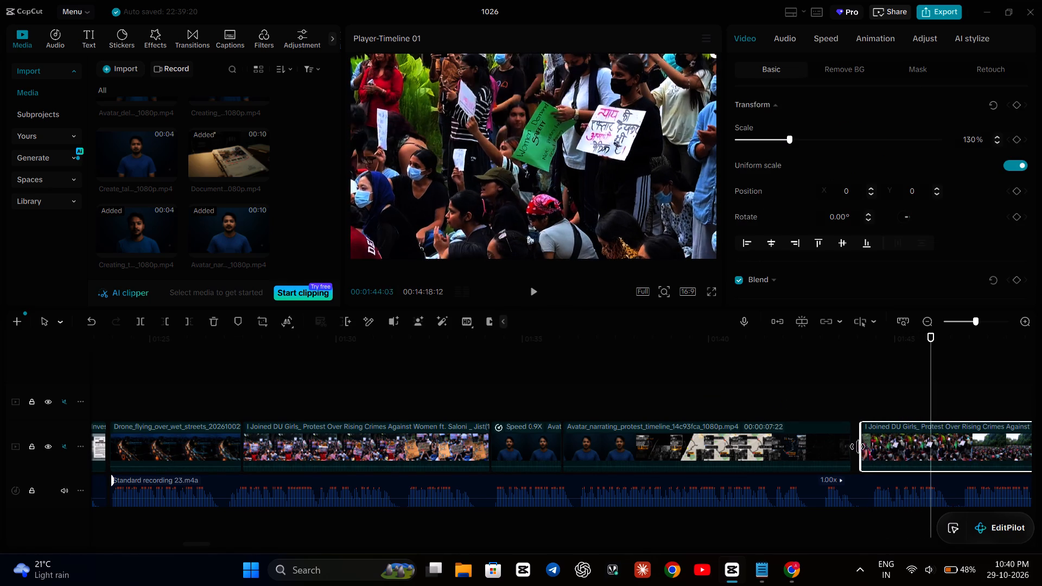
pyautogui.moveTo(857, 447); pyautogui.dragTo(842, 448)
# Play the timeline from the end of the avatar narration through the protest and crowd counter clips to review their flow with the voiceover.
pyautogui.click(719, 393)
pyautogui.press('space')
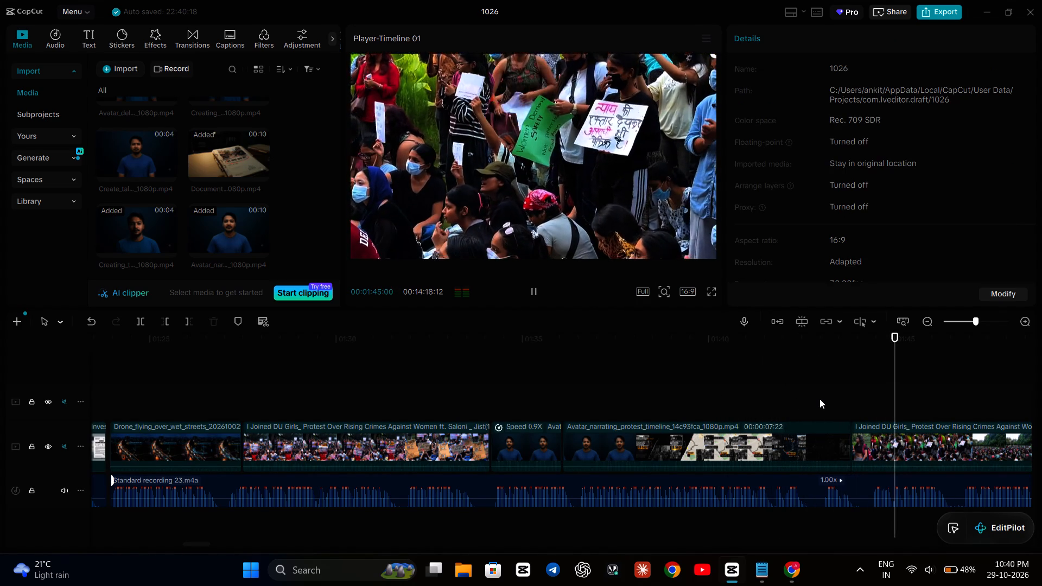
pyautogui.hscroll(-1, 819, 399)
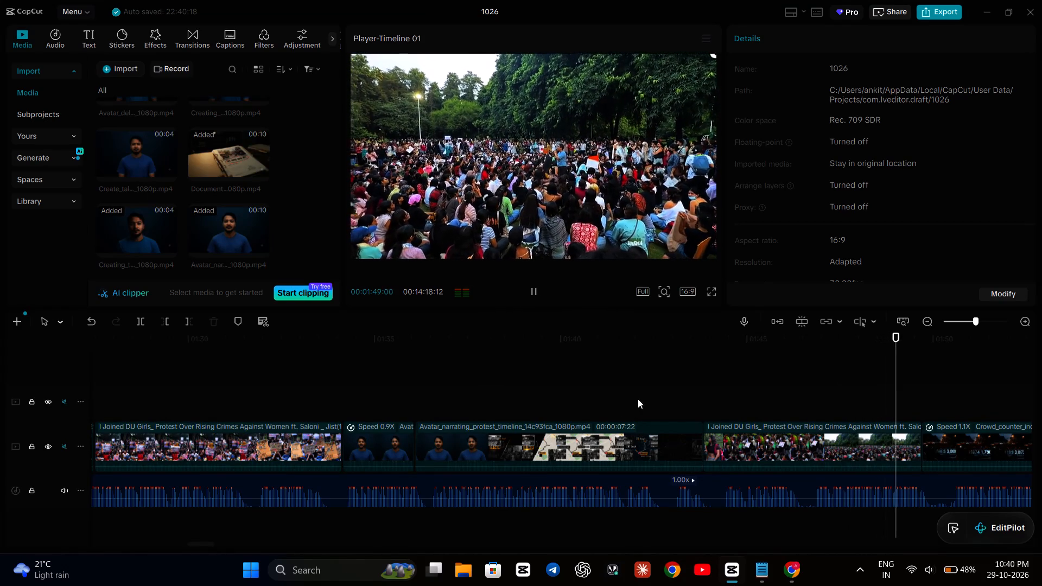
pyautogui.hscroll(-2, 676, 384)
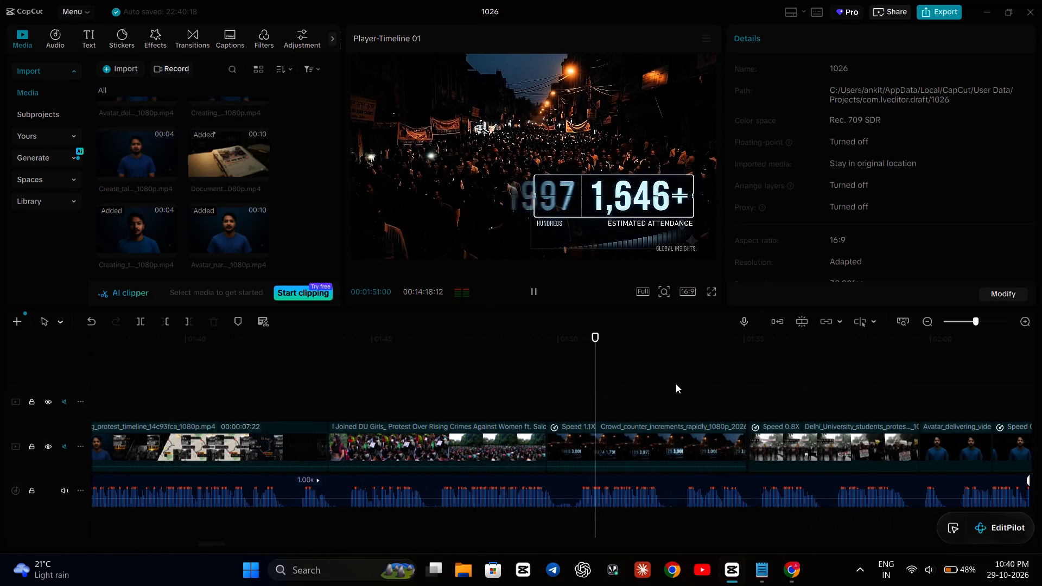
pyautogui.hscroll(-1, 615, 389)
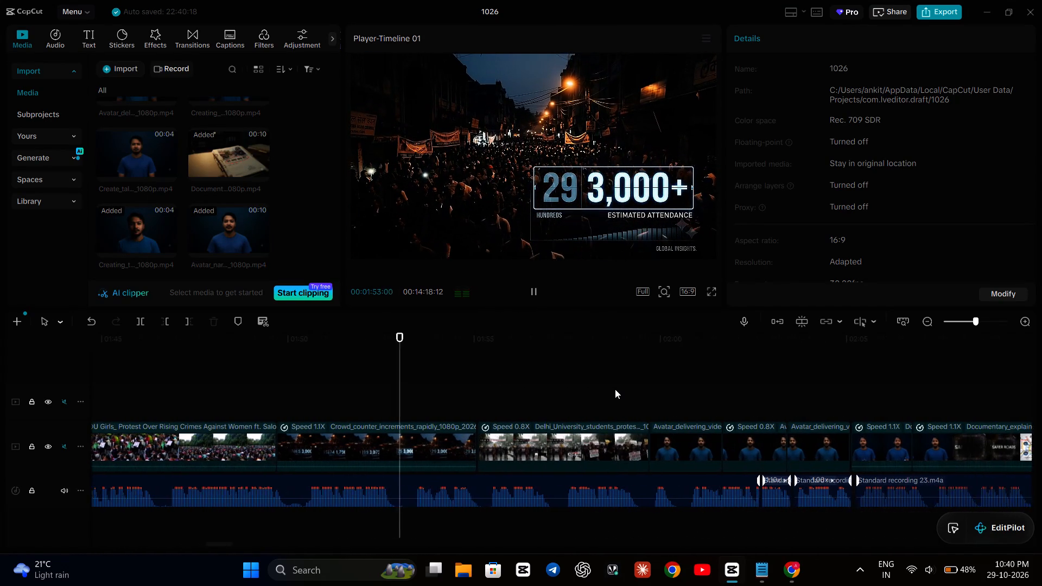
pyautogui.hscroll(-1, 615, 389)
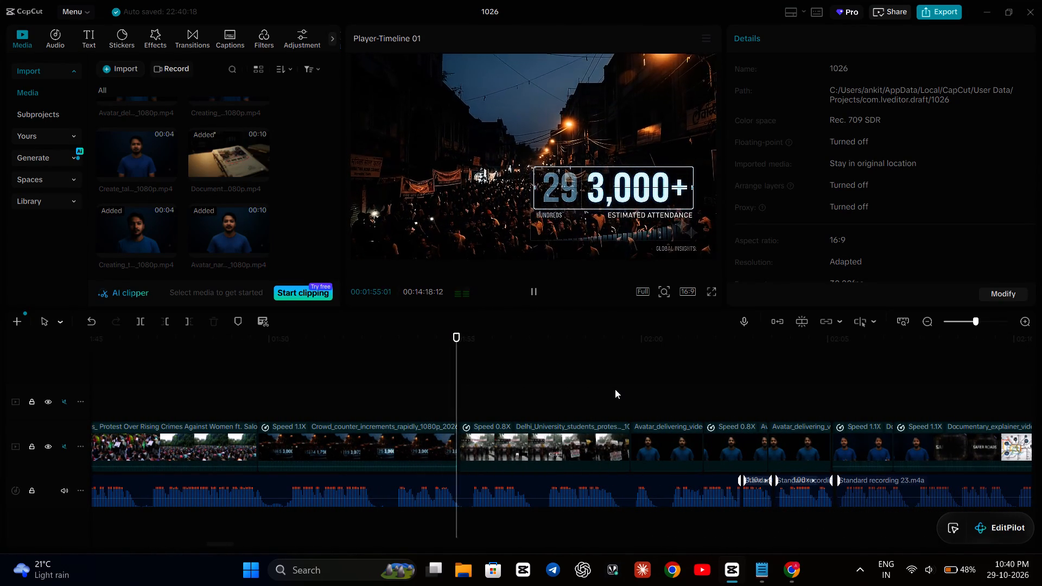
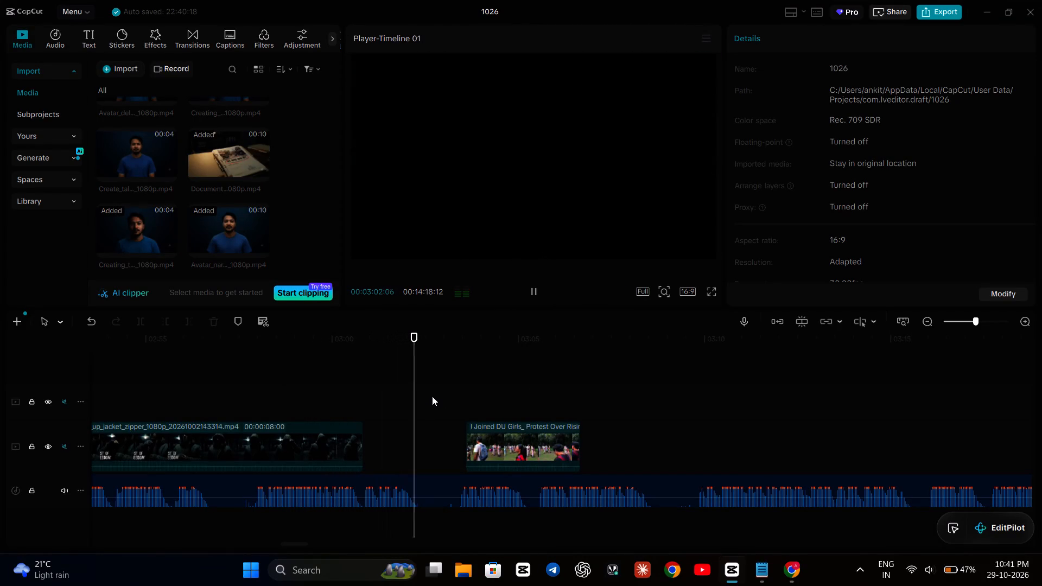
pyautogui.press('space')
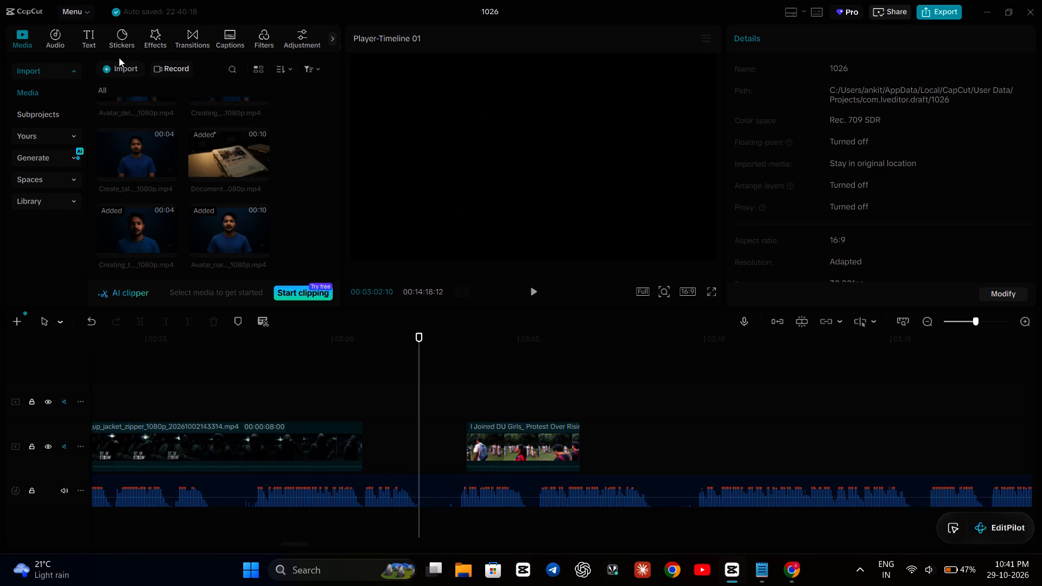
pyautogui.click(116, 69)
pyautogui.click(142, 95)
pyautogui.scroll(-5, 359, 177)
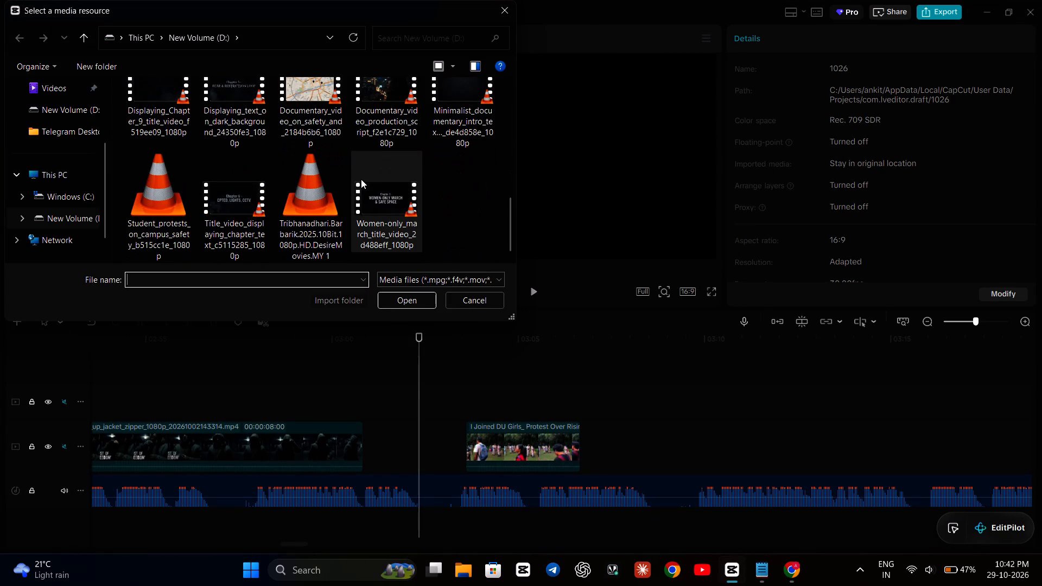
pyautogui.scroll(-1, 475, 181)
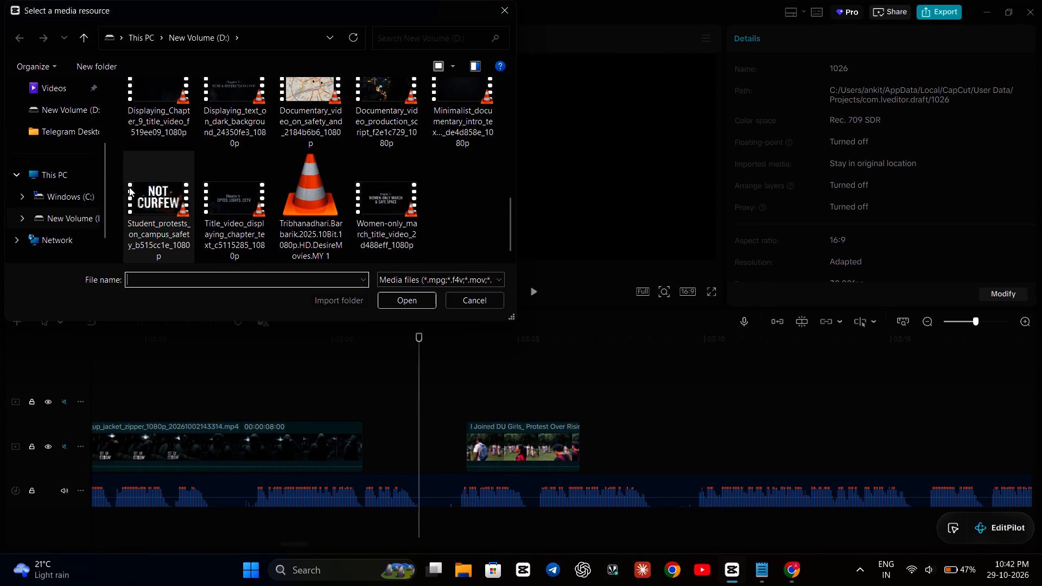
pyautogui.click(127, 187)
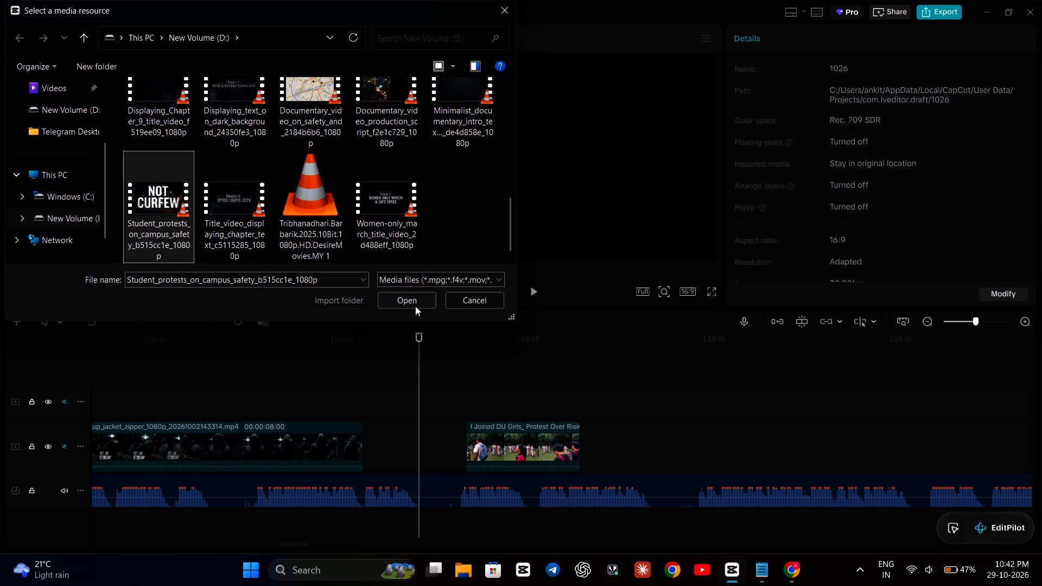
pyautogui.click(415, 306)
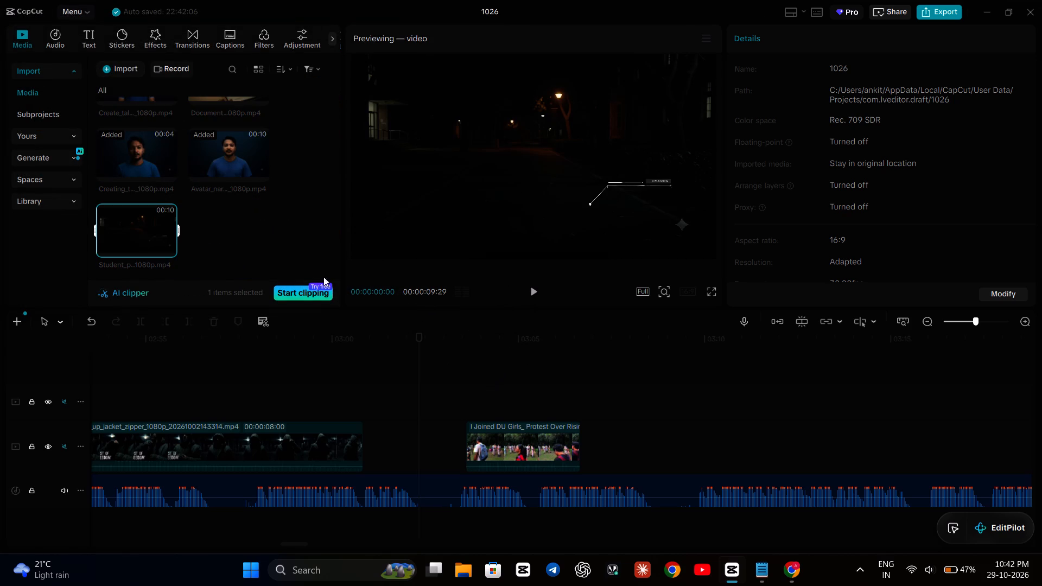
pyautogui.click(172, 247)
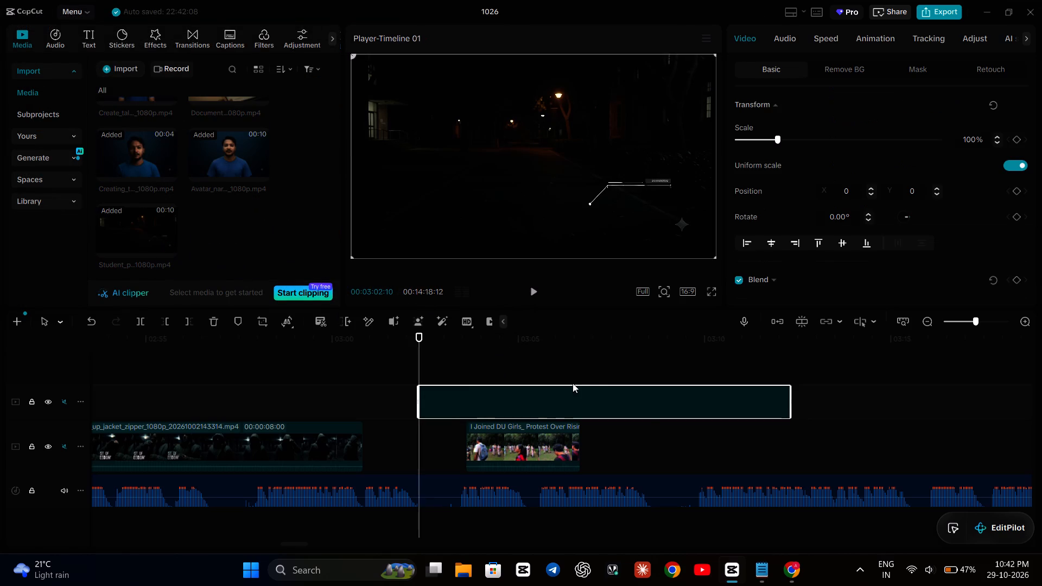
# Move the Pulling_up_jacket_zipper clip past the short DU Girls protest clip, emptying the space after the avatar narration.
pyautogui.hscroll(3, 571, 382)
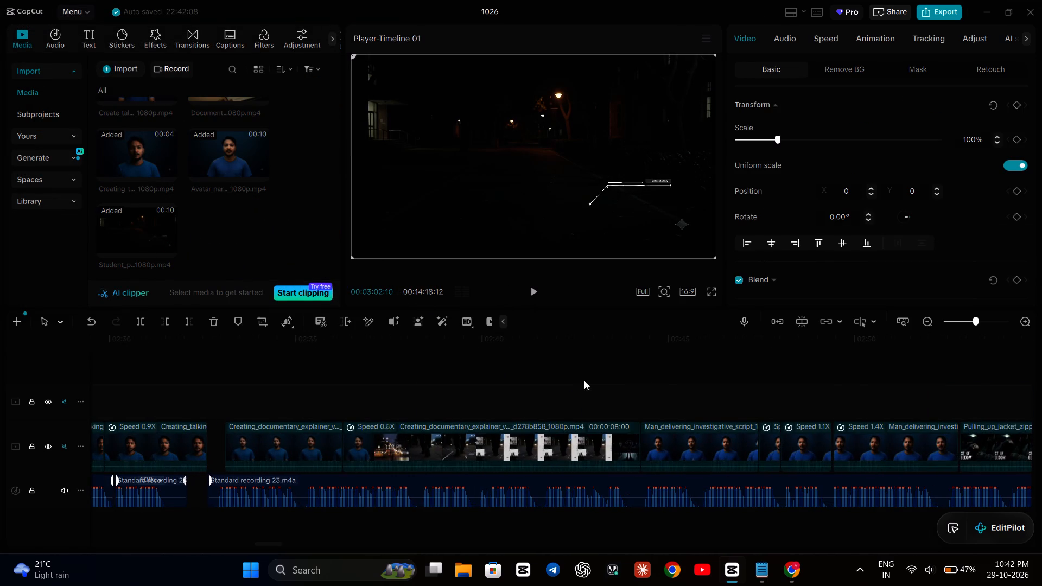
pyautogui.hscroll(-2, 663, 373)
pyautogui.click(589, 435)
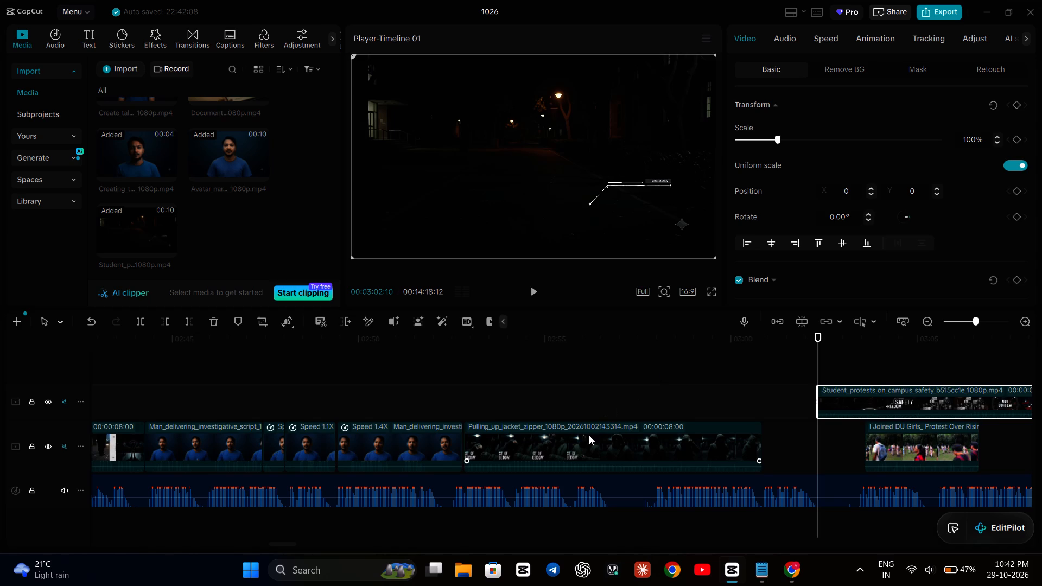
pyautogui.moveTo(589, 435); pyautogui.dragTo(822, 435)
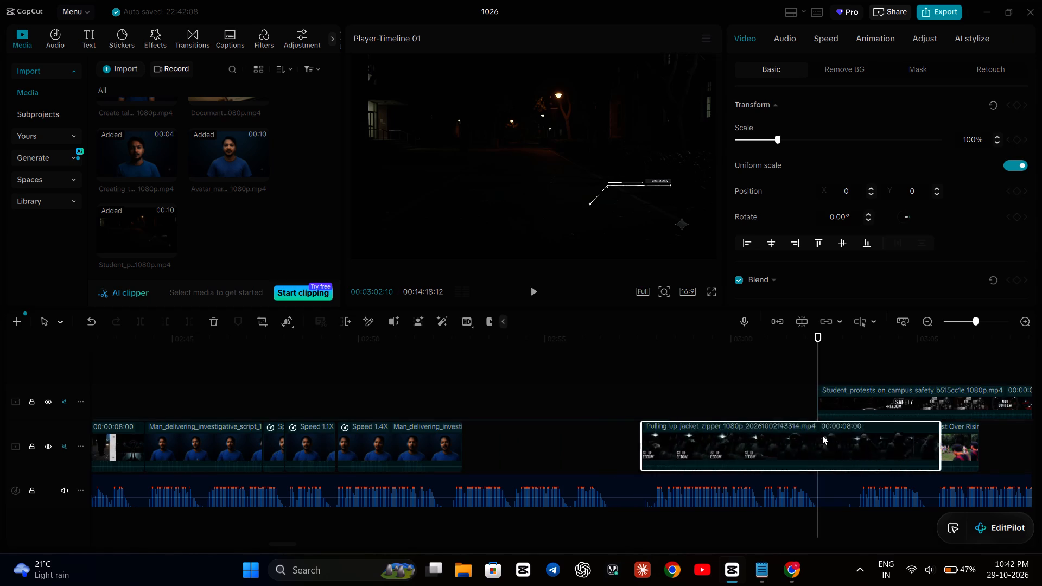
pyautogui.moveTo(822, 435); pyautogui.dragTo(826, 449)
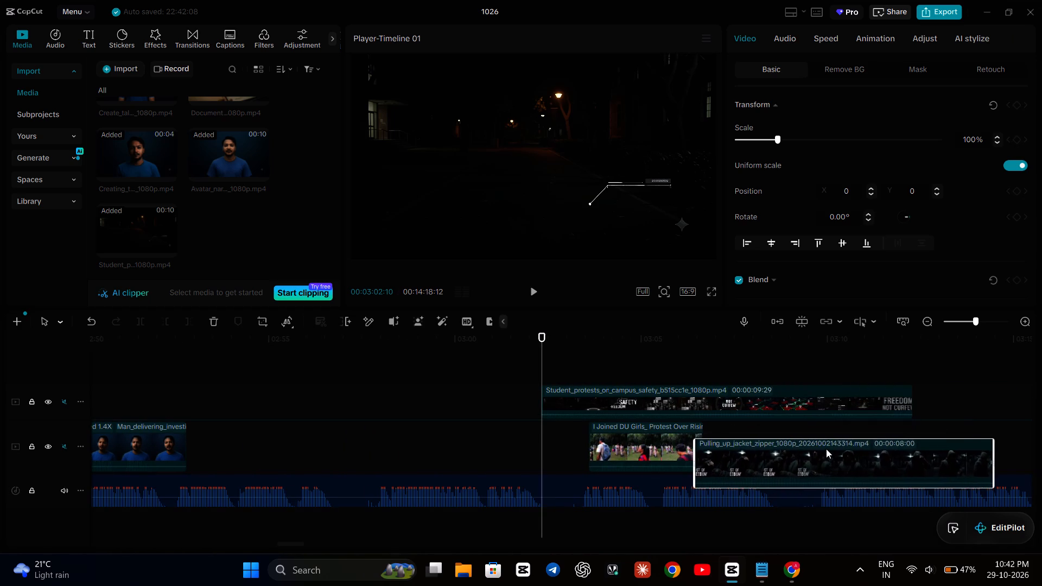
pyautogui.moveTo(826, 449); pyautogui.dragTo(846, 434)
# Move the Student_protests_on_campus_safety clip down onto the main video track, directly against the end of the avatar narration.
pyautogui.moveTo(760, 392); pyautogui.dragTo(759, 392)
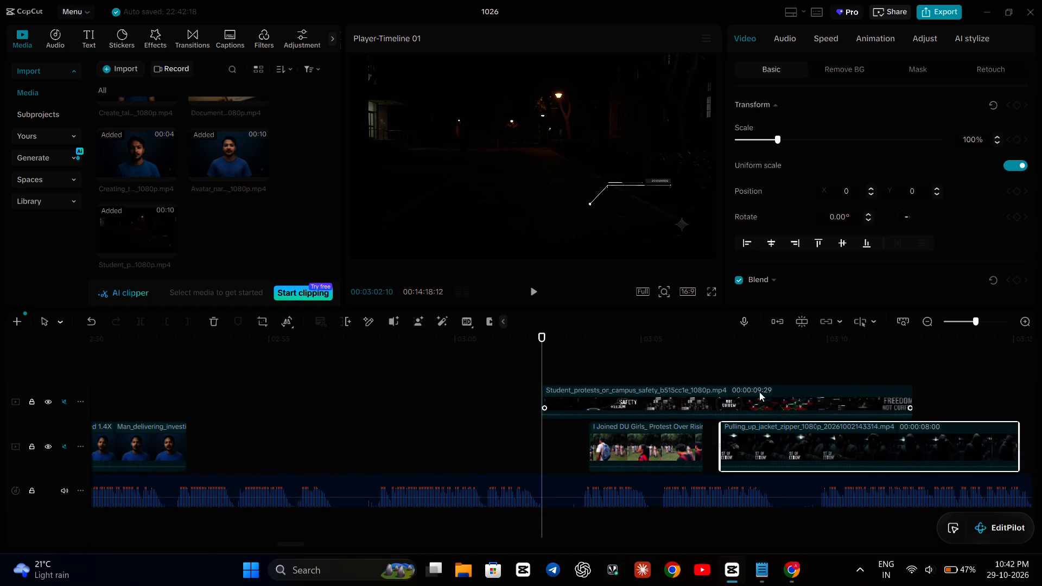
pyautogui.moveTo(759, 392); pyautogui.dragTo(409, 447)
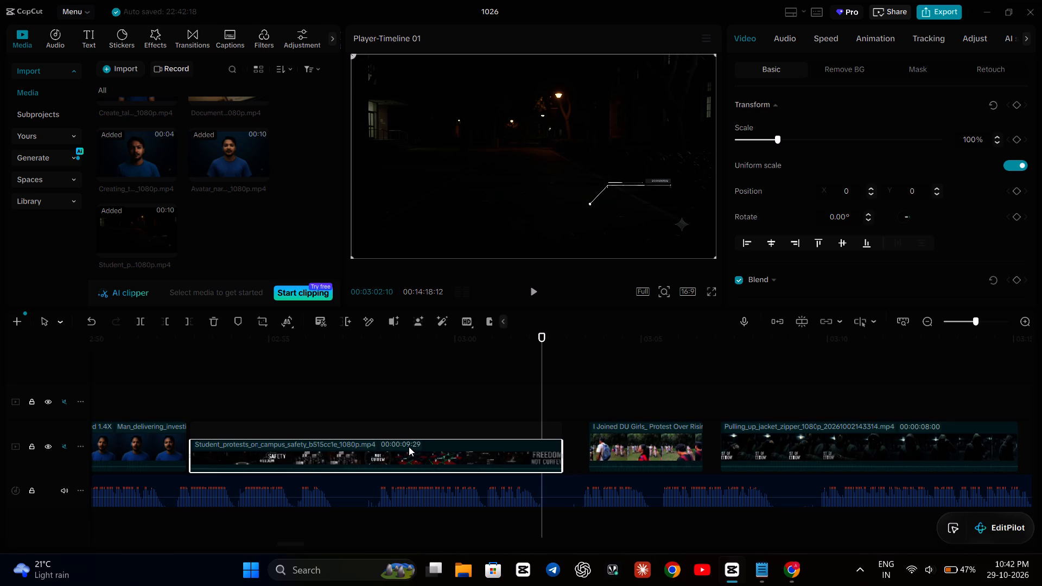
pyautogui.moveTo(409, 447); pyautogui.dragTo(406, 445)
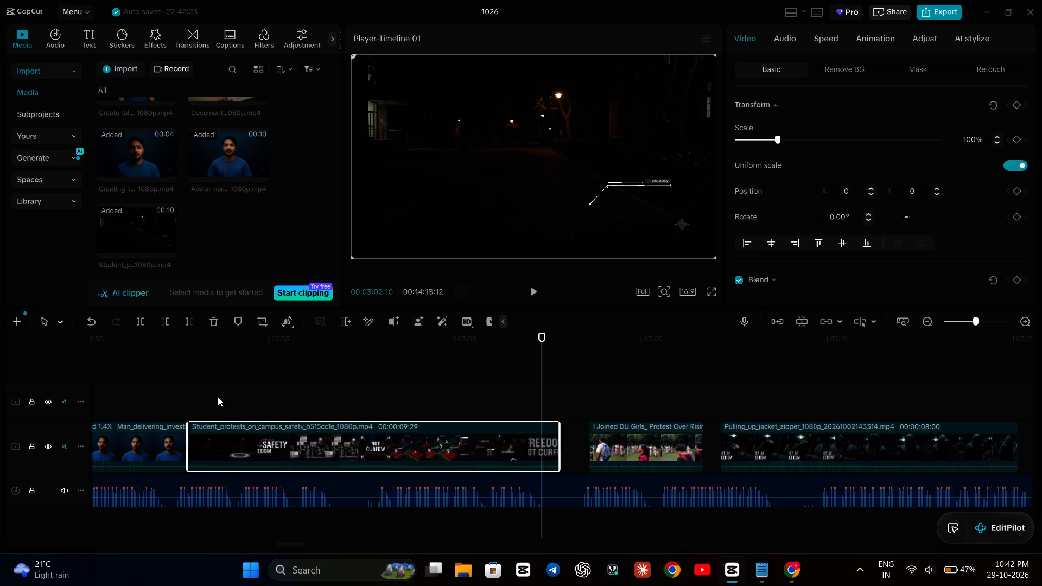
# Play the timeline from the end of the avatar narration through the student protests clip to check it against the voiceover.
pyautogui.click(126, 383)
pyautogui.press('space')
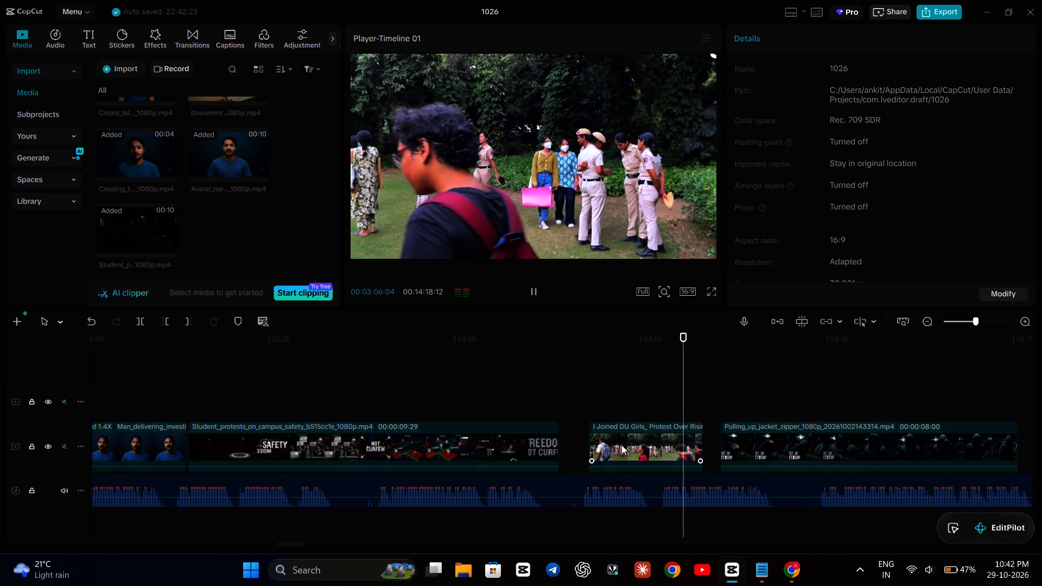
# Move the jacket zipper clip to about 03:21 and stack the DU Girls protest clip above it, clearing space after the student protests clip.
pyautogui.moveTo(621, 445); pyautogui.dragTo(430, 390)
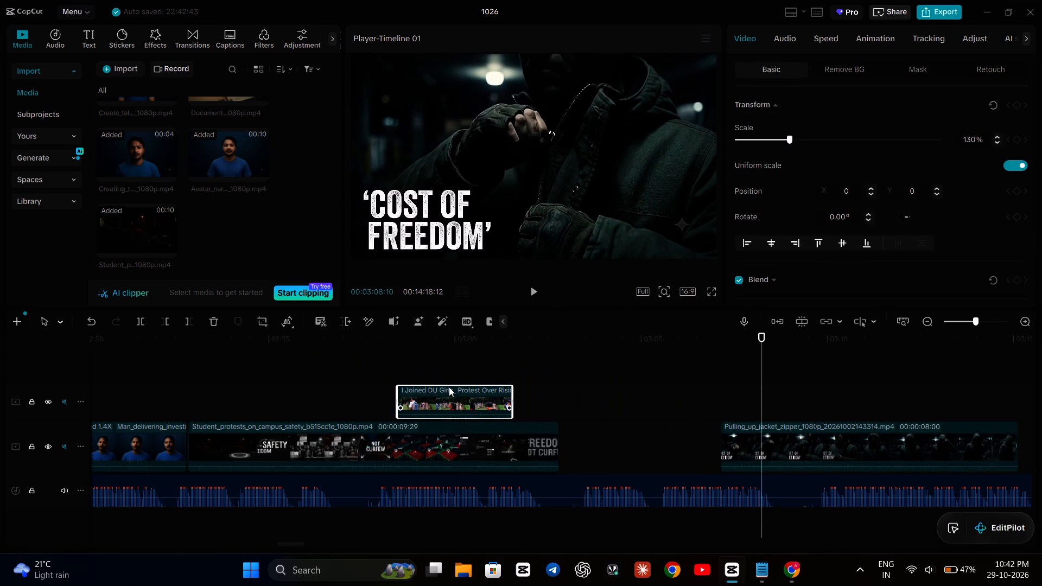
pyautogui.moveTo(449, 387); pyautogui.dragTo(246, 383)
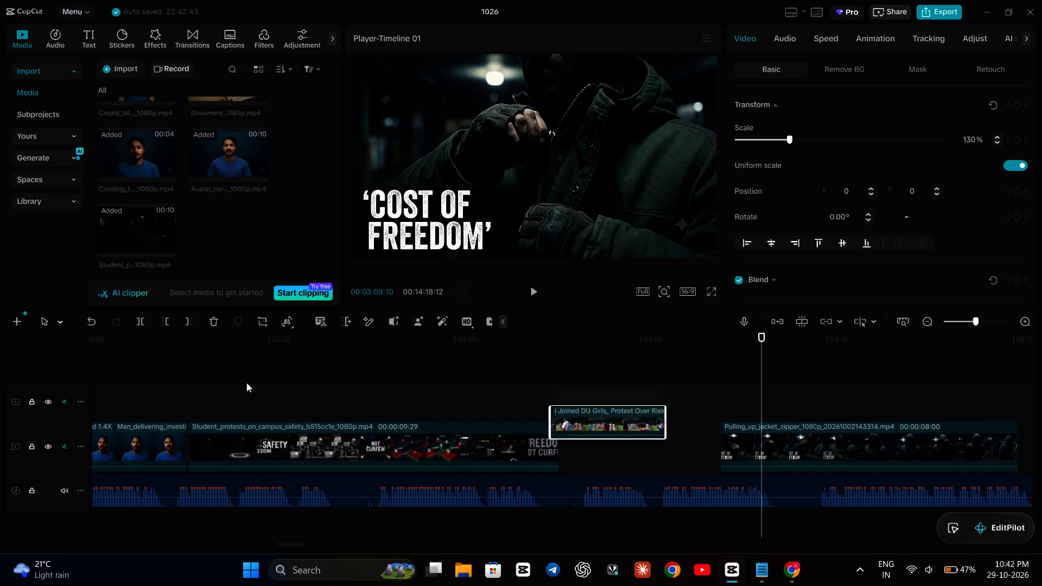
pyautogui.moveTo(246, 383); pyautogui.dragTo(1041, 474)
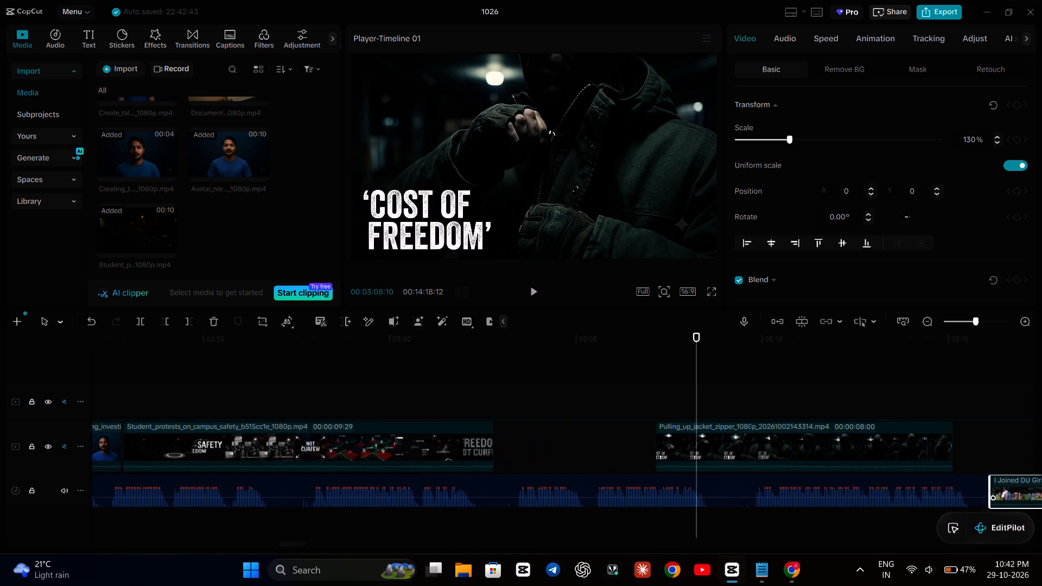
pyautogui.moveTo(1041, 474); pyautogui.dragTo(757, 386)
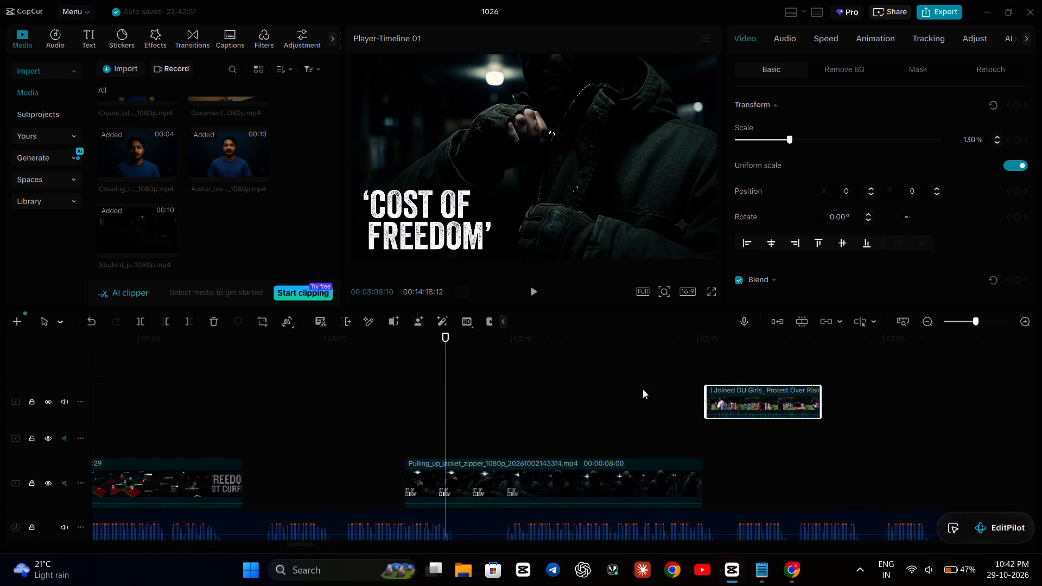
pyautogui.moveTo(629, 488); pyautogui.dragTo(907, 471)
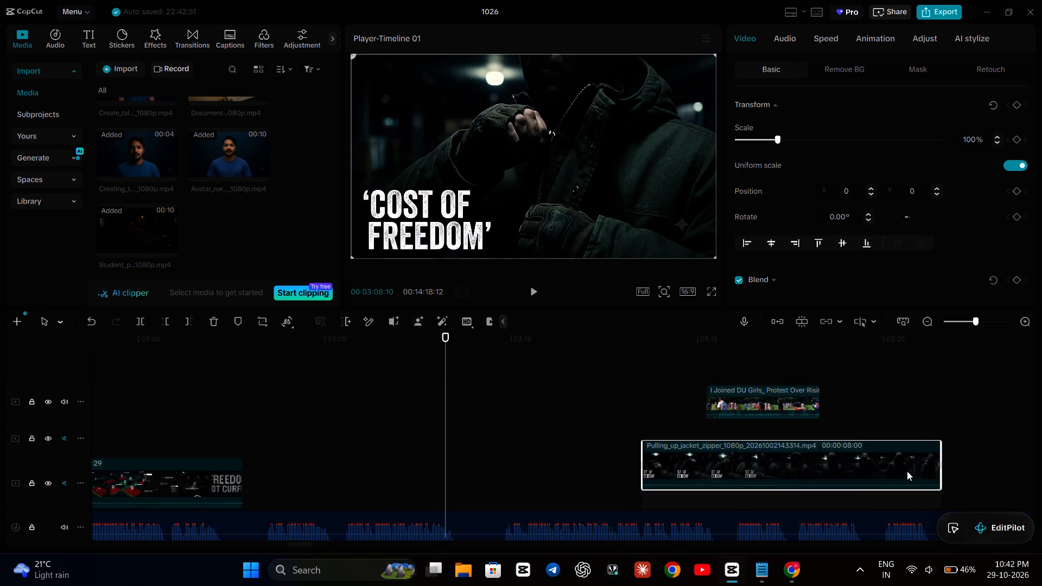
pyautogui.moveTo(907, 471); pyautogui.dragTo(926, 466)
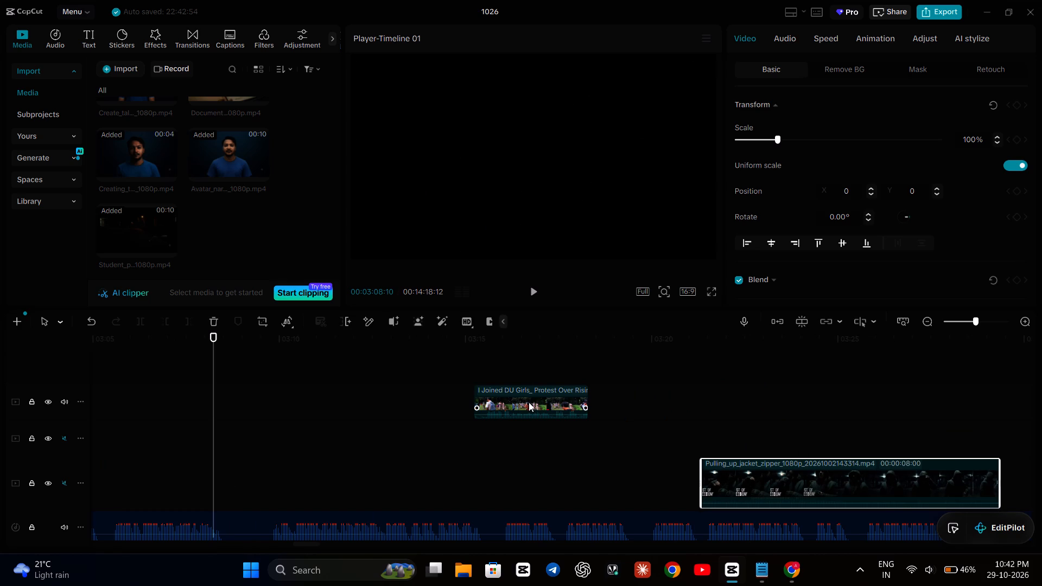
pyautogui.moveTo(529, 402); pyautogui.dragTo(786, 435)
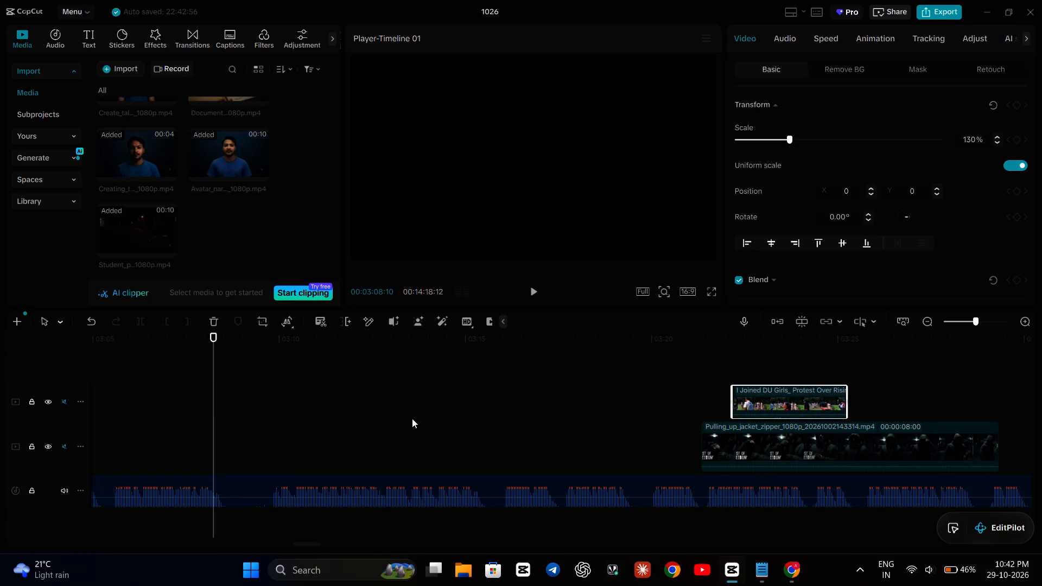
# Find the 8-second Investigative_video clip with the question mark document in the media library, preview it, and add it at 03:08:10.
pyautogui.hscroll(3, 412, 418)
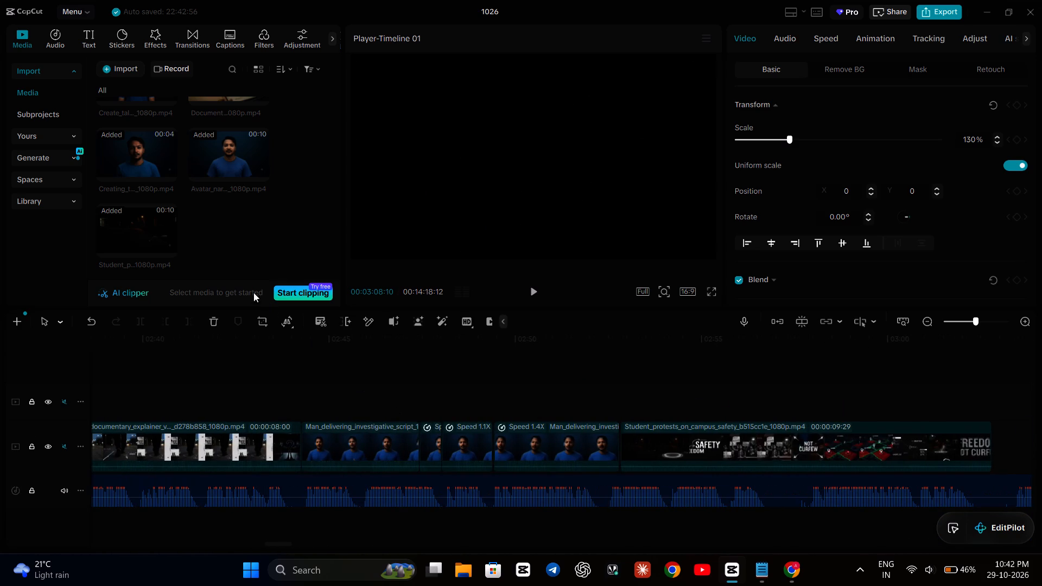
pyautogui.scroll(4, 240, 221)
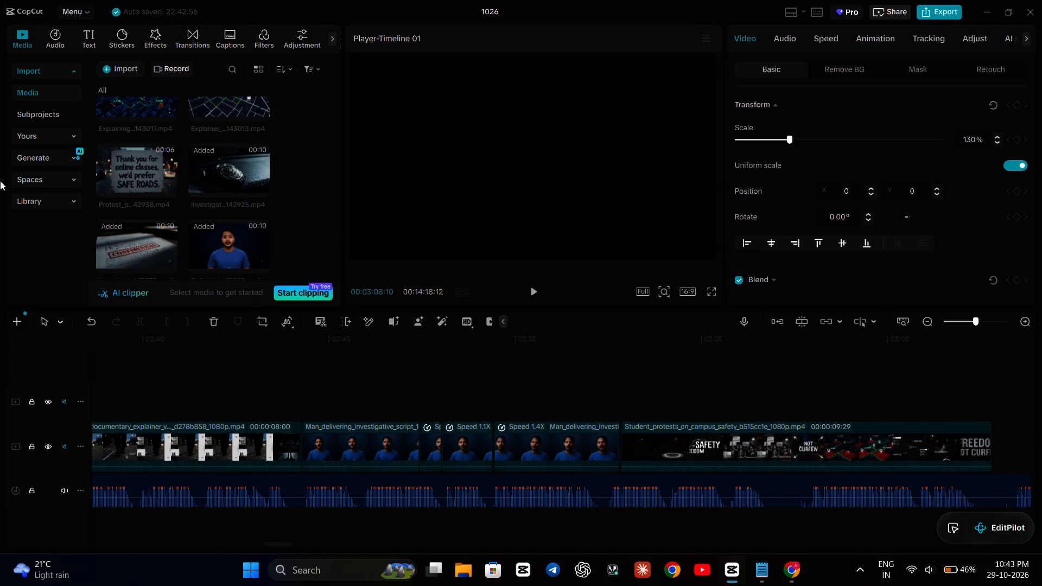
pyautogui.scroll(-5, 212, 160)
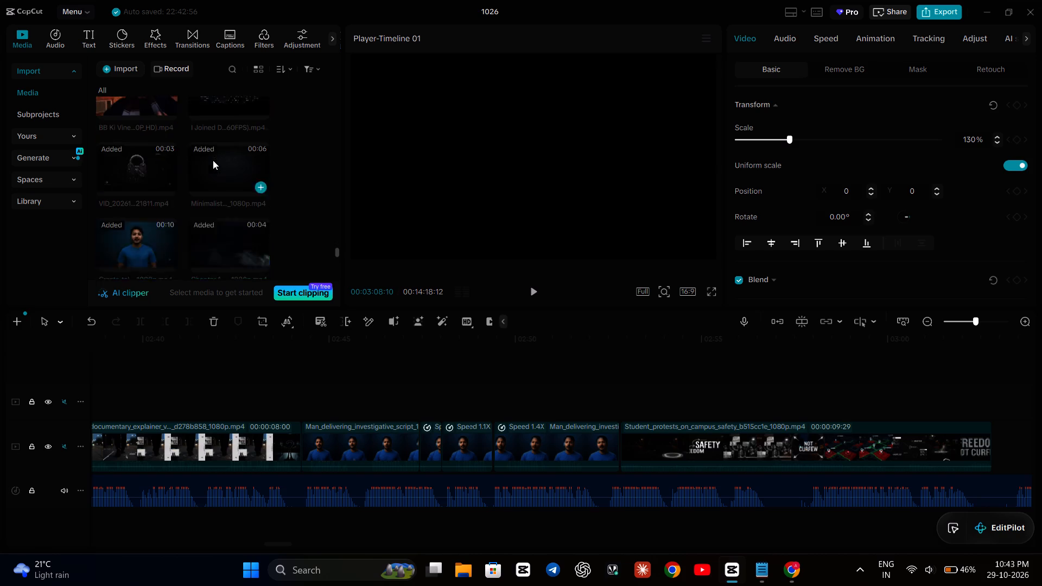
pyautogui.scroll(-3, 213, 160)
pyautogui.scroll(10, 213, 160)
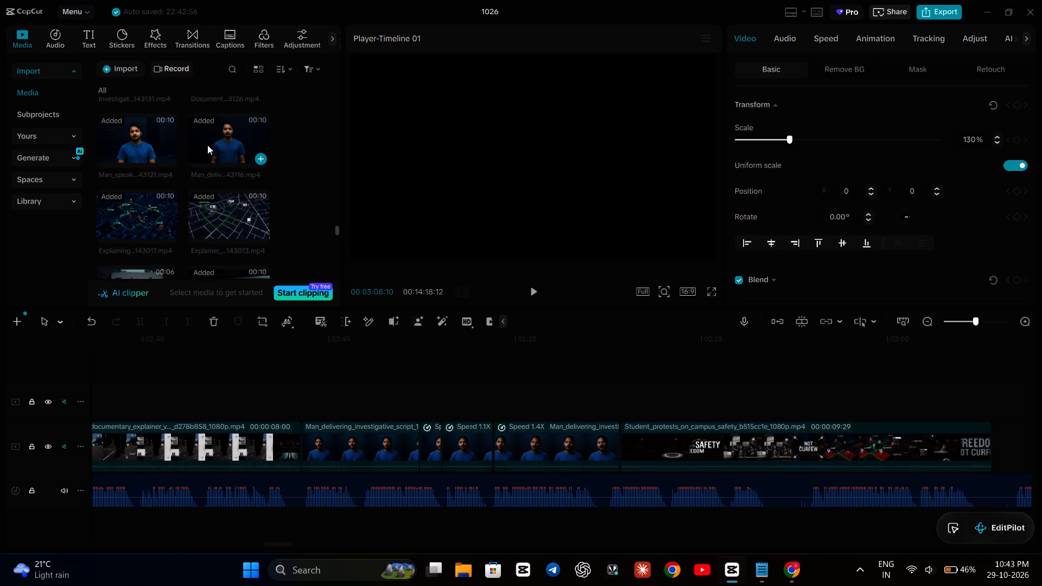
pyautogui.scroll(2, 207, 145)
pyautogui.click(122, 173)
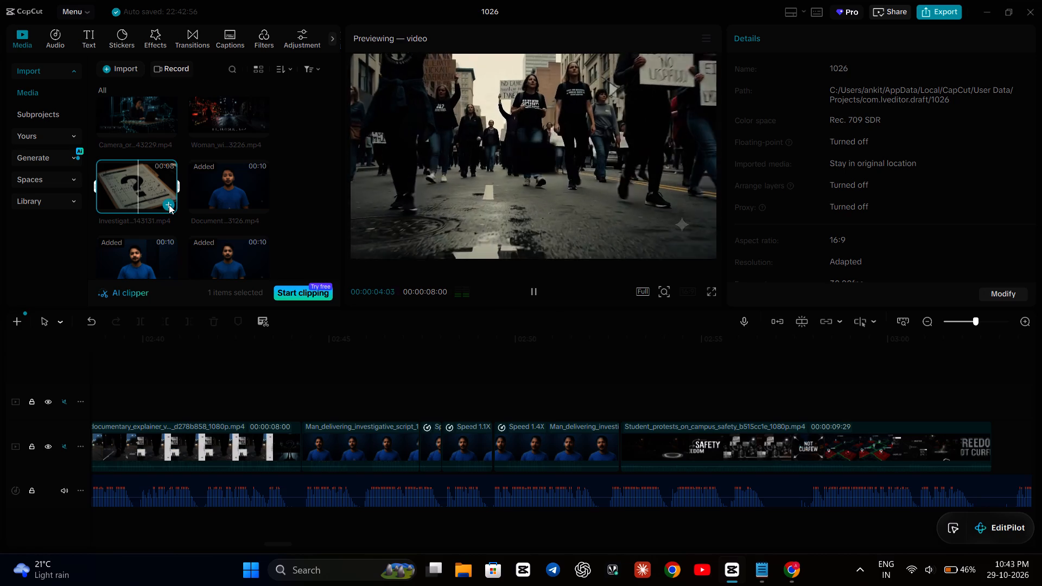
pyautogui.click(168, 206)
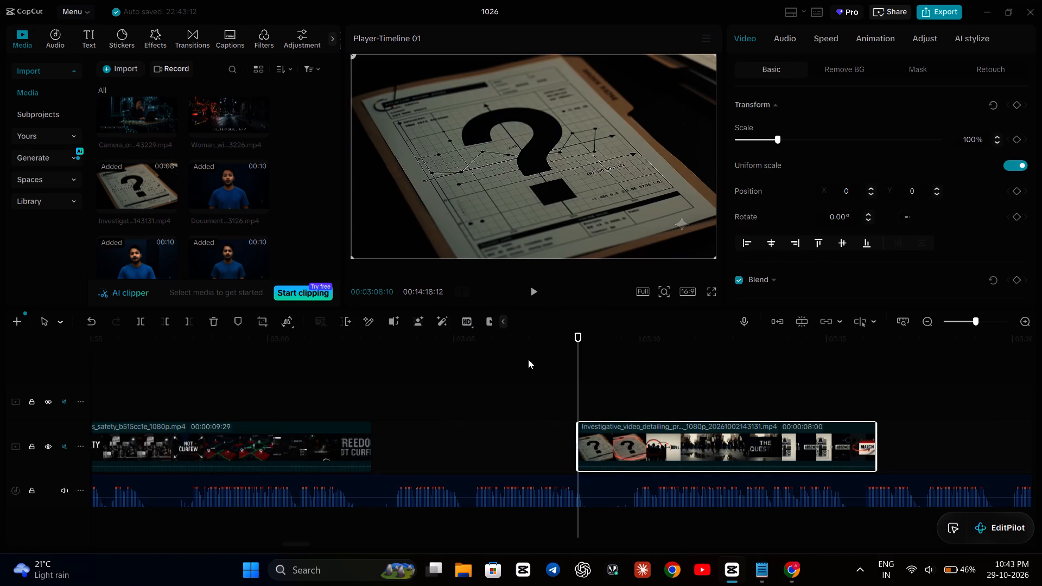
# Move the Investigative_video clip directly against the end of the student protests clip and play that section against the voiceover.
pyautogui.moveTo(607, 437); pyautogui.dragTo(504, 441)
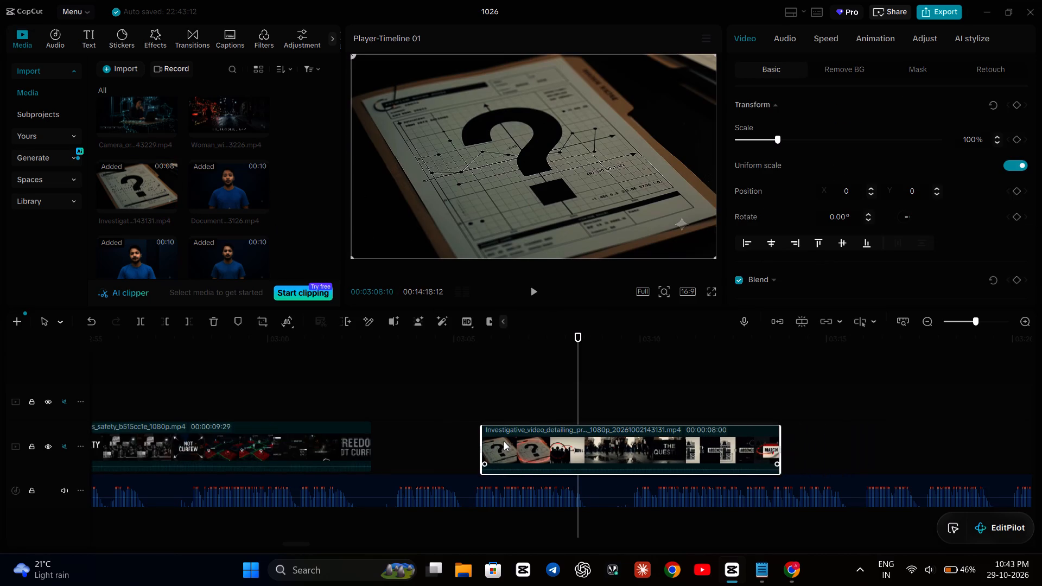
pyautogui.moveTo(504, 441); pyautogui.dragTo(406, 438)
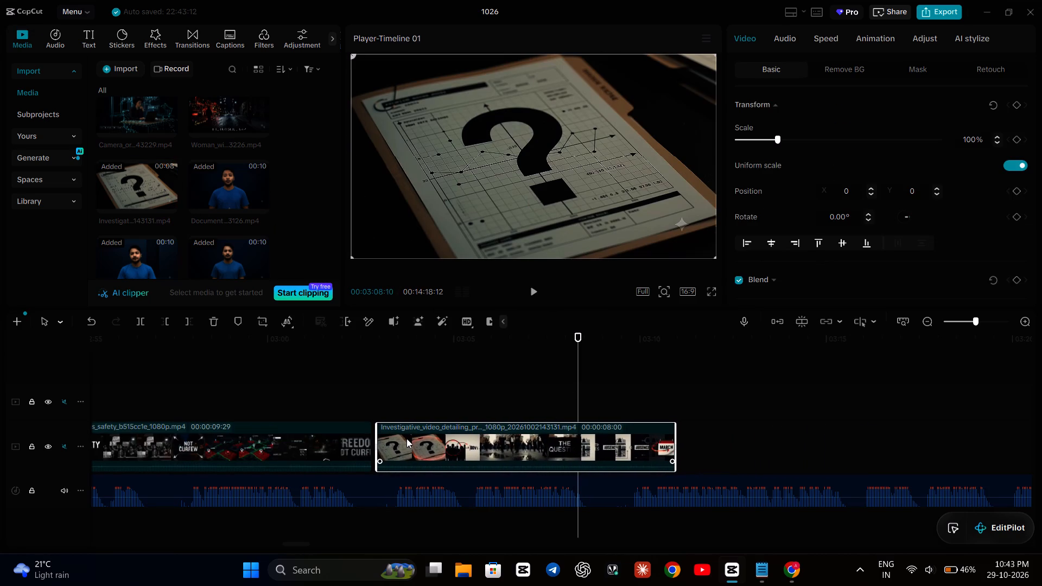
pyautogui.moveTo(406, 438); pyautogui.dragTo(404, 439)
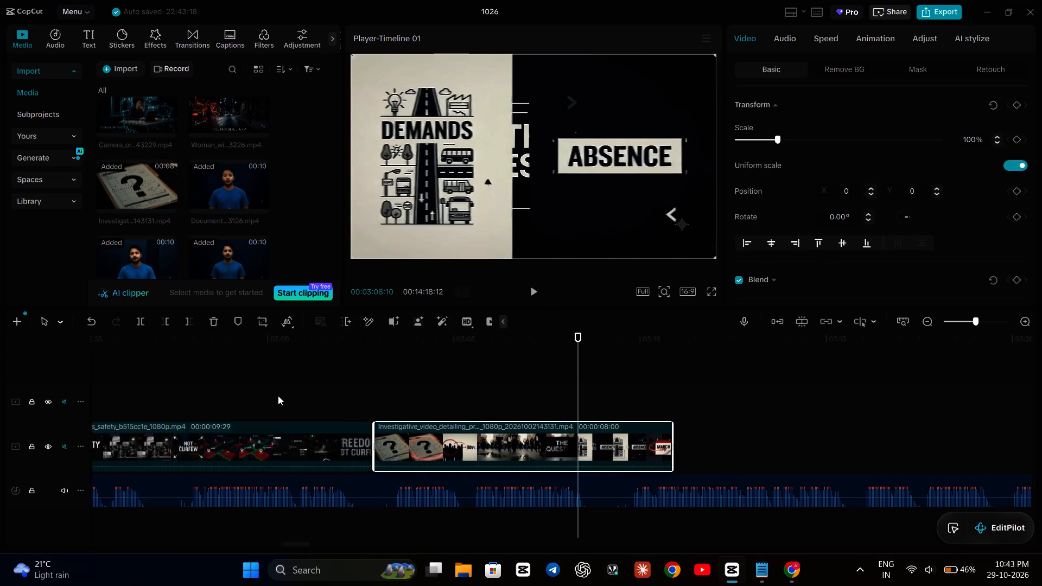
pyautogui.click(278, 396)
pyautogui.press('space')
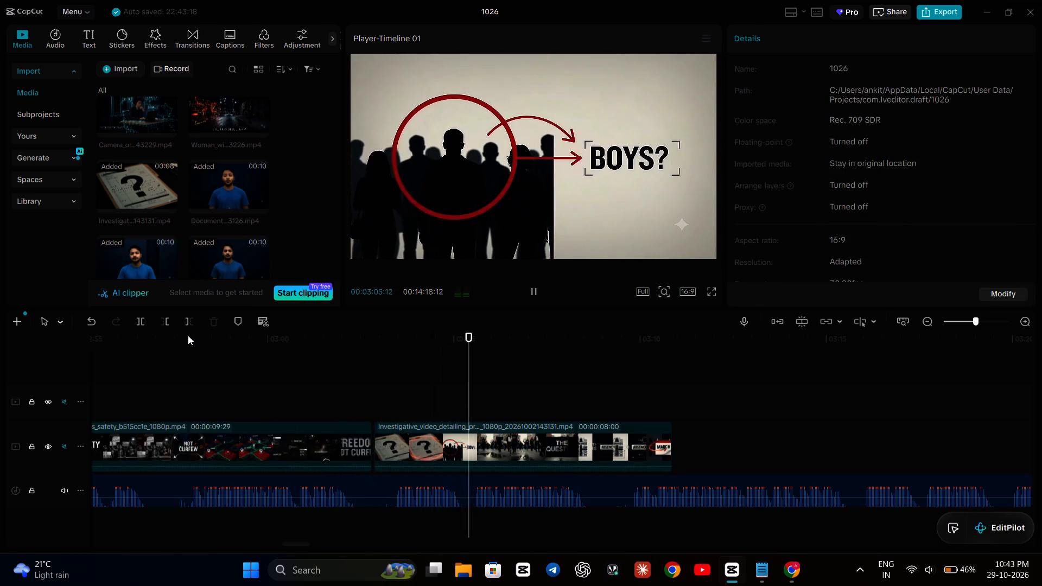
pyautogui.click(193, 405)
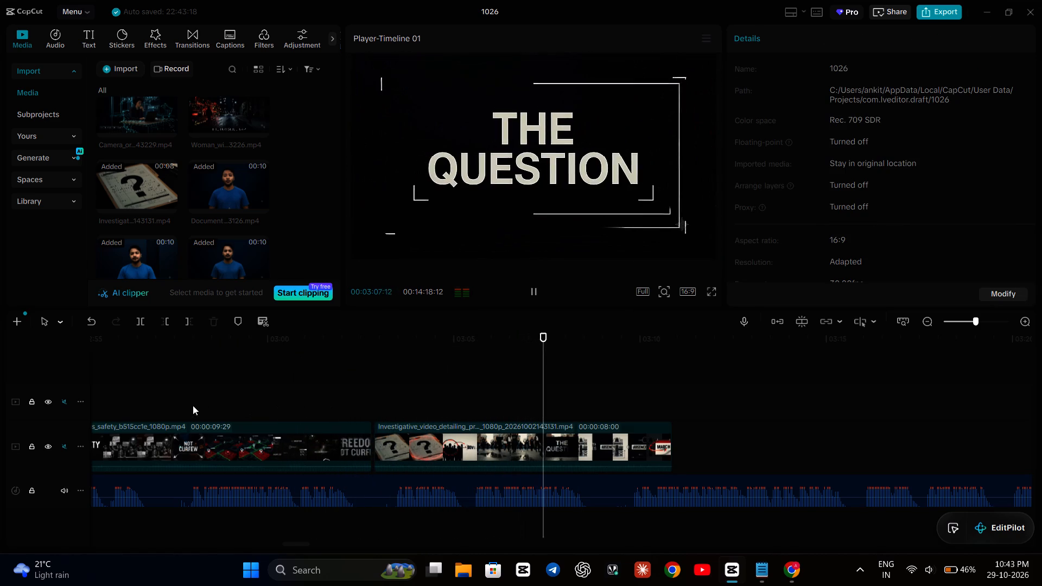
# Cut the voiceover pause from 03:02:17 to 03:03:10, close the gap with the remaining recording, and play it back.
pyautogui.click(344, 397)
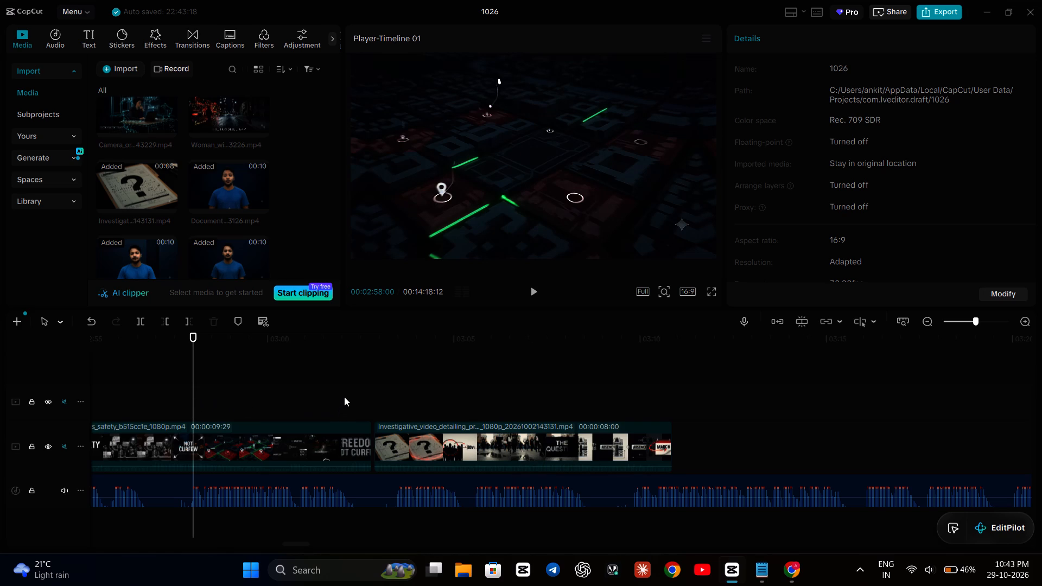
pyautogui.click(359, 390)
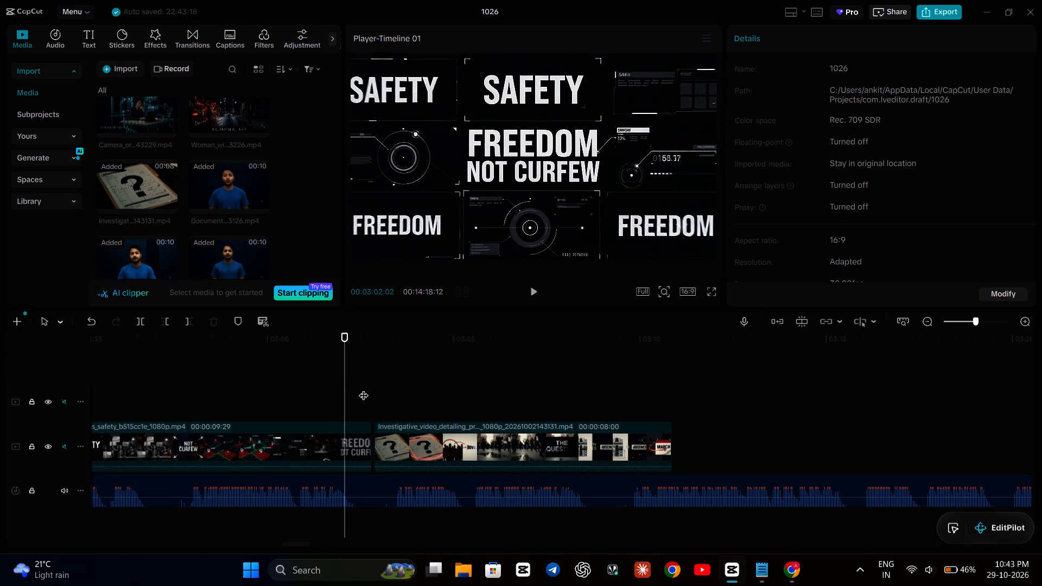
pyautogui.click(364, 388)
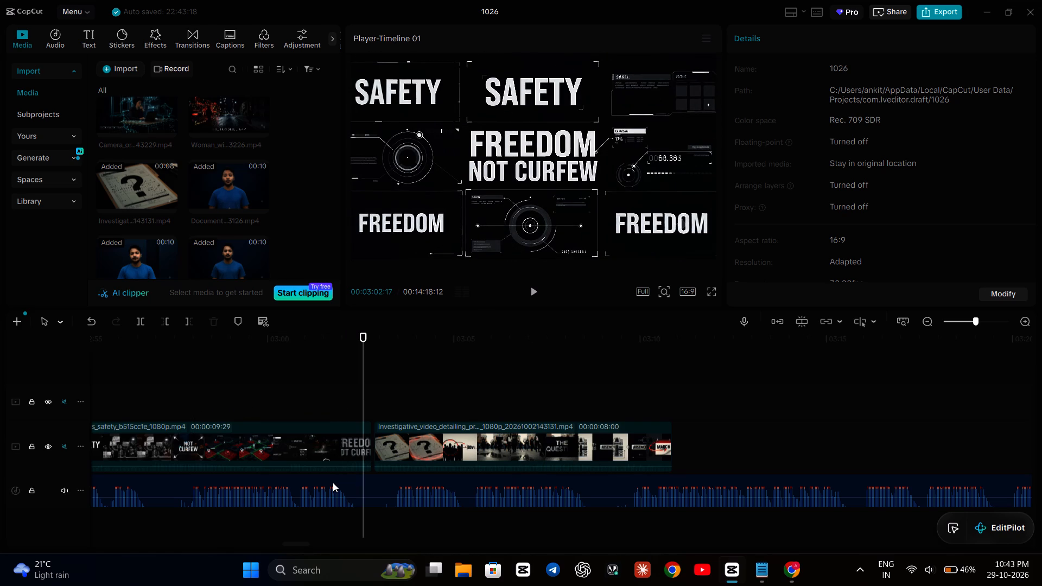
pyautogui.click(333, 482)
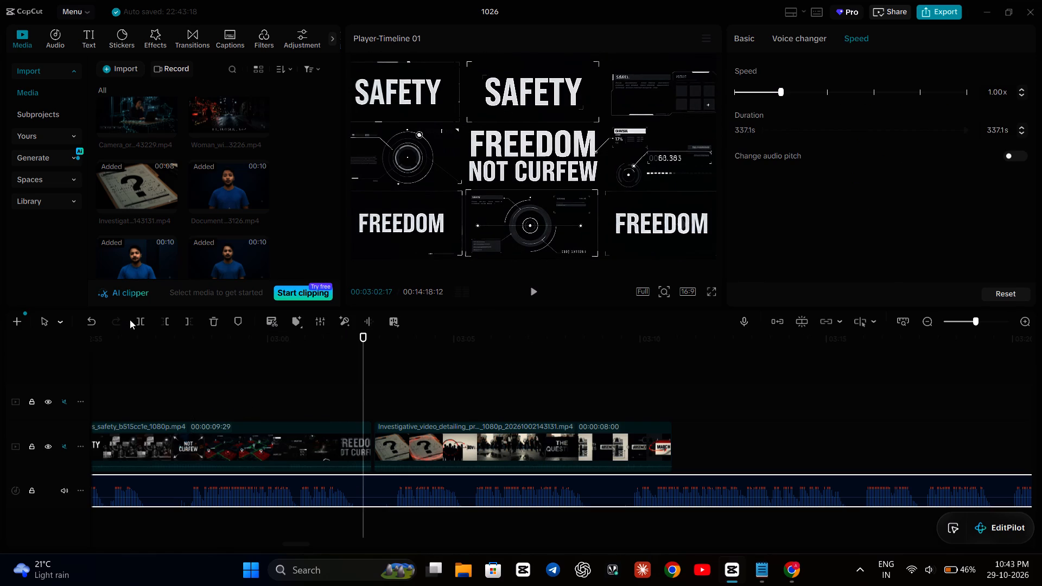
pyautogui.click(136, 322)
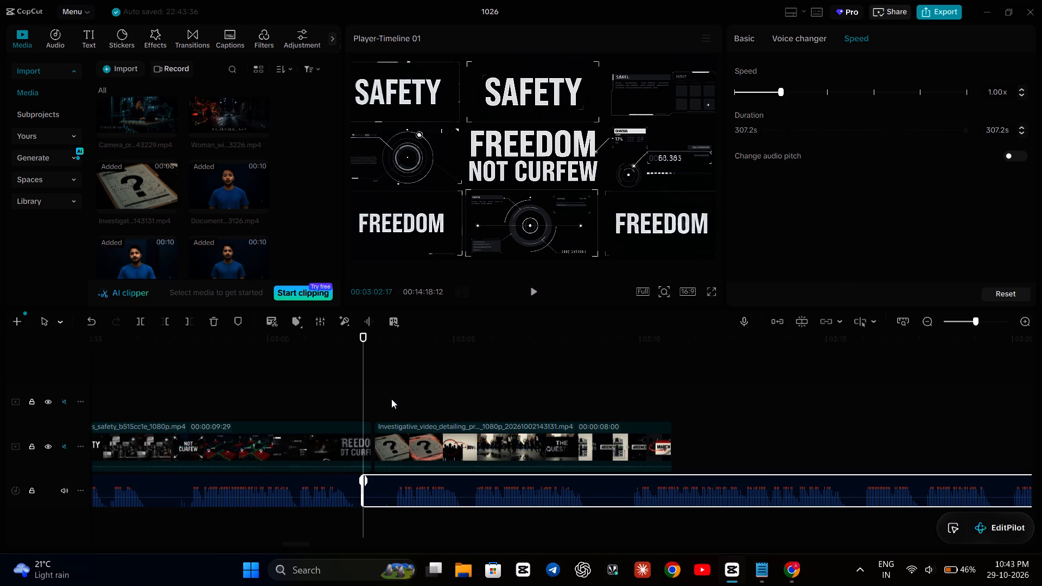
pyautogui.click(392, 398)
pyautogui.click(385, 493)
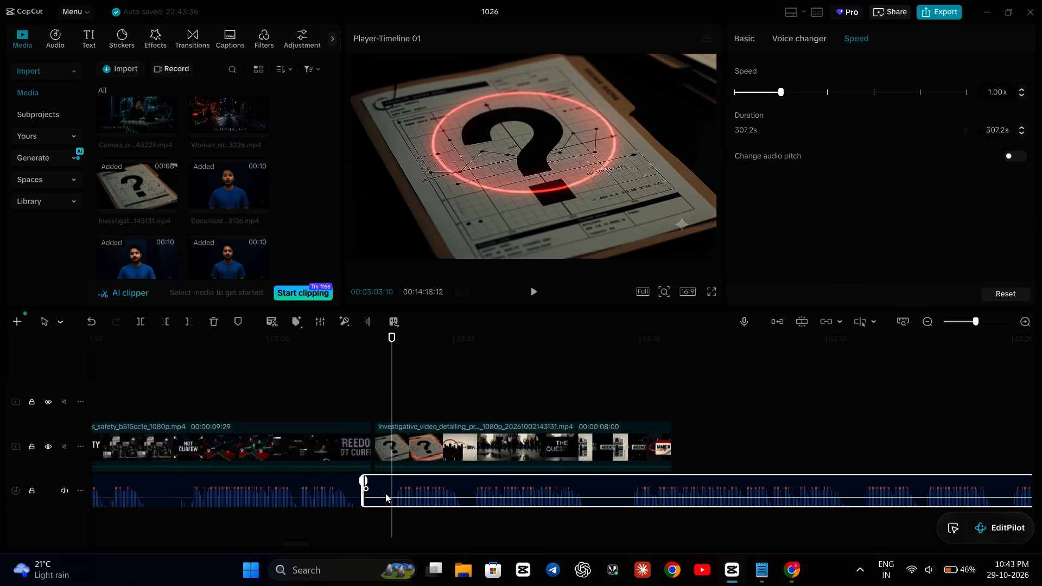
pyautogui.click(166, 323)
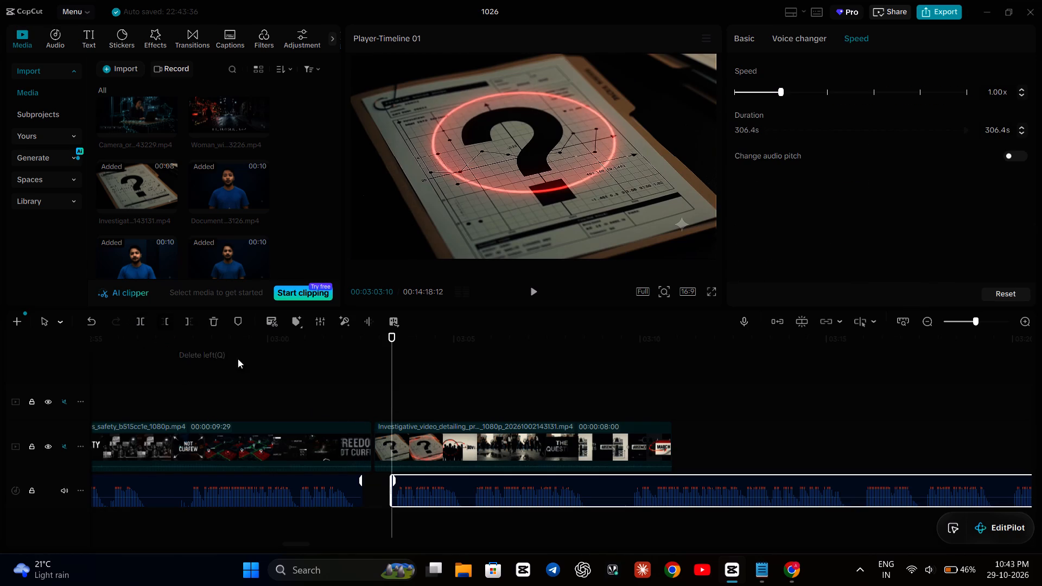
pyautogui.moveTo(468, 482); pyautogui.dragTo(449, 485)
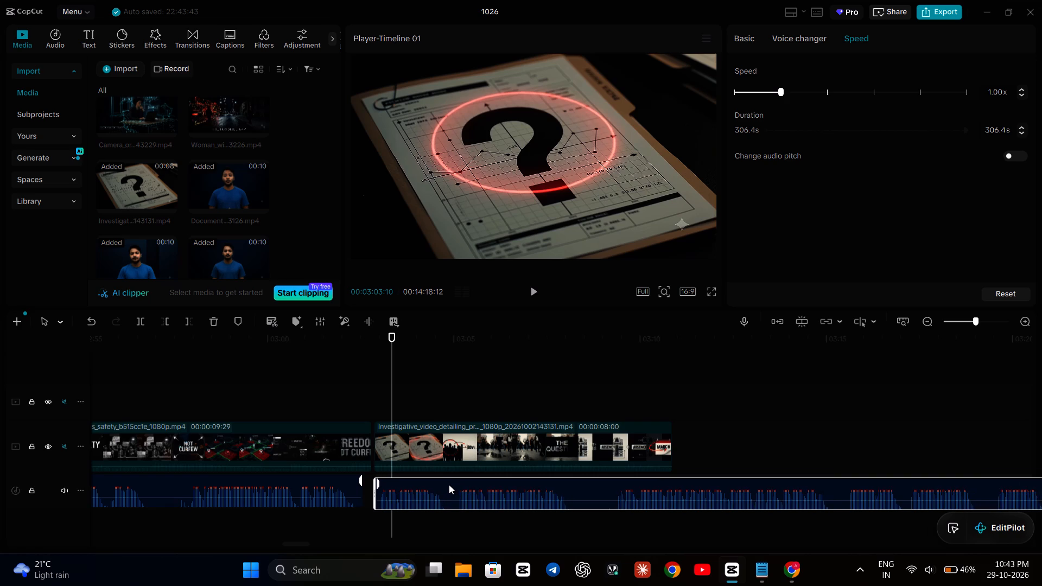
pyautogui.moveTo(449, 485); pyautogui.dragTo(444, 484)
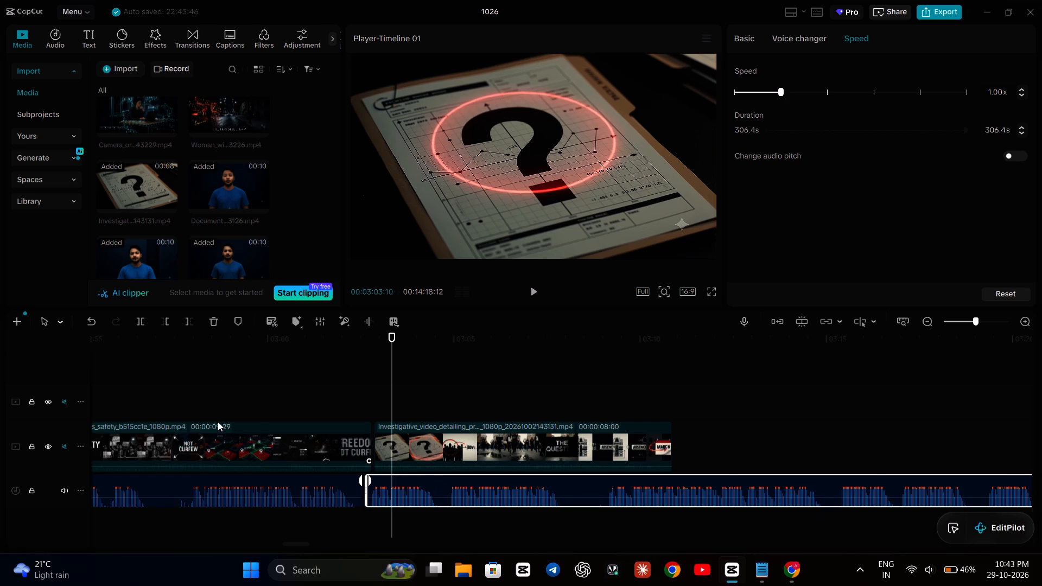
pyautogui.click(192, 393)
pyautogui.press('space')
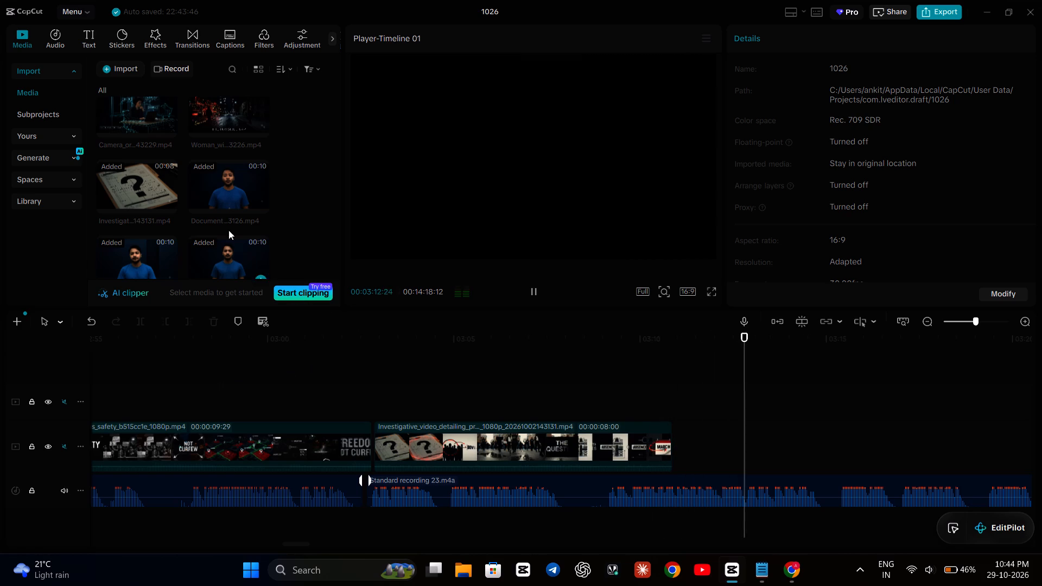
# Preview the library clips from the Camera clip up to the Host presenting clip for footage suiting the gap after the Investigative_video clip.
pyautogui.scroll(1, 196, 189)
pyautogui.click(162, 176)
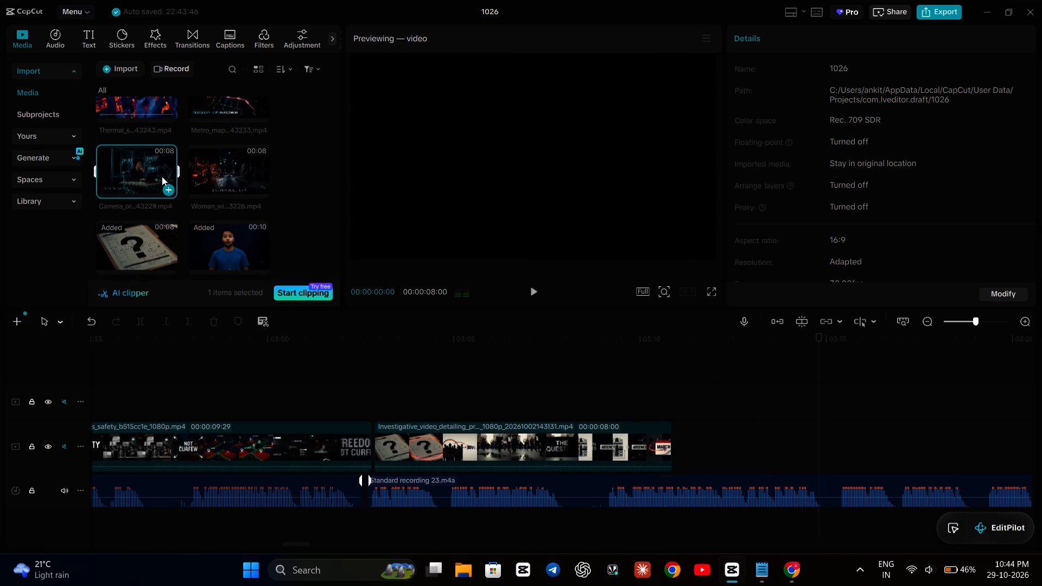
pyautogui.click(210, 180)
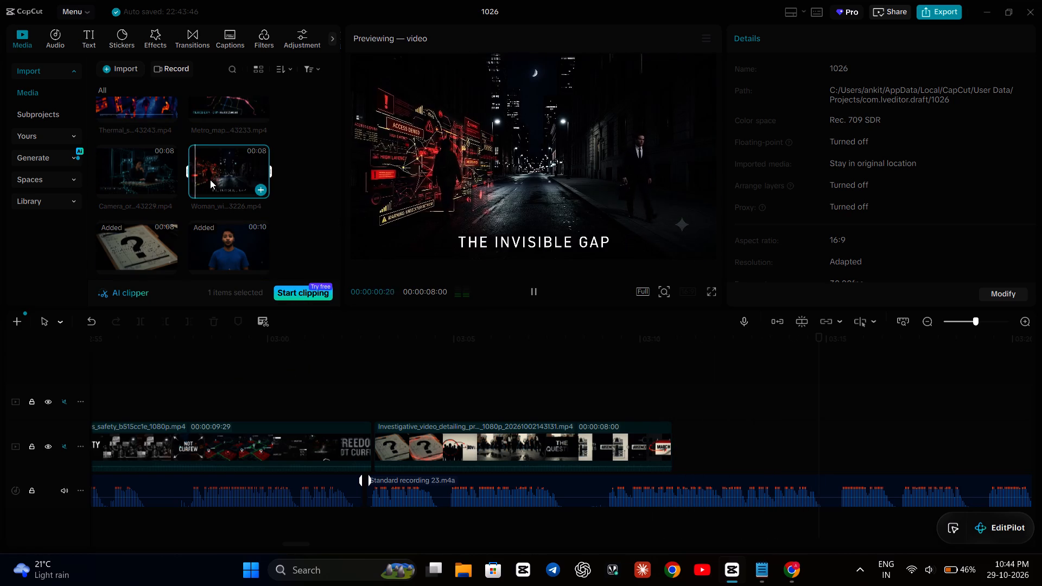
pyautogui.scroll(1, 210, 180)
pyautogui.click(214, 174)
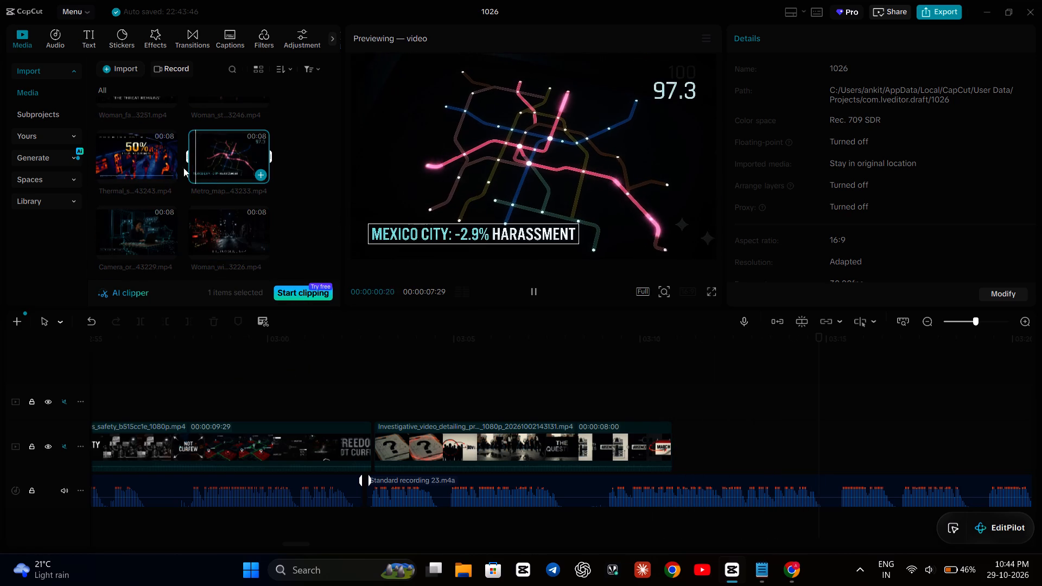
pyautogui.click(130, 158)
pyautogui.scroll(2, 130, 158)
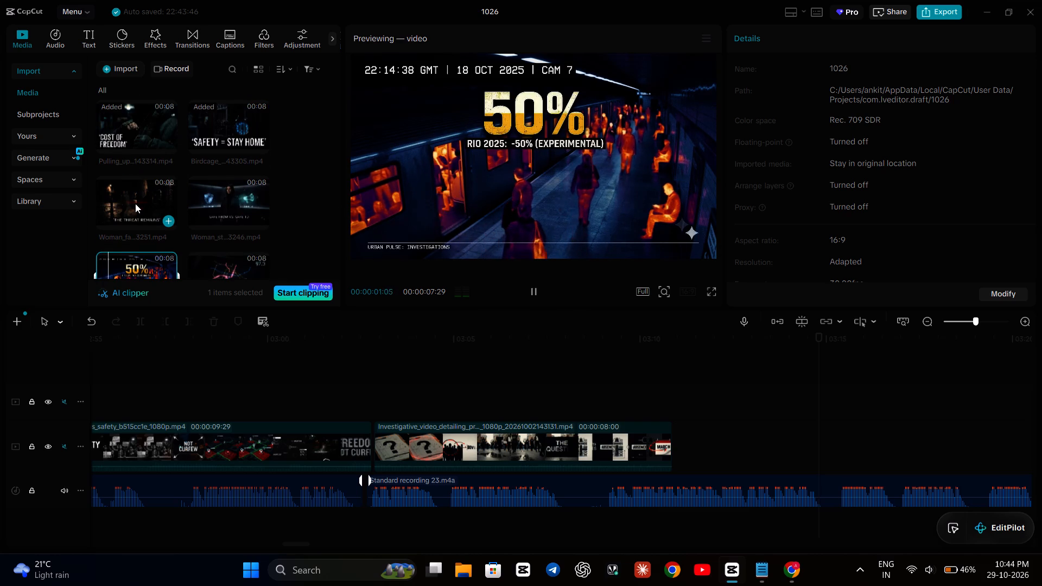
pyautogui.click(135, 203)
pyautogui.click(234, 201)
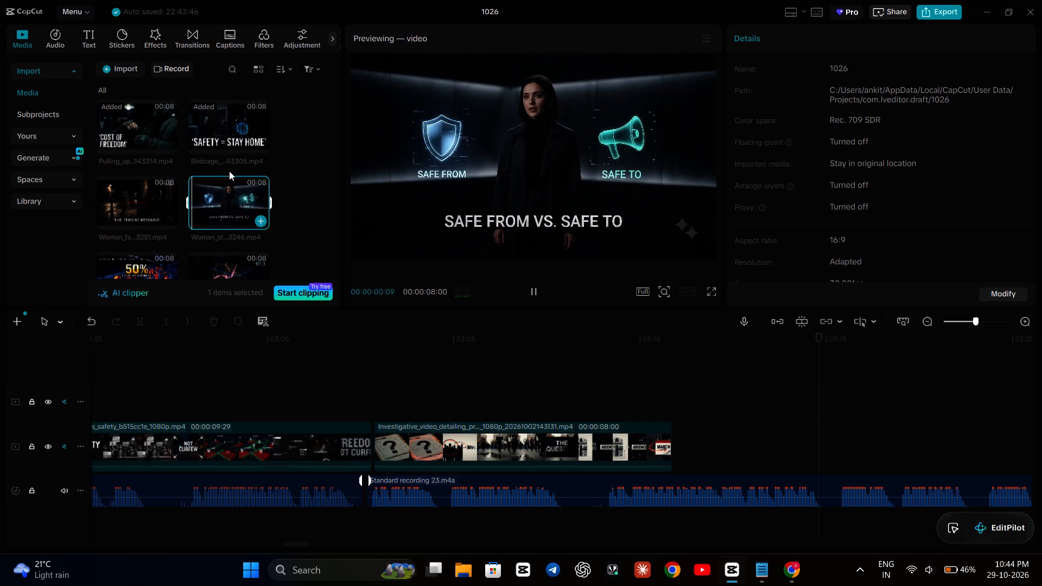
pyautogui.click(227, 135)
pyautogui.click(139, 120)
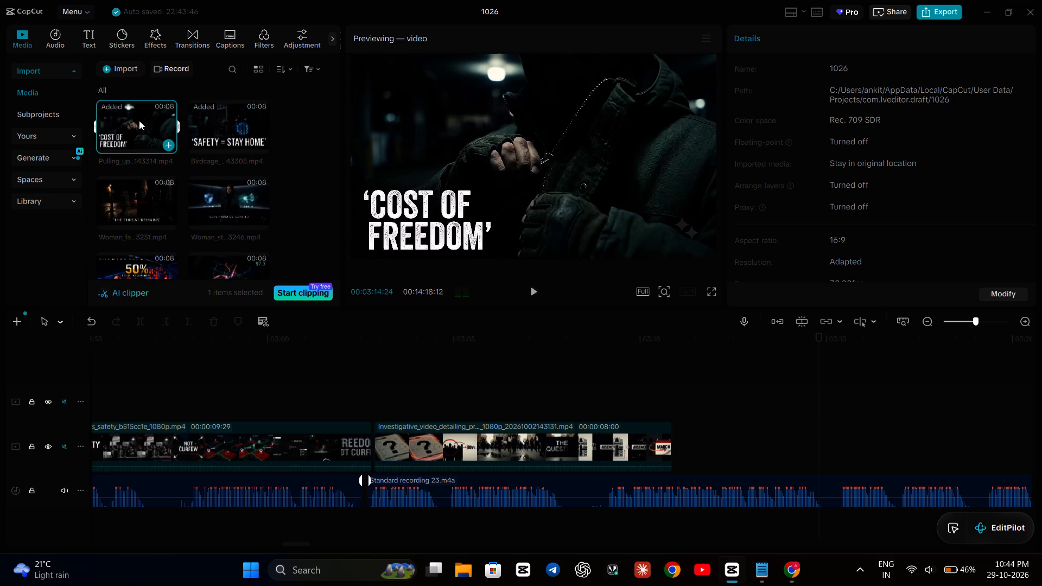
pyautogui.scroll(1, 139, 120)
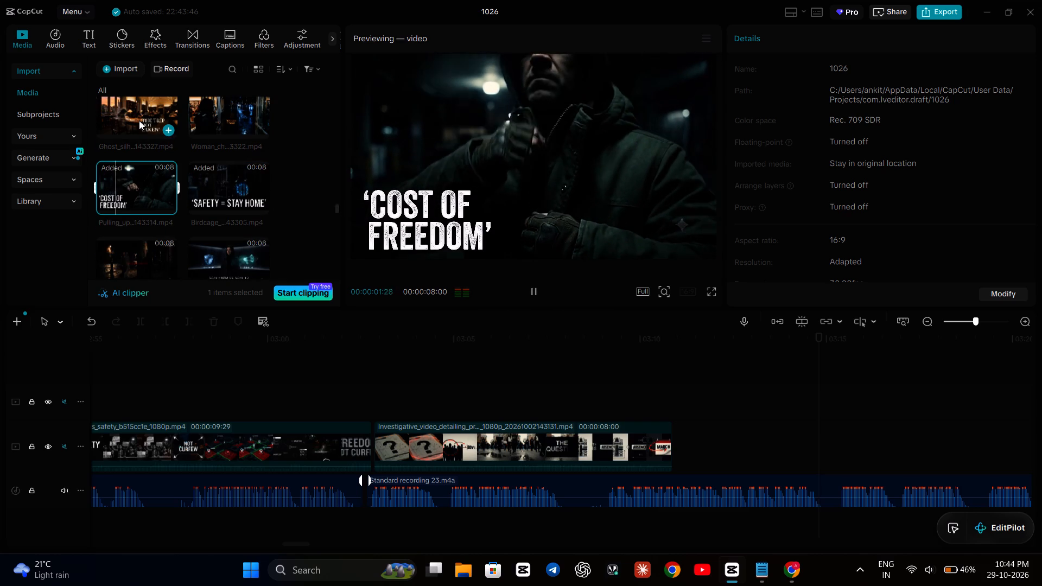
pyautogui.click(139, 120)
pyautogui.click(205, 130)
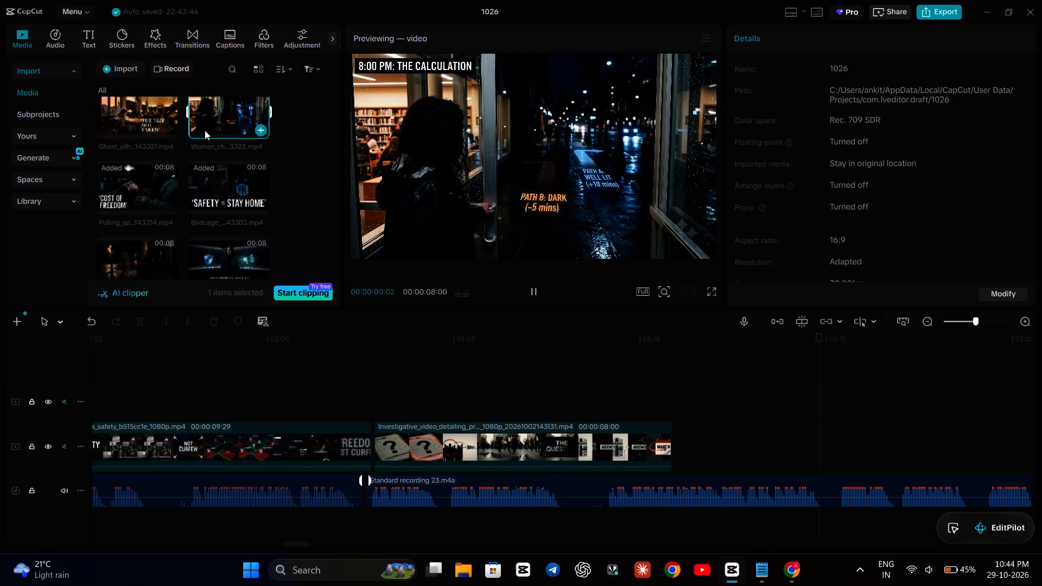
pyautogui.scroll(1, 205, 130)
pyautogui.click(217, 118)
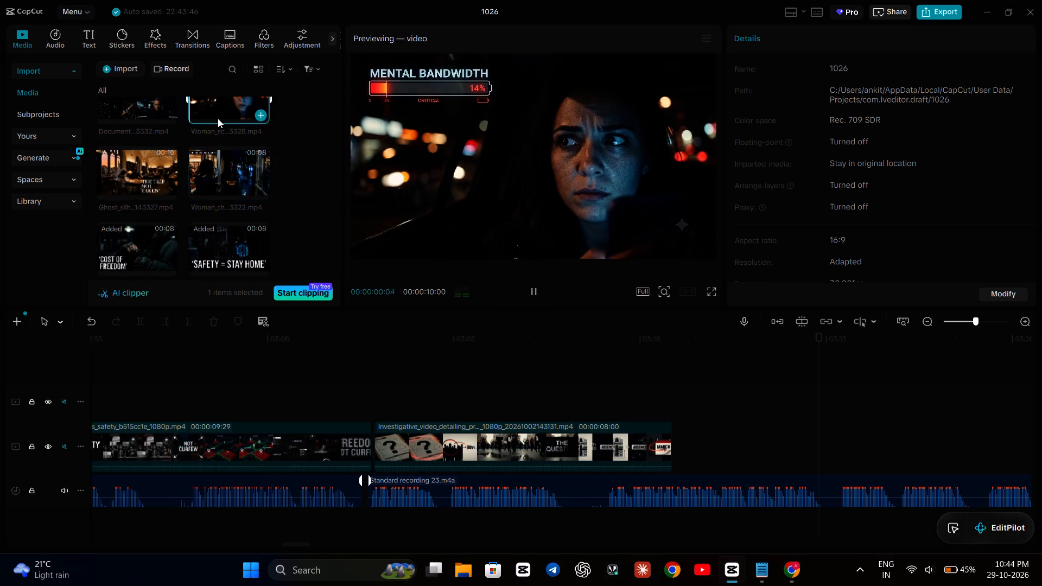
pyautogui.scroll(1, 213, 135)
pyautogui.click(163, 150)
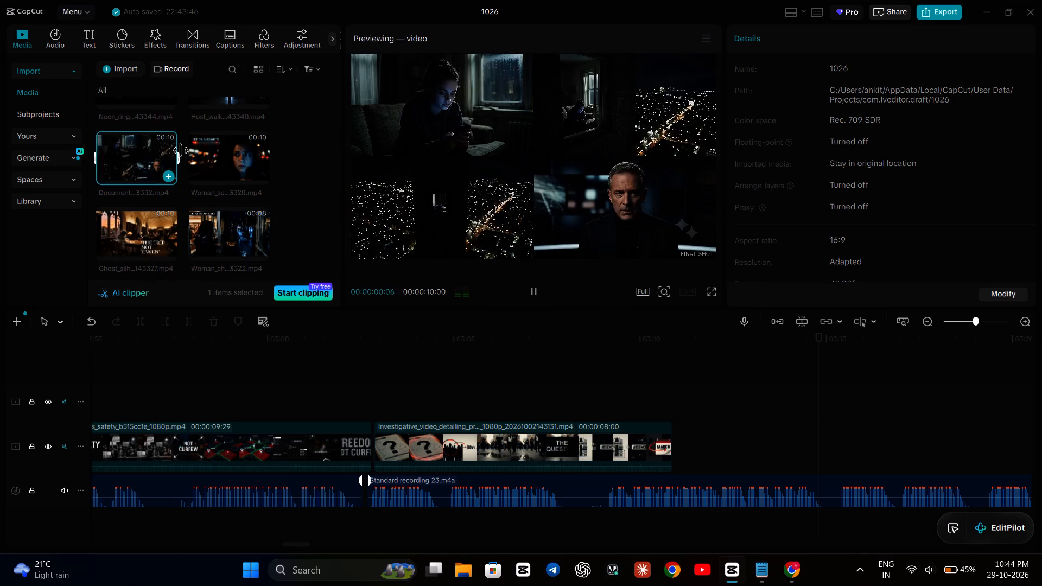
pyautogui.scroll(2, 209, 150)
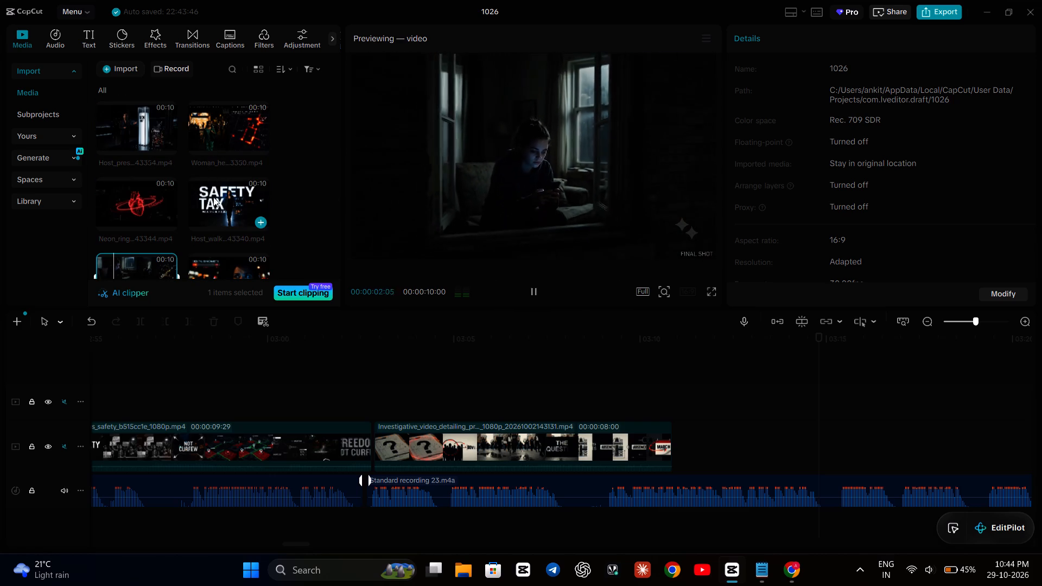
pyautogui.click(213, 200)
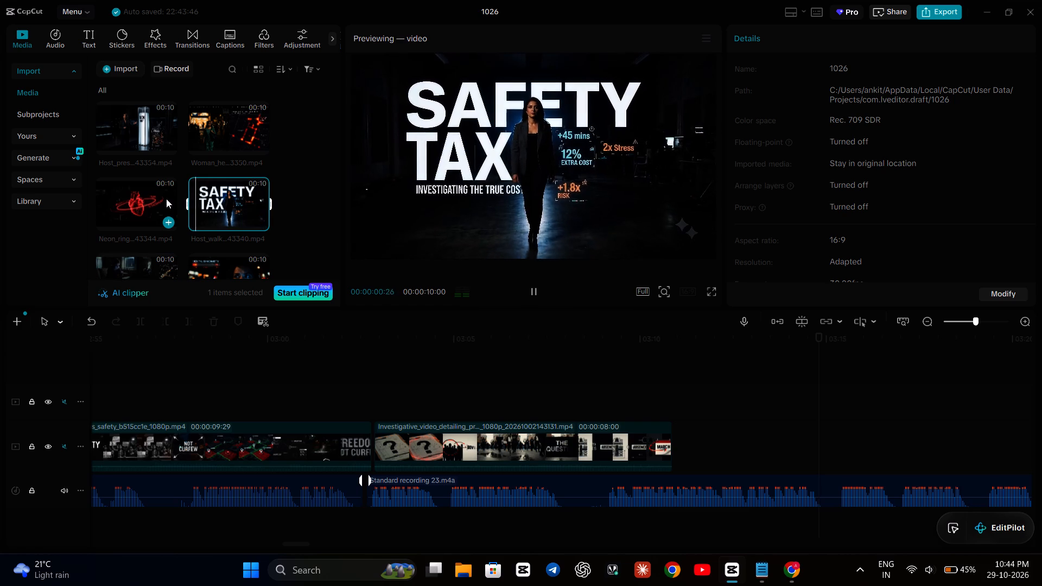
pyautogui.click(158, 197)
pyautogui.click(142, 136)
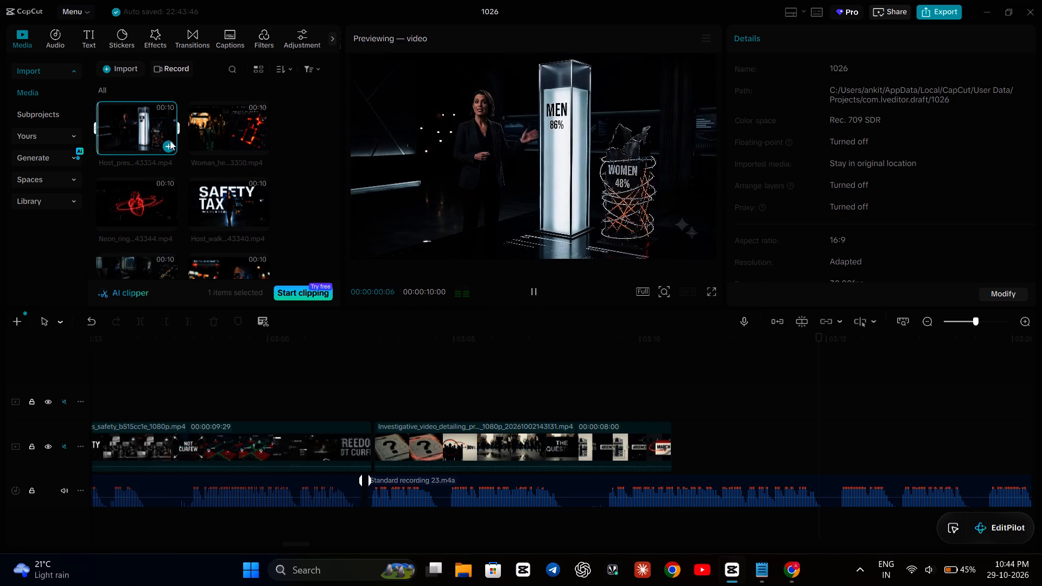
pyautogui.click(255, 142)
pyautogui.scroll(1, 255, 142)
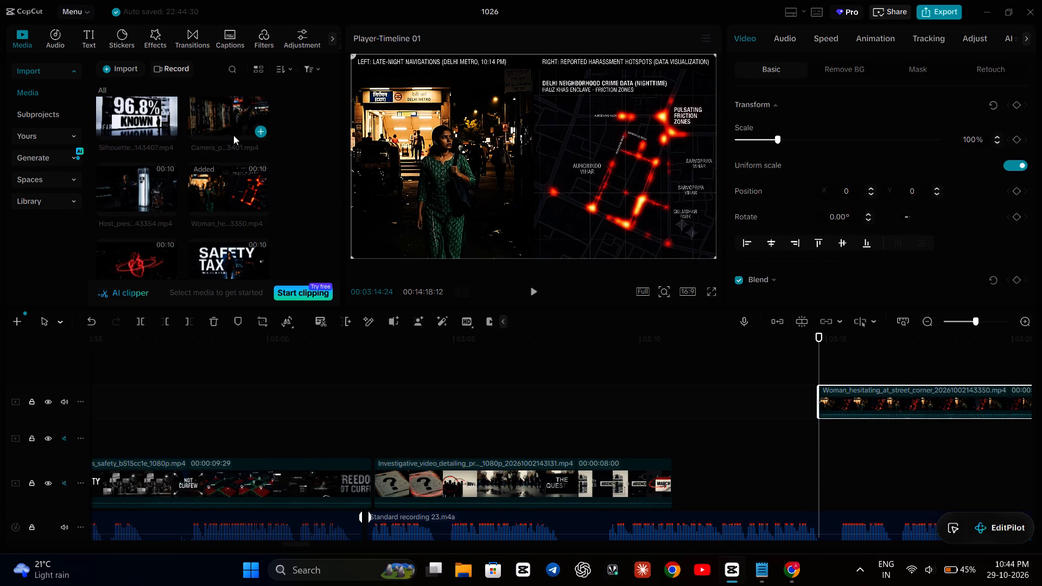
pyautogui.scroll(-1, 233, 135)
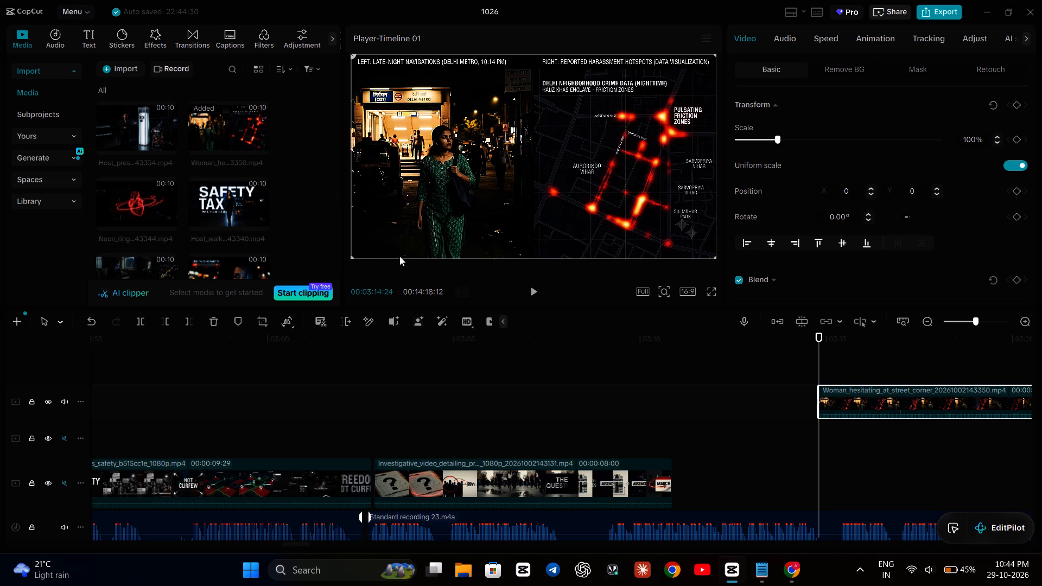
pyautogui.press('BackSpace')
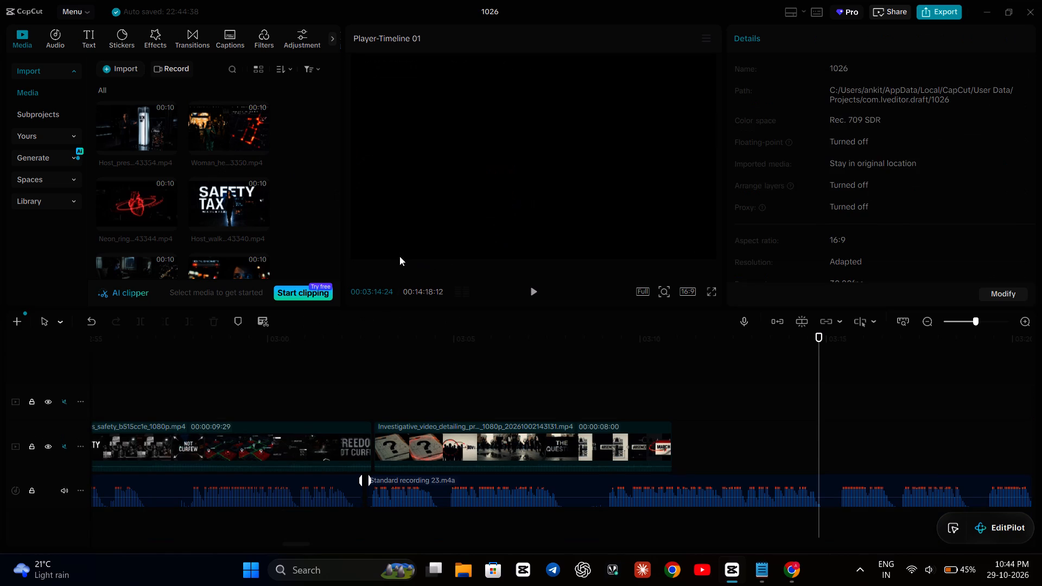
# Preview the library clips from the 'Beyond the Bulb' skyline up to the Miranda House to Faculty of Arts march for gap footage.
pyautogui.click(338, 371)
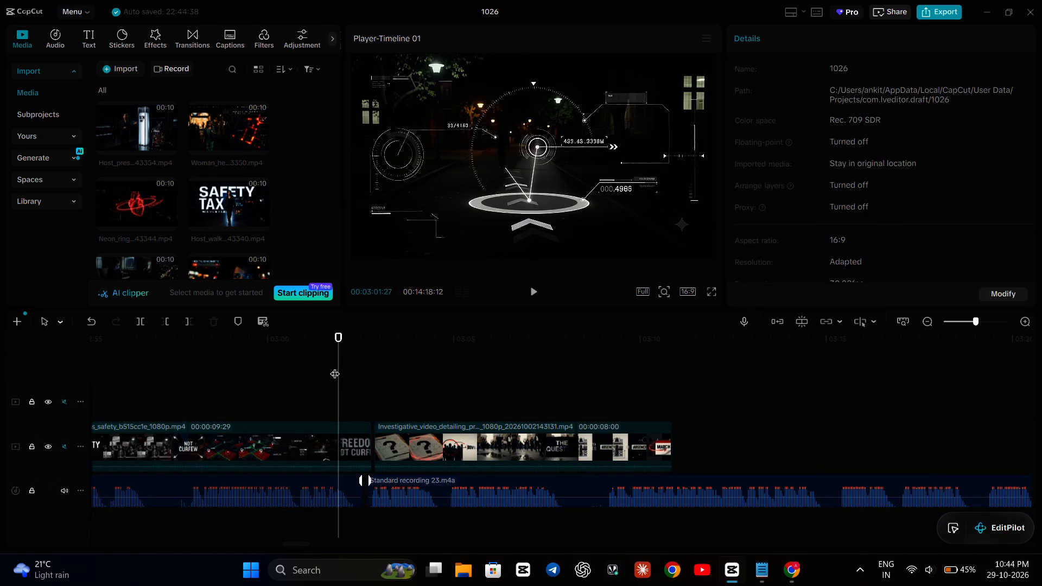
pyautogui.scroll(3, 226, 228)
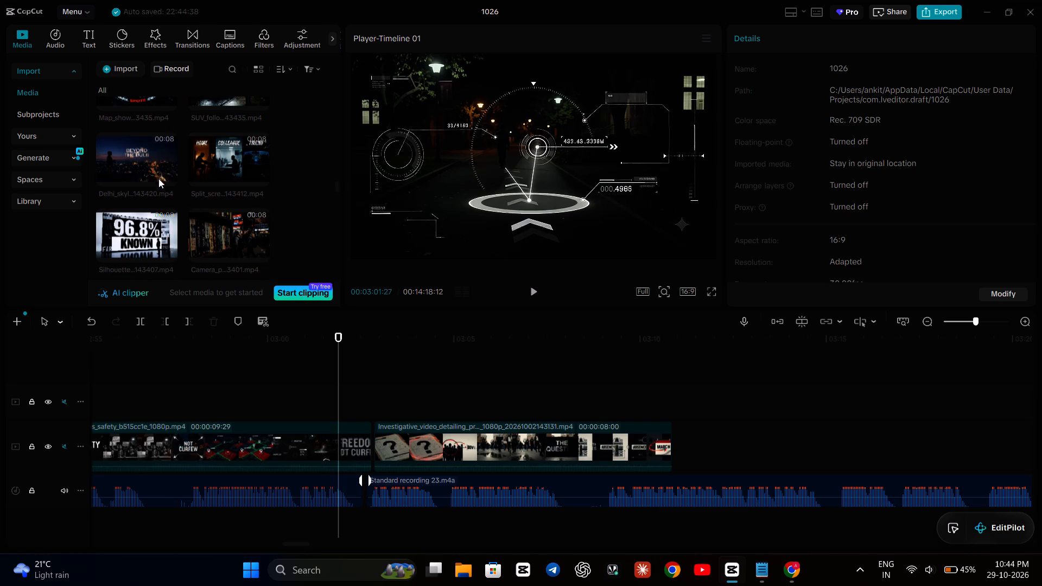
pyautogui.click(147, 143)
pyautogui.scroll(1, 147, 143)
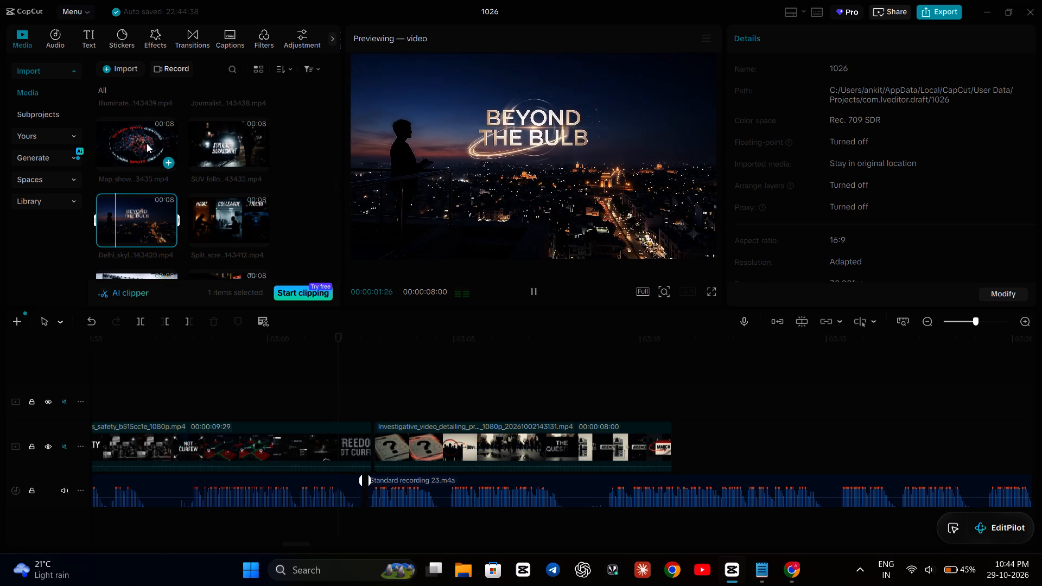
pyautogui.click(147, 143)
pyautogui.click(147, 143)
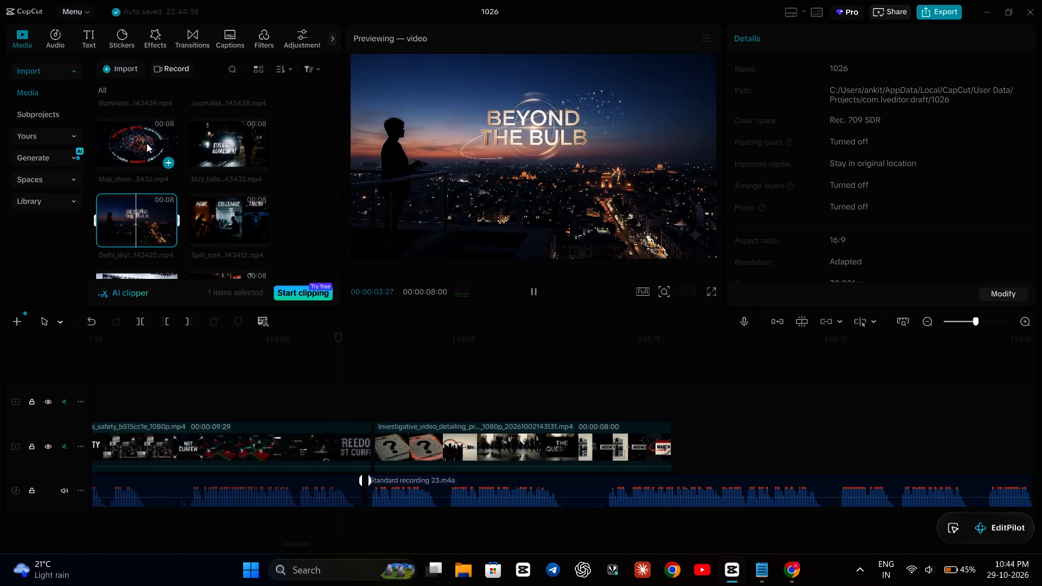
pyautogui.doubleClick(142, 145)
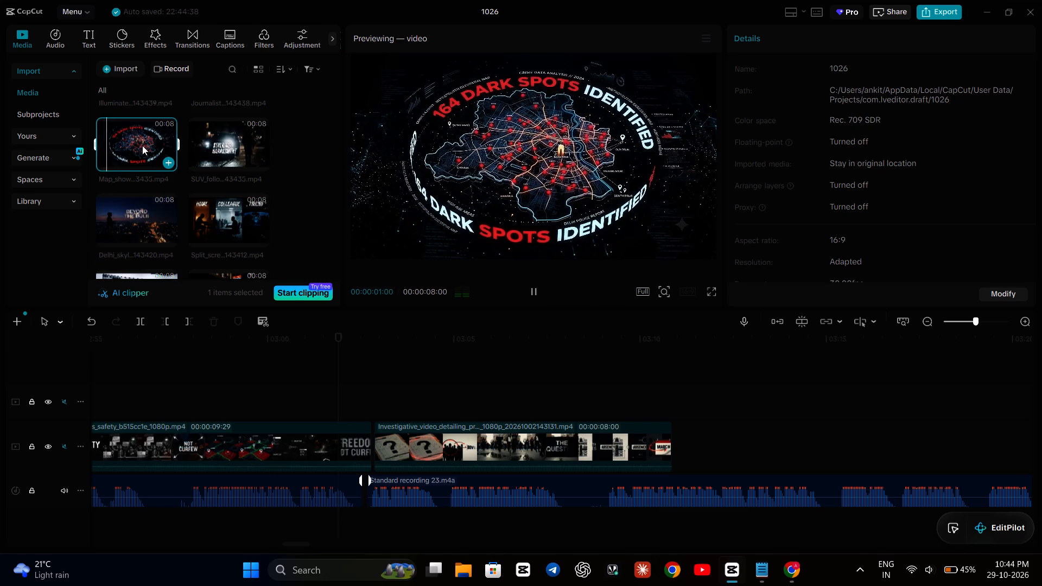
pyautogui.scroll(2, 142, 145)
pyautogui.click(133, 171)
pyautogui.click(133, 171)
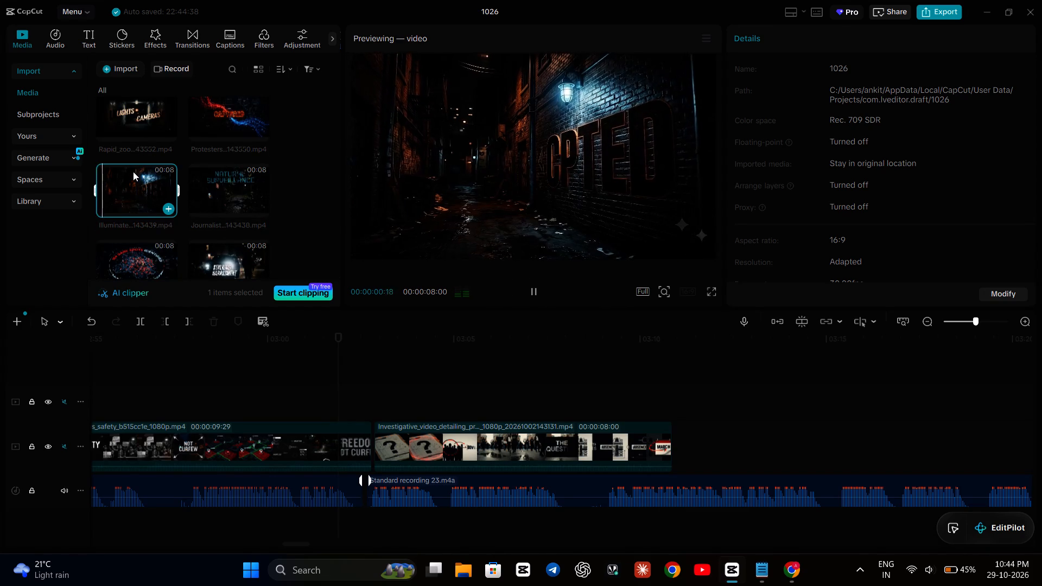
pyautogui.scroll(1, 136, 167)
pyautogui.doubleClick(136, 167)
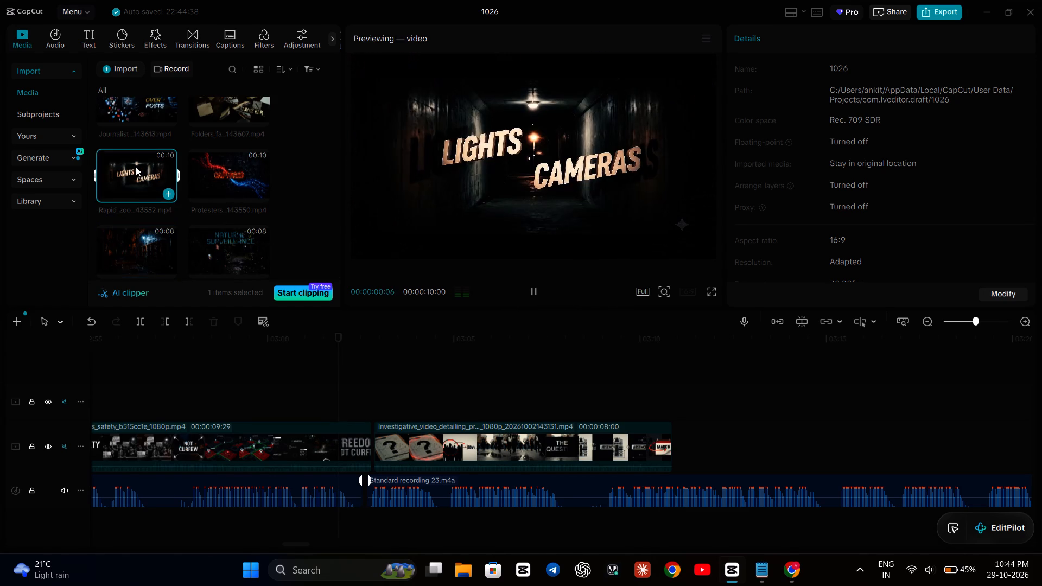
pyautogui.scroll(1, 136, 167)
pyautogui.doubleClick(135, 167)
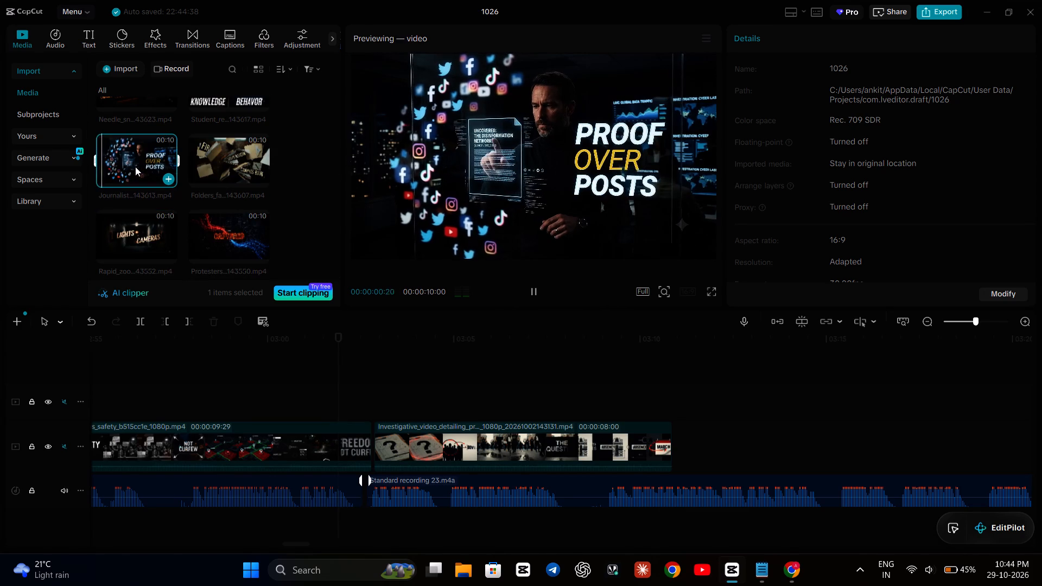
pyautogui.scroll(2, 135, 167)
pyautogui.doubleClick(125, 205)
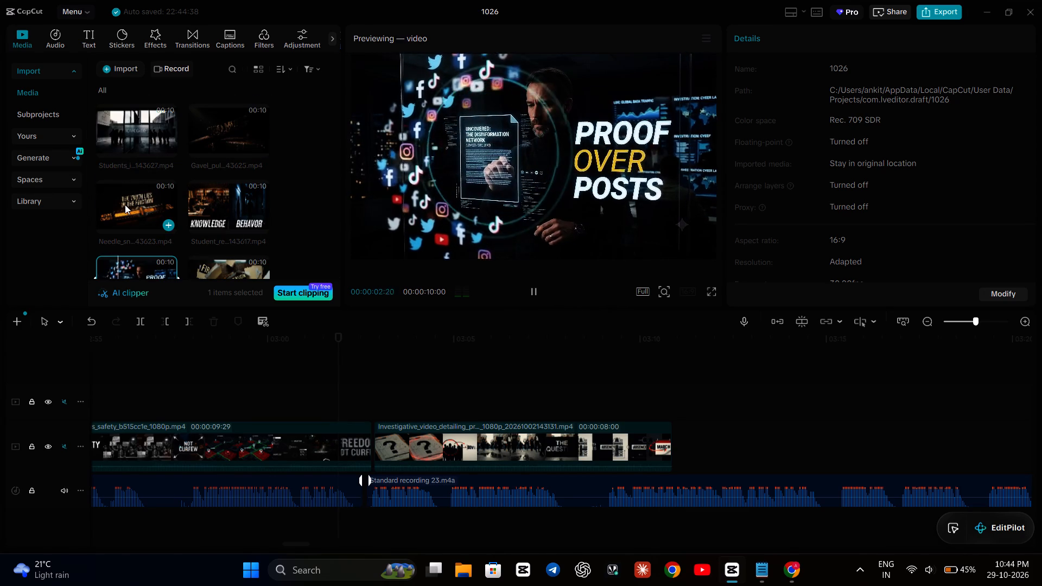
pyautogui.doubleClick(125, 146)
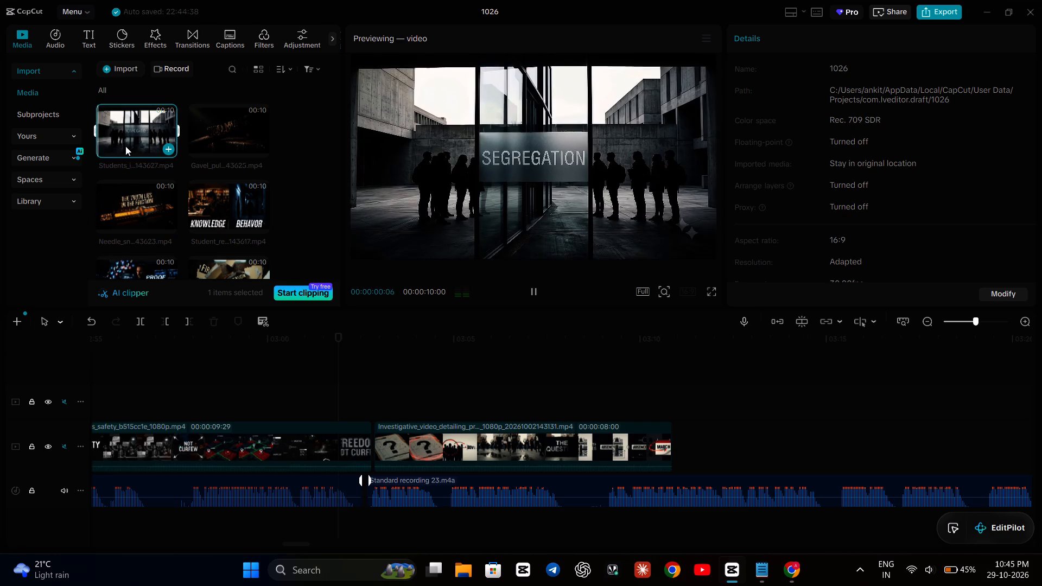
pyautogui.scroll(1, 170, 167)
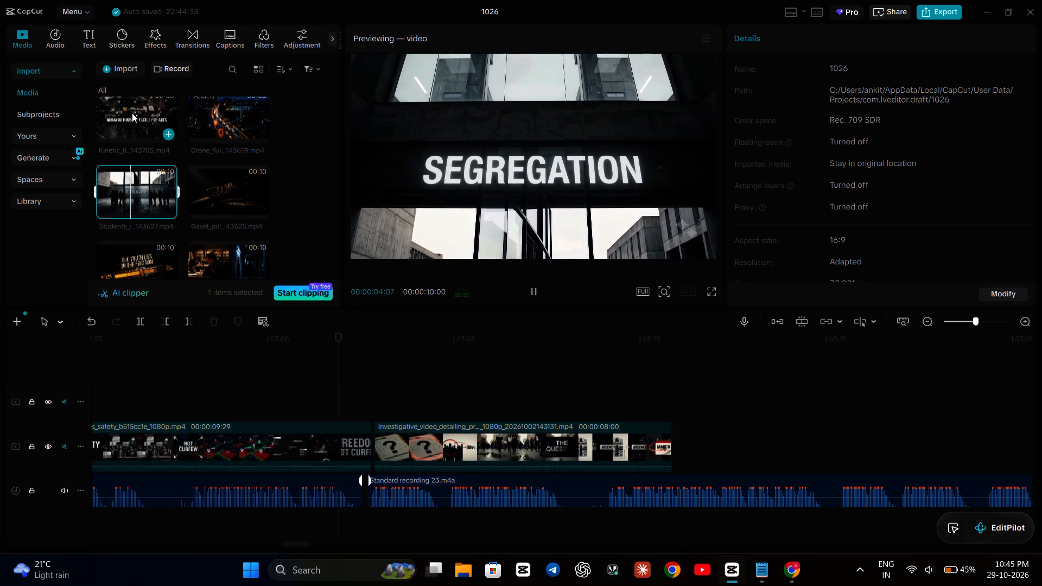
pyautogui.doubleClick(132, 113)
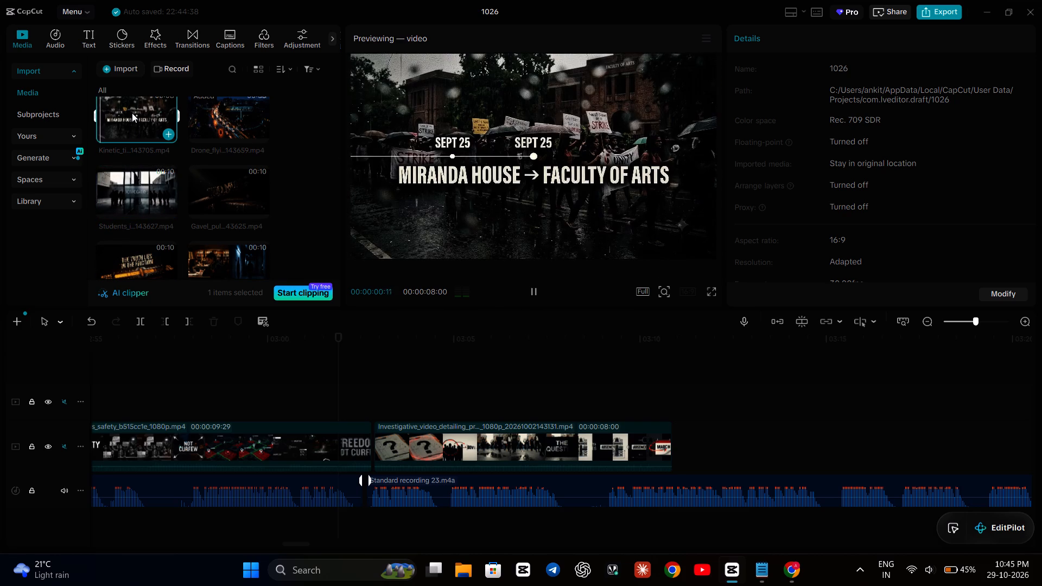
pyautogui.scroll(1, 132, 113)
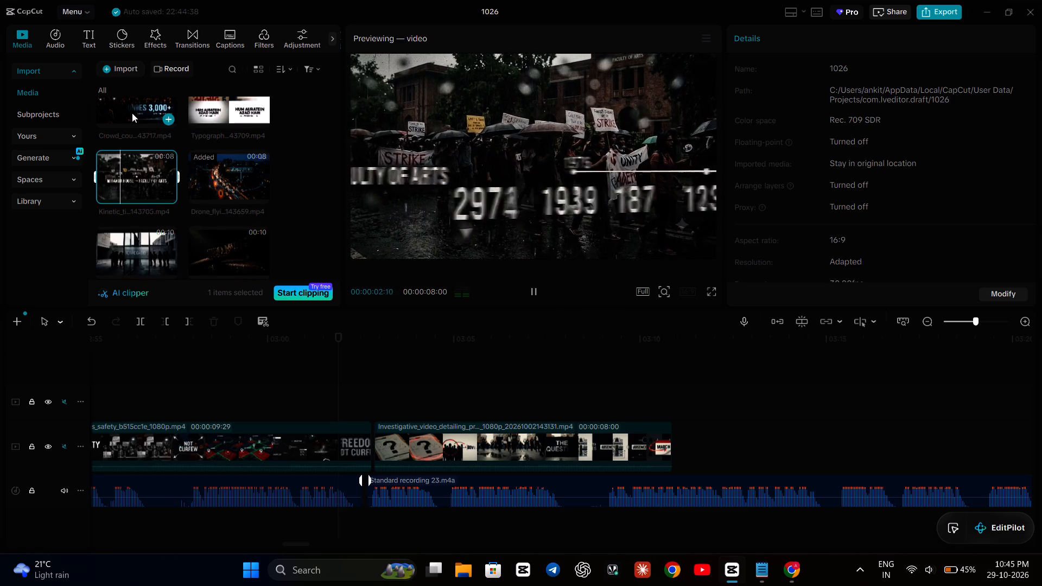
pyautogui.scroll(1, 132, 113)
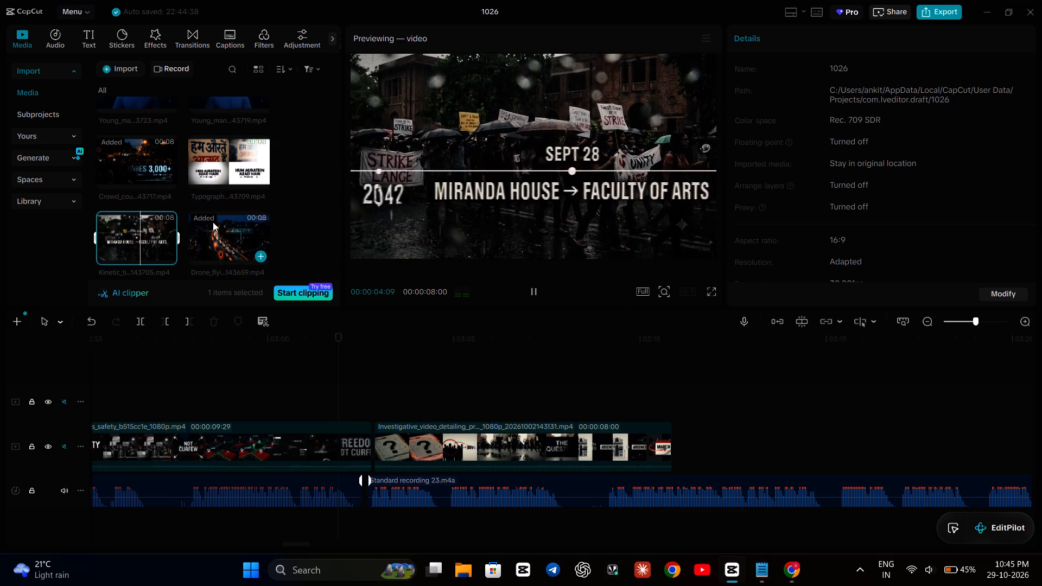
pyautogui.scroll(2, 141, 171)
# Preview the remaining library clips from the 'Suo Motu' gavel down to the 'Beyond the Bulb' skyline for footage matching the voiceover.
pyautogui.scroll(-3, 141, 171)
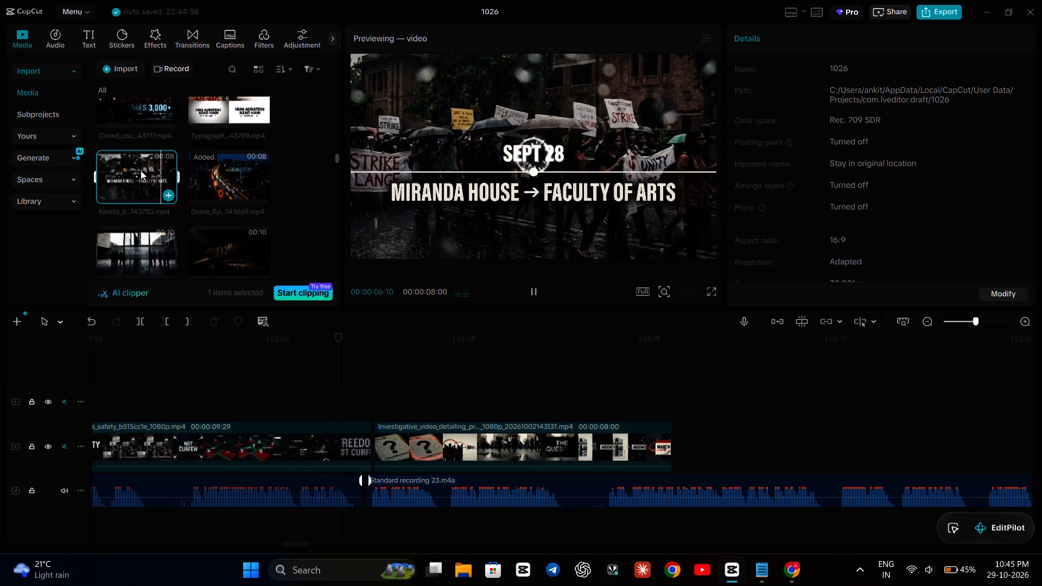
pyautogui.scroll(-1, 217, 181)
pyautogui.doubleClick(217, 182)
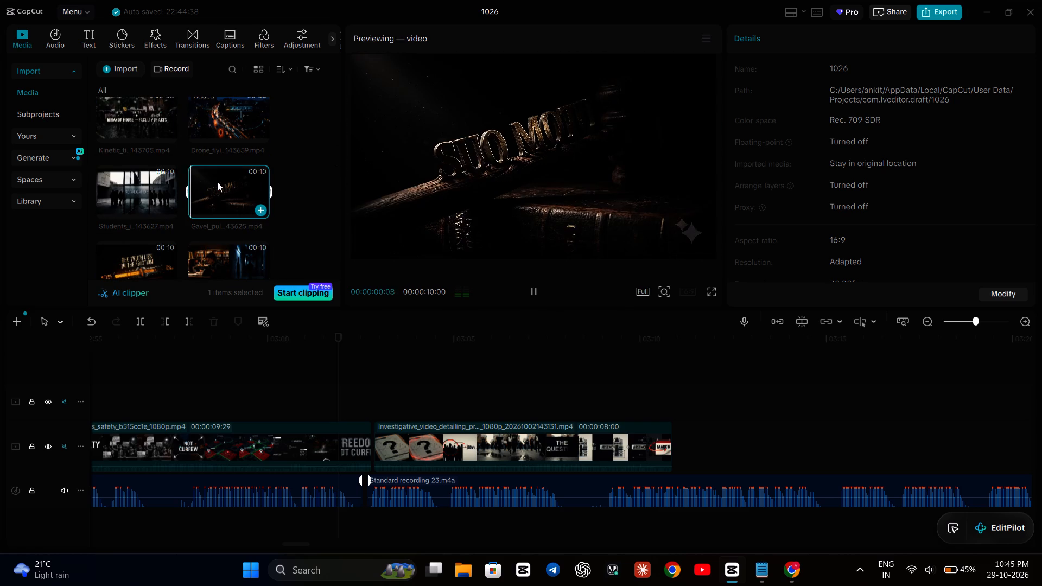
pyautogui.doubleClick(207, 257)
pyautogui.scroll(-2, 207, 257)
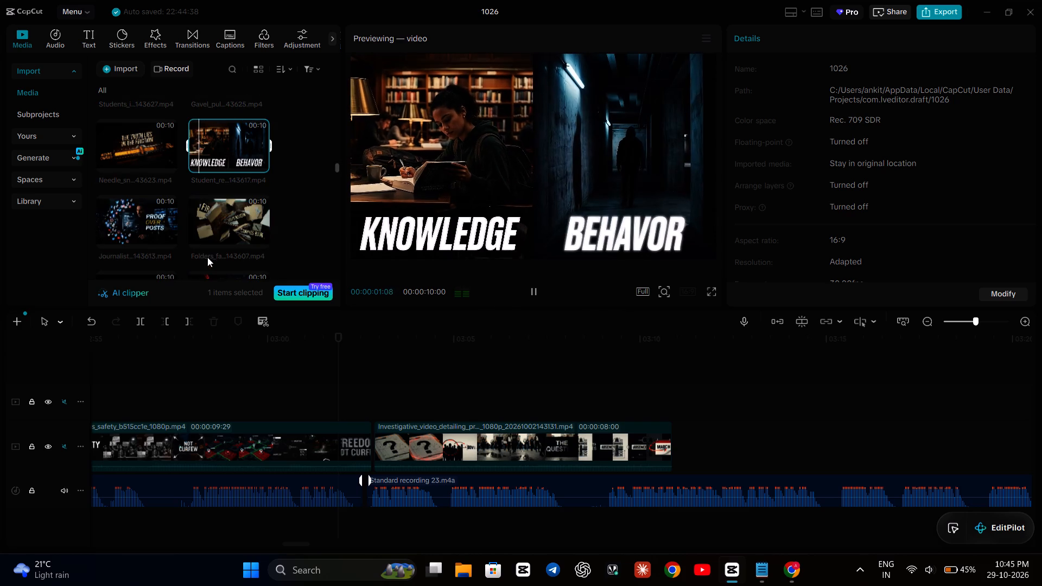
pyautogui.doubleClick(209, 230)
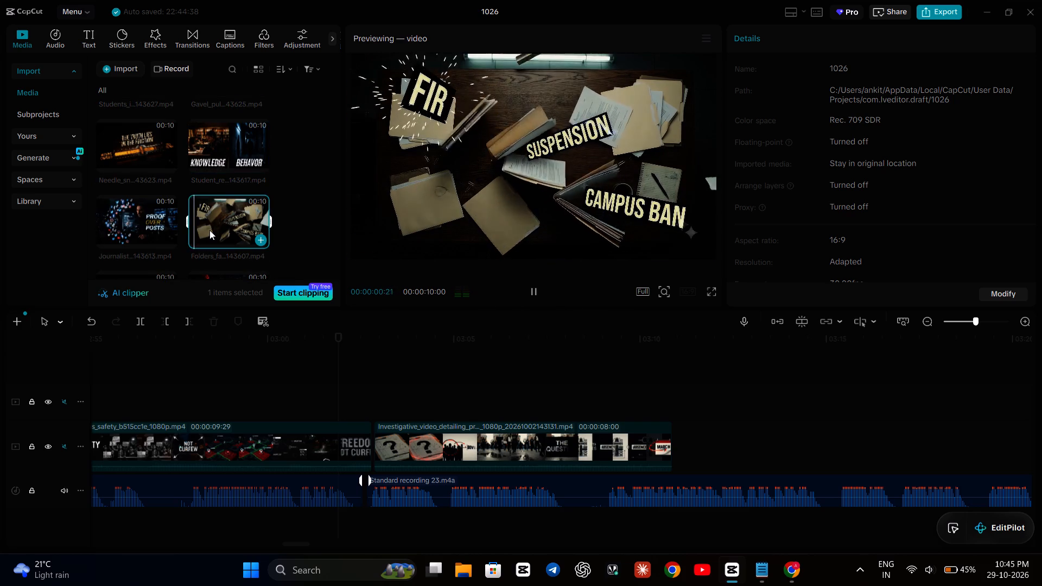
pyautogui.scroll(-1, 209, 230)
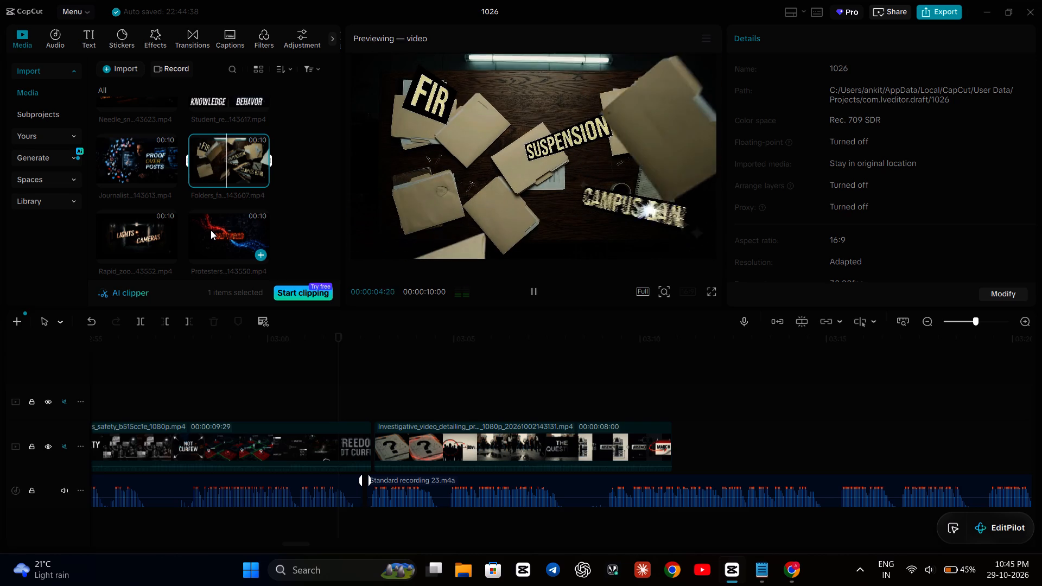
pyautogui.doubleClick(211, 230)
pyautogui.scroll(-2, 211, 230)
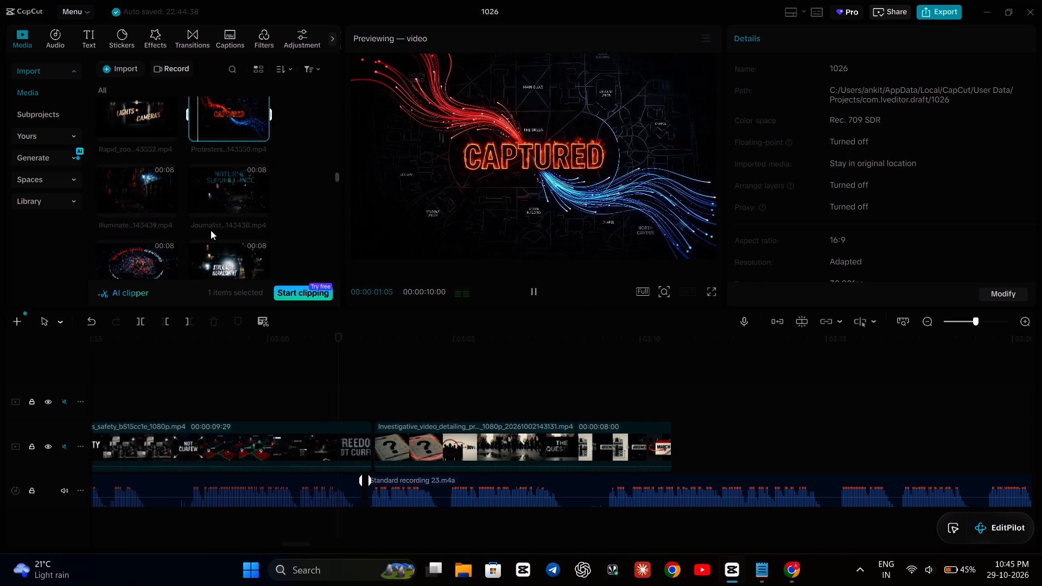
pyautogui.doubleClick(217, 206)
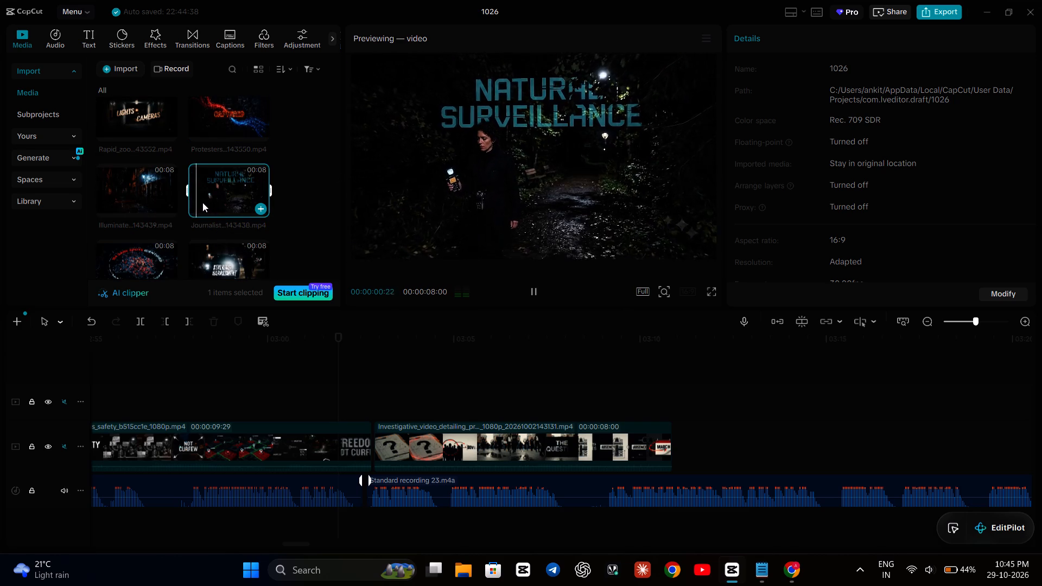
pyautogui.doubleClick(160, 198)
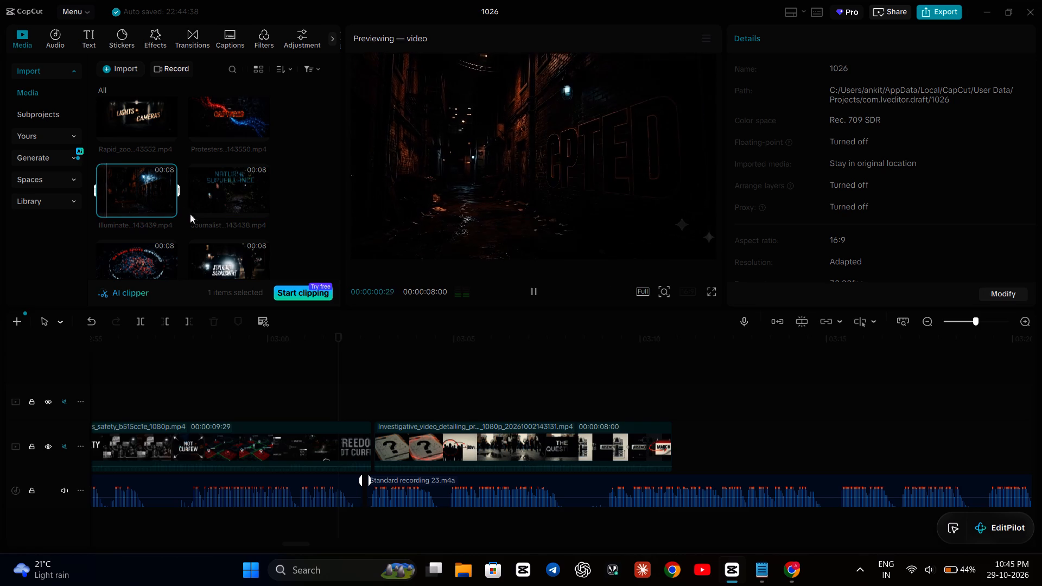
pyautogui.doubleClick(203, 247)
pyautogui.scroll(-2, 203, 242)
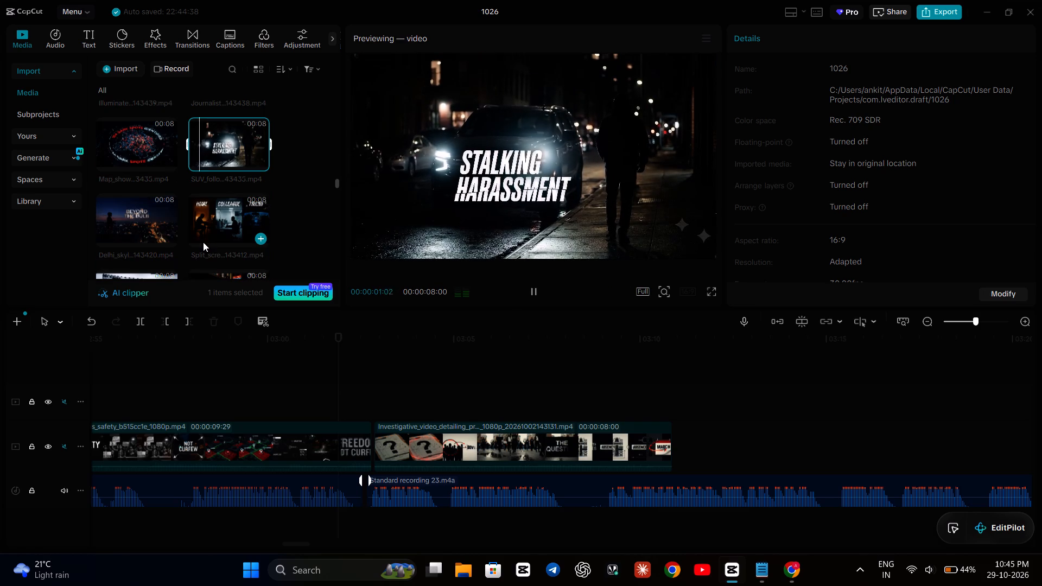
pyautogui.doubleClick(129, 216)
# Preview the library clips from the Camera panning clip down to the 'Safe From vs. Safe To' and 'The Threat Remains' clips.
pyautogui.scroll(-2, 200, 206)
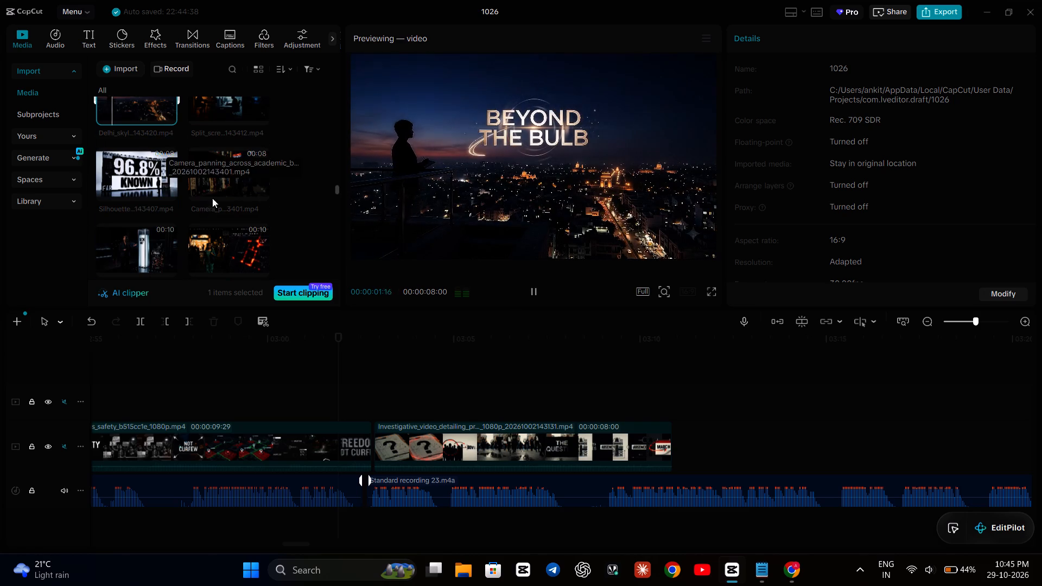
pyautogui.doubleClick(224, 176)
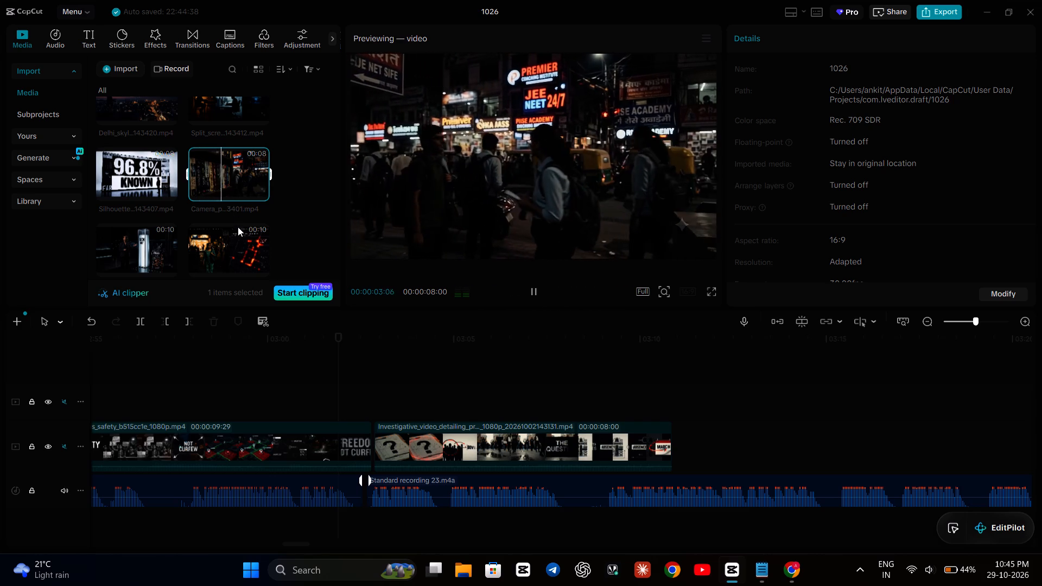
pyautogui.doubleClick(238, 241)
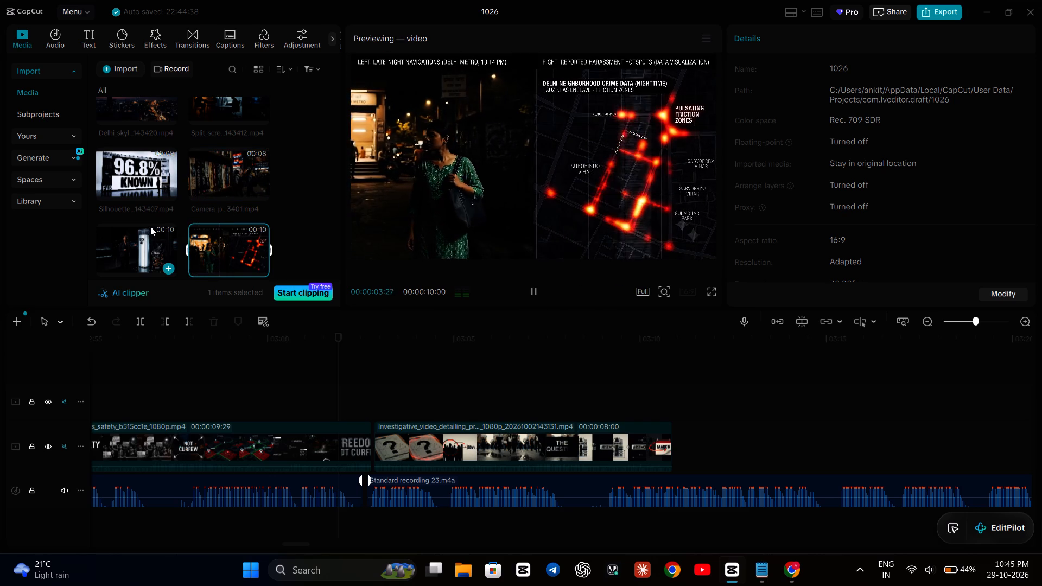
pyautogui.doubleClick(135, 248)
pyautogui.scroll(-1, 197, 221)
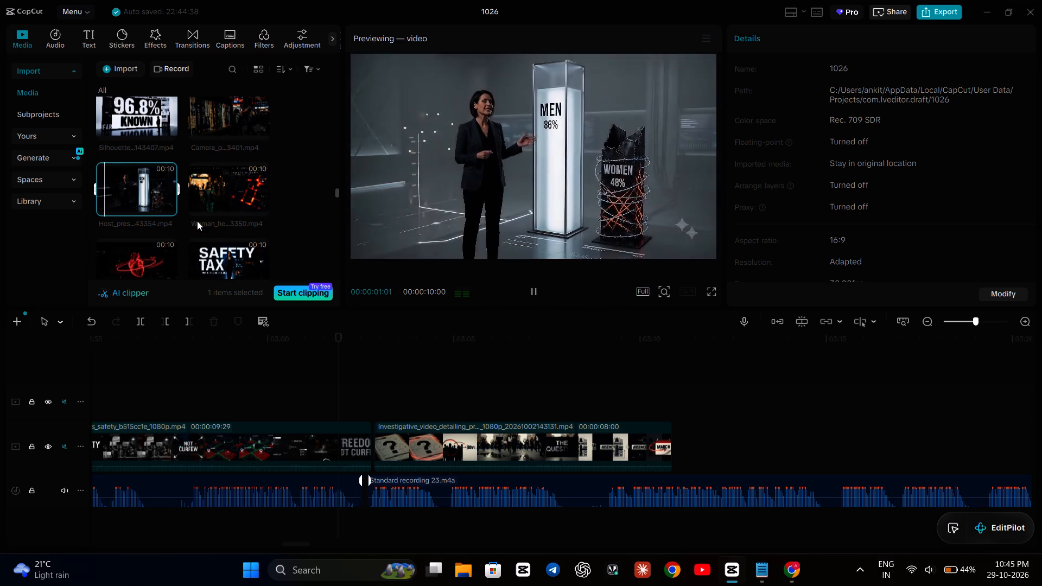
pyautogui.scroll(-1, 199, 219)
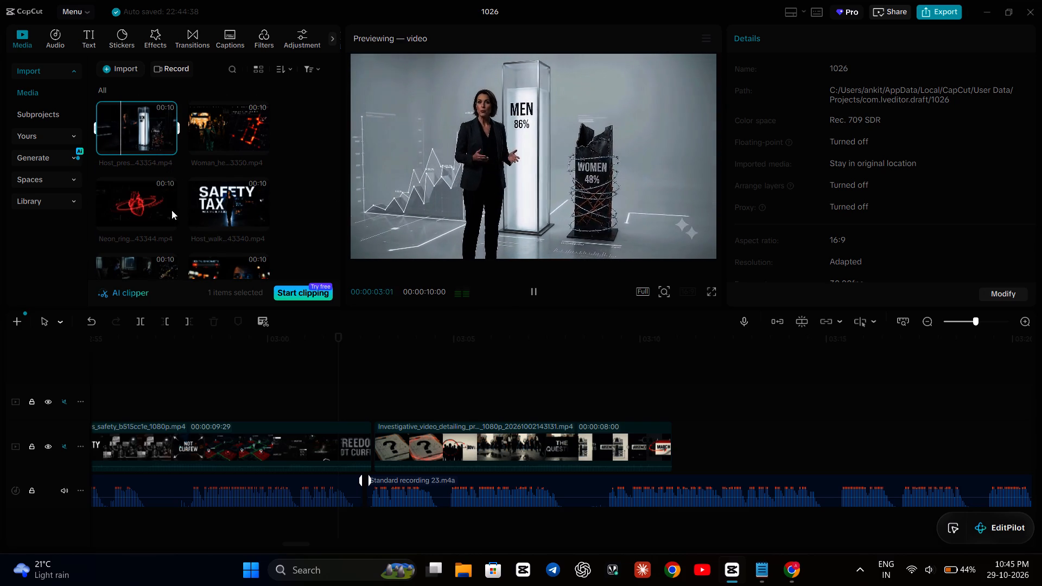
pyautogui.scroll(-1, 206, 215)
pyautogui.doubleClick(207, 216)
pyautogui.scroll(-2, 207, 216)
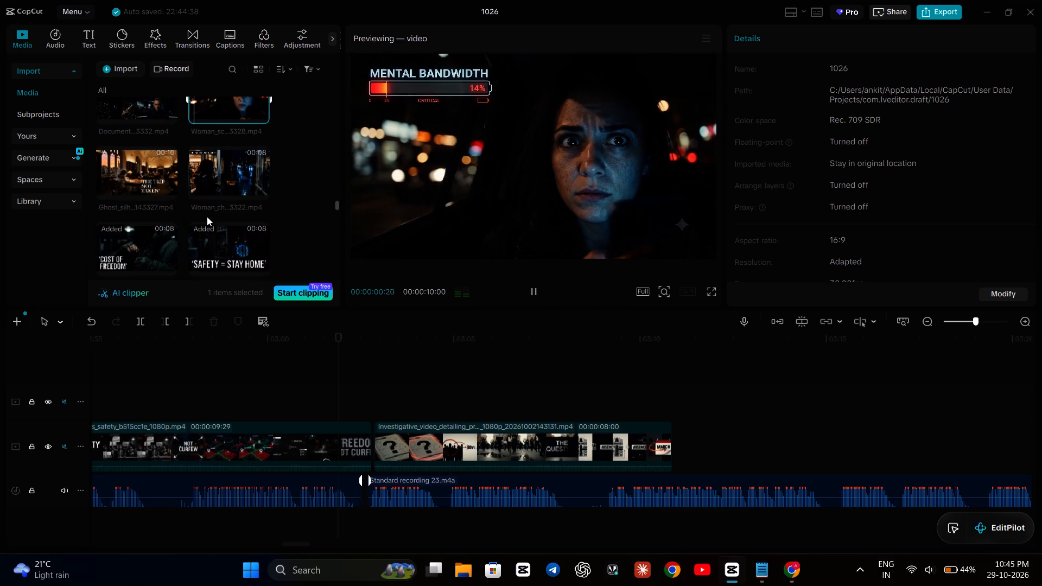
pyautogui.doubleClick(218, 184)
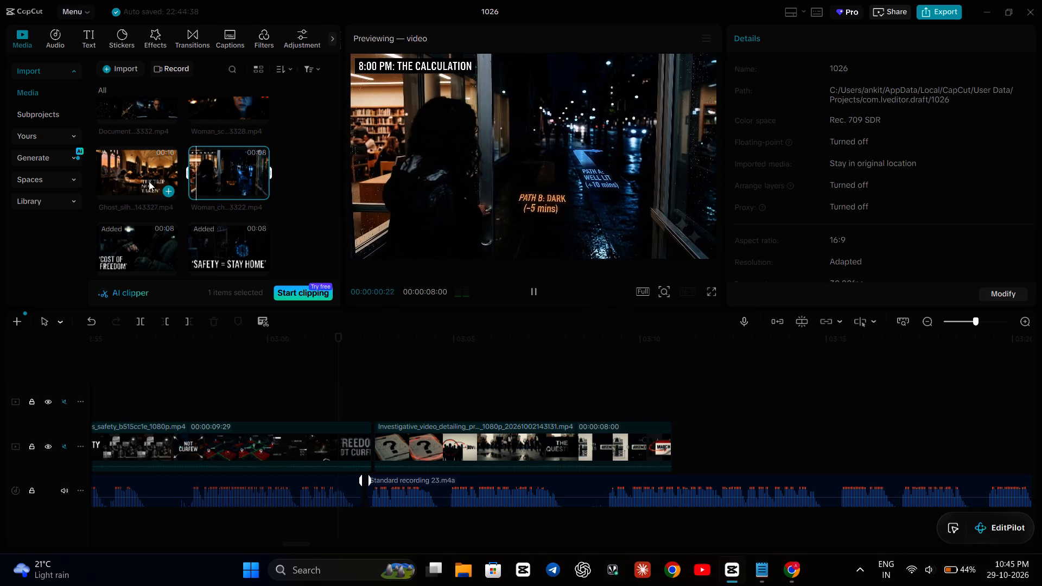
pyautogui.doubleClick(134, 180)
pyautogui.scroll(-1, 229, 189)
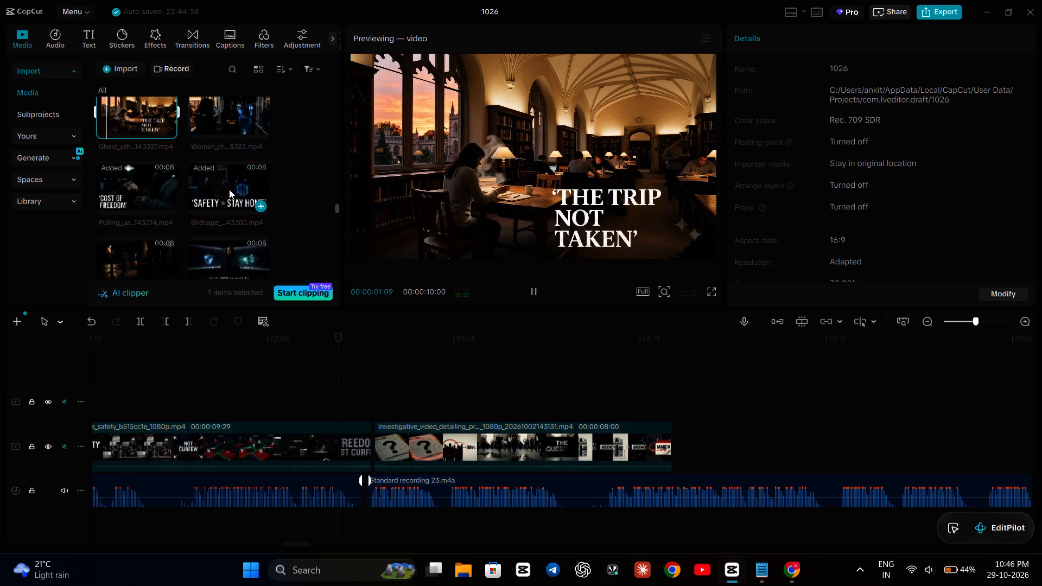
pyautogui.scroll(-1, 230, 189)
pyautogui.doubleClick(230, 189)
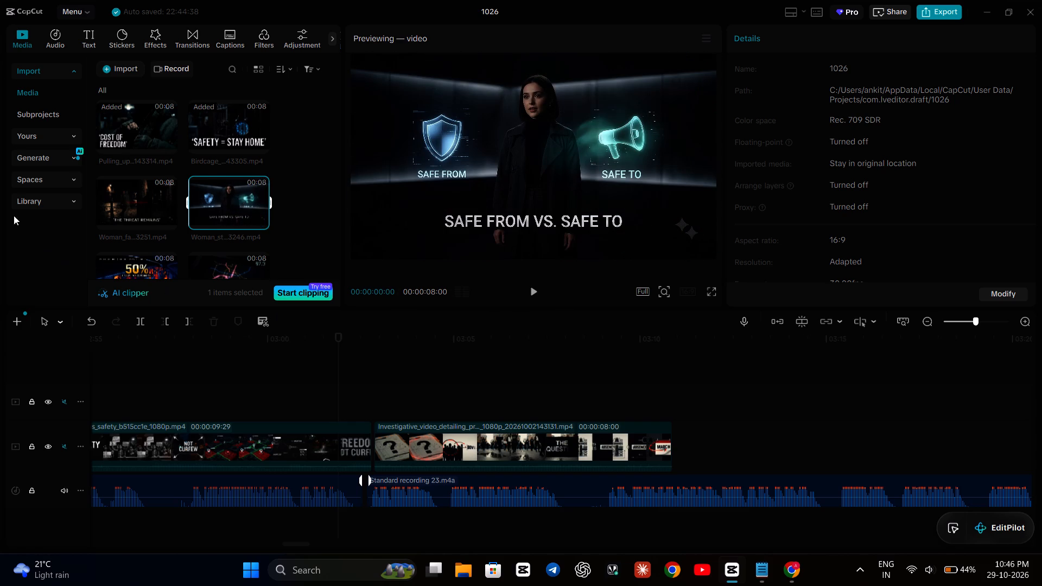
pyautogui.doubleClick(119, 196)
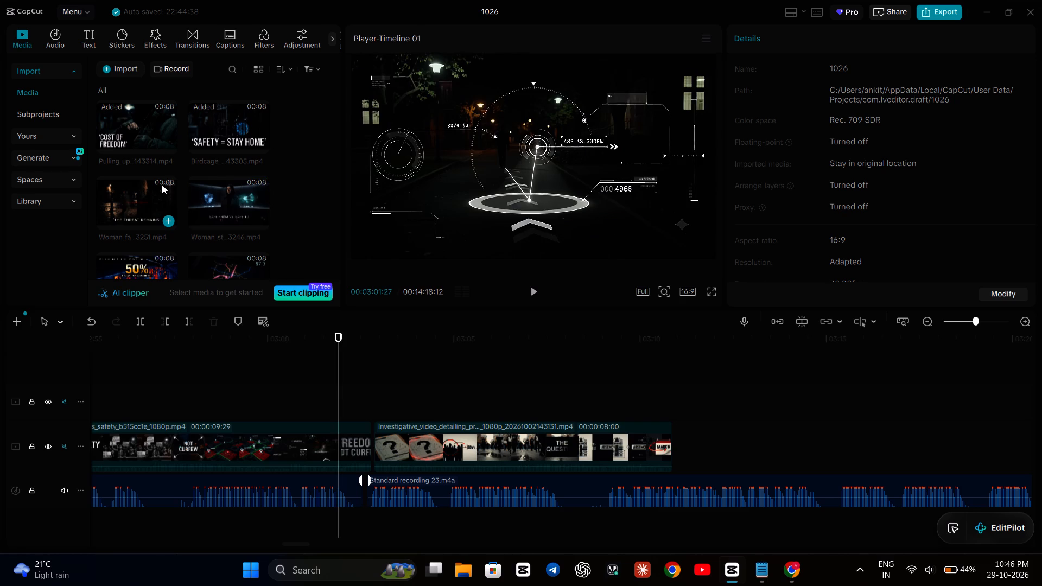
pyautogui.doubleClick(126, 183)
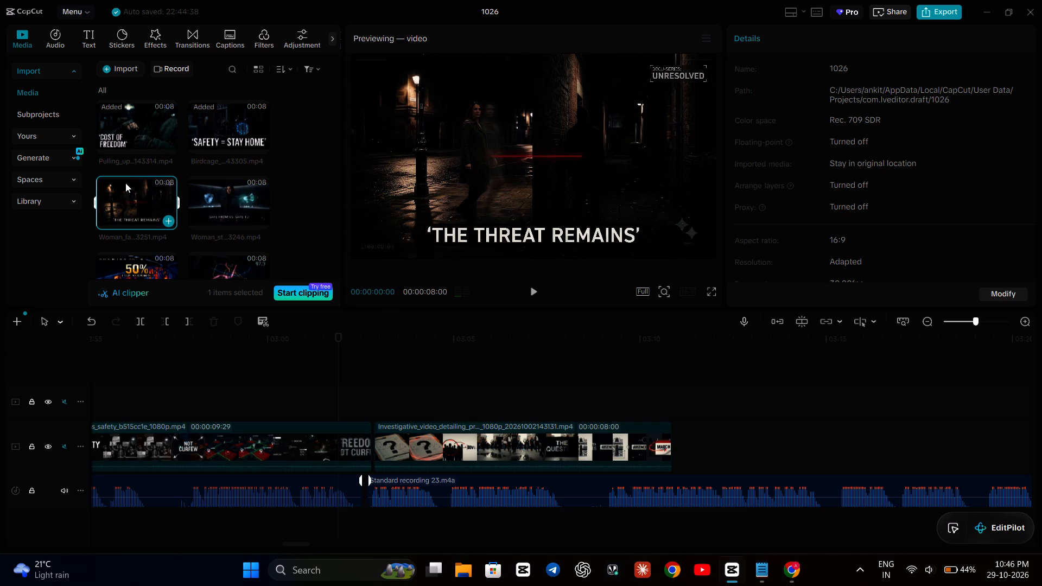
# Preview the 'Threat-Free Space' clip, the 'Safe Roads' placard clip and the unused four-second presenter clip further down the media library.
pyautogui.scroll(-3, 192, 170)
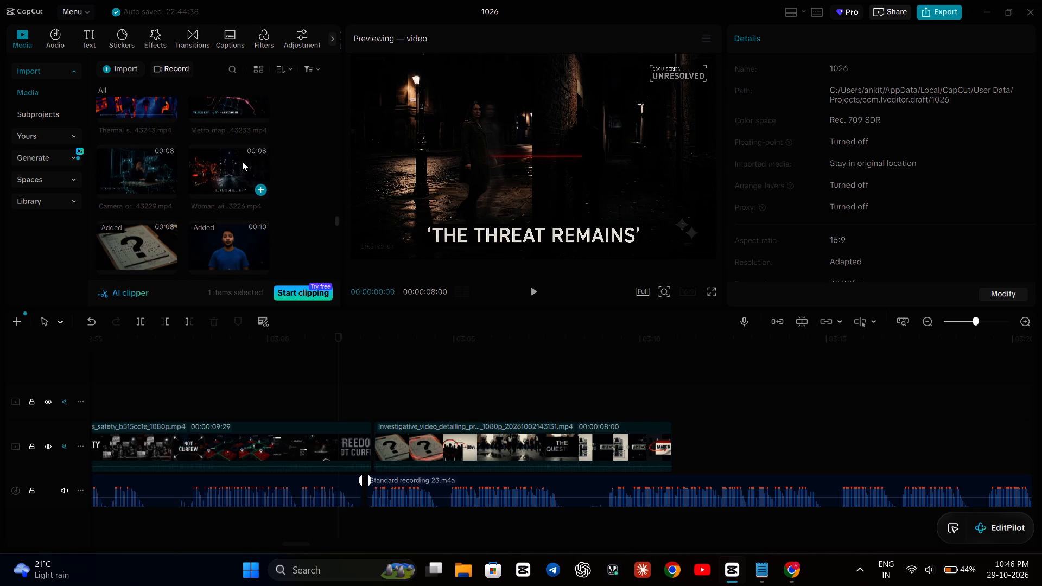
pyautogui.doubleClick(242, 161)
pyautogui.doubleClick(126, 168)
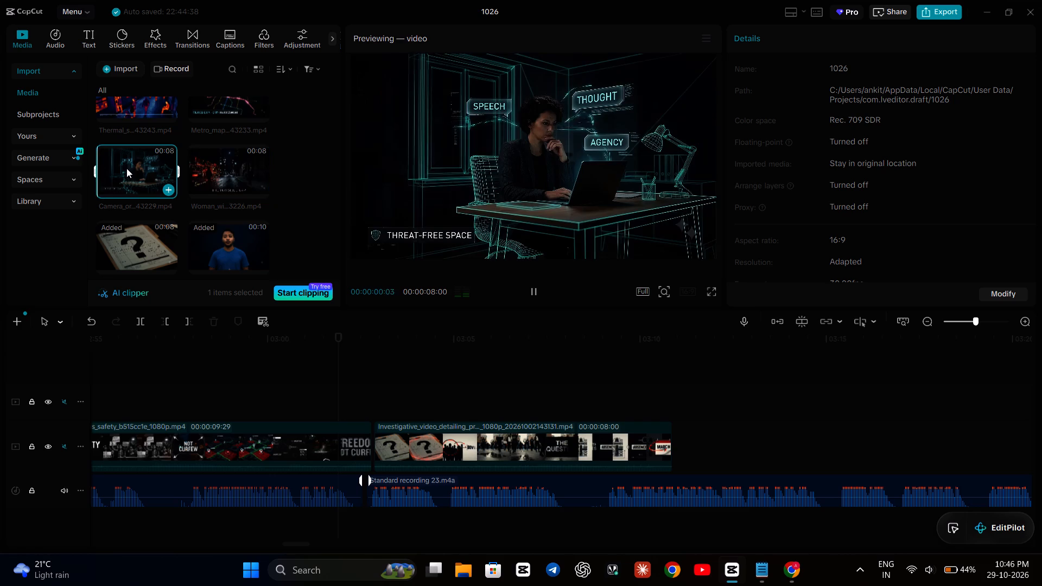
pyautogui.scroll(-3, 182, 162)
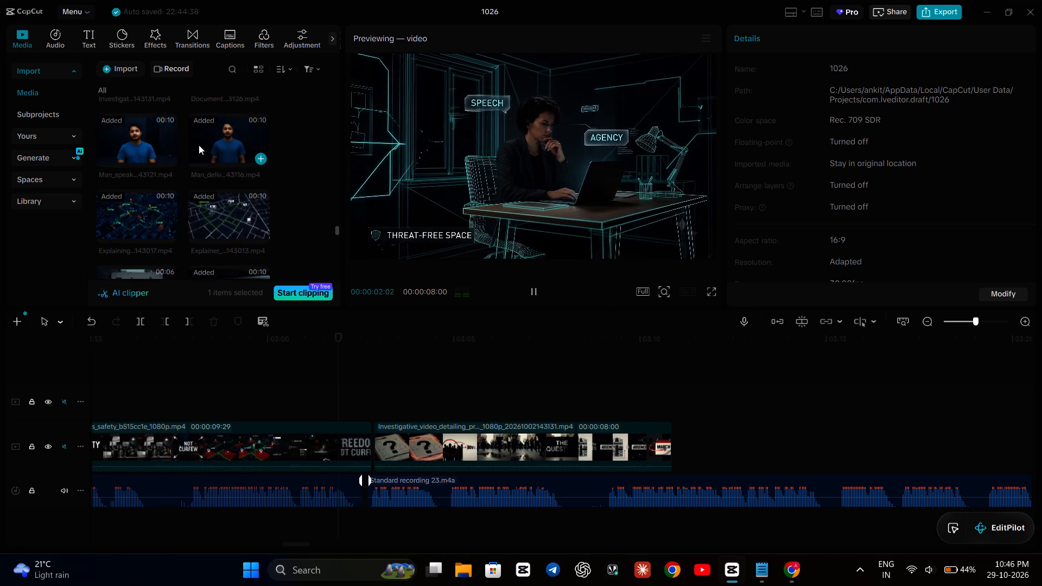
pyautogui.scroll(-2, 199, 145)
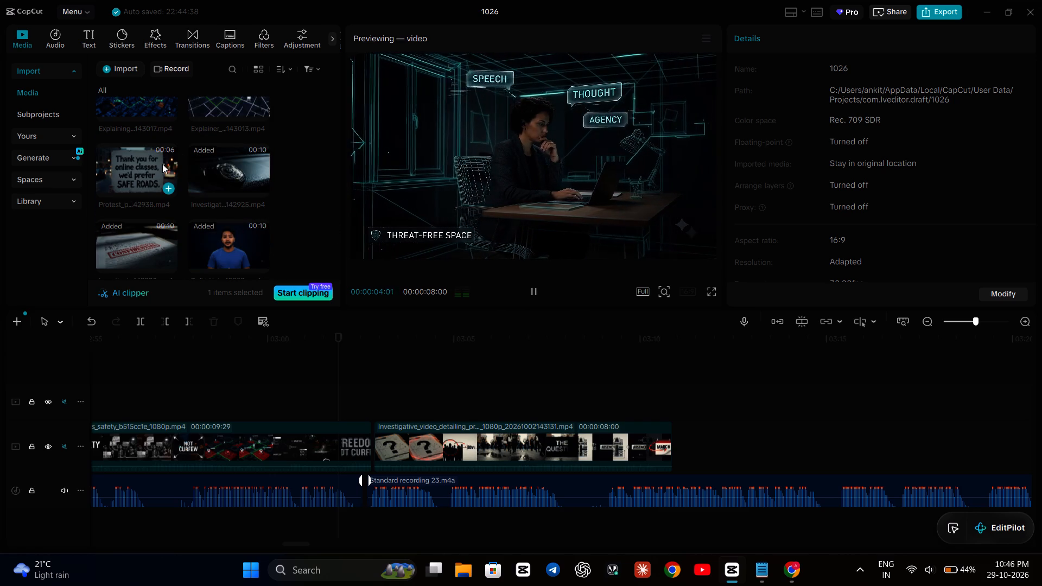
pyautogui.doubleClick(134, 167)
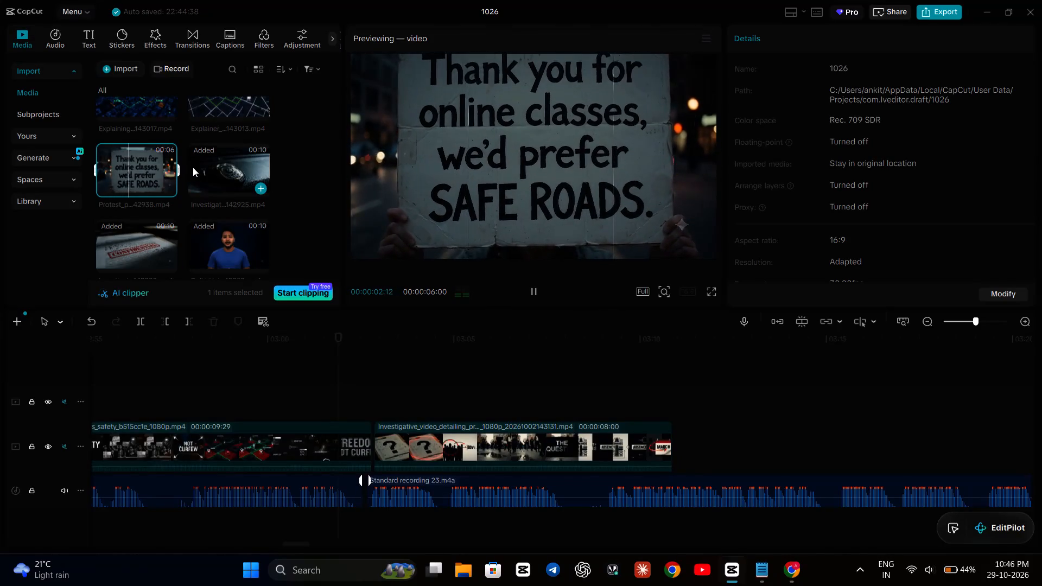
pyautogui.scroll(-2, 219, 170)
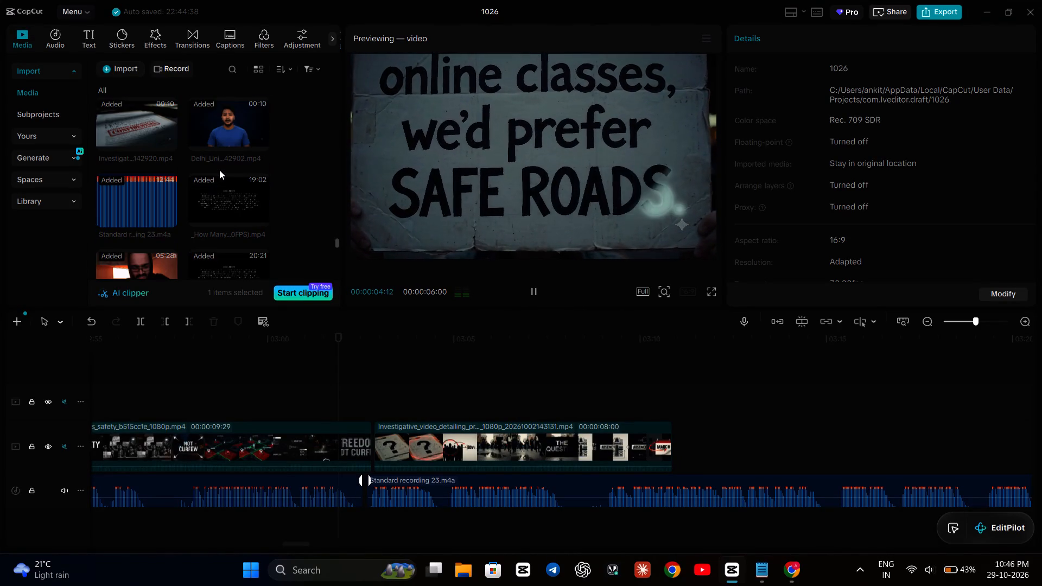
pyautogui.scroll(-2, 219, 170)
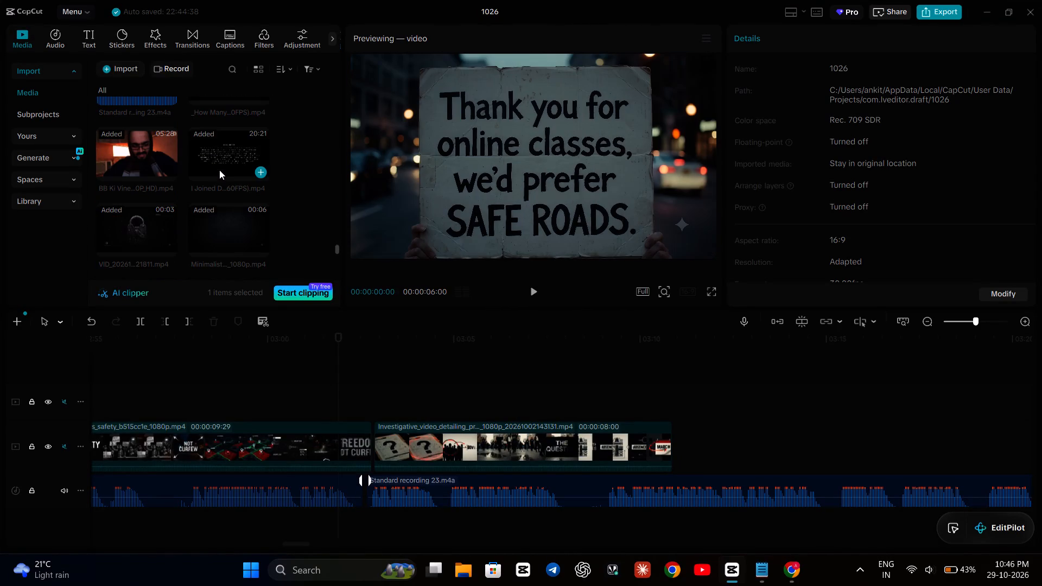
pyautogui.scroll(-5, 219, 170)
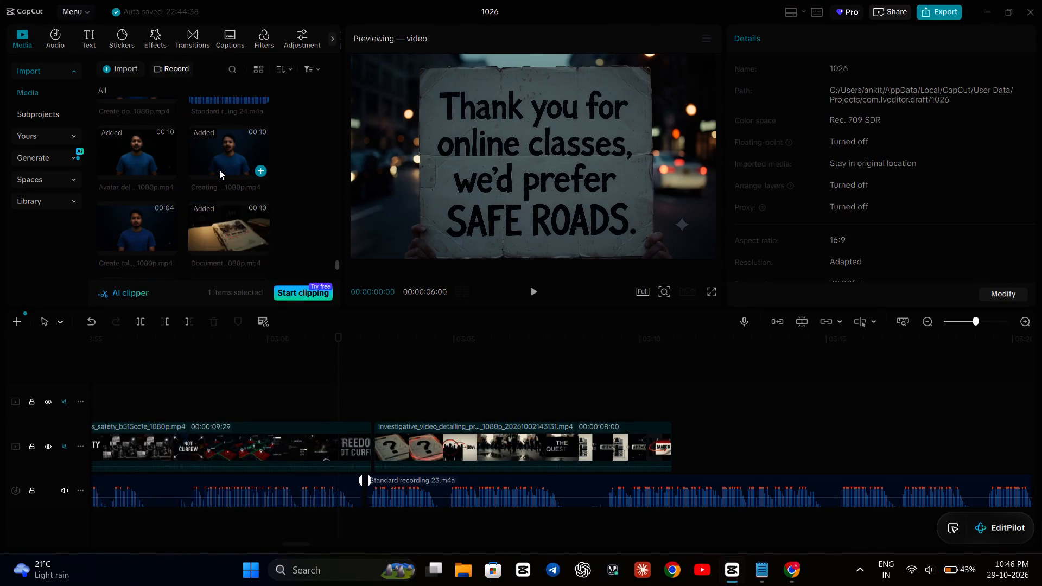
pyautogui.scroll(-1, 219, 170)
pyautogui.click(125, 169)
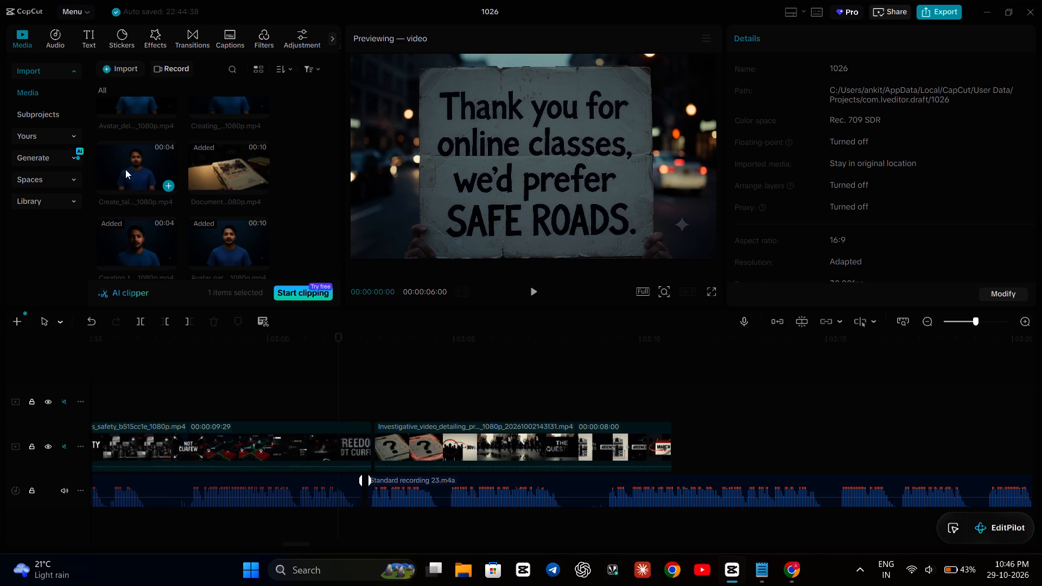
pyautogui.click(125, 169)
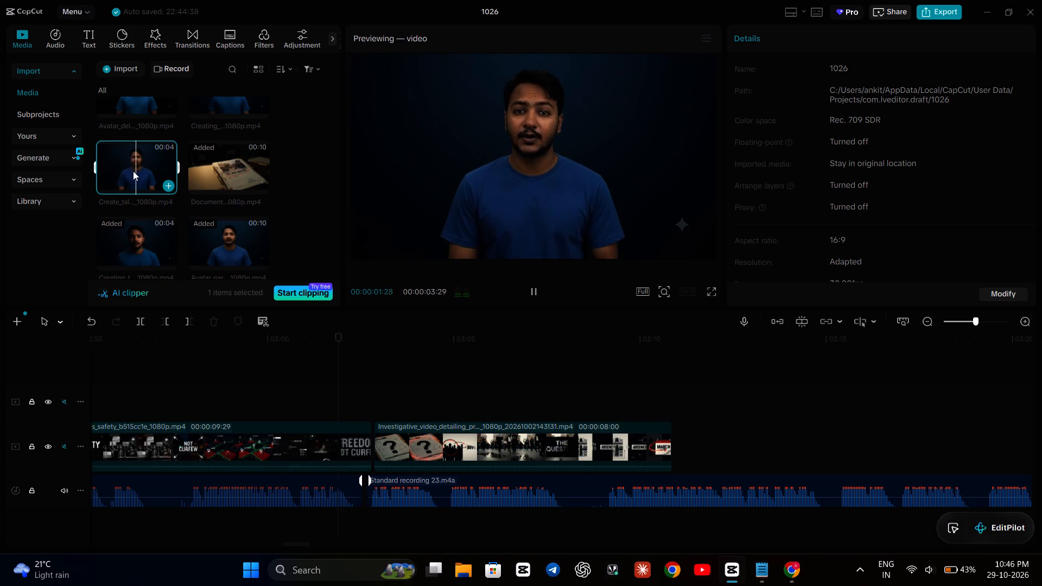
pyautogui.scroll(-2, 134, 171)
# Look back up through the media library to the unused ten-second presenter clips for footage suiting the gap.
pyautogui.scroll(2, 134, 171)
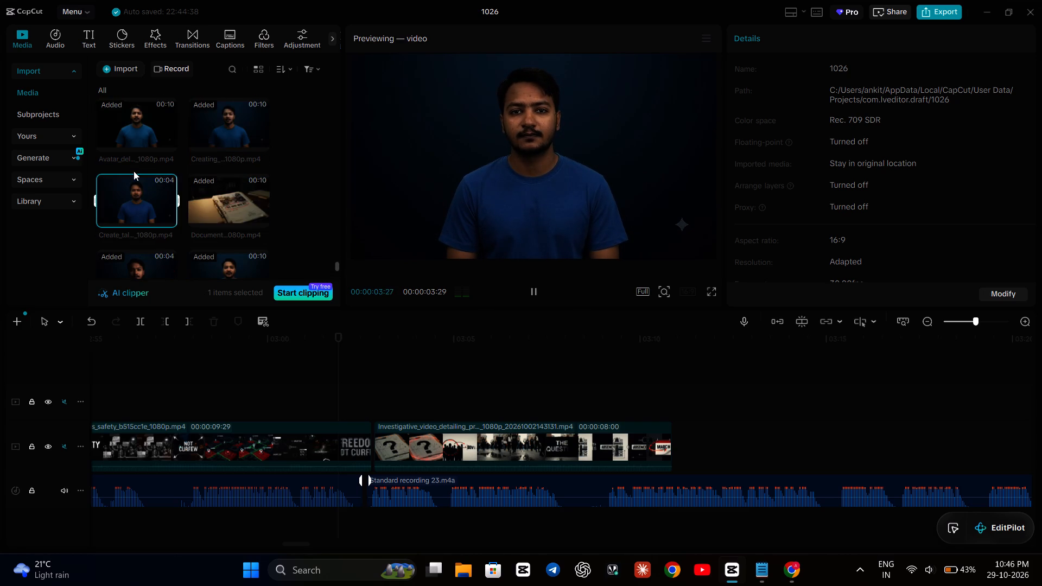
pyautogui.scroll(3, 134, 171)
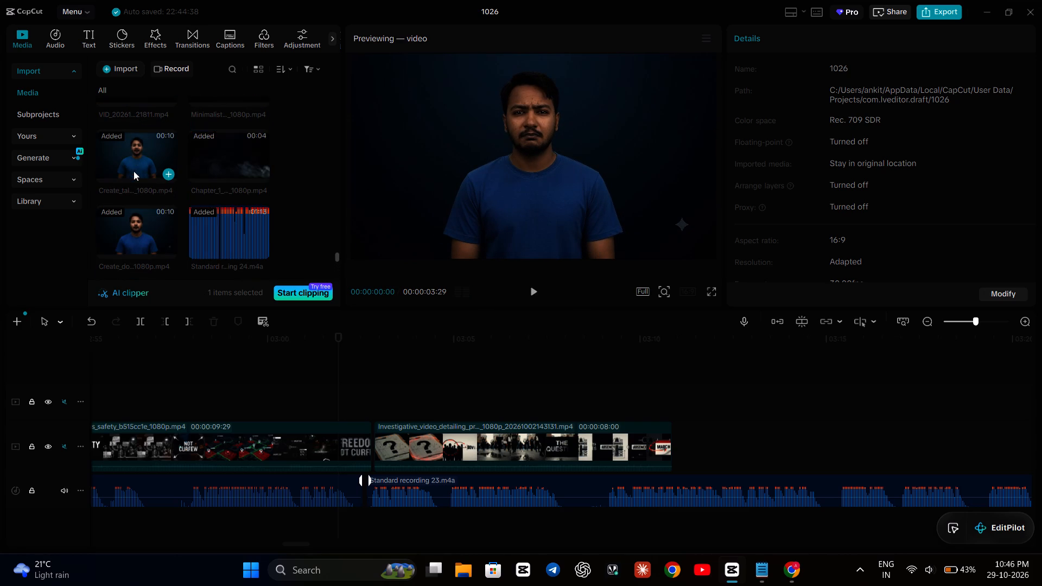
pyautogui.scroll(3, 134, 165)
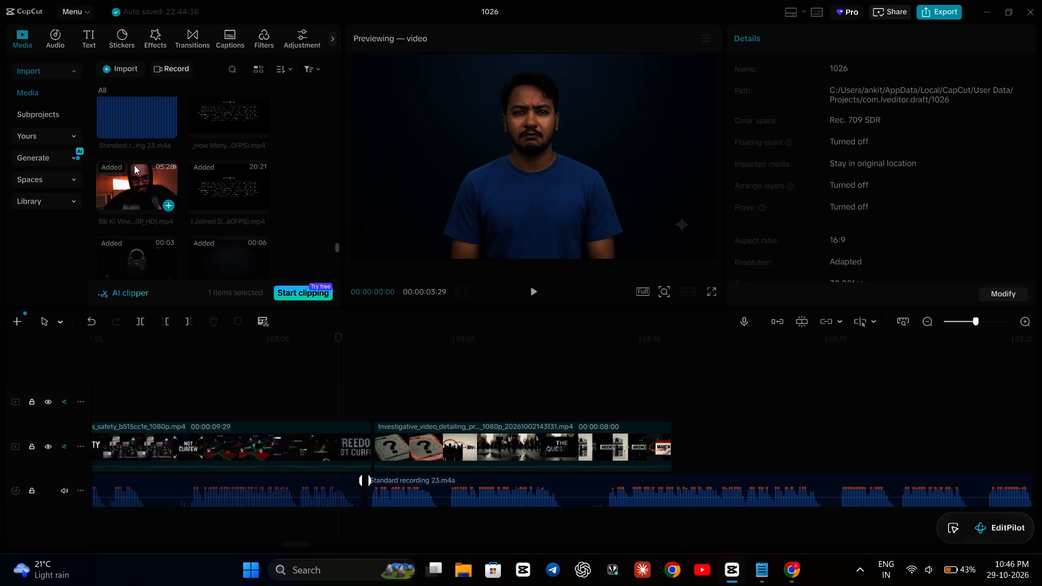
pyautogui.scroll(16, 134, 165)
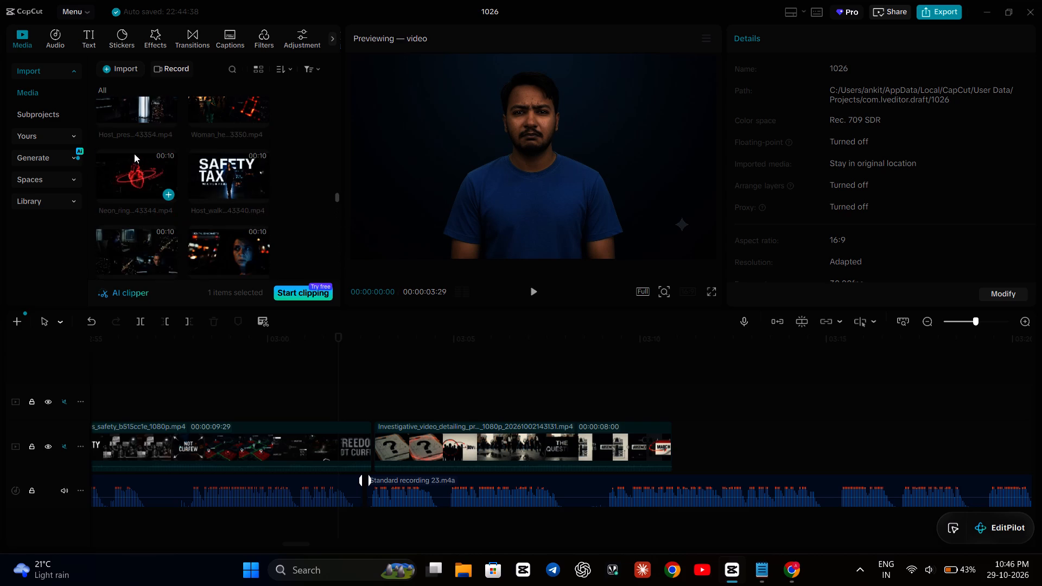
pyautogui.scroll(16, 134, 154)
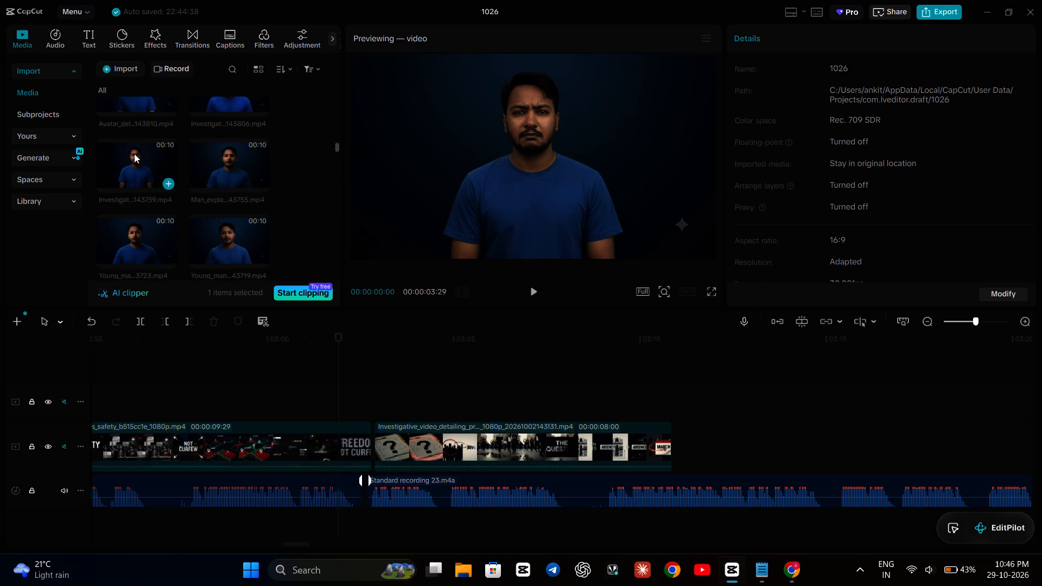
pyautogui.scroll(9, 134, 154)
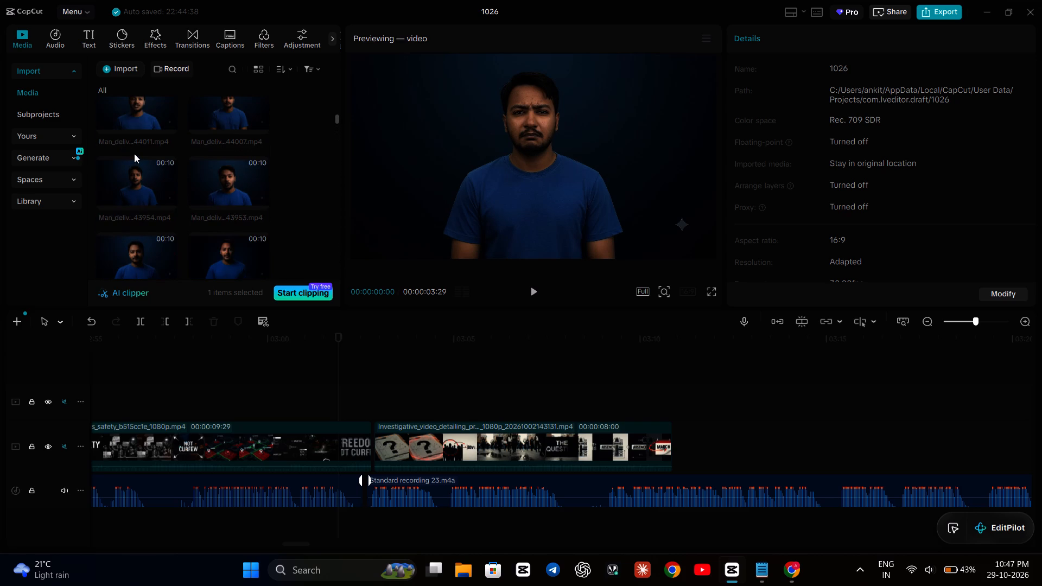
pyautogui.scroll(4, 134, 153)
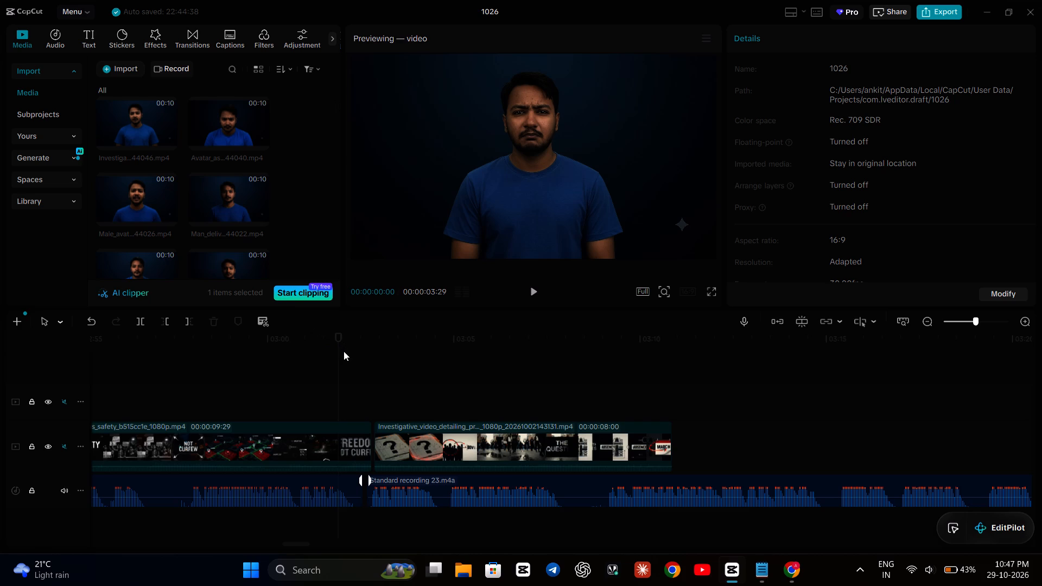
# Play the timeline from the start of the Investigative_video clip through the gap after it to hear the voiceover.
pyautogui.click(344, 351)
pyautogui.press('space')
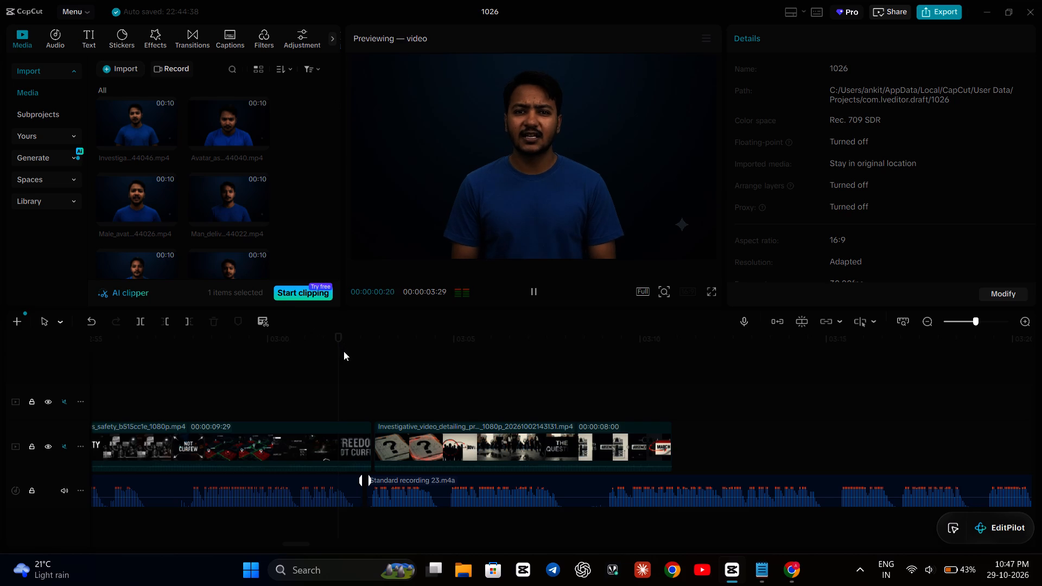
pyautogui.click(373, 368)
pyautogui.press('space')
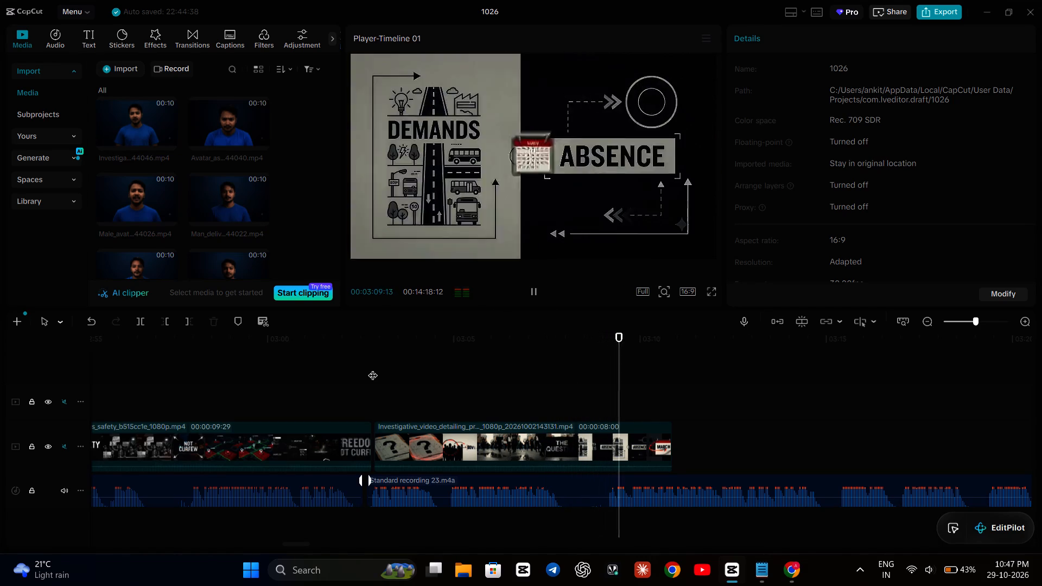
pyautogui.click(516, 439)
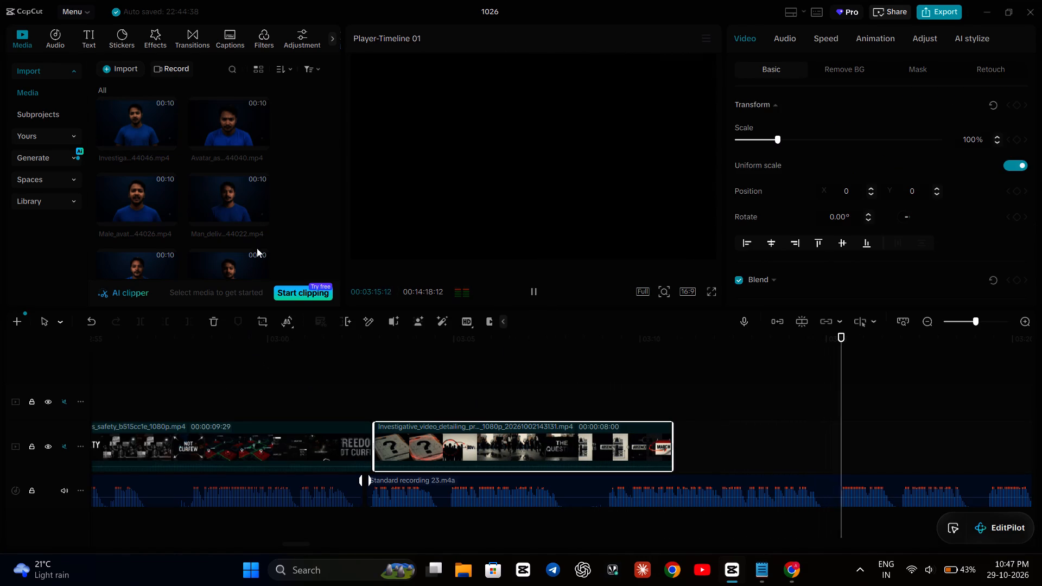
pyautogui.click(313, 386)
# Preview the unused presenter clips from Man_speak…44119 down to Man_deliv…44022 and Male_avat…44026 for the gap.
pyautogui.scroll(-2, 236, 159)
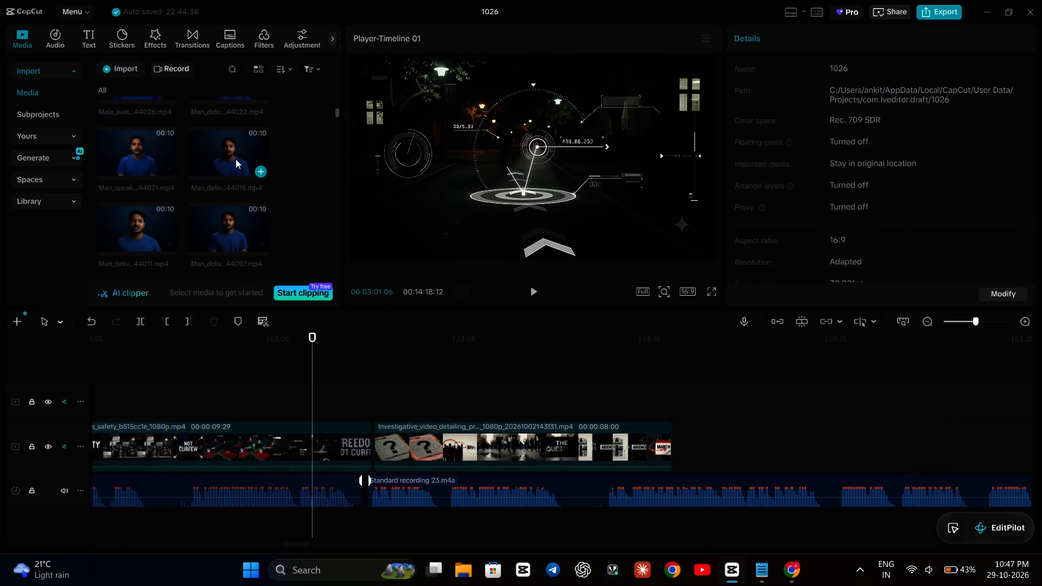
pyautogui.scroll(7, 236, 159)
pyautogui.doubleClick(120, 111)
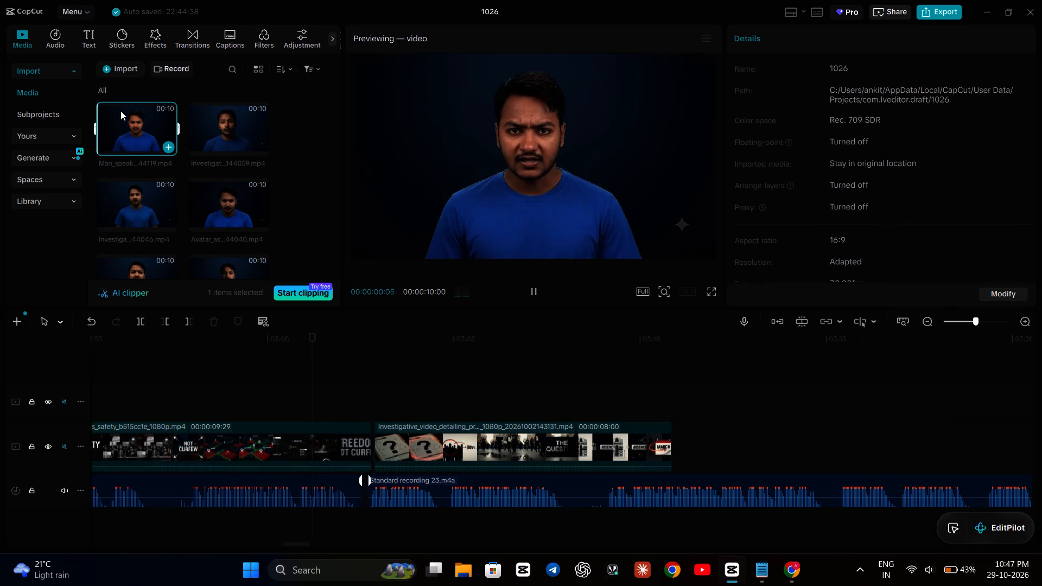
pyautogui.doubleClick(249, 130)
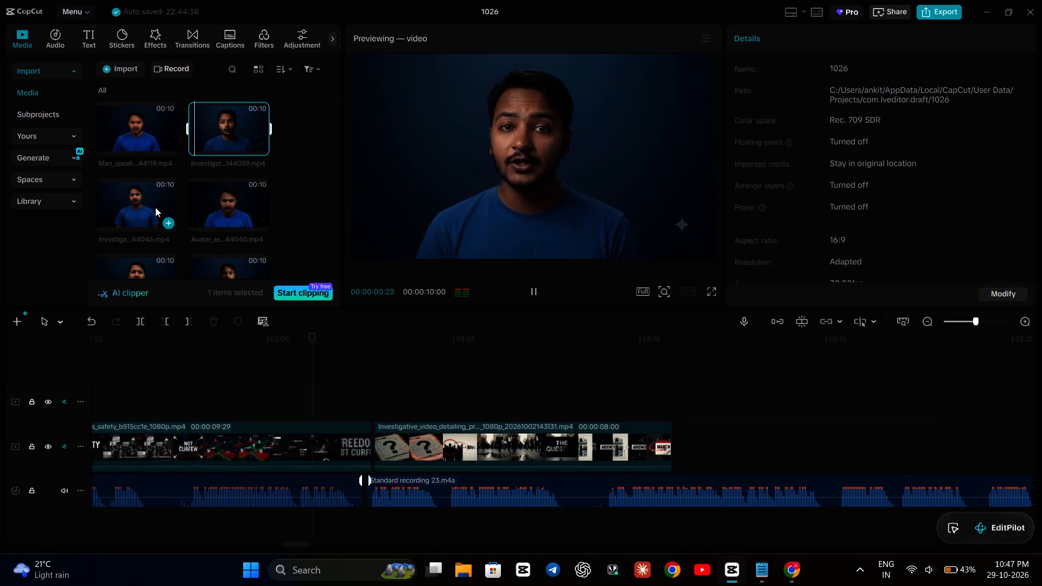
pyautogui.doubleClick(155, 207)
pyautogui.doubleClick(240, 211)
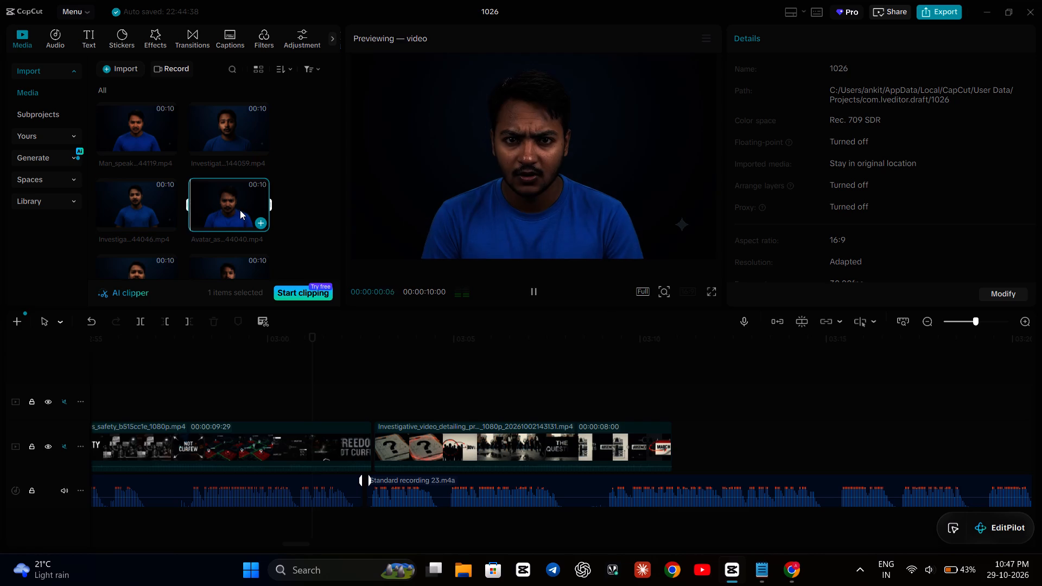
pyautogui.scroll(-1, 240, 210)
pyautogui.doubleClick(227, 203)
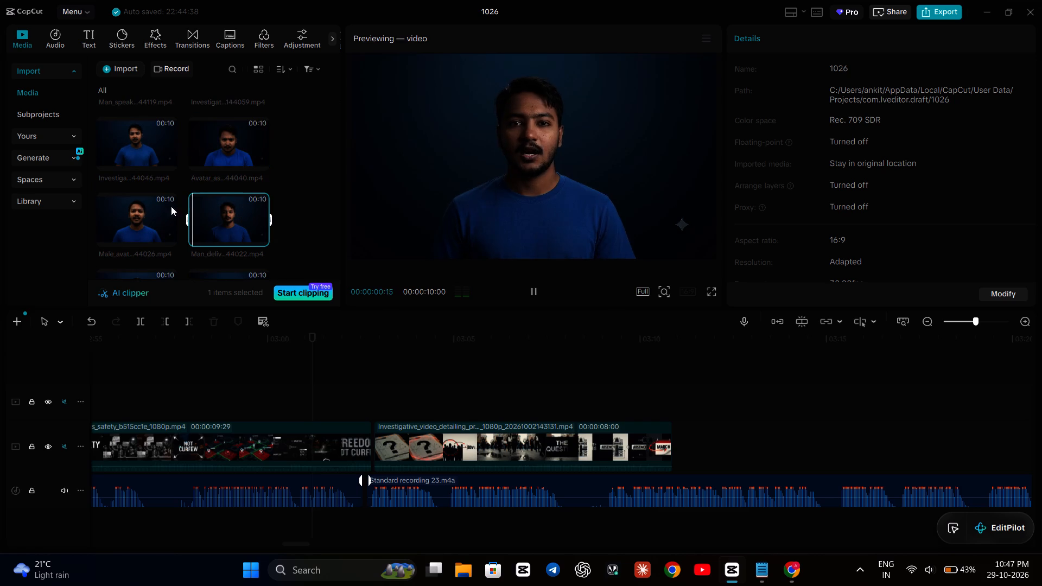
pyautogui.doubleClick(155, 209)
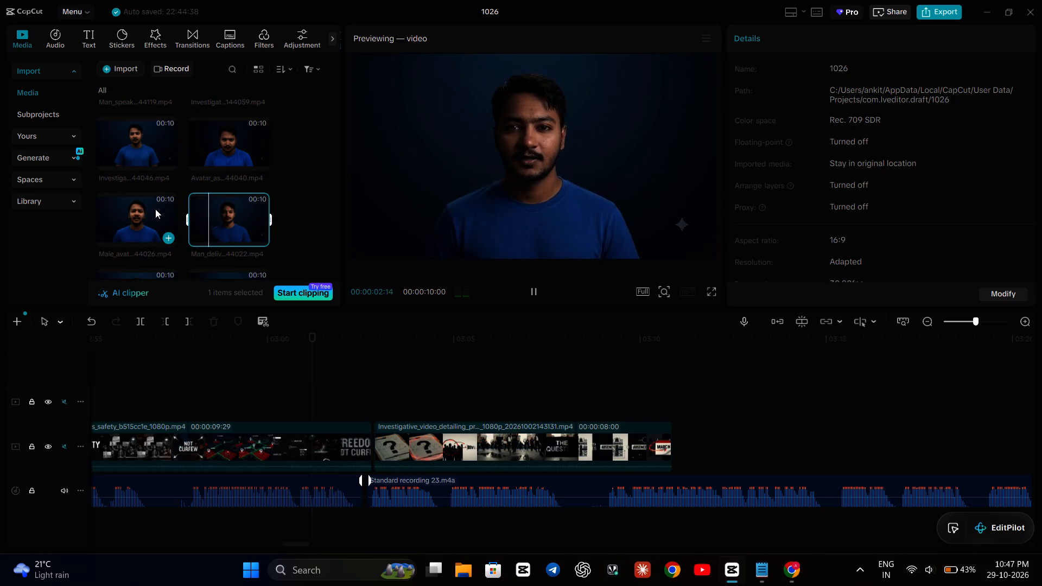
# Preview the unused ten-second presenter clips from Man_speak…44021 down to Man_deliv…43953 for footage suiting the gap.
pyautogui.scroll(-2, 155, 209)
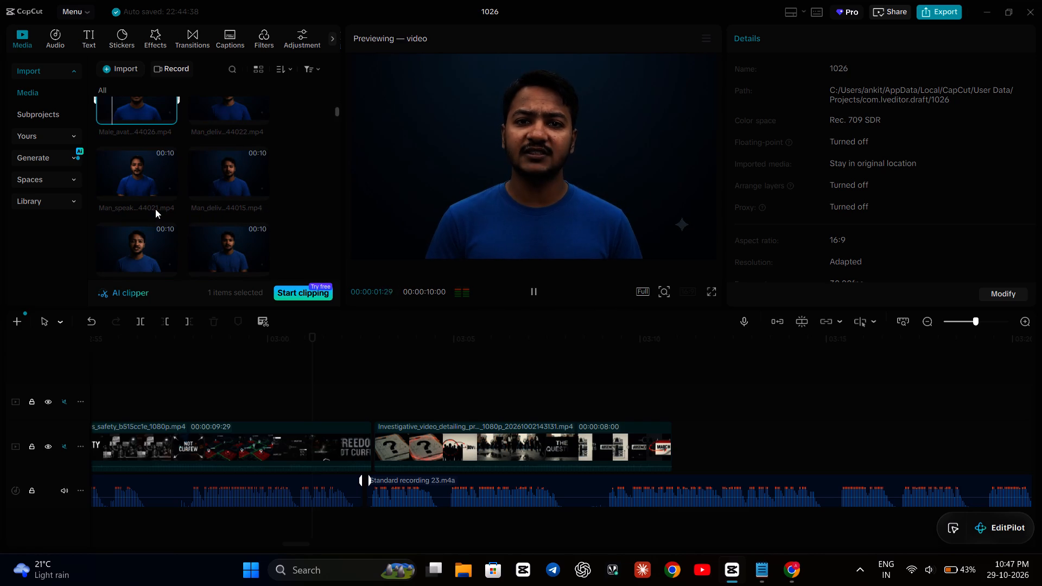
pyautogui.doubleClick(145, 195)
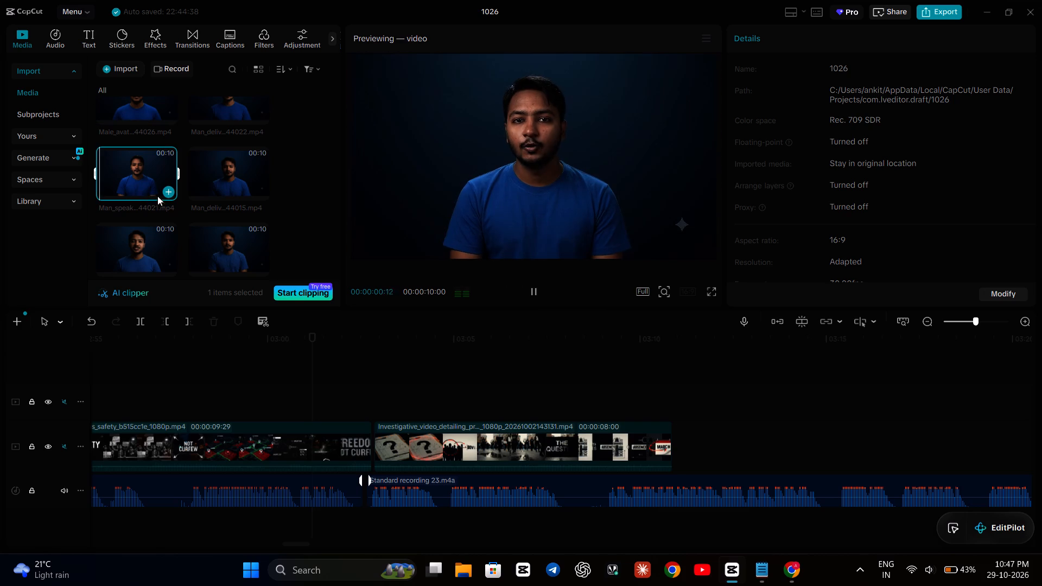
pyautogui.click(197, 175)
pyautogui.doubleClick(201, 177)
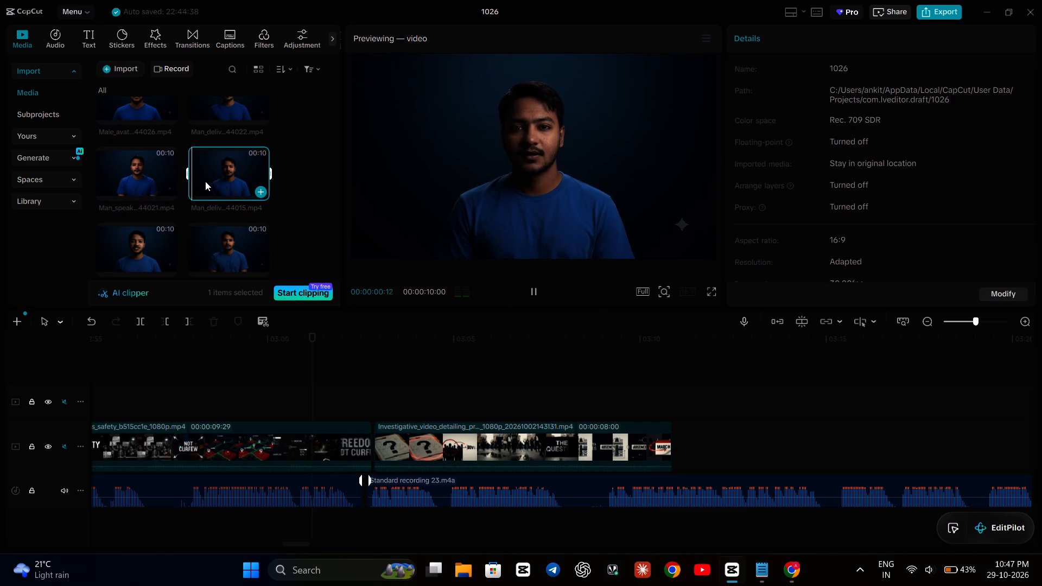
pyautogui.scroll(-1, 206, 176)
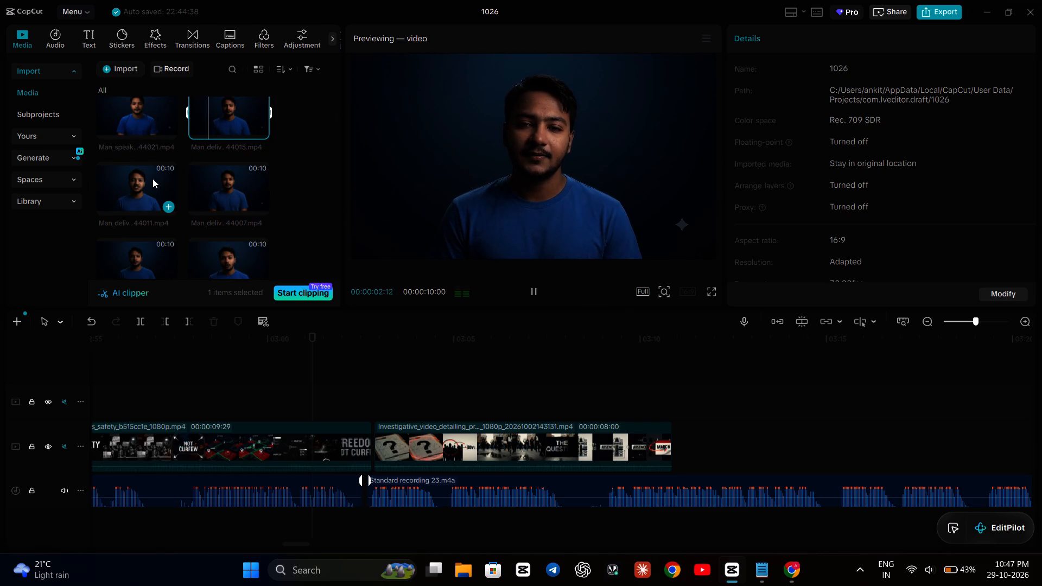
pyautogui.click(153, 179)
pyautogui.click(153, 179)
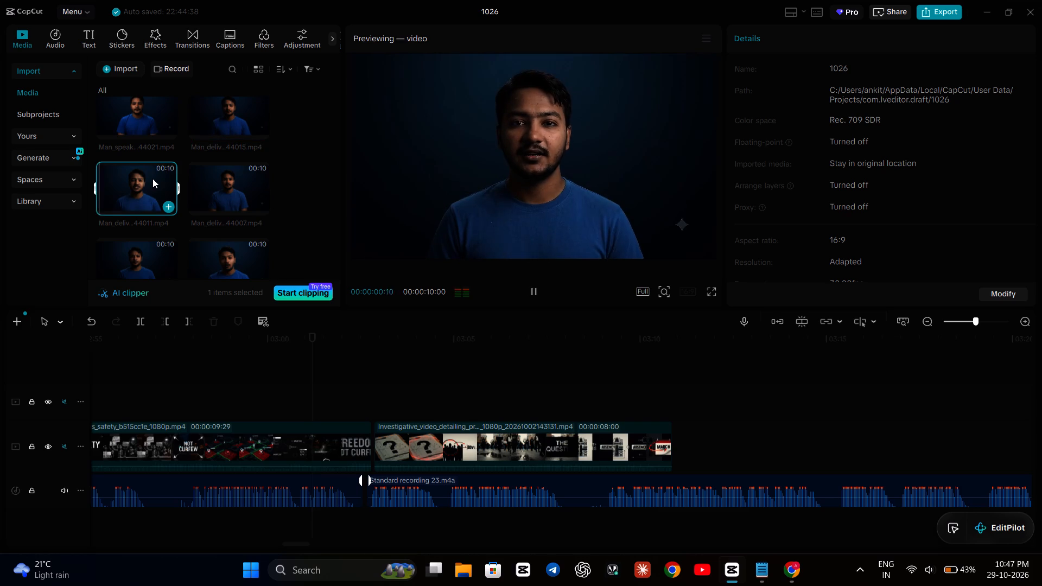
pyautogui.doubleClick(216, 194)
pyautogui.scroll(-1, 216, 194)
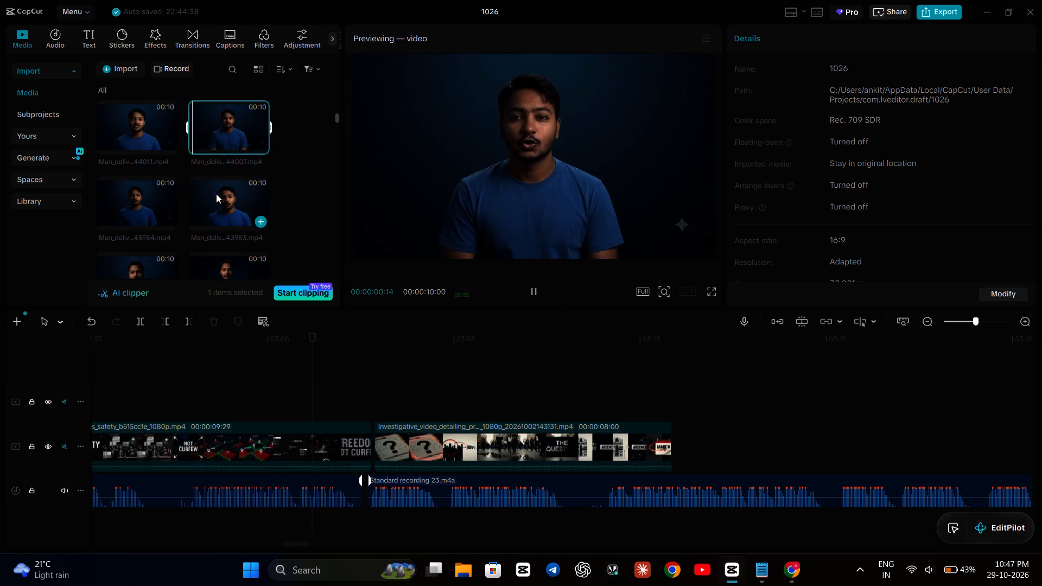
pyautogui.doubleClick(145, 191)
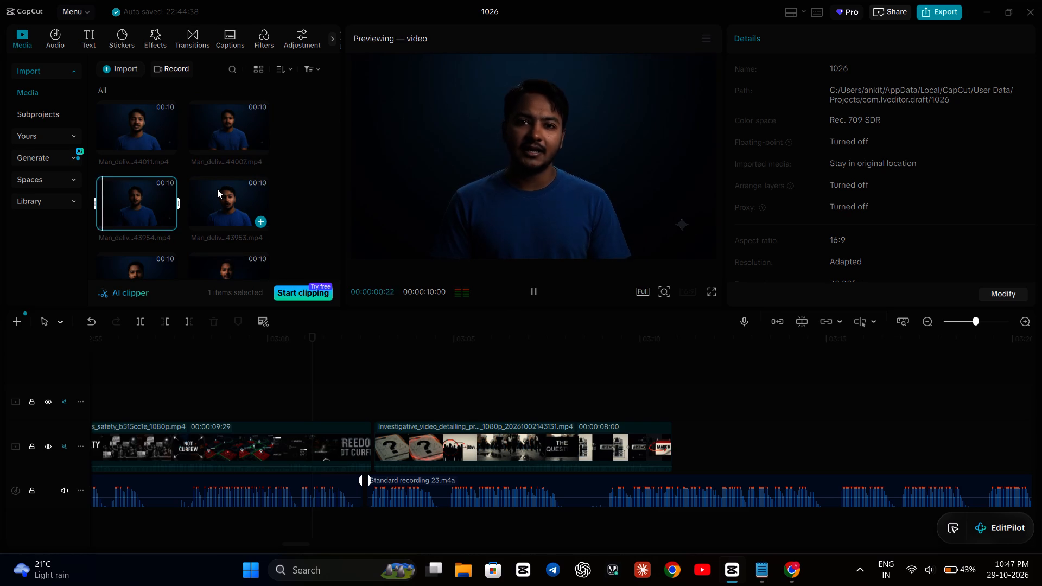
pyautogui.doubleClick(217, 189)
# Preview the unused presenter clips from Man_deliv…43945 down to Investigat…143830, skipping those already added to the timeline.
pyautogui.scroll(-1, 217, 189)
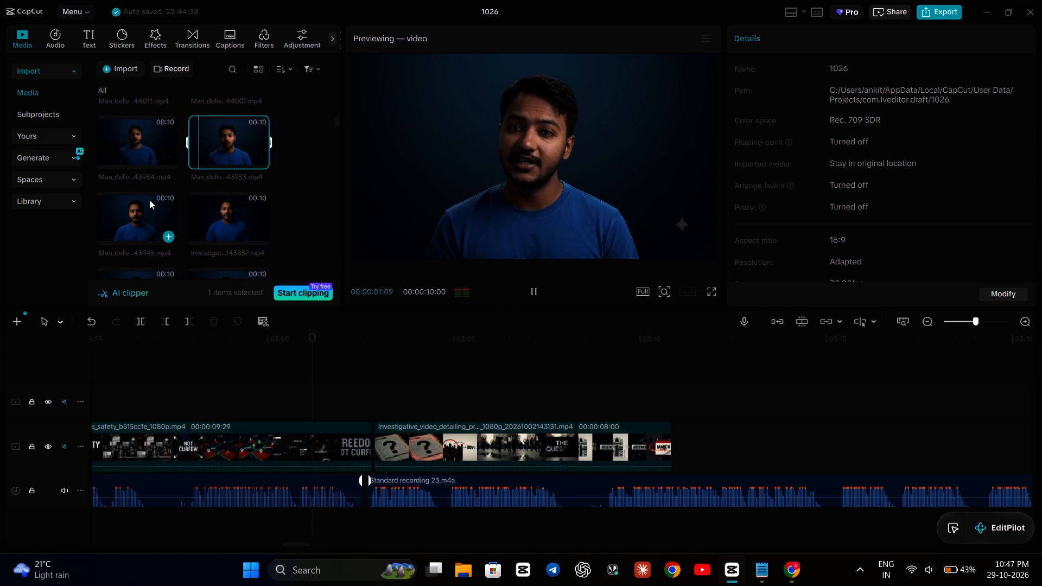
pyautogui.doubleClick(137, 211)
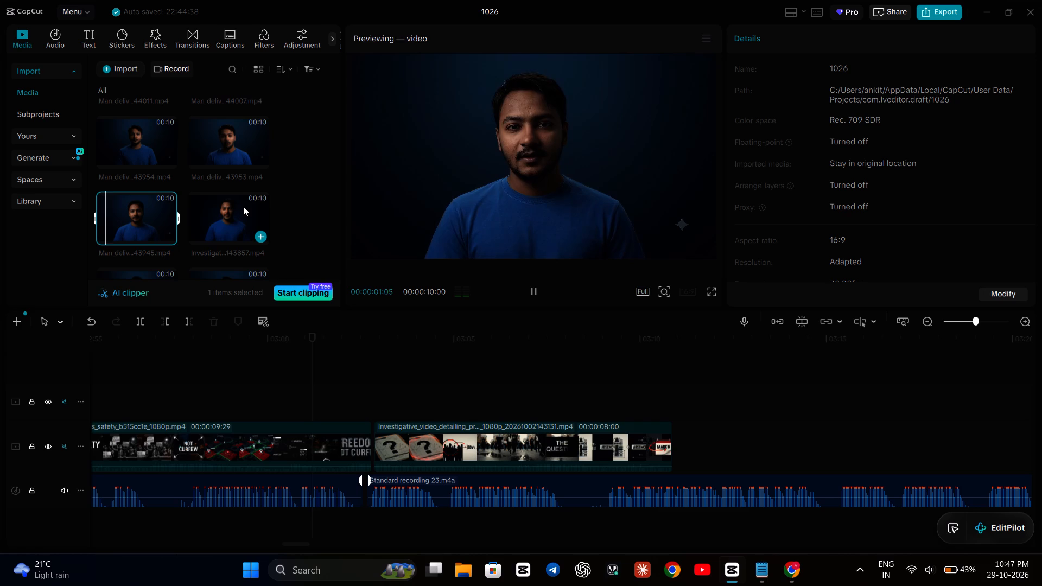
pyautogui.doubleClick(243, 206)
pyautogui.scroll(-1, 244, 206)
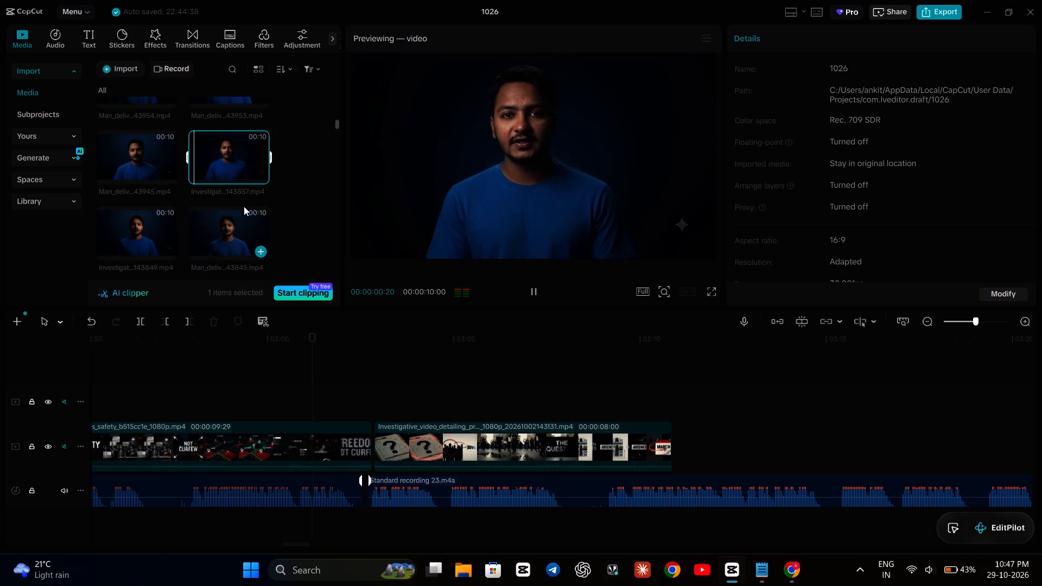
pyautogui.scroll(-1, 244, 207)
pyautogui.doubleClick(161, 177)
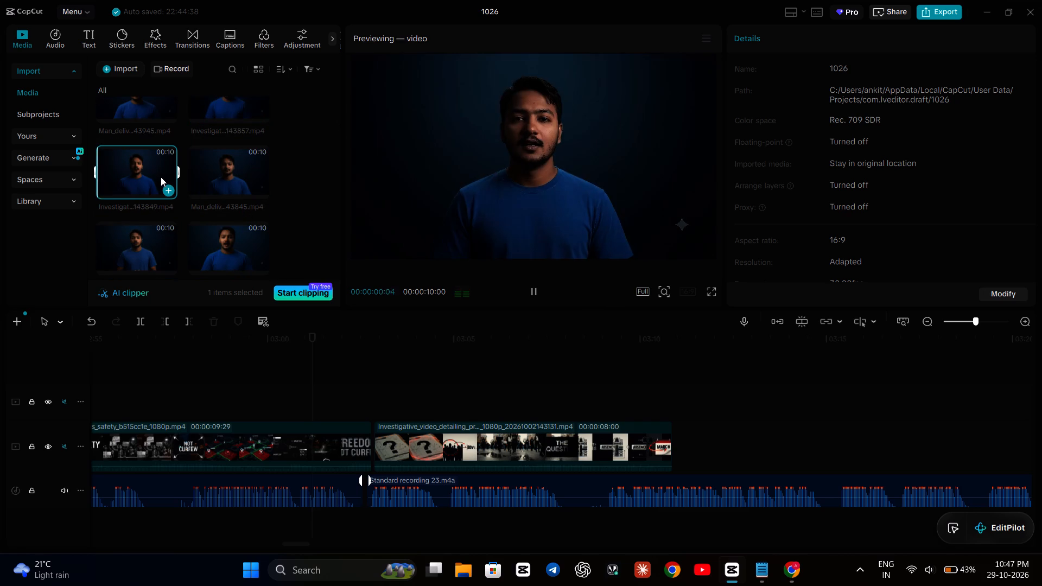
pyautogui.doubleClick(219, 171)
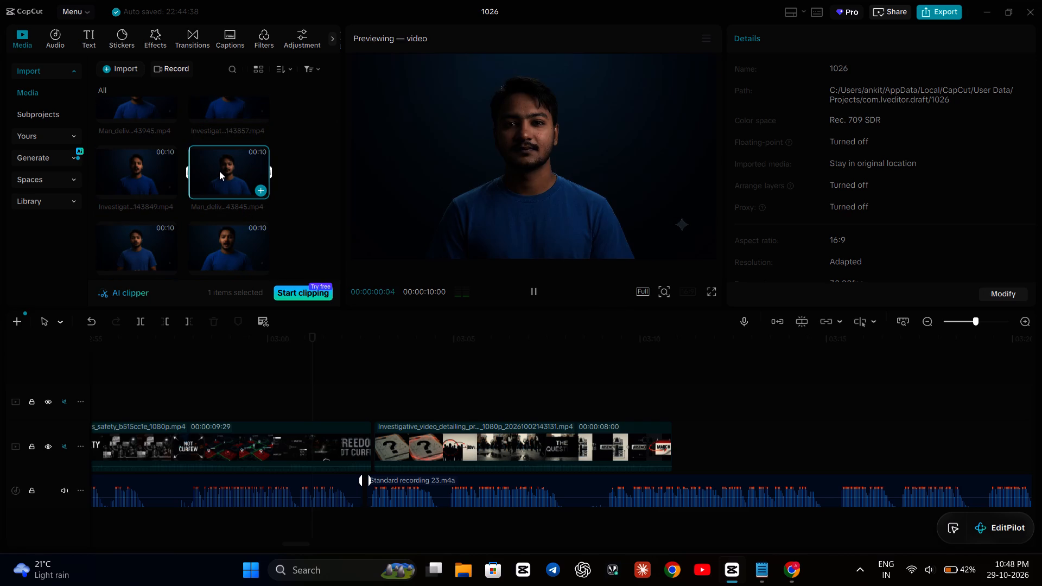
pyautogui.scroll(-1, 219, 168)
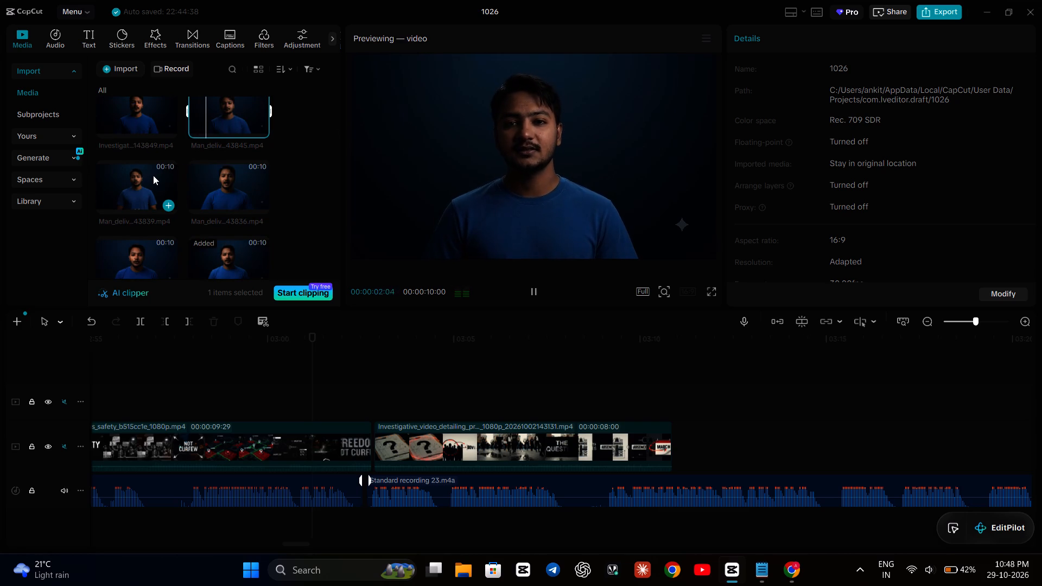
pyautogui.doubleClick(153, 175)
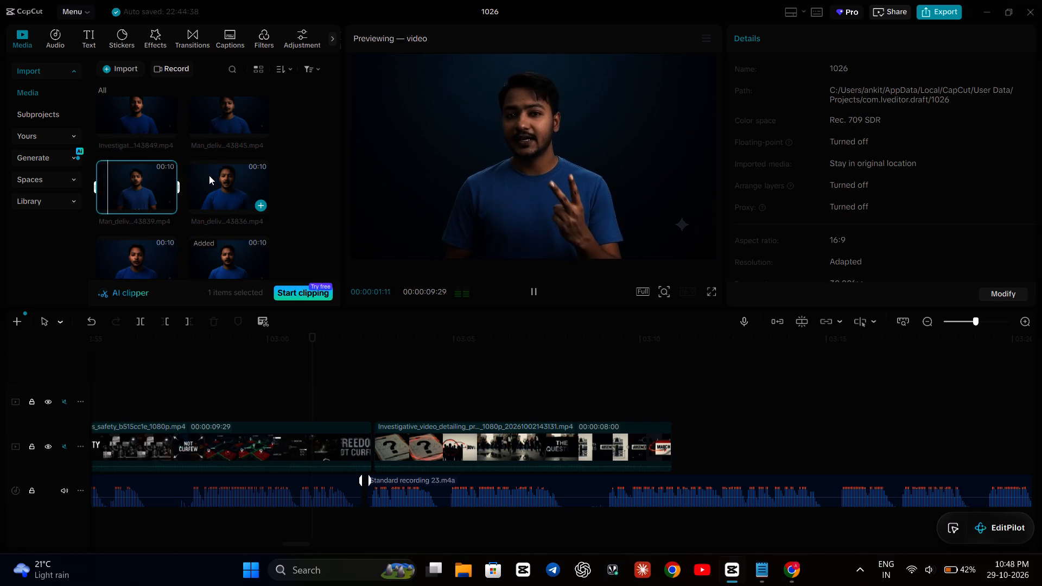
pyautogui.doubleClick(209, 175)
pyautogui.scroll(-1, 209, 175)
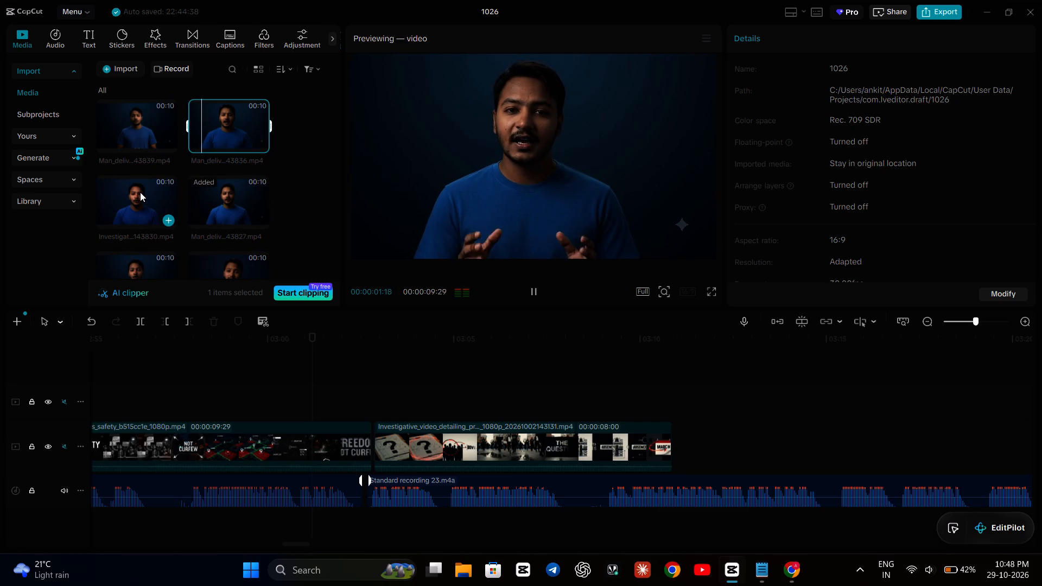
pyautogui.doubleClick(140, 192)
# Preview the remaining unused presenter clips from Man_deliv…43818 down to Young_man…43719 for the gap.
pyautogui.scroll(-2, 211, 168)
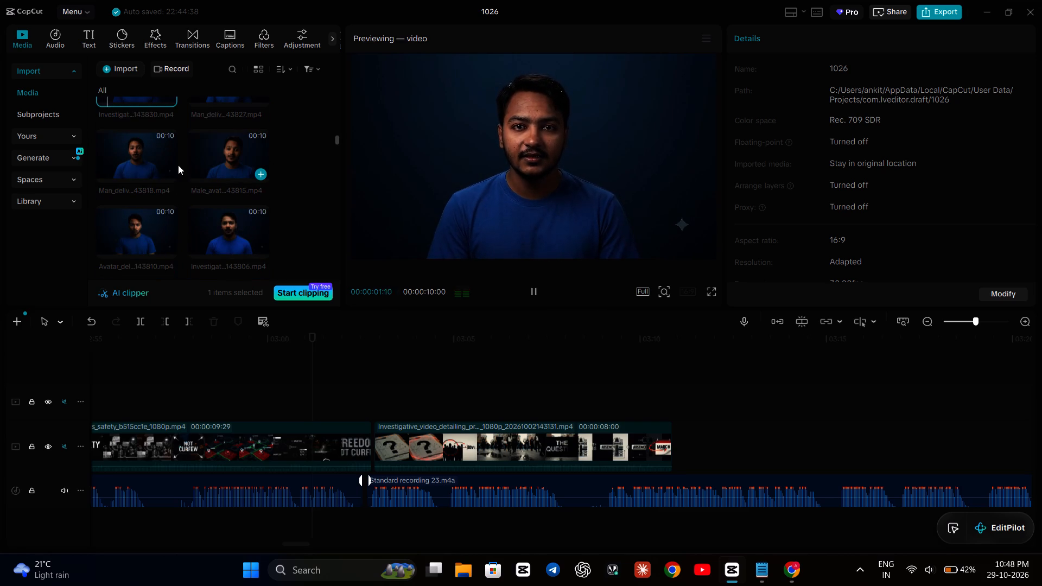
pyautogui.doubleClick(137, 157)
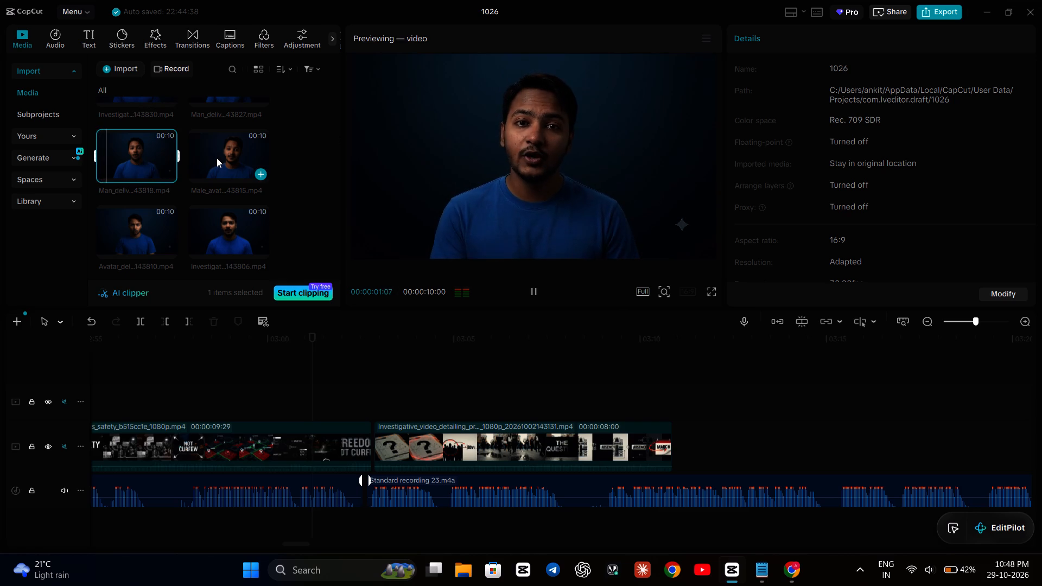
pyautogui.doubleClick(217, 158)
pyautogui.scroll(-1, 198, 193)
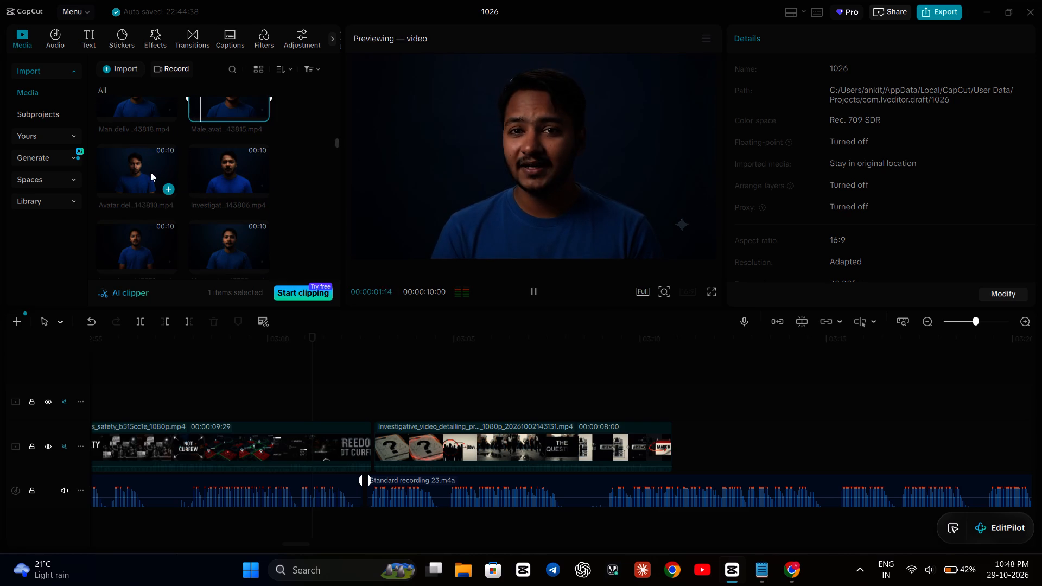
pyautogui.doubleClick(134, 161)
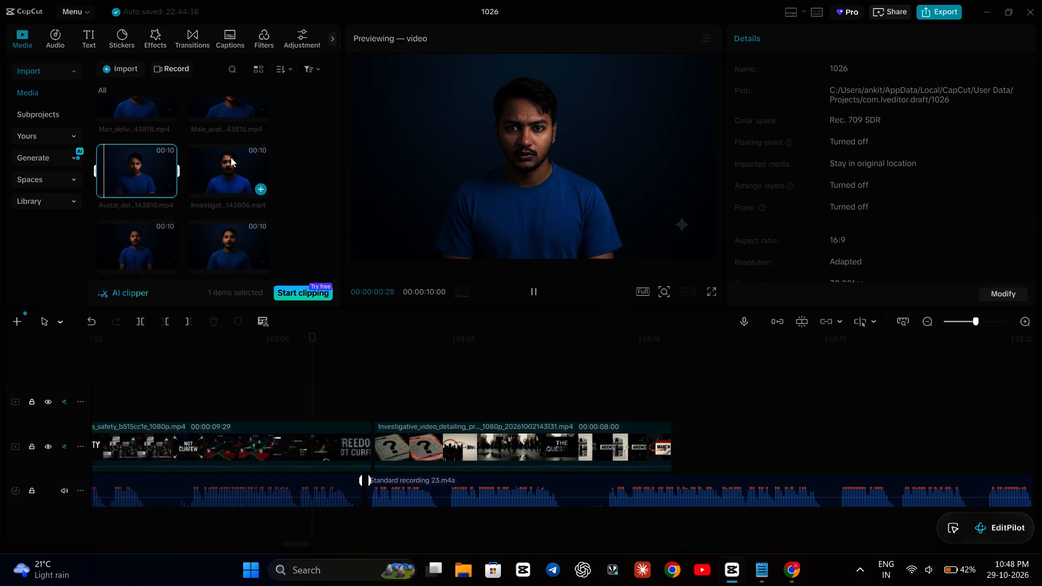
pyautogui.doubleClick(231, 157)
pyautogui.scroll(-2, 231, 157)
pyautogui.doubleClick(148, 128)
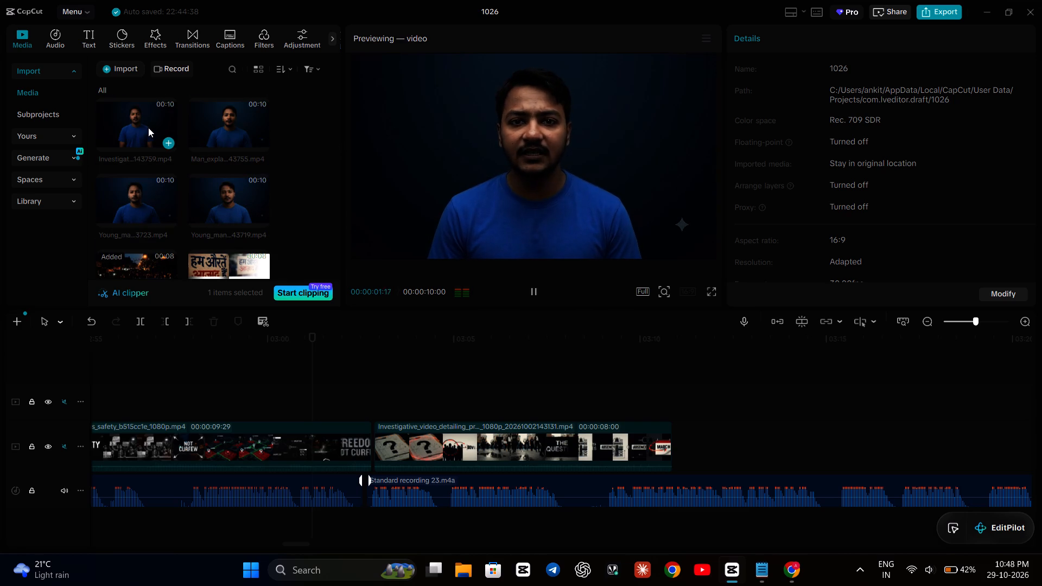
pyautogui.doubleClick(254, 120)
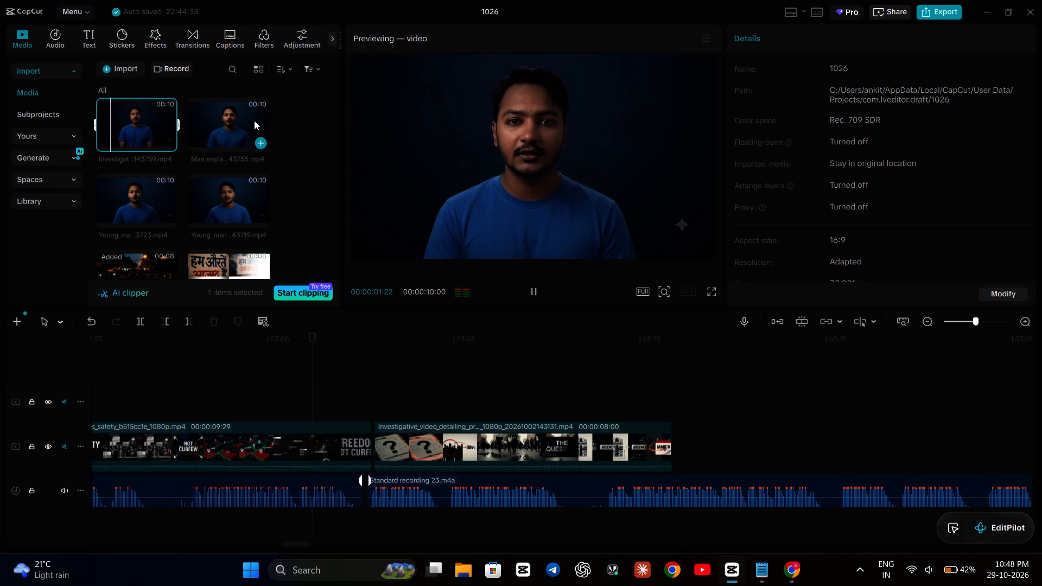
pyautogui.doubleClick(152, 192)
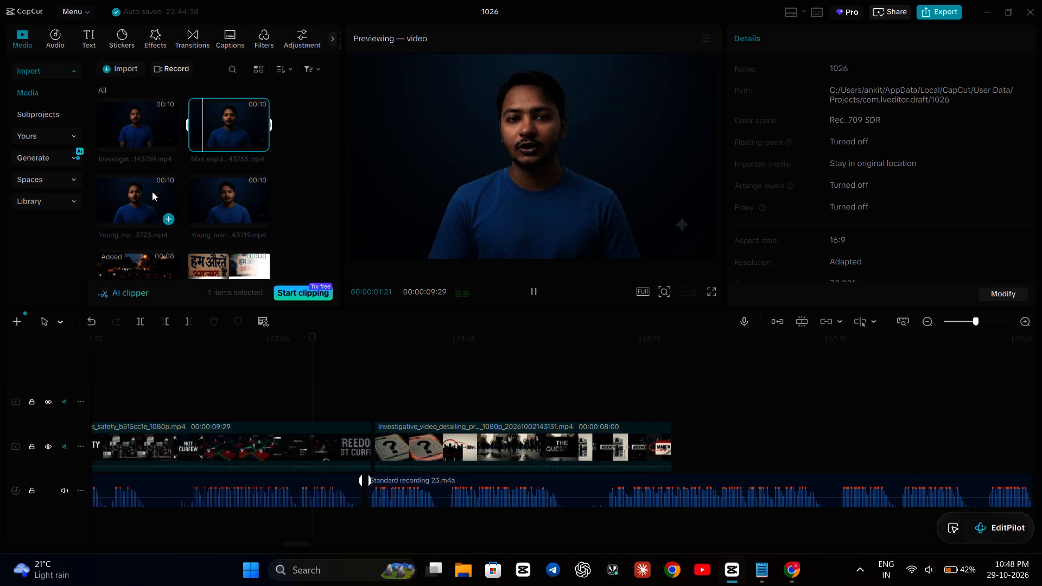
pyautogui.click(252, 183)
pyautogui.doubleClick(252, 183)
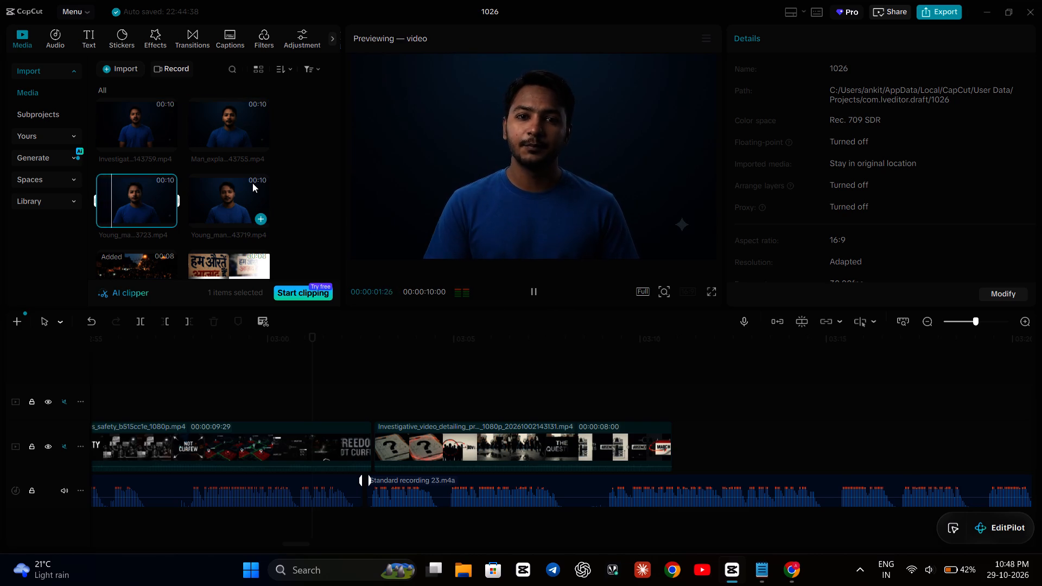
# Preview the unused kinetic timeline, 'Segregation' students, 'Suo Motu' gavel and 'The Truth Lies in the Friction' clips below the presenter clips.
pyautogui.scroll(-2, 252, 183)
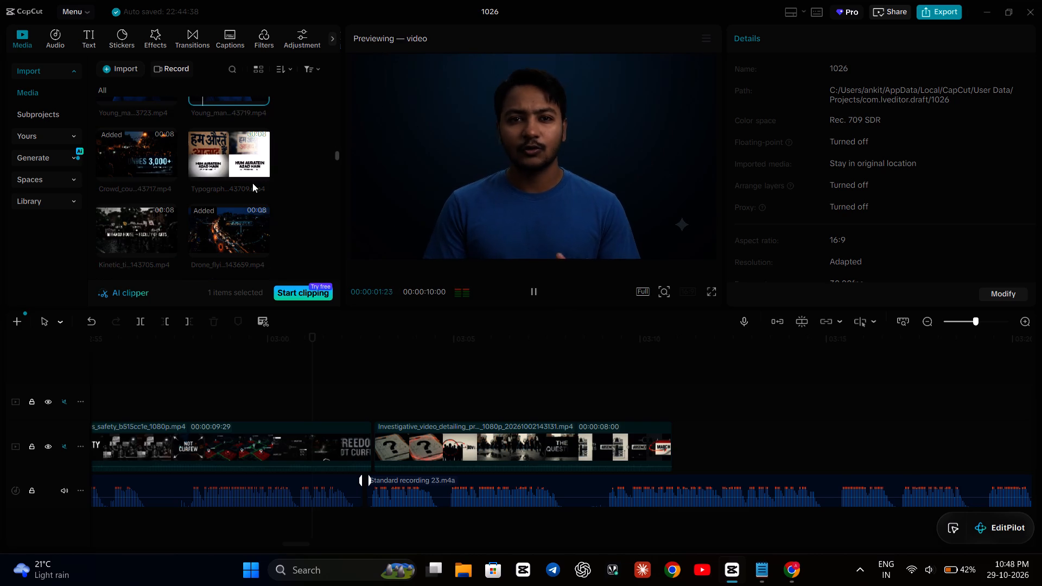
pyautogui.scroll(-1, 243, 177)
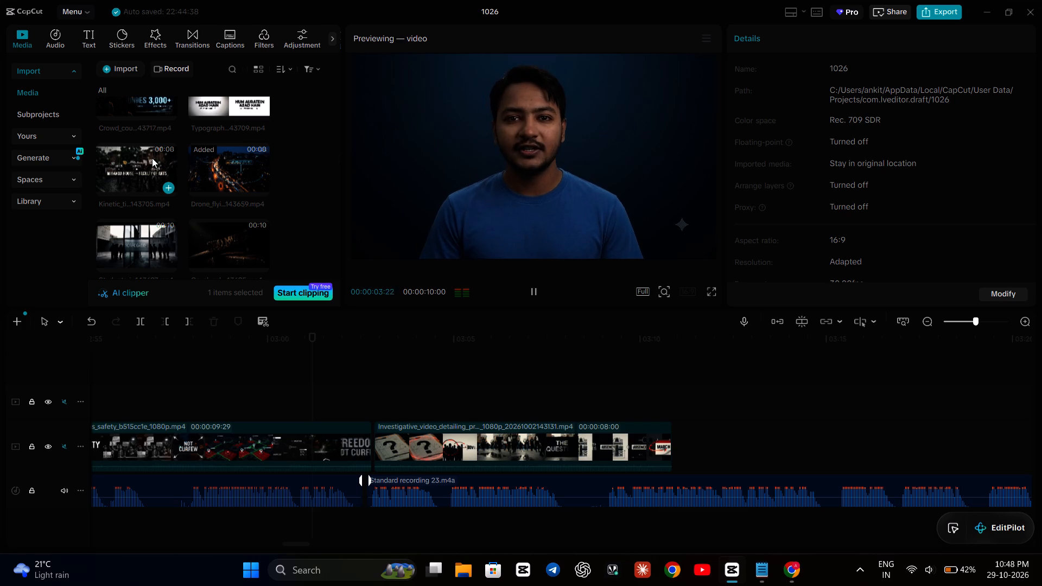
pyautogui.doubleClick(152, 158)
pyautogui.scroll(-1, 199, 168)
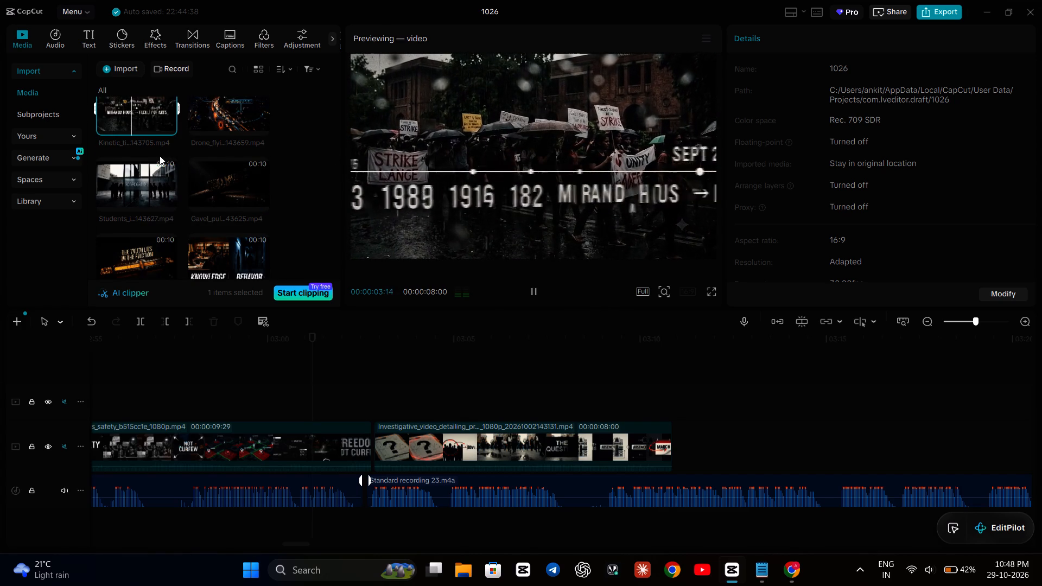
pyautogui.doubleClick(146, 173)
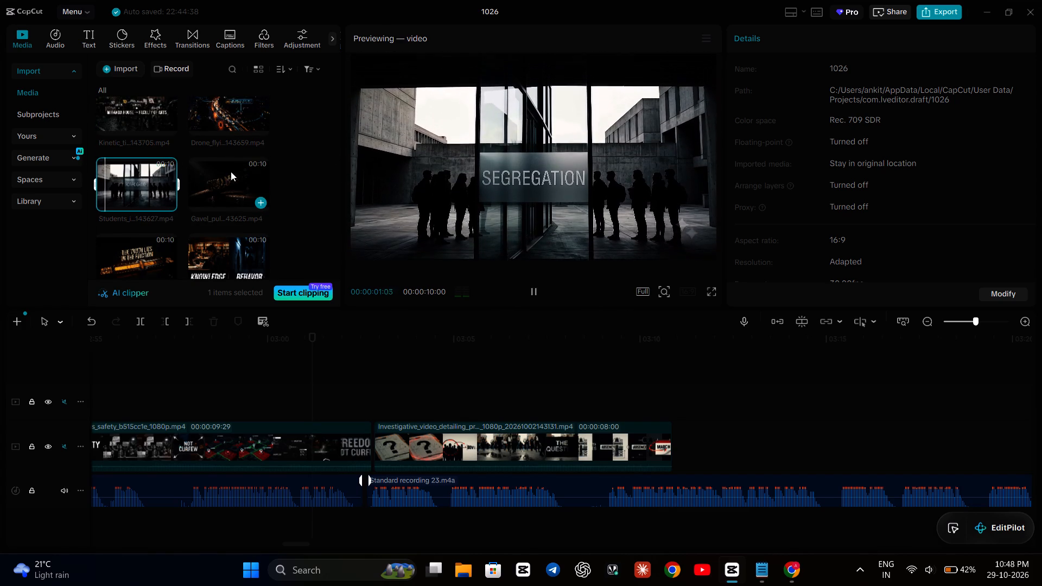
pyautogui.doubleClick(231, 171)
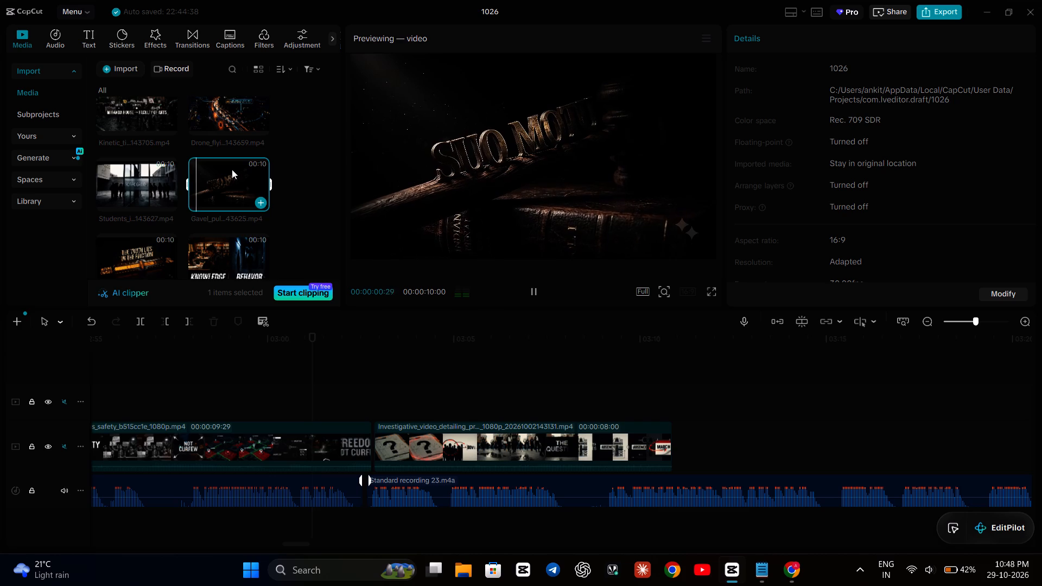
pyautogui.scroll(-1, 232, 169)
pyautogui.doubleClick(144, 188)
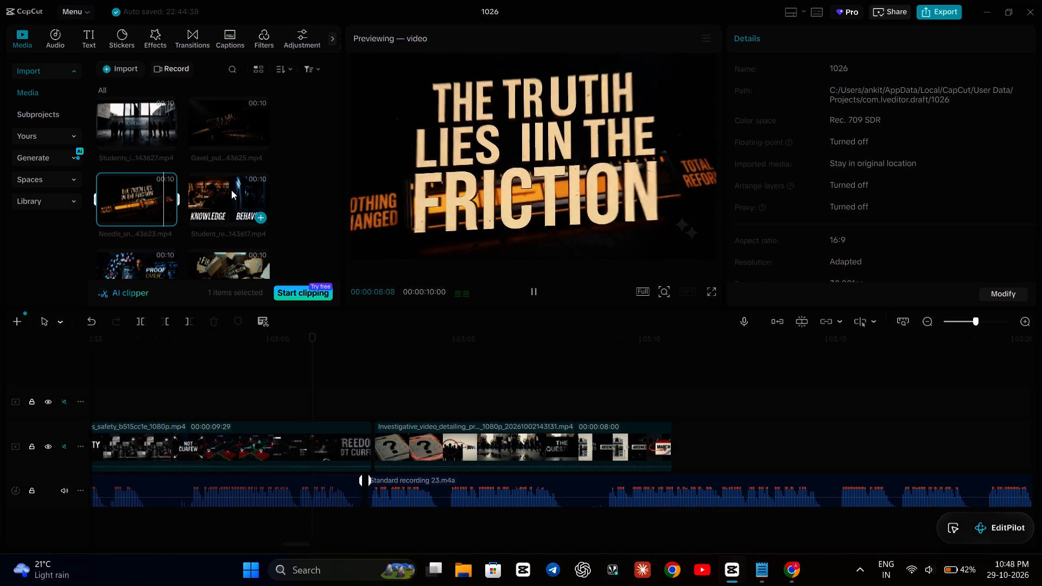
# Preview the unused ten-second 'Knowledge/Behavior', 'Proof Over Posts', falling folders, 'Lights + Cameras' and 'Captured' clips for the gap.
pyautogui.doubleClick(231, 190)
pyautogui.scroll(-2, 232, 185)
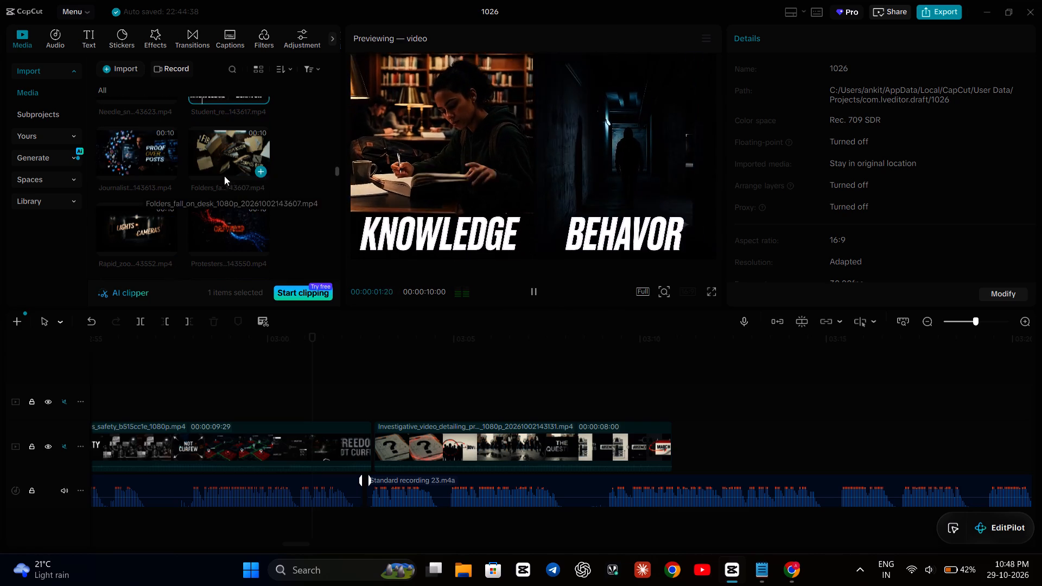
pyautogui.doubleClick(158, 152)
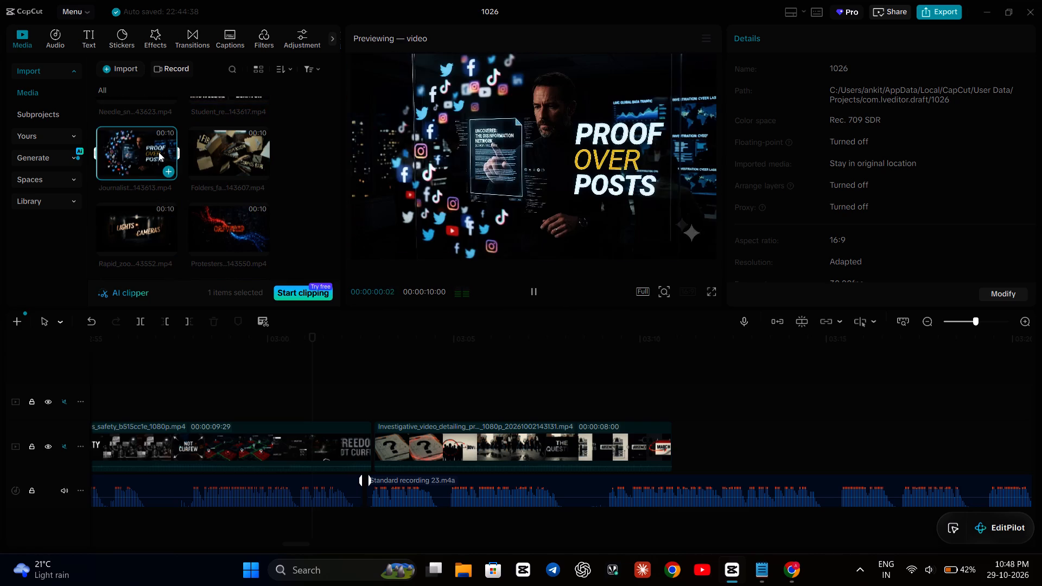
pyautogui.doubleClick(245, 150)
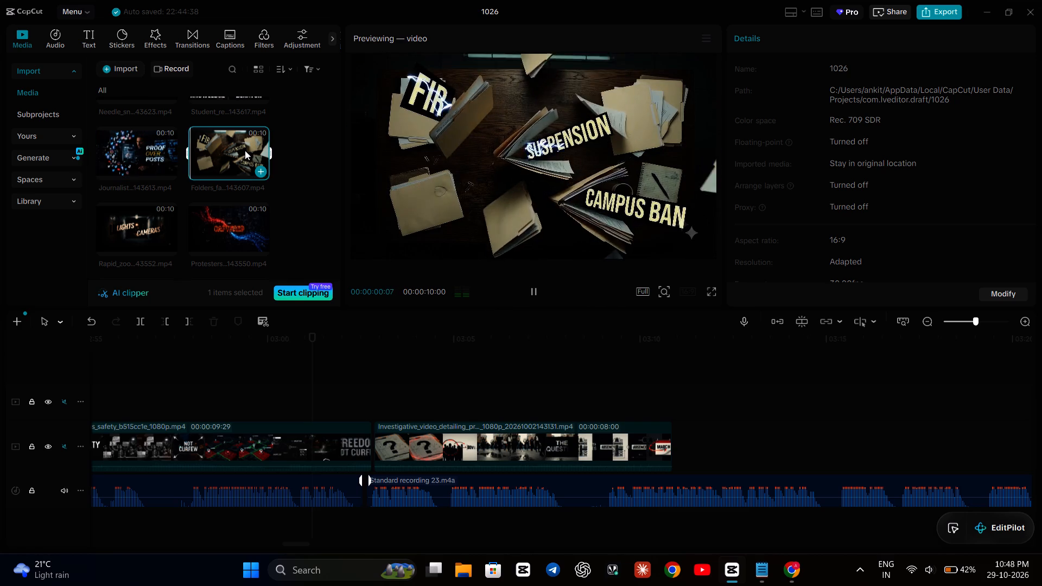
pyautogui.scroll(-1, 245, 150)
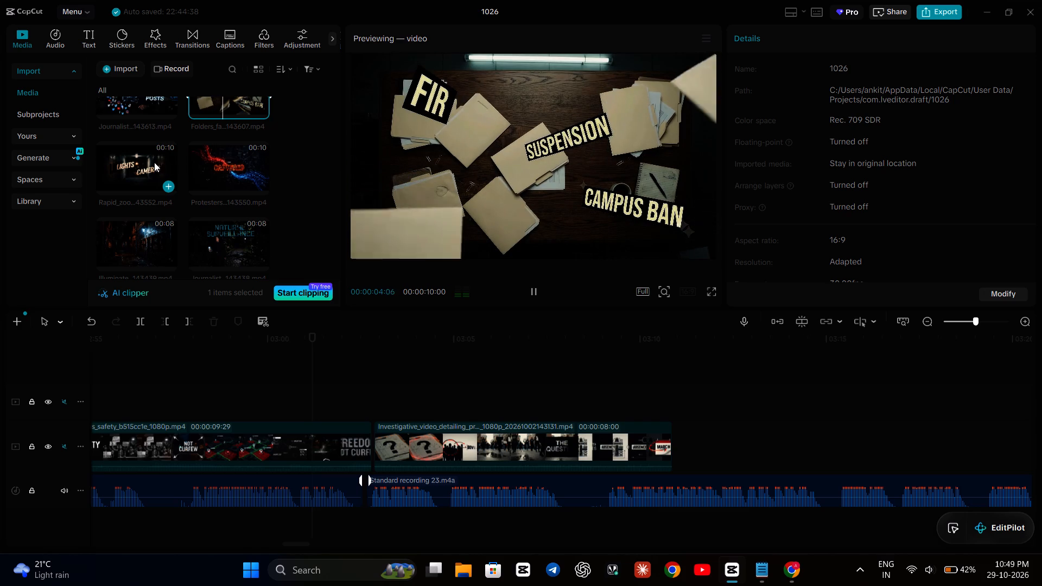
pyautogui.doubleClick(154, 162)
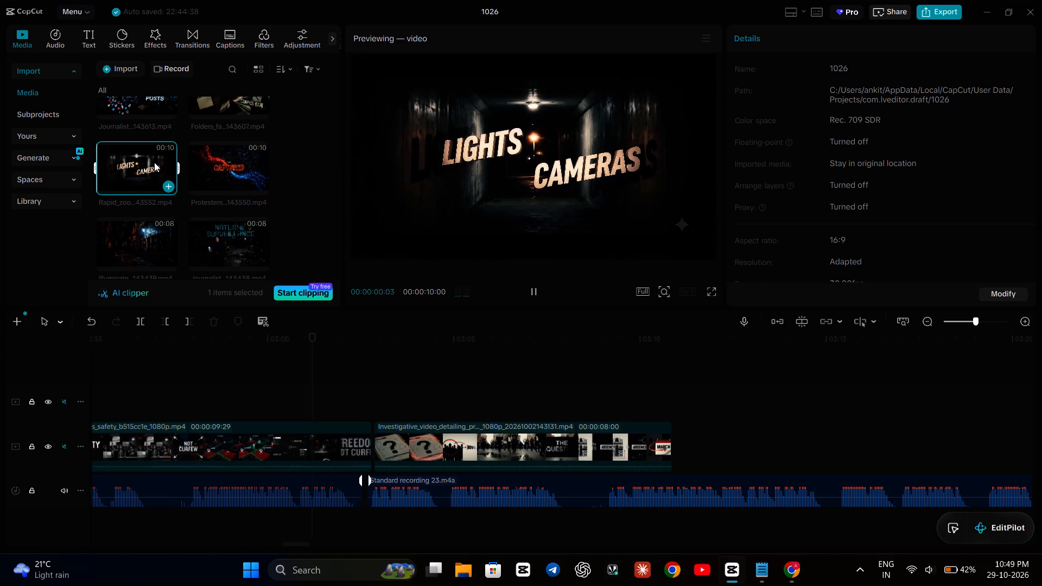
pyautogui.doubleClick(215, 163)
pyautogui.scroll(-1, 217, 161)
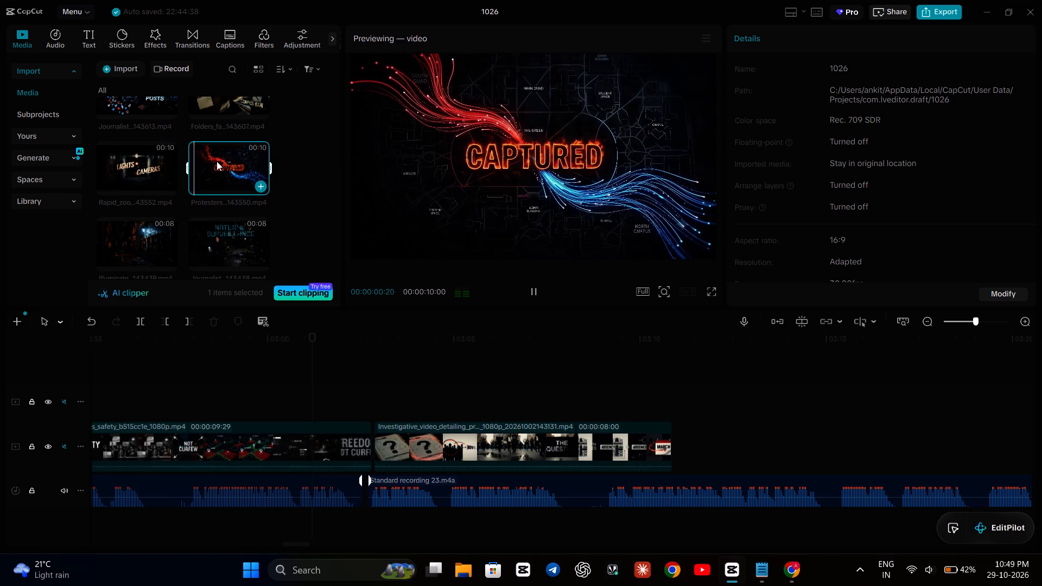
# Preview the unused eight-second clips from Illuminate…143439 down to Camera_p…3401, including 'Natural Surveillance', 'Stalking Harassment' and 'Home/Colleague/Friend', skipping '96.8% Known'.
pyautogui.doubleClick(138, 175)
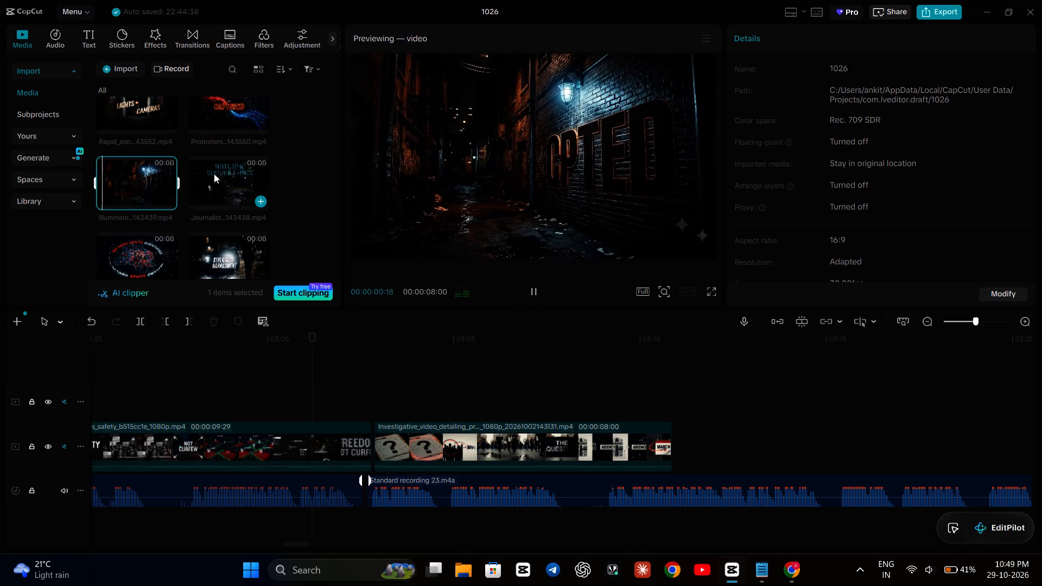
pyautogui.doubleClick(221, 175)
pyautogui.scroll(-2, 221, 175)
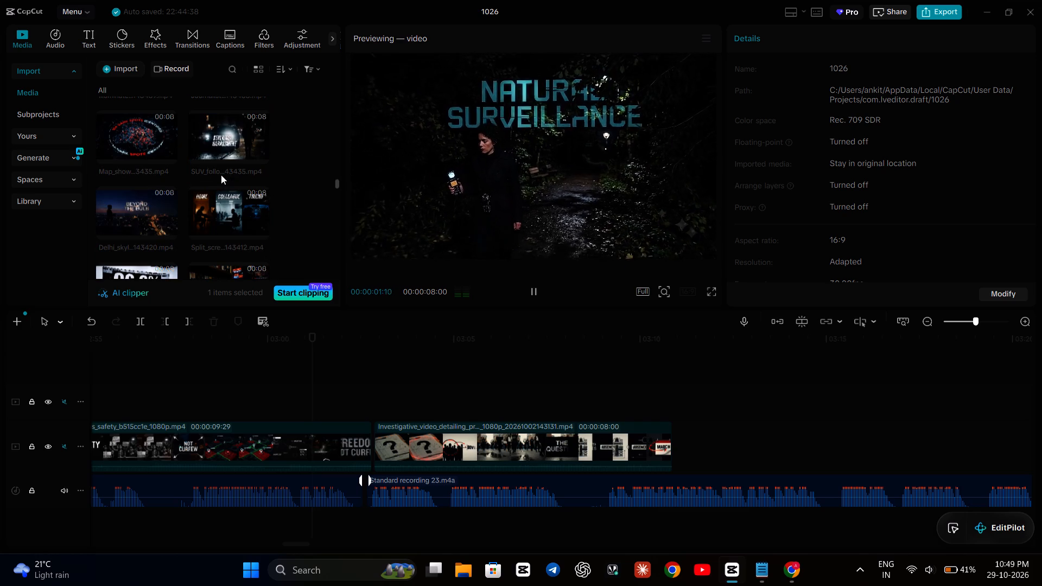
pyautogui.click(141, 147)
pyautogui.click(141, 147)
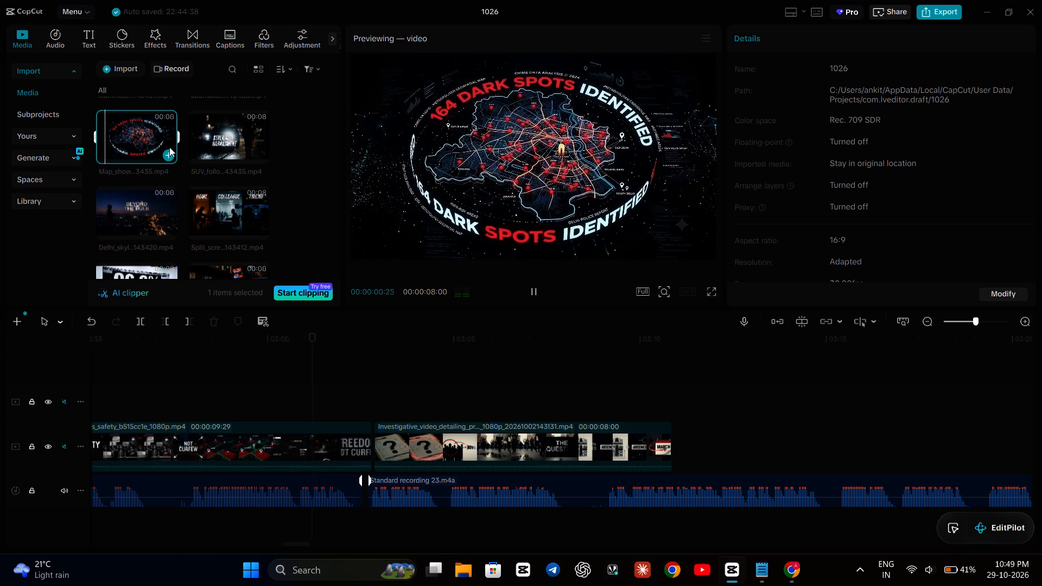
pyautogui.click(209, 146)
pyautogui.click(209, 146)
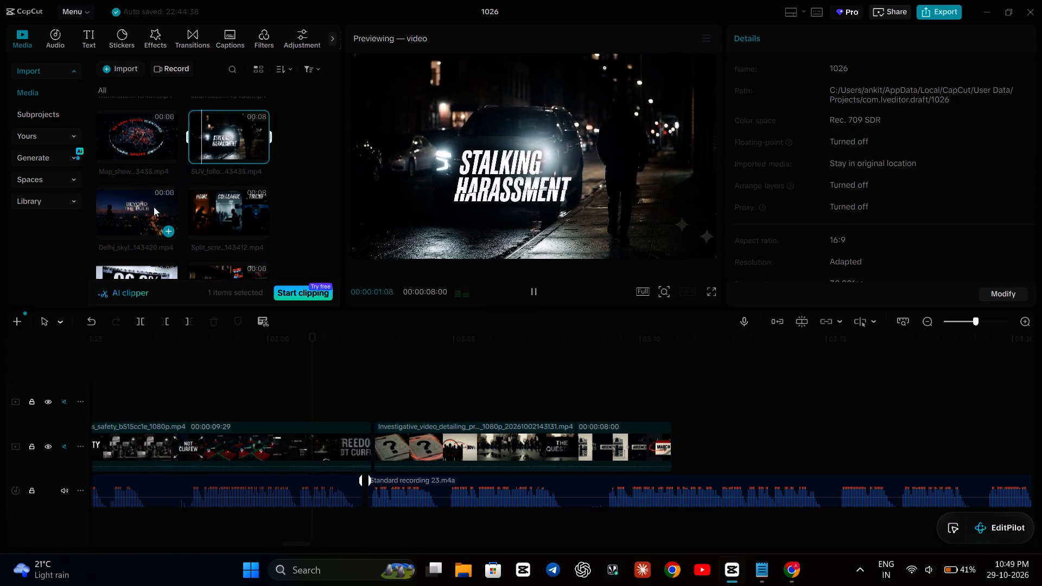
pyautogui.doubleClick(154, 207)
pyautogui.doubleClick(223, 195)
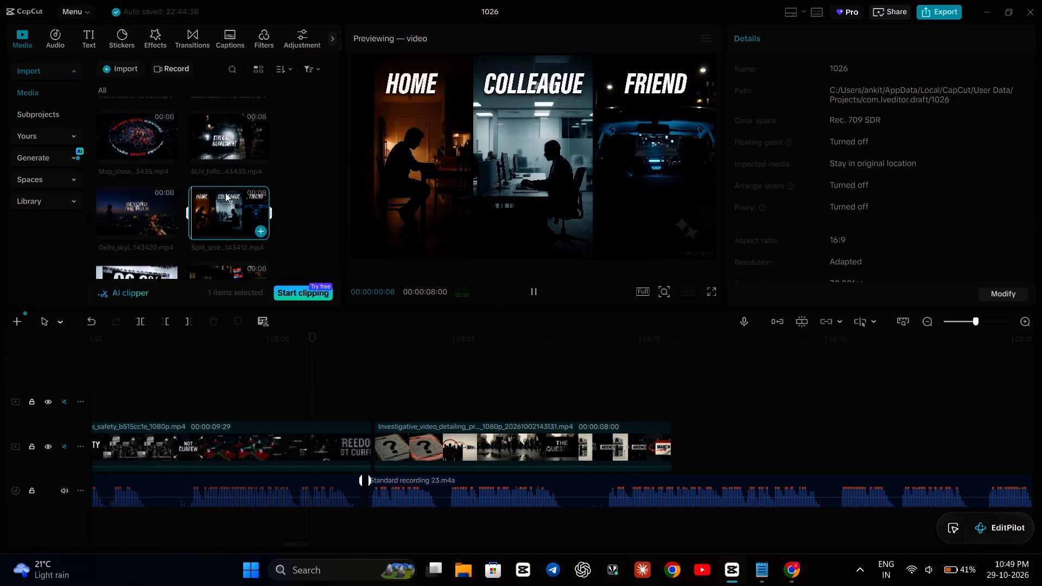
pyautogui.scroll(-1, 225, 193)
pyautogui.doubleClick(221, 212)
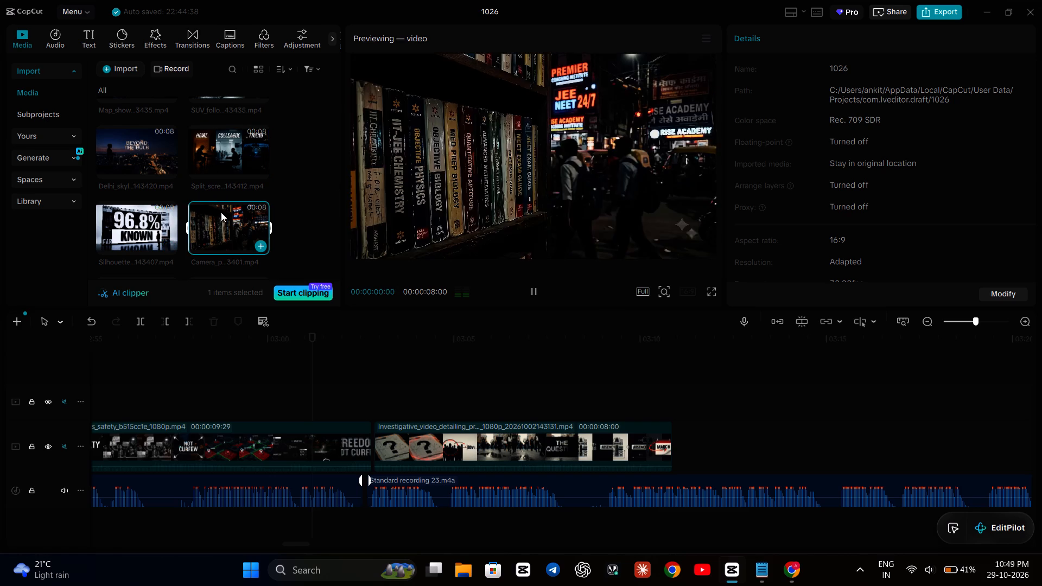
# Play the timeline's empty stretch after the 'Investigative_video' clip through to the DU girls' protest footage, listening to the voiceover.
pyautogui.click(466, 380)
pyautogui.press('space')
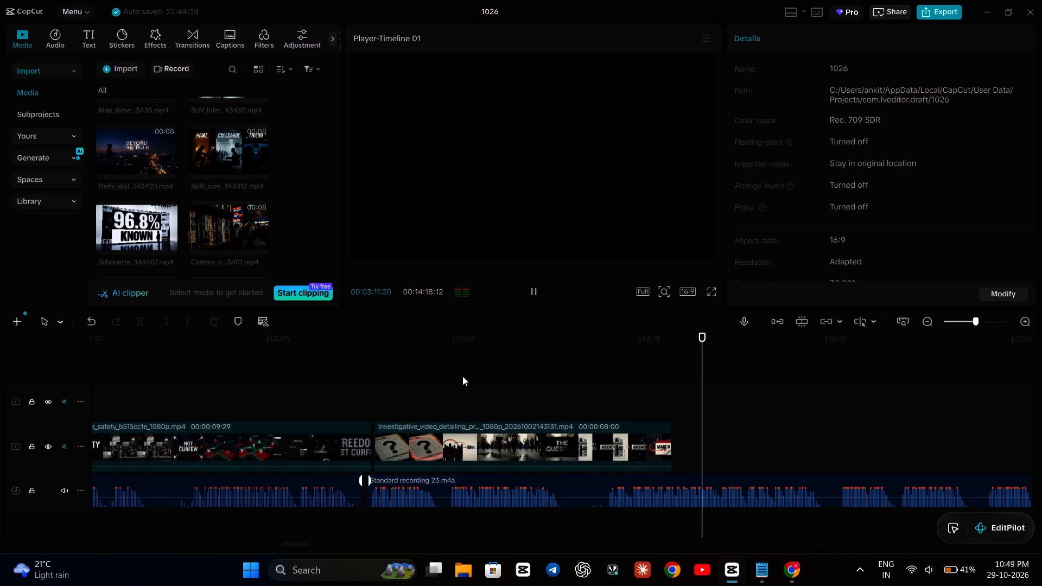
pyautogui.click(537, 286)
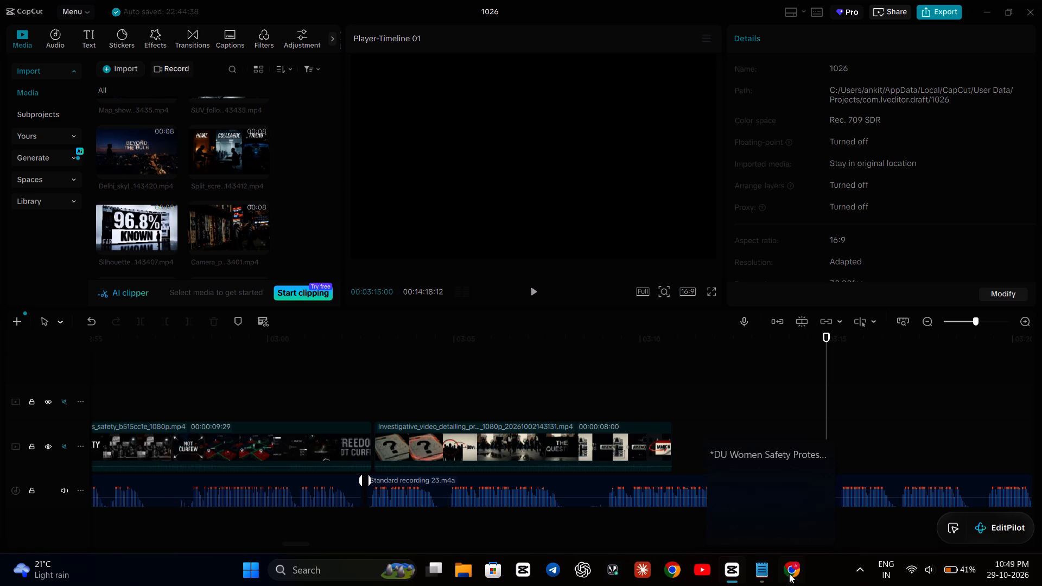
pyautogui.press('space')
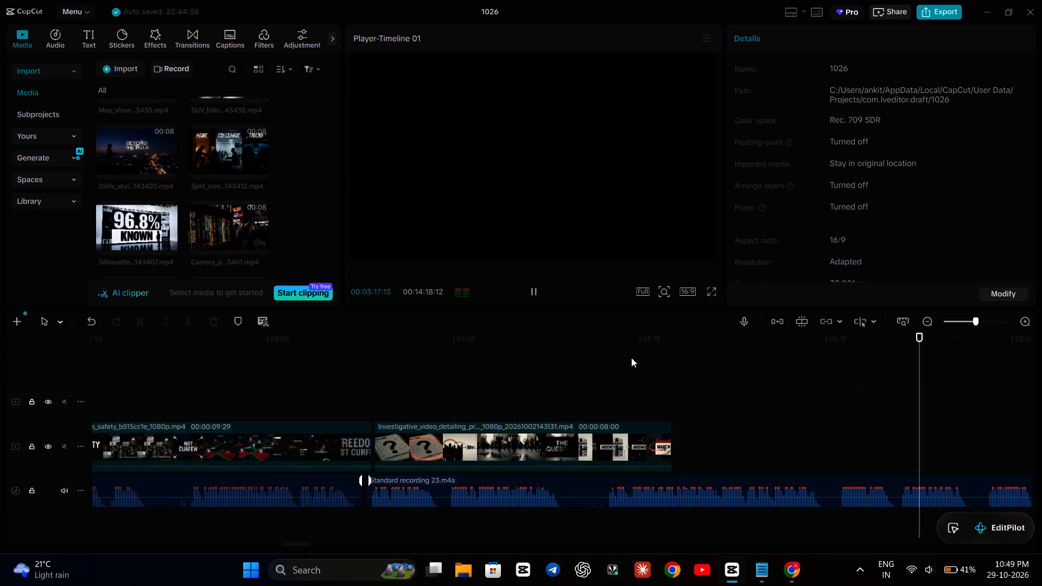
pyautogui.press('space')
pyautogui.press('space')
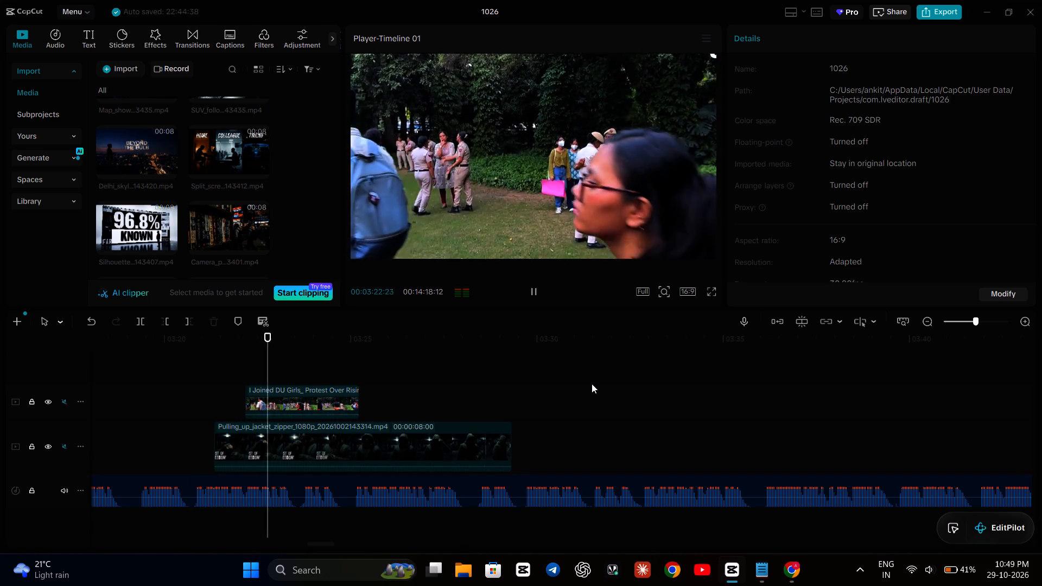
pyautogui.press('space')
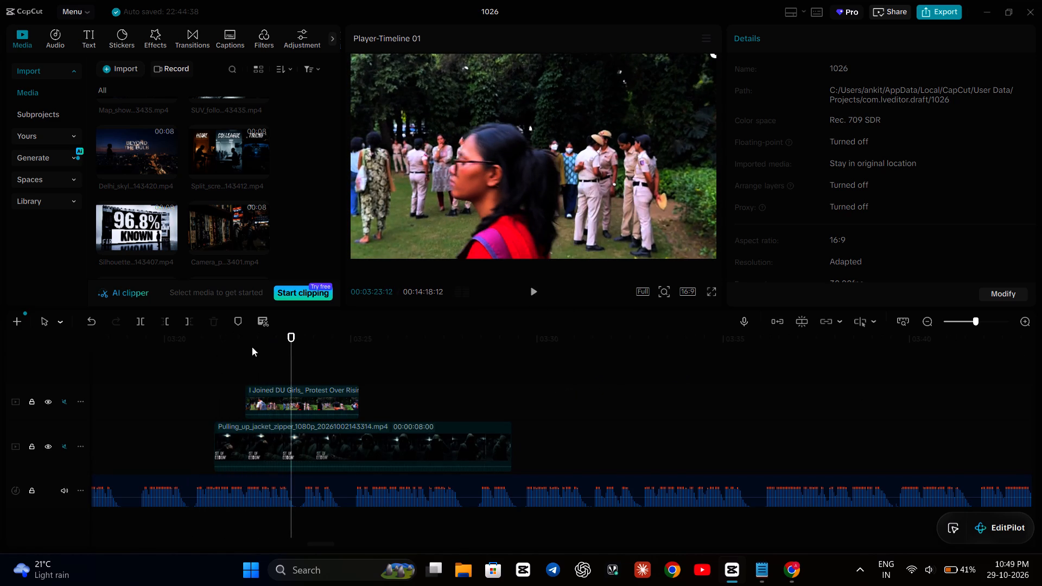
# Move the jacket zipper clip to start at about 03:34 and the overlaid 'I Joined DU Girls' protest clip to about 03:37.
pyautogui.moveTo(341, 445); pyautogui.dragTo(631, 511)
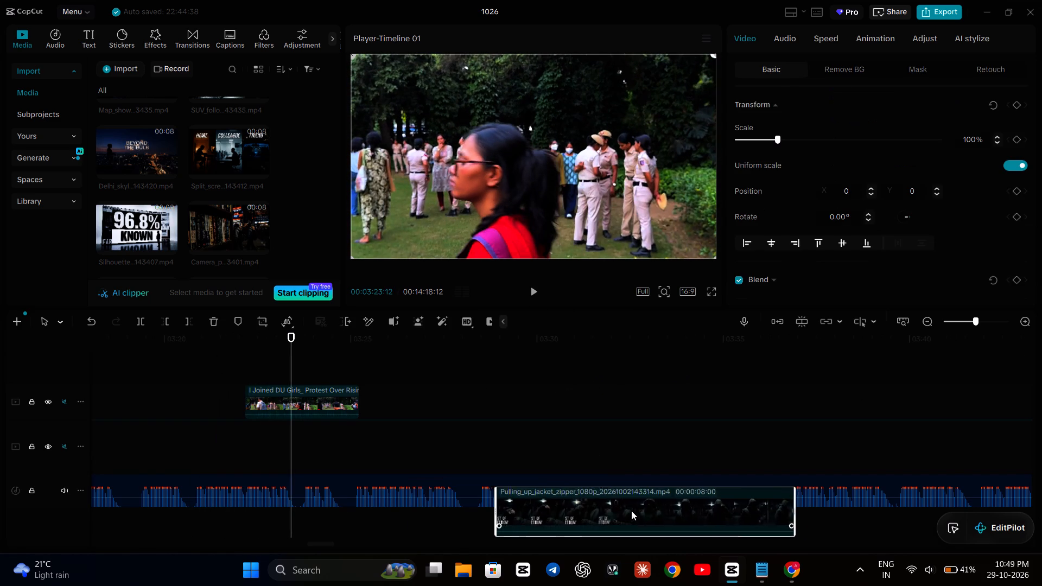
pyautogui.moveTo(631, 511); pyautogui.dragTo(814, 453)
pyautogui.moveTo(315, 390); pyautogui.dragTo(866, 408)
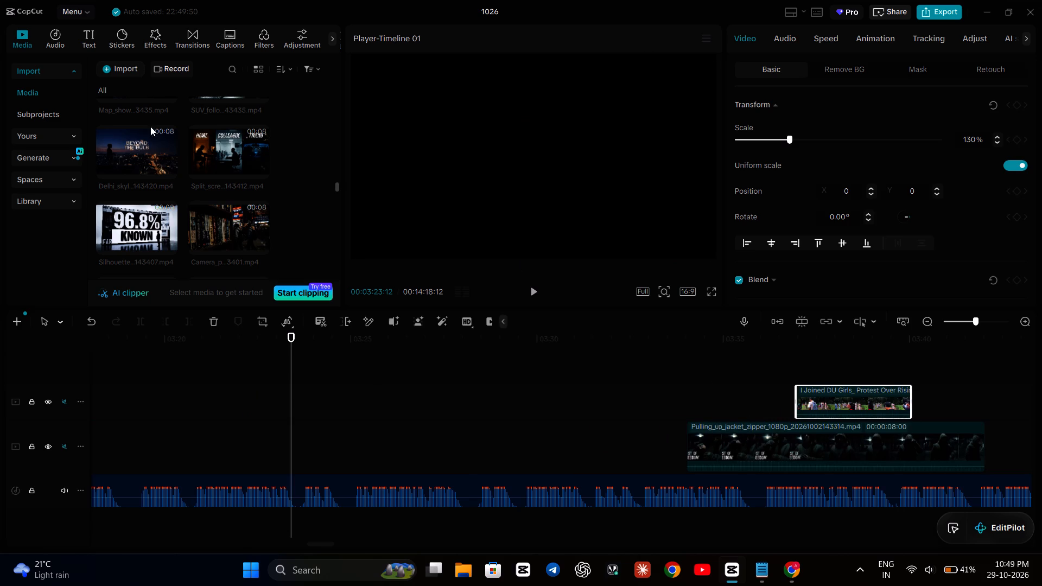
# Preview the ten-second presenter clips from Man_speak…44119 down to Man_deliv…44022 for footage suiting the widened gap.
pyautogui.scroll(15, 224, 202)
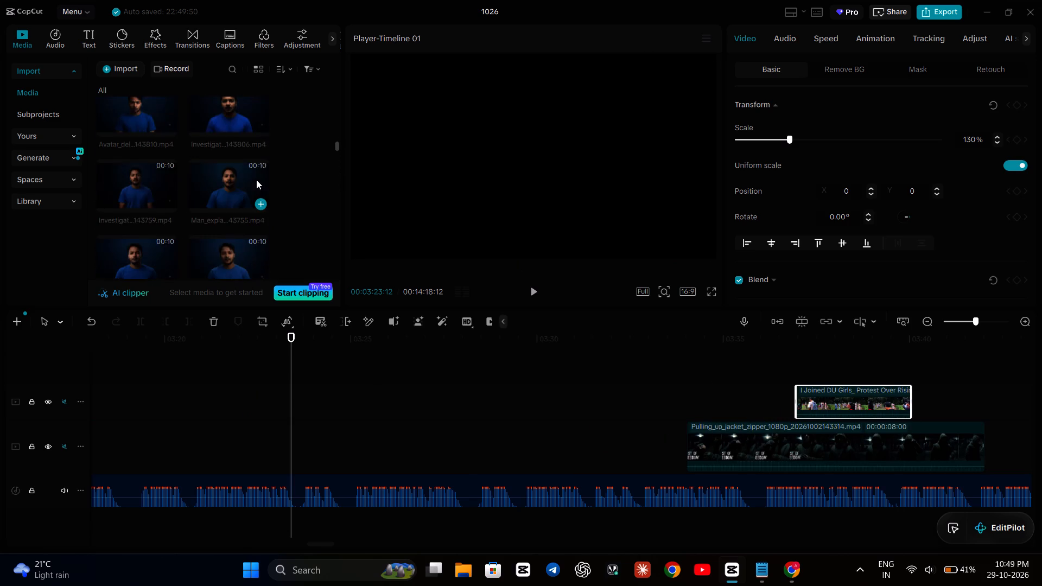
pyautogui.scroll(9, 256, 180)
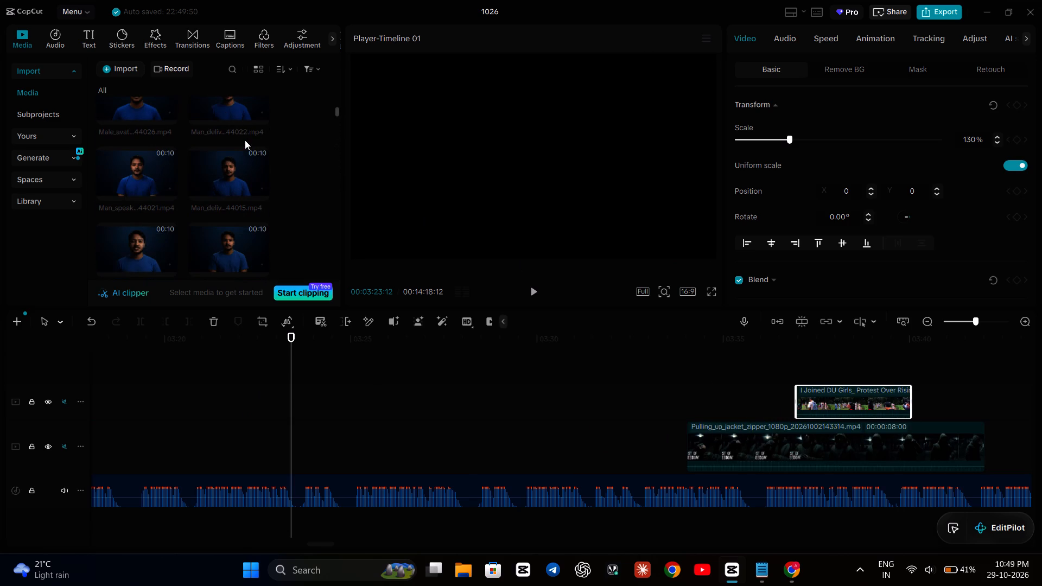
pyautogui.scroll(5, 245, 140)
pyautogui.doubleClick(245, 140)
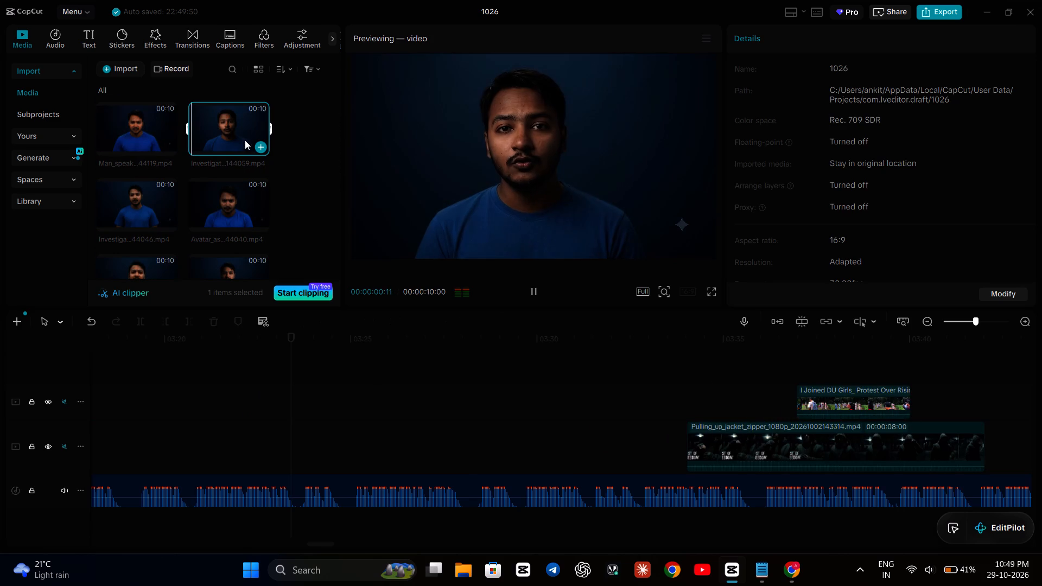
pyautogui.doubleClick(228, 200)
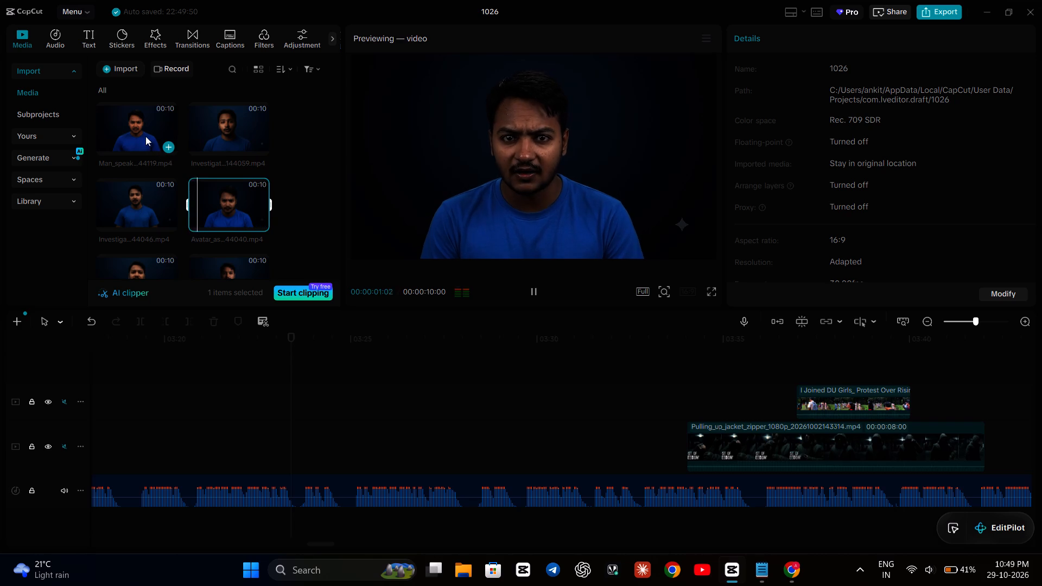
pyautogui.doubleClick(145, 136)
pyautogui.doubleClick(149, 194)
pyautogui.scroll(-1, 149, 194)
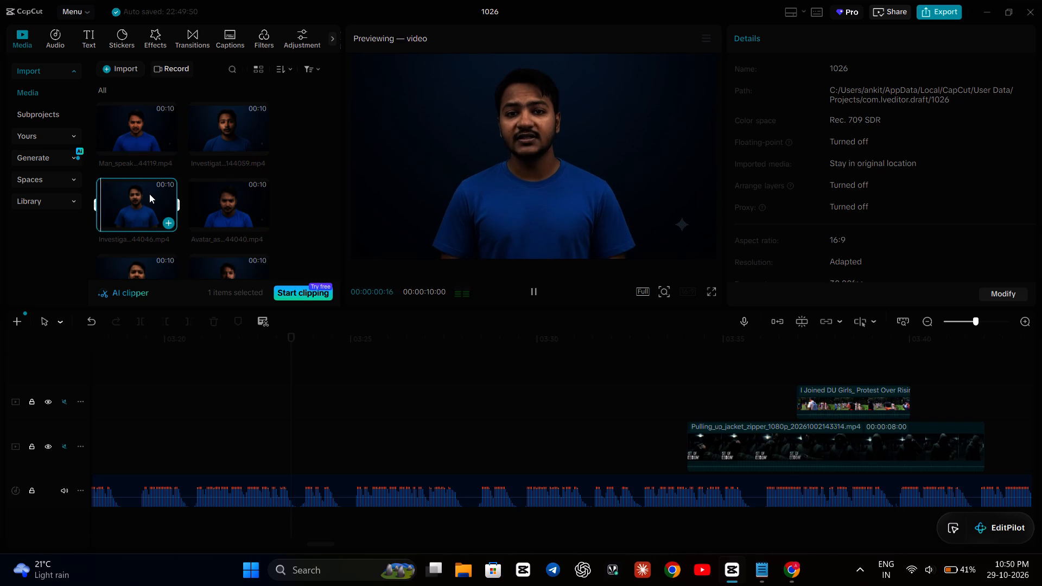
pyautogui.doubleClick(149, 194)
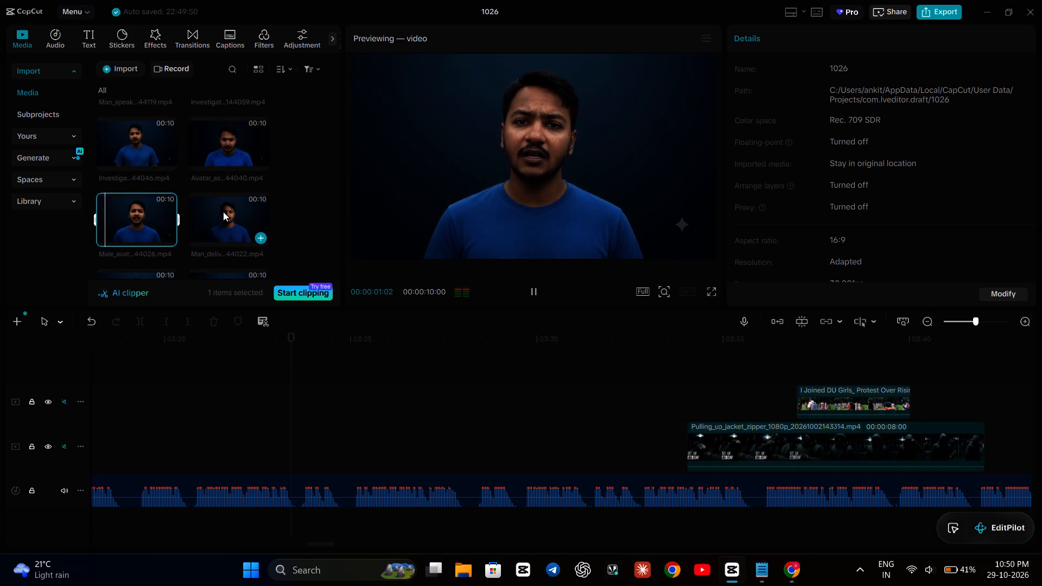
pyautogui.doubleClick(223, 212)
# Preview the presenter clips from Man_speak…44021 and Man_deliv…44015 down to Man_deliv…43954 and Man_deliv…43953.
pyautogui.scroll(-1, 223, 212)
pyautogui.doubleClick(224, 215)
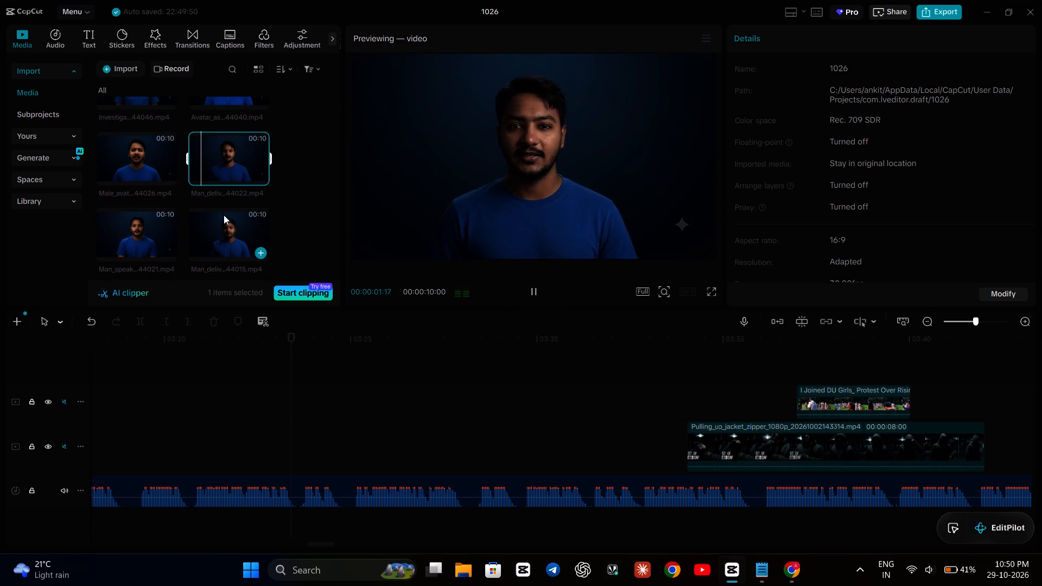
pyautogui.doubleClick(139, 224)
pyautogui.scroll(-2, 139, 224)
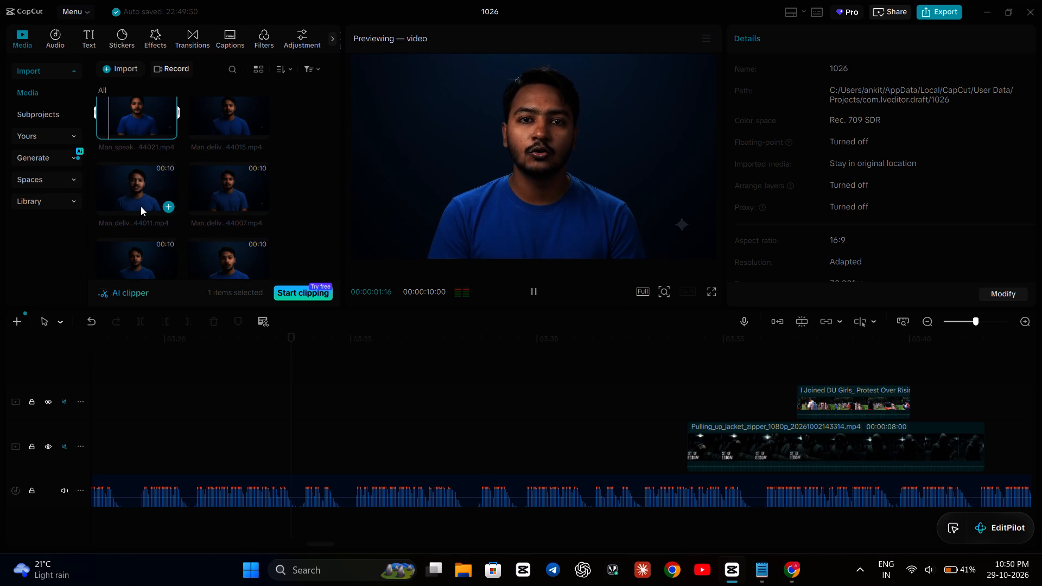
pyautogui.doubleClick(141, 199)
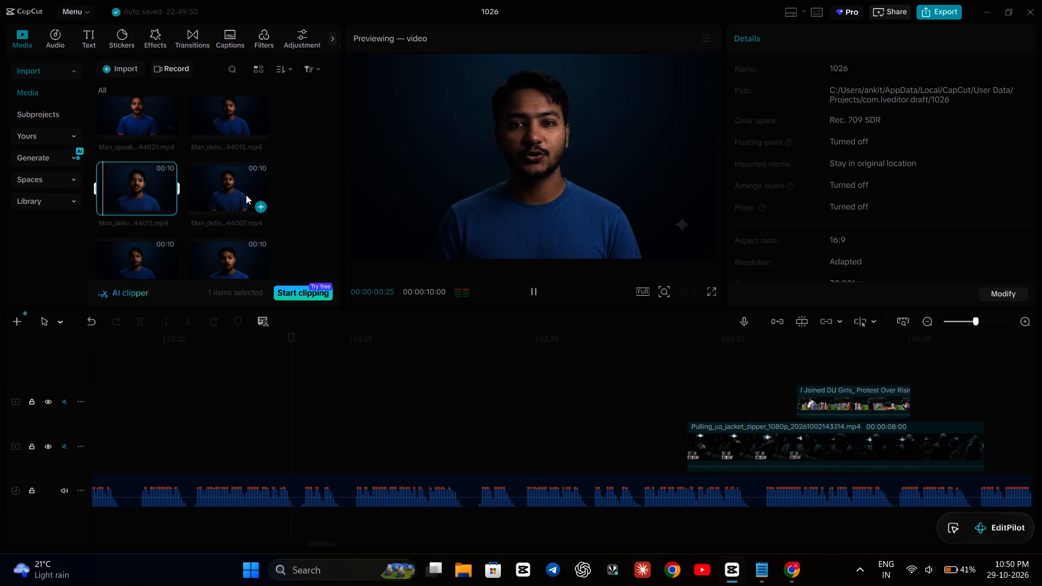
pyautogui.doubleClick(246, 195)
pyautogui.doubleClick(226, 250)
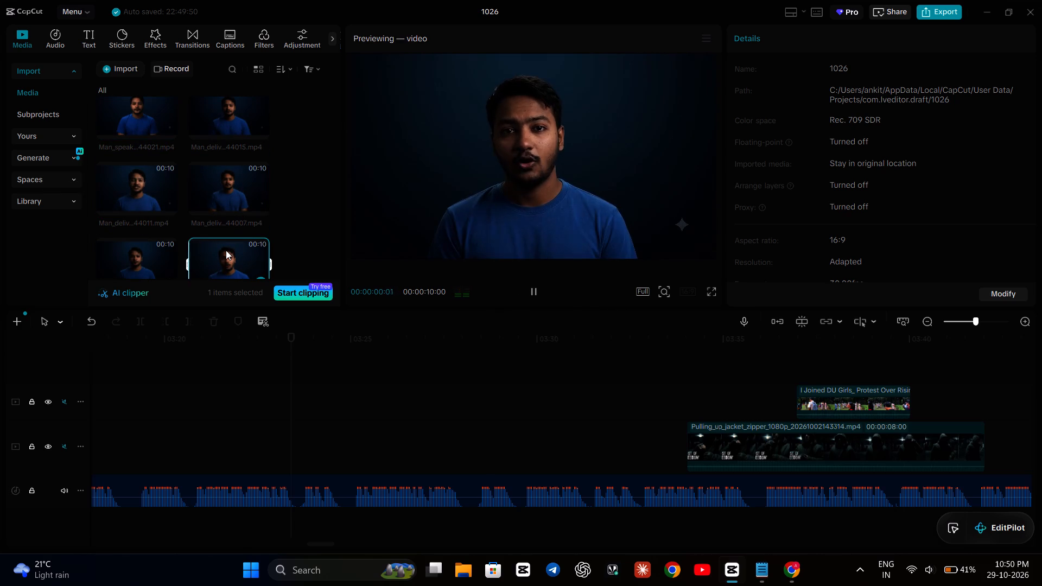
pyautogui.doubleClick(151, 245)
pyautogui.scroll(-1, 151, 245)
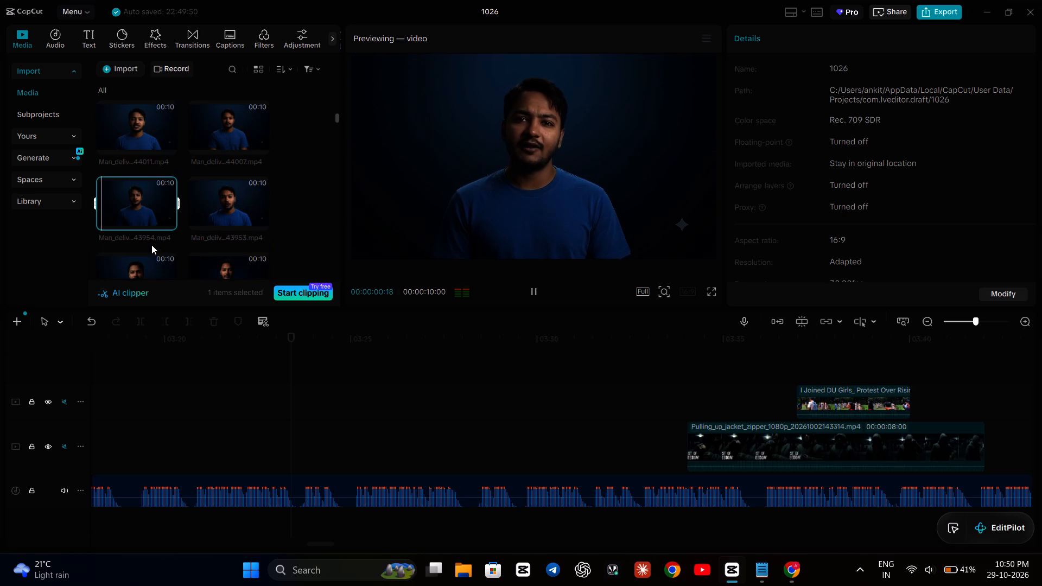
# Preview the ten-second presenter clips from Man_deliv…43945 and Investigat…143857 down to Man_deliv…43839 and Man_deliv…43836.
pyautogui.scroll(-1, 151, 245)
pyautogui.doubleClick(149, 230)
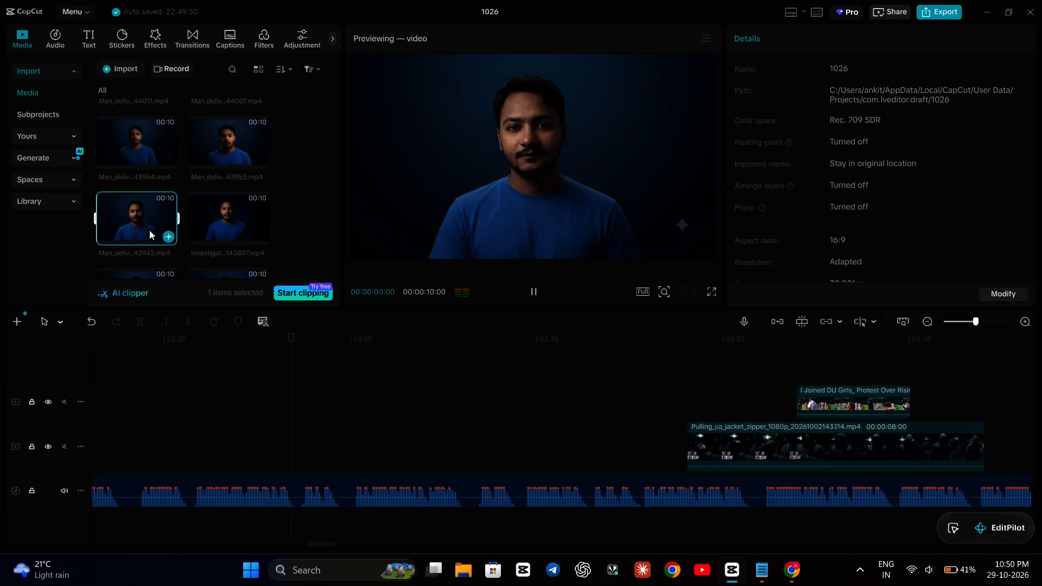
pyautogui.doubleClick(232, 217)
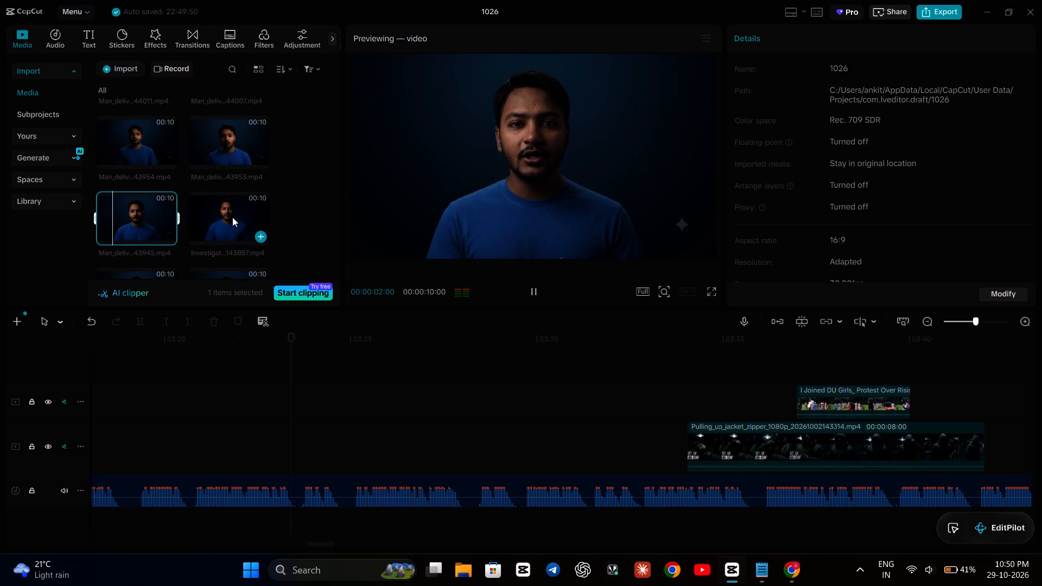
pyautogui.scroll(-2, 232, 217)
pyautogui.doubleClick(234, 192)
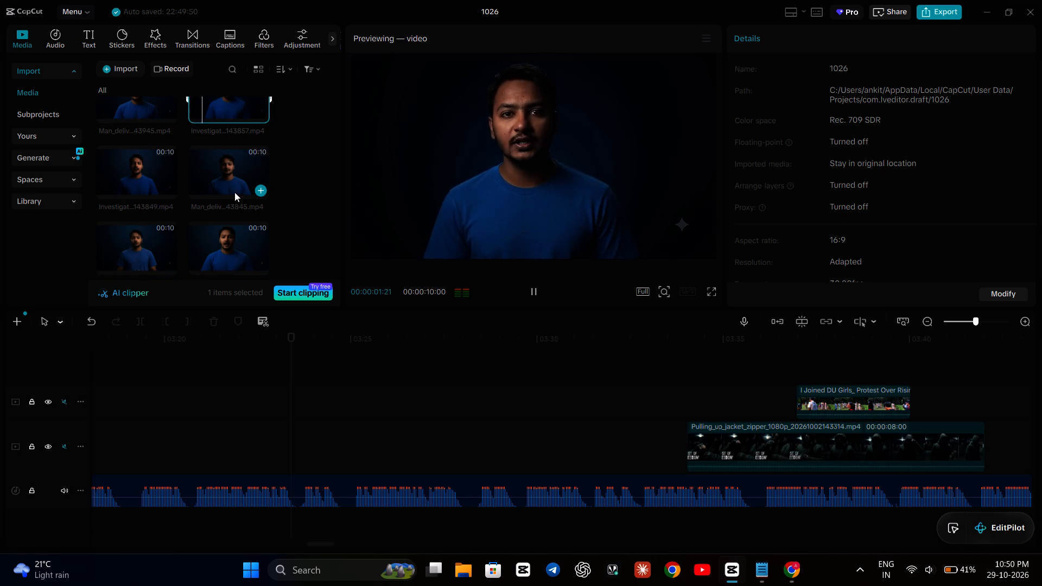
pyautogui.doubleClick(149, 178)
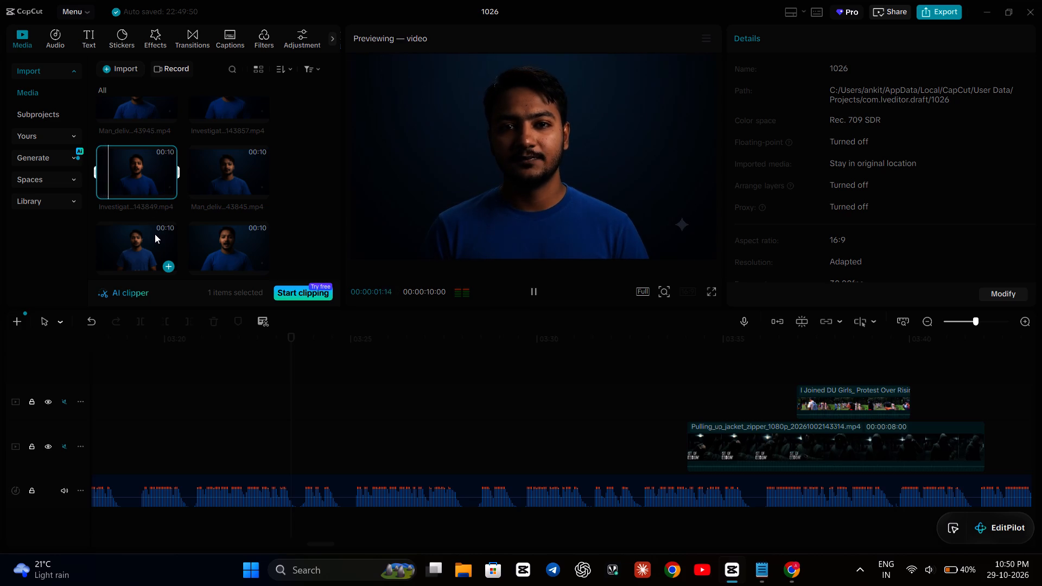
pyautogui.doubleClick(154, 234)
pyautogui.click(207, 235)
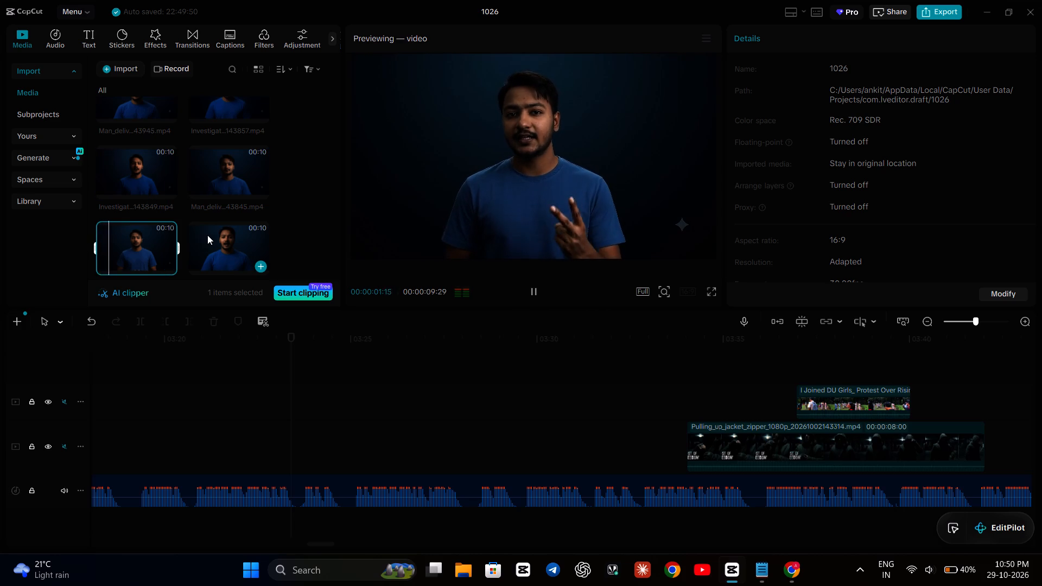
pyautogui.doubleClick(207, 235)
pyautogui.scroll(-1, 207, 235)
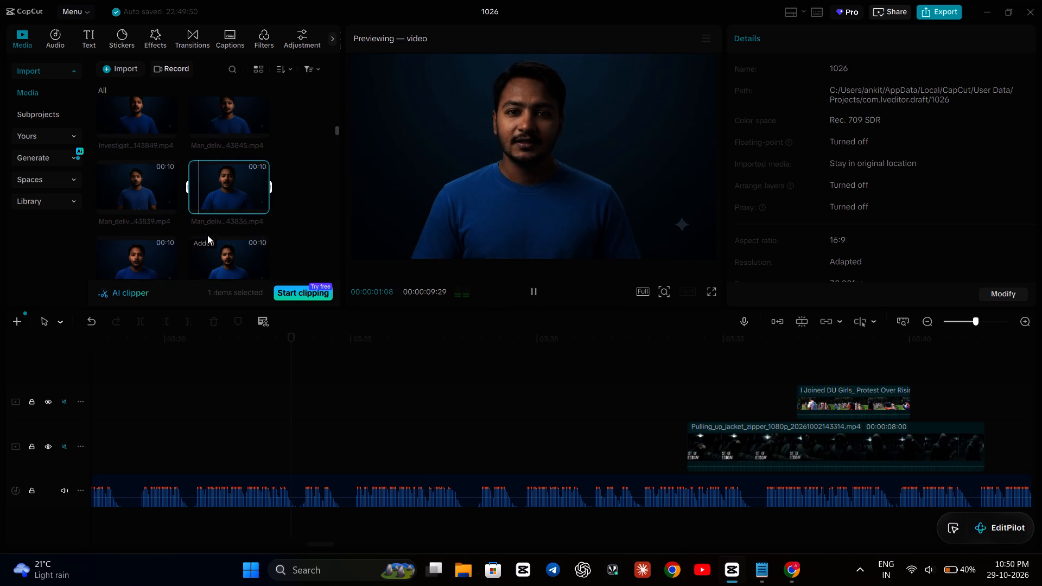
# Preview the presenter clips from Investigat…143830 and Man_deliv…43818 down to Investigat…143806 and Avatar_del…143810.
pyautogui.scroll(-1, 207, 235)
pyautogui.doubleClick(174, 201)
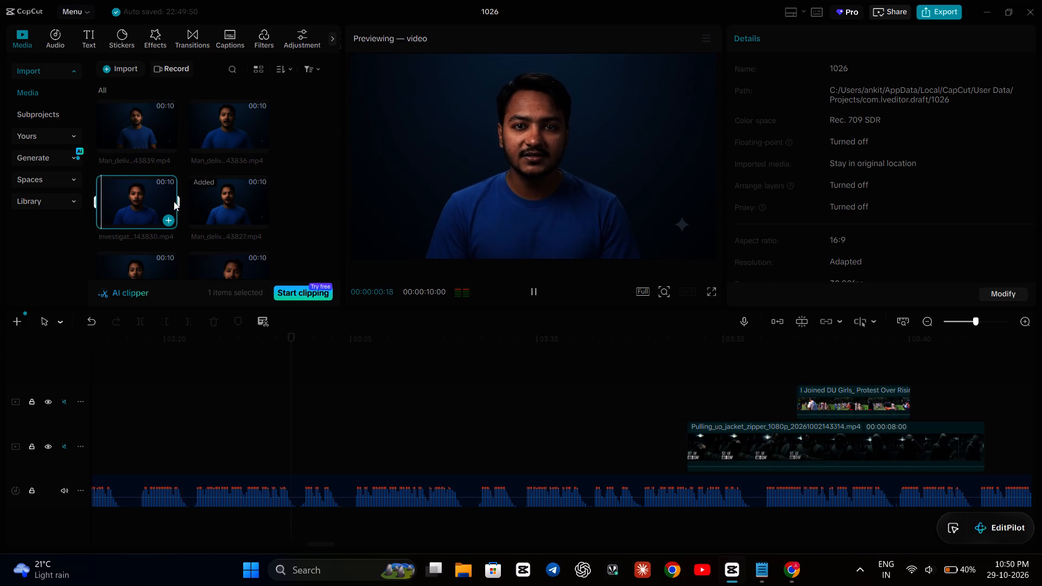
pyautogui.scroll(-1, 174, 201)
pyautogui.doubleClick(167, 200)
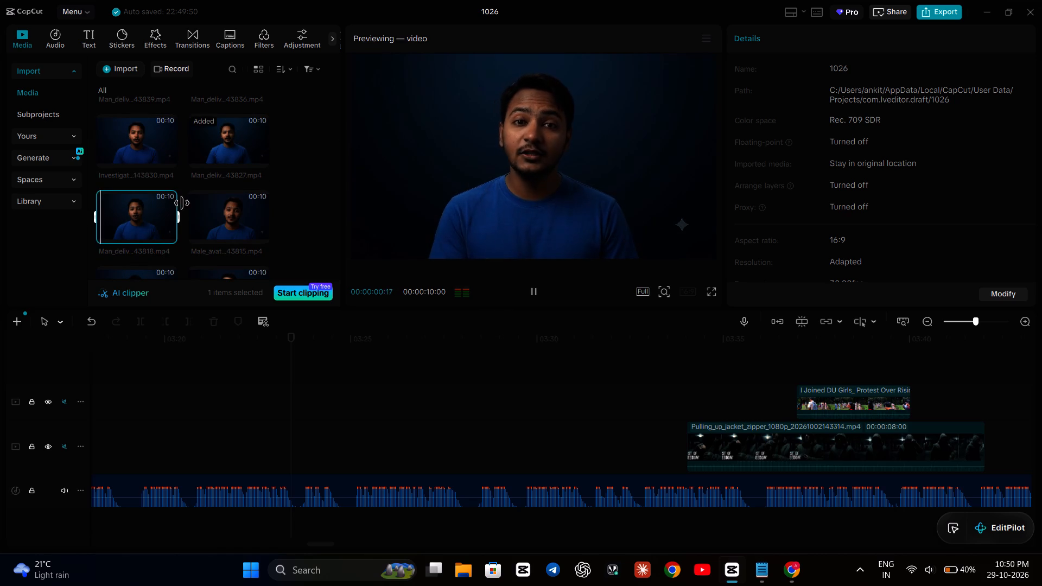
pyautogui.doubleClick(227, 209)
pyautogui.scroll(-1, 227, 209)
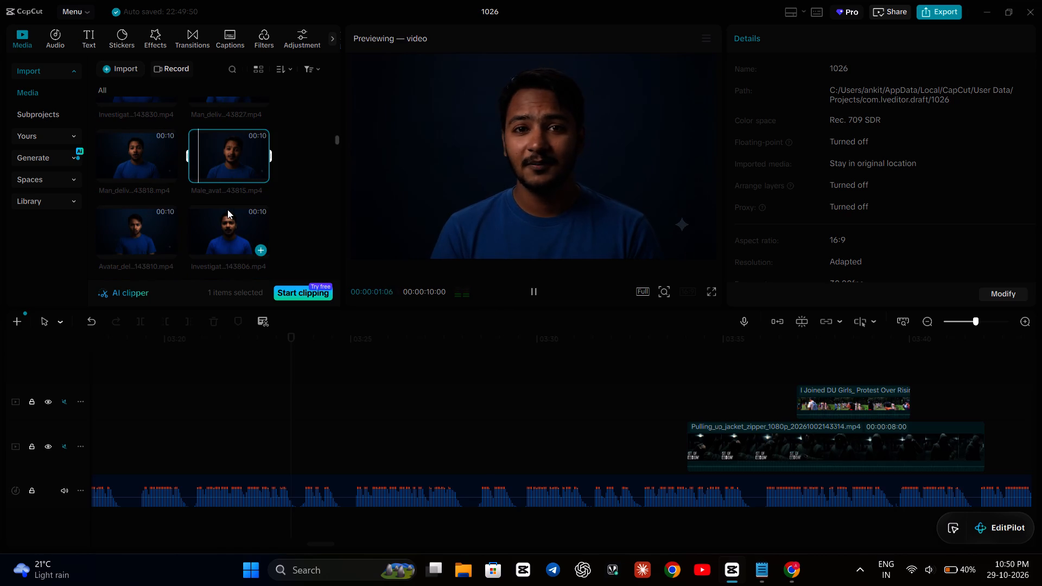
pyautogui.doubleClick(221, 218)
pyautogui.doubleClick(168, 219)
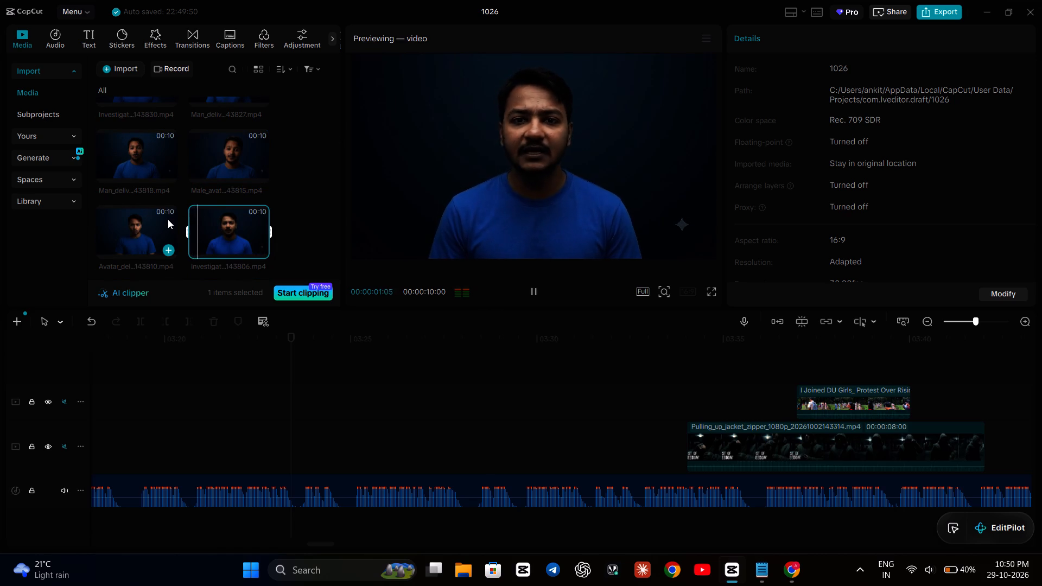
# Preview the presenter clips Investigat…143759, Man_expla…43755, Young_ma…3723 and Young_man…43719, and browse the media below them.
pyautogui.scroll(-2, 168, 219)
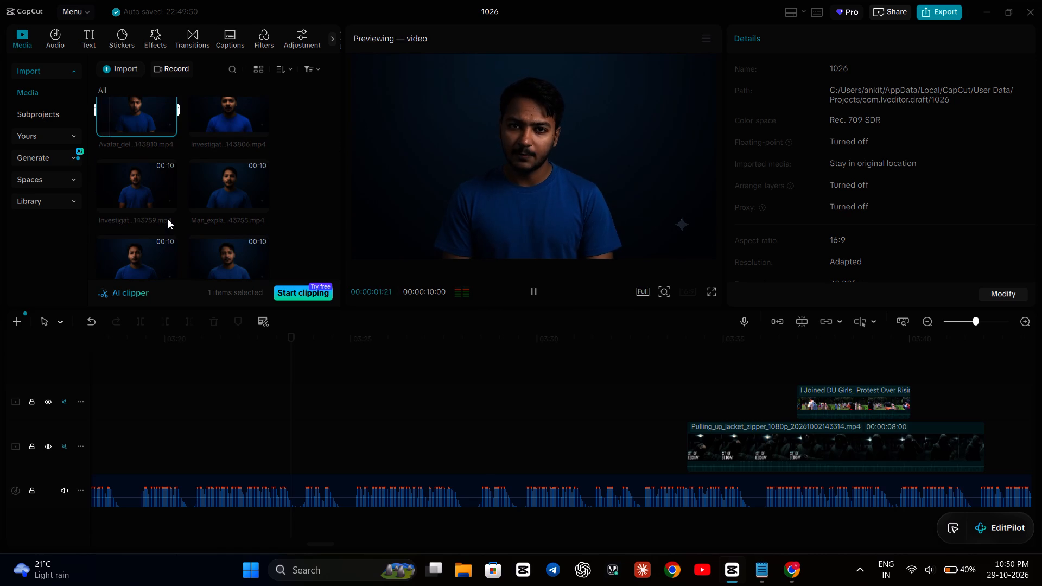
pyautogui.doubleClick(137, 182)
pyautogui.doubleClick(212, 182)
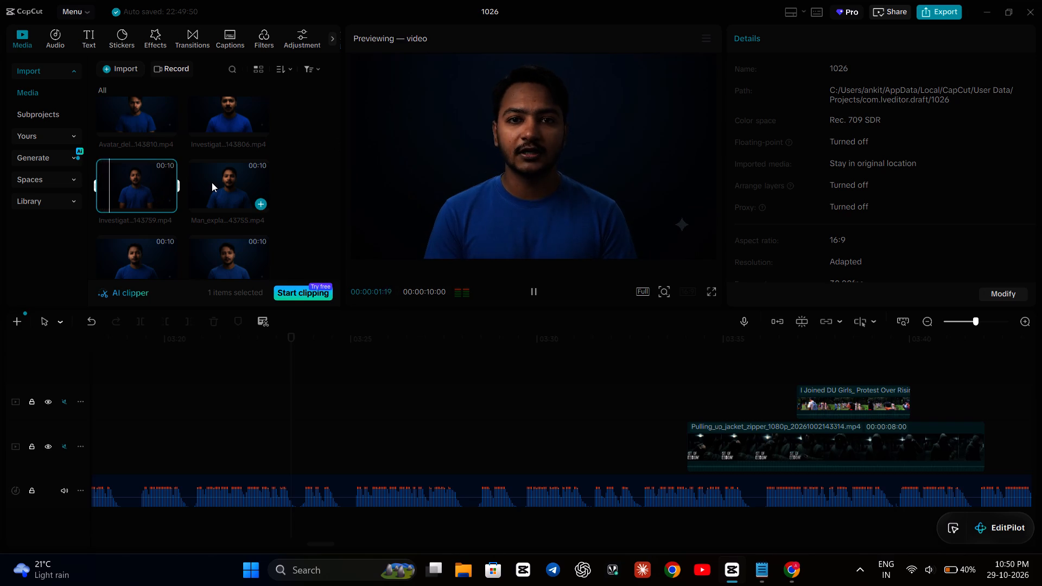
pyautogui.scroll(-1, 212, 182)
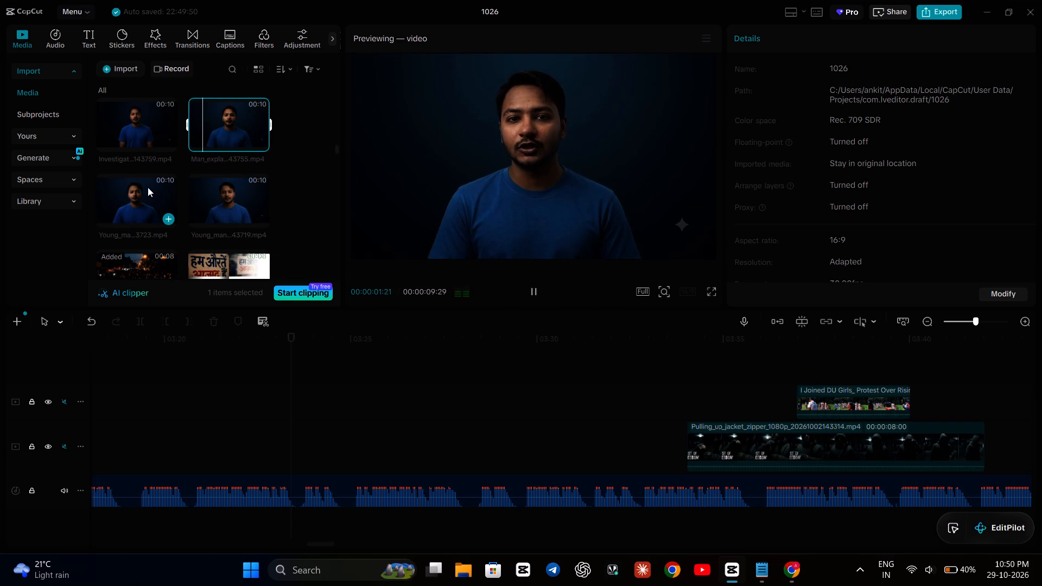
pyautogui.doubleClick(148, 187)
pyautogui.doubleClick(206, 190)
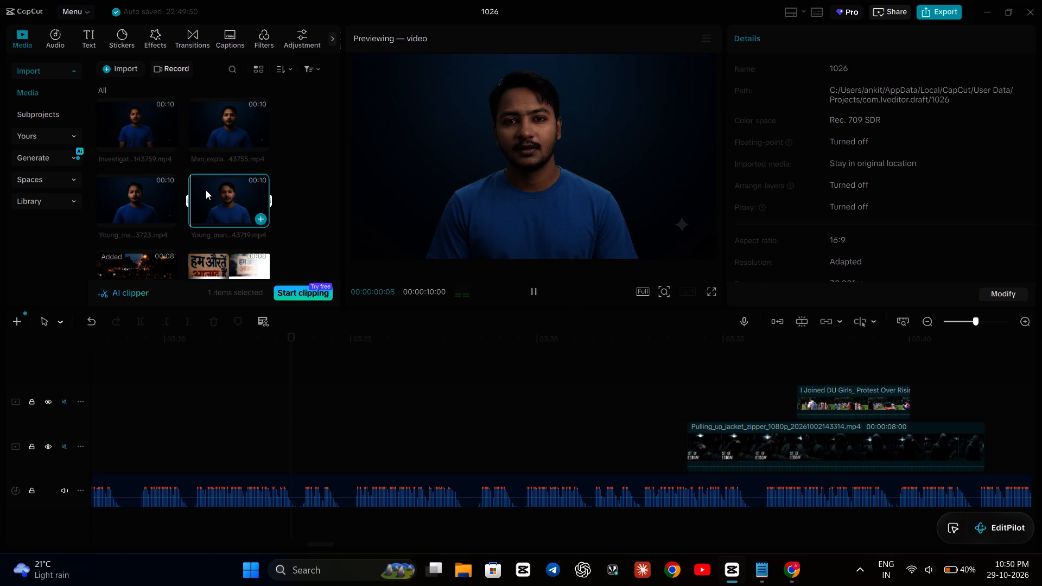
pyautogui.scroll(-3, 206, 190)
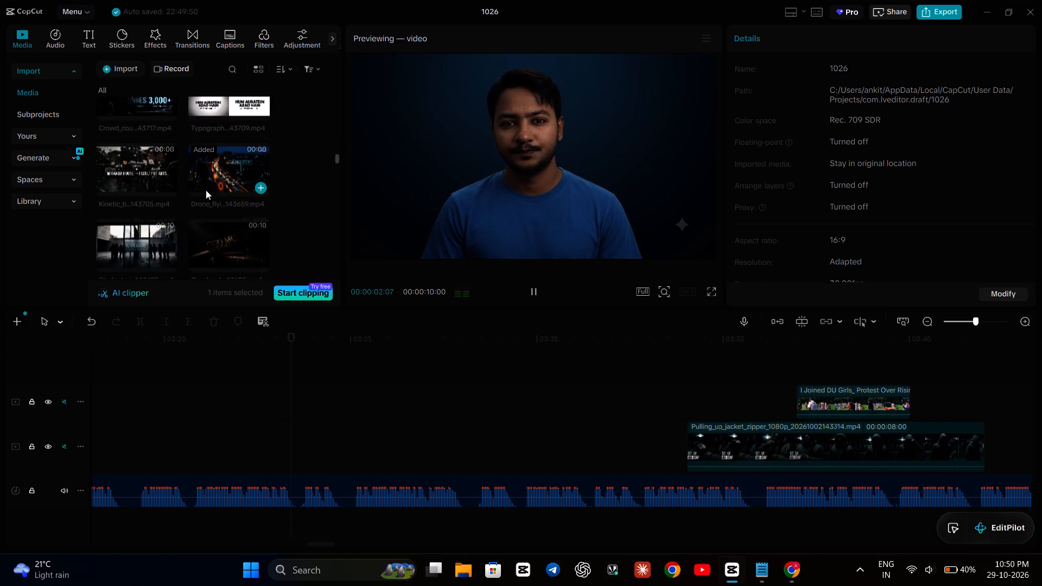
pyautogui.scroll(-1, 206, 190)
# Add the Young_man…43719 presenter clip to the timeline gap at 03:23:12, before the jacket zipper clip.
pyautogui.scroll(3, 206, 190)
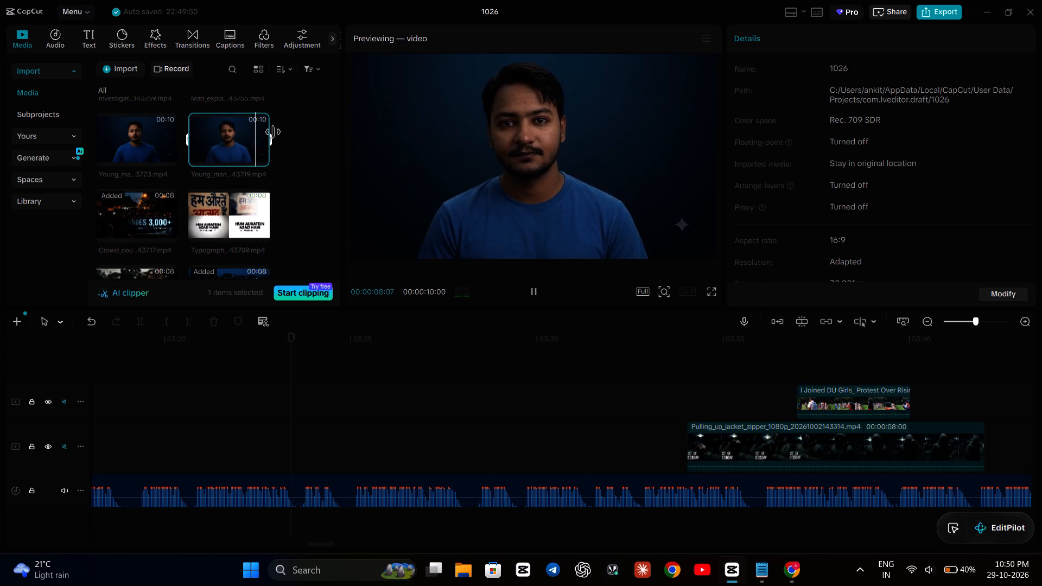
pyautogui.click(254, 158)
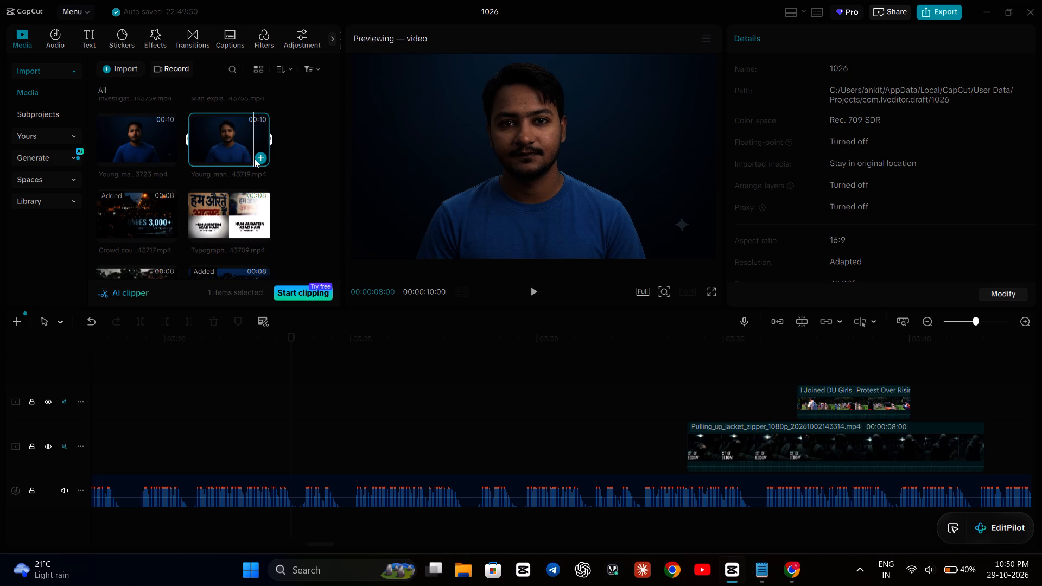
pyautogui.click(259, 158)
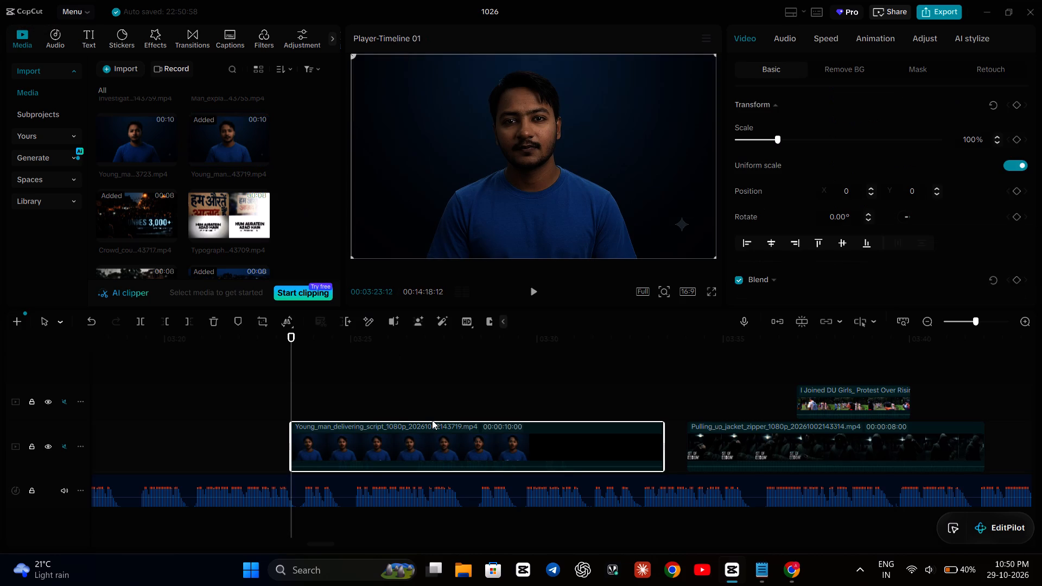
# Listen to the voiceover from about 03:06 and move the Young_man…43719 presenter clip to start at about 03:19.
pyautogui.scroll(1, 432, 420)
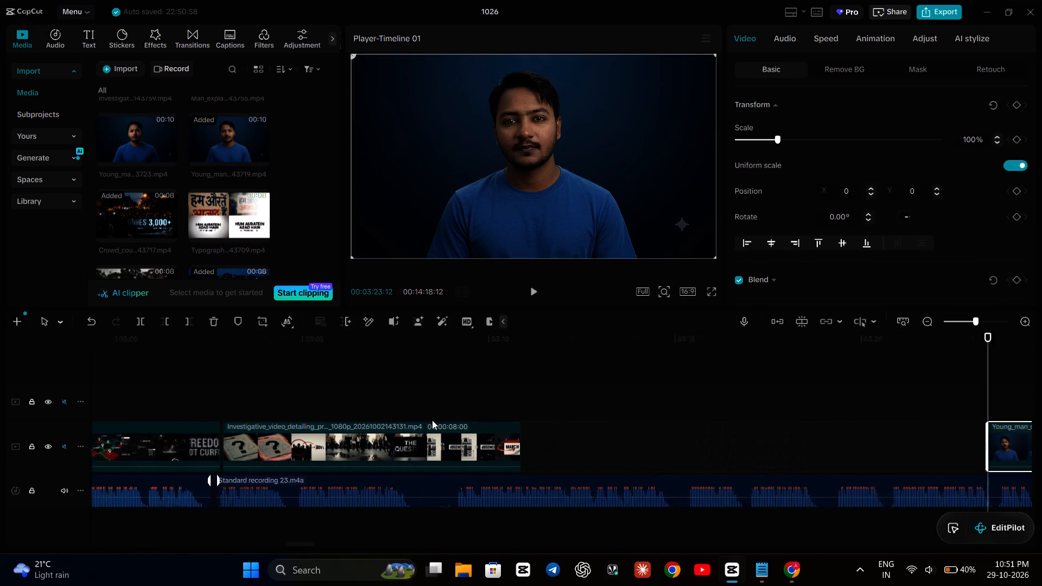
pyautogui.scroll(1, 432, 420)
pyautogui.press('space')
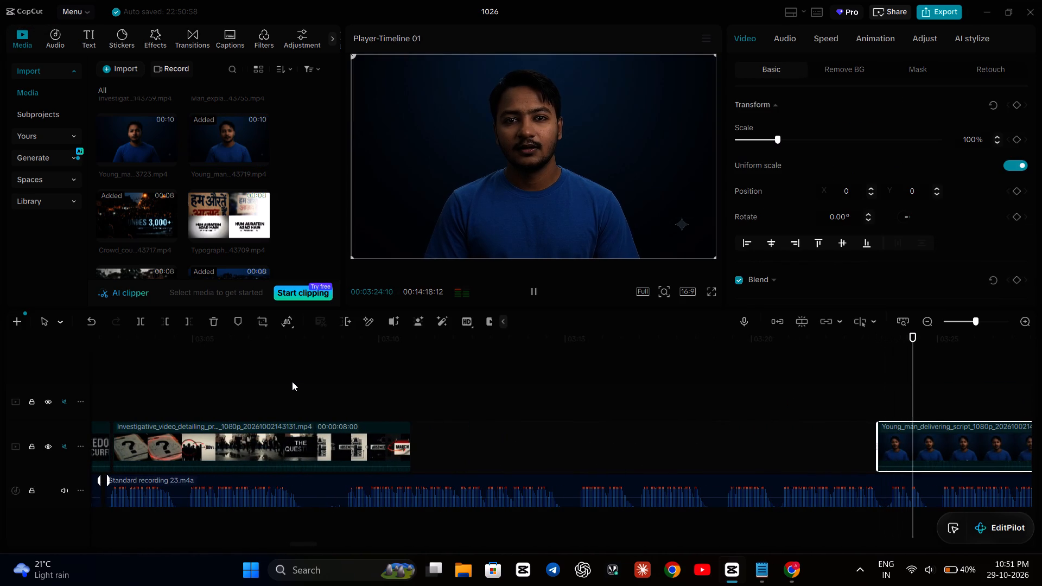
pyautogui.click(239, 378)
pyautogui.press('space')
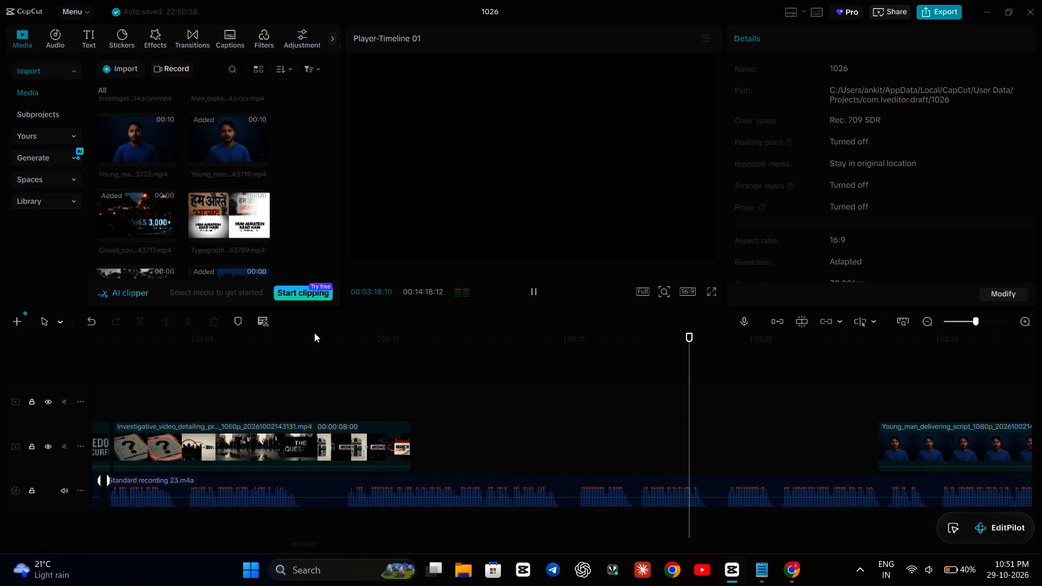
pyautogui.click(539, 293)
pyautogui.moveTo(983, 441); pyautogui.dragTo(723, 439)
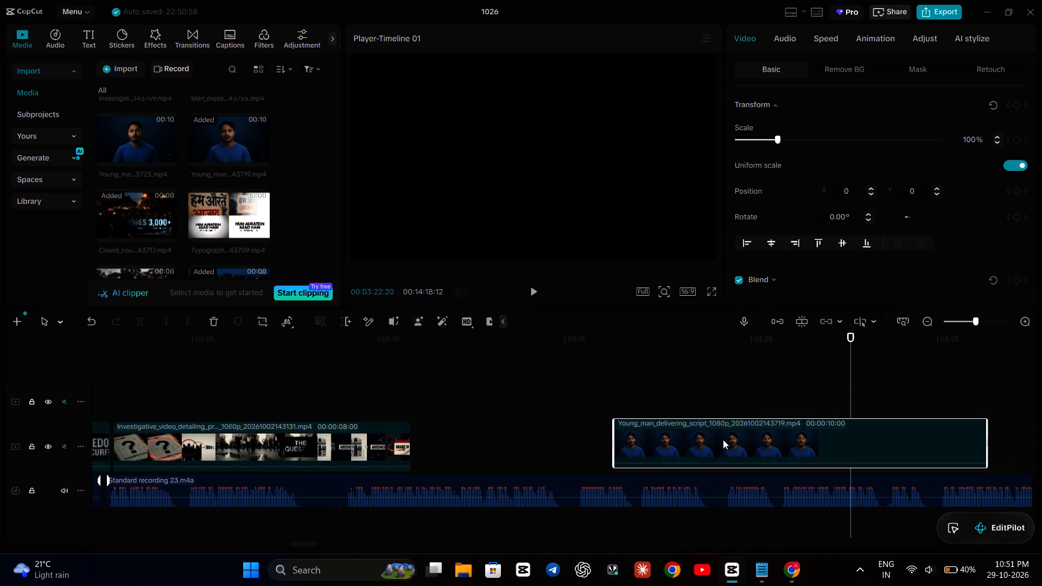
pyautogui.moveTo(723, 439); pyautogui.dragTo(831, 445)
pyautogui.click(611, 434)
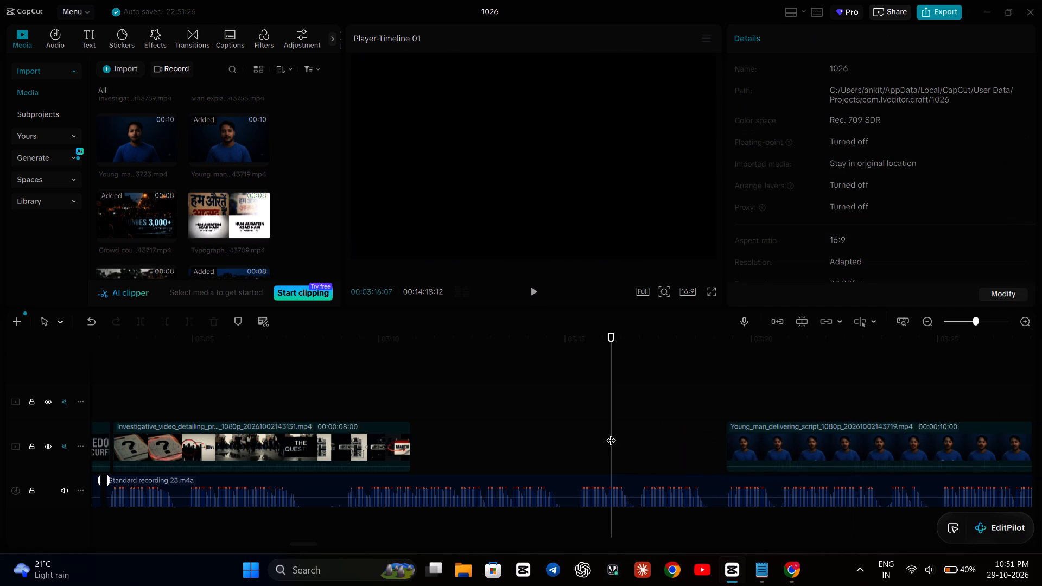
pyautogui.press('space')
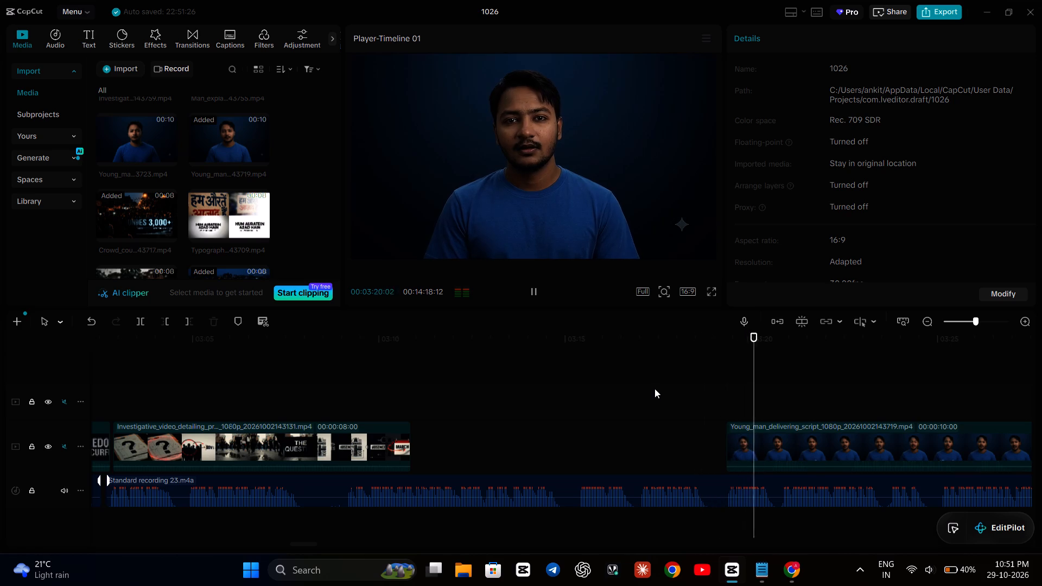
pyautogui.press('space')
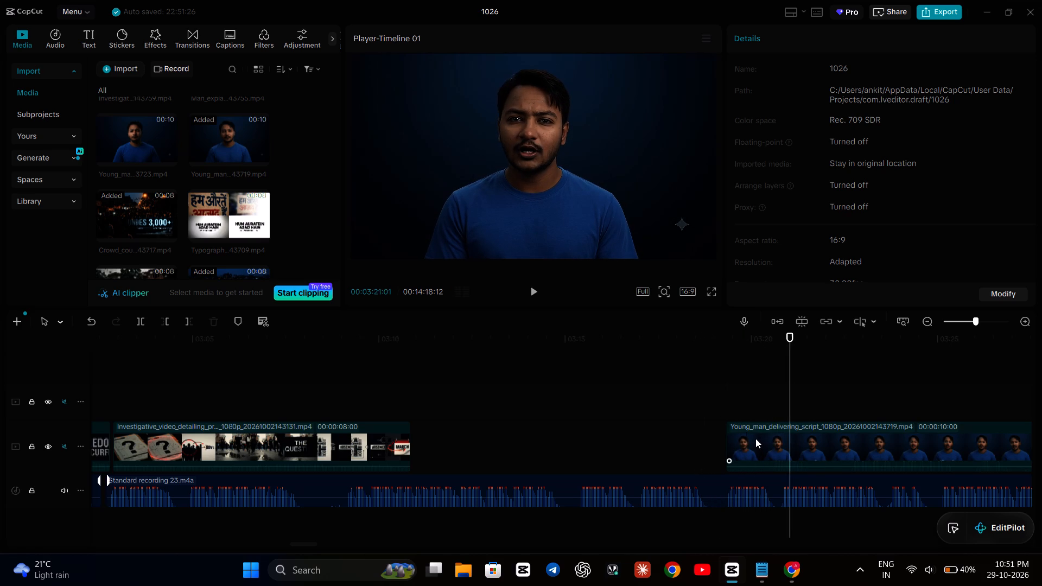
# Trim the start of the Young_man…43719 clip to a duration of 09:17 and play the voiceover across it.
pyautogui.click(758, 440)
pyautogui.moveTo(726, 440); pyautogui.dragTo(744, 442)
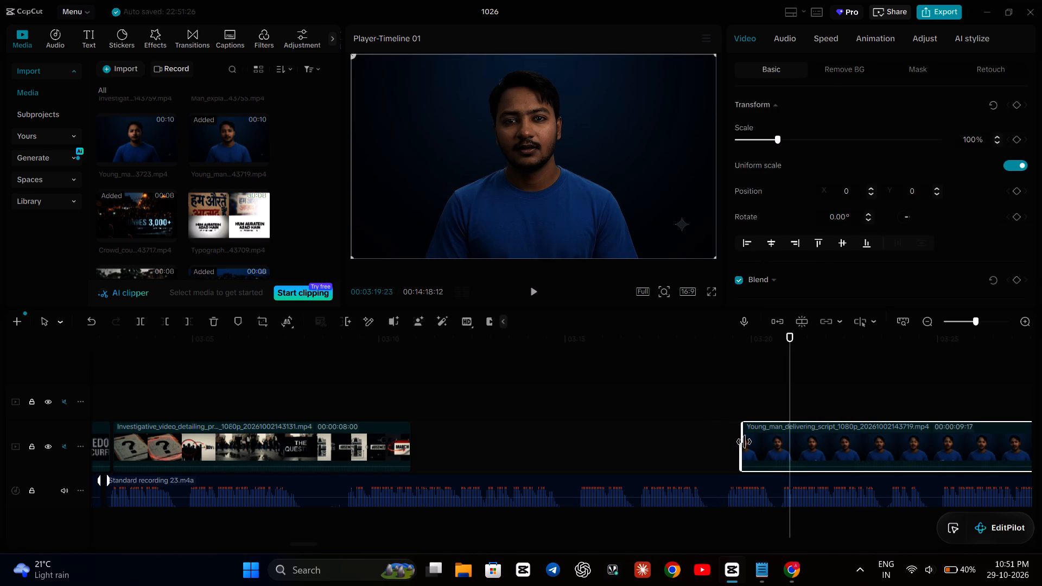
pyautogui.click(665, 384)
pyautogui.press('space')
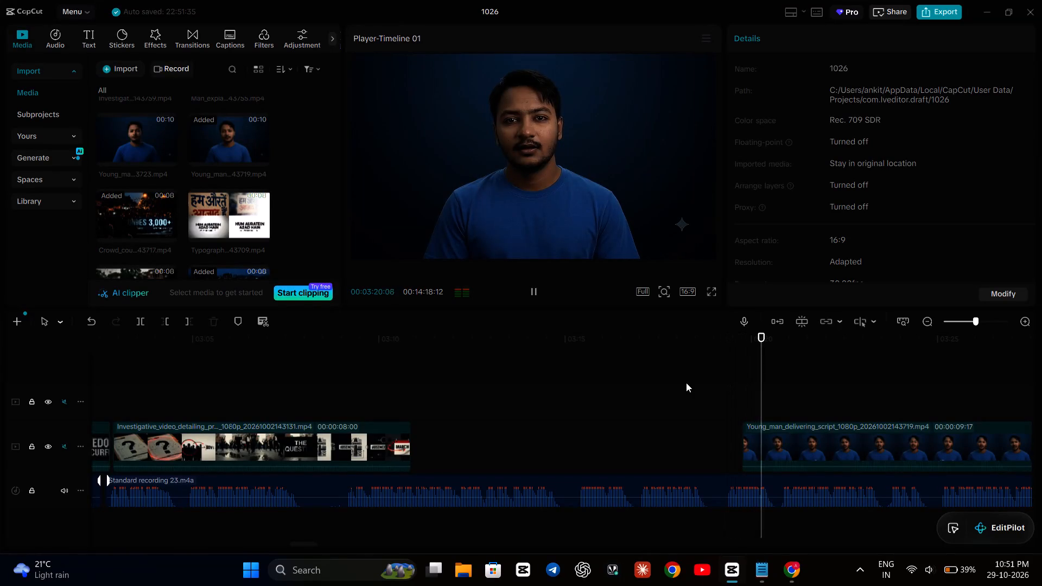
pyautogui.press('space')
# Shift the trimmed Young_man…43719 clip earlier to start at about 03:19 and play its opening against the voiceover.
pyautogui.moveTo(783, 440); pyautogui.dragTo(763, 441)
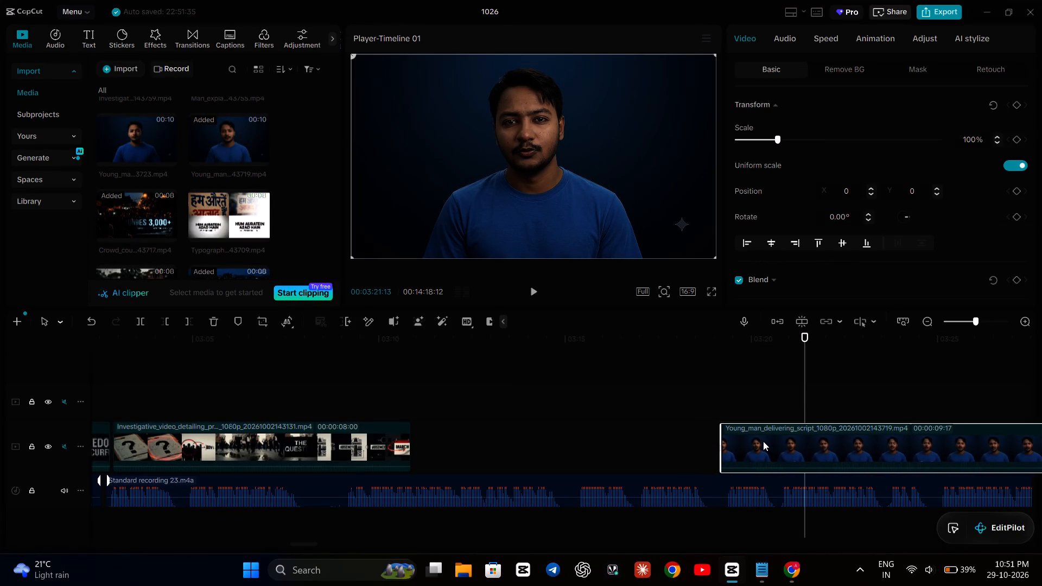
pyautogui.moveTo(763, 441); pyautogui.dragTo(764, 441)
pyautogui.click(677, 424)
pyautogui.press('space')
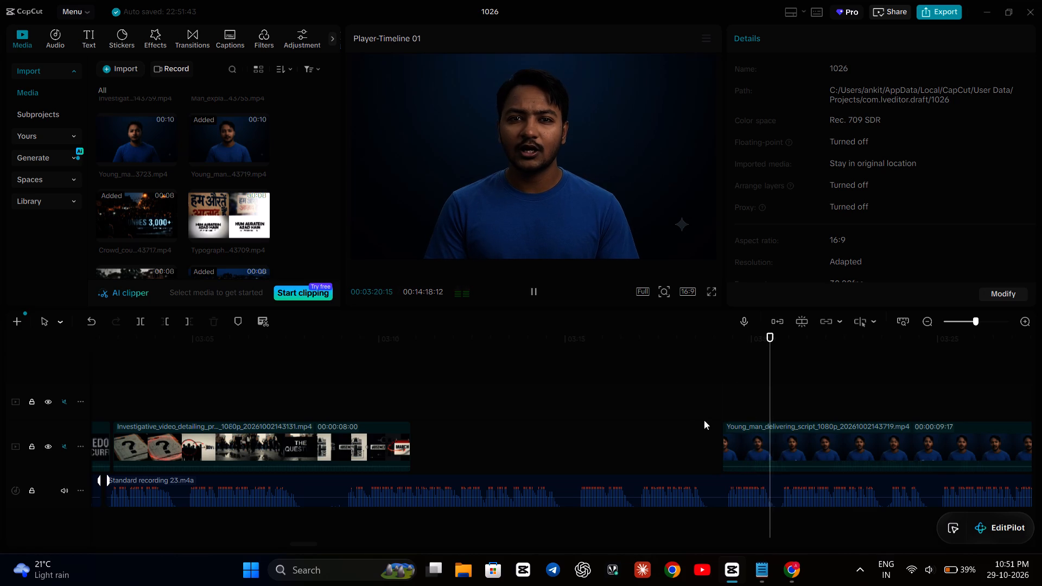
pyautogui.press('space')
# Trim the start of the Young_man…43719 clip further to a duration of 09:09 and play its opening.
pyautogui.click(739, 436)
pyautogui.moveTo(722, 447); pyautogui.dragTo(733, 450)
pyautogui.click(706, 392)
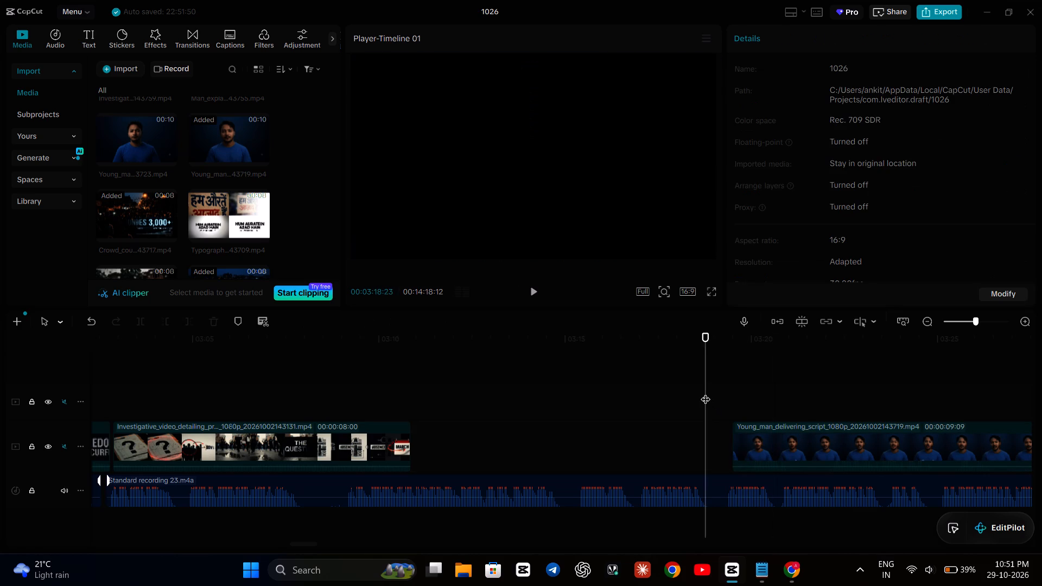
pyautogui.press('space')
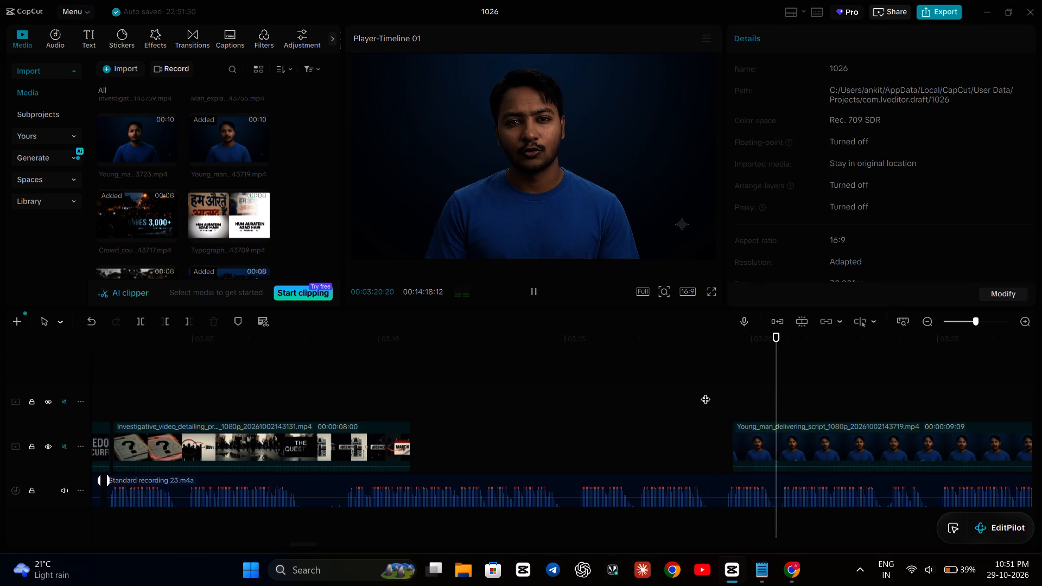
pyautogui.press('space')
# Shift the Young_man…43719 clip slightly earlier and trim its start to a duration of 09:05.
pyautogui.moveTo(757, 440); pyautogui.dragTo(738, 439)
pyautogui.click(725, 439)
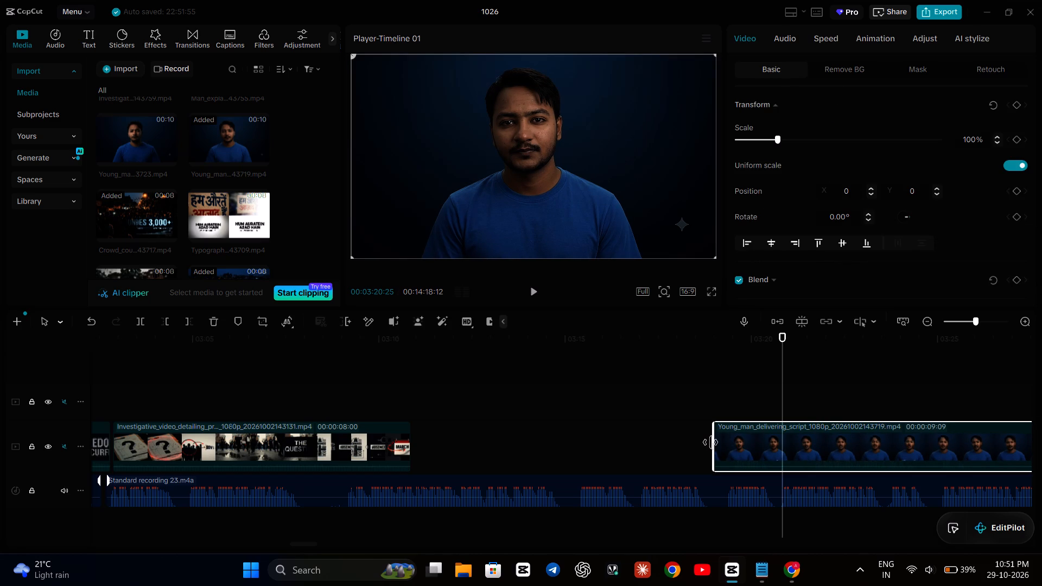
pyautogui.moveTo(710, 442); pyautogui.dragTo(717, 443)
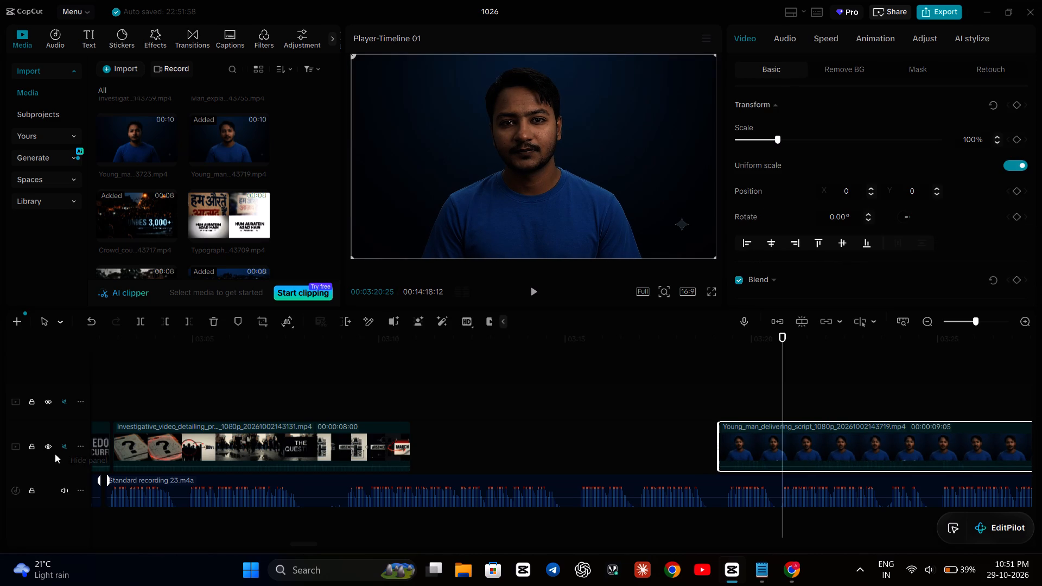
# Unmute the main video track and play the presenter clip's opening to compare its speech with the voiceover.
pyautogui.click(65, 450)
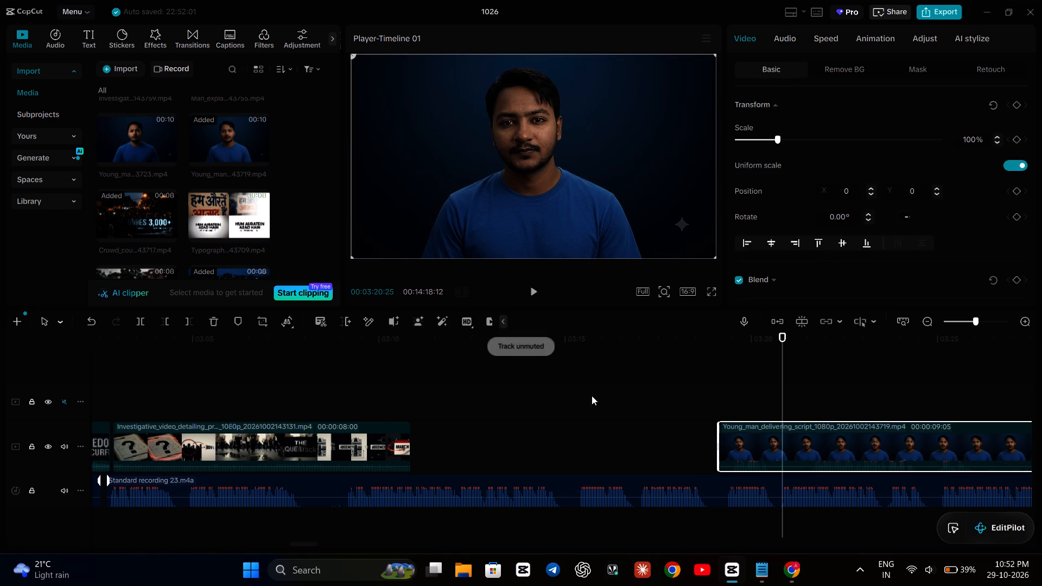
pyautogui.click(638, 381)
pyautogui.press('space')
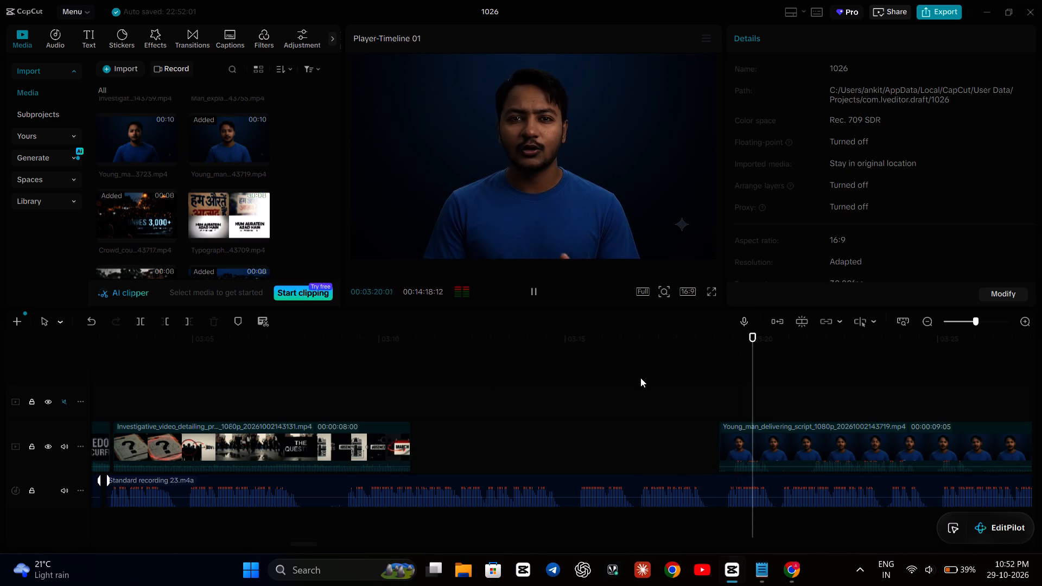
# Play the Young_man…43719 presenter clip in short stretches up to about 03:27 to compare its speech with the voiceover.
pyautogui.click(625, 370)
pyautogui.press('space')
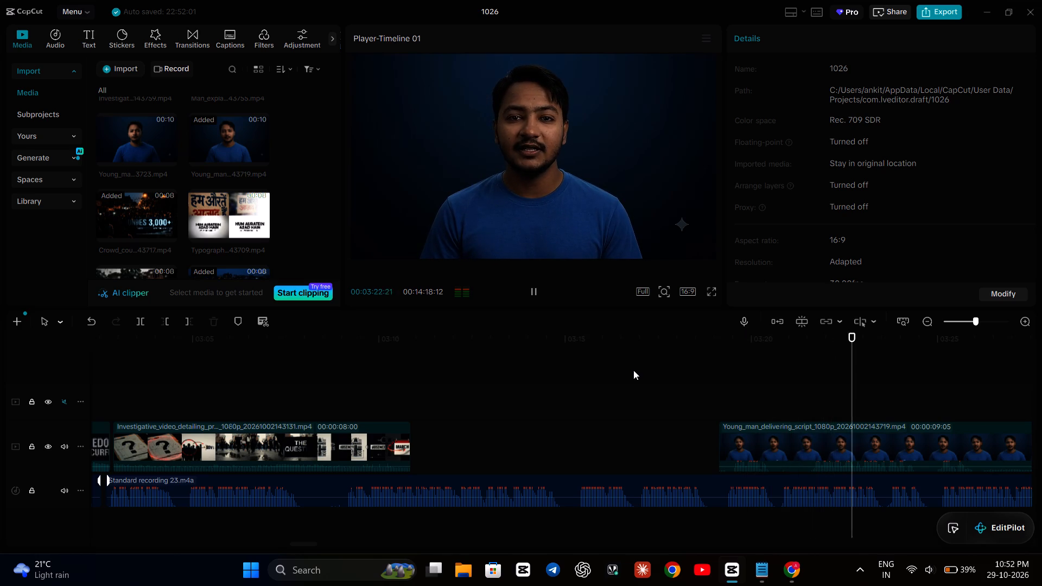
pyautogui.press('space')
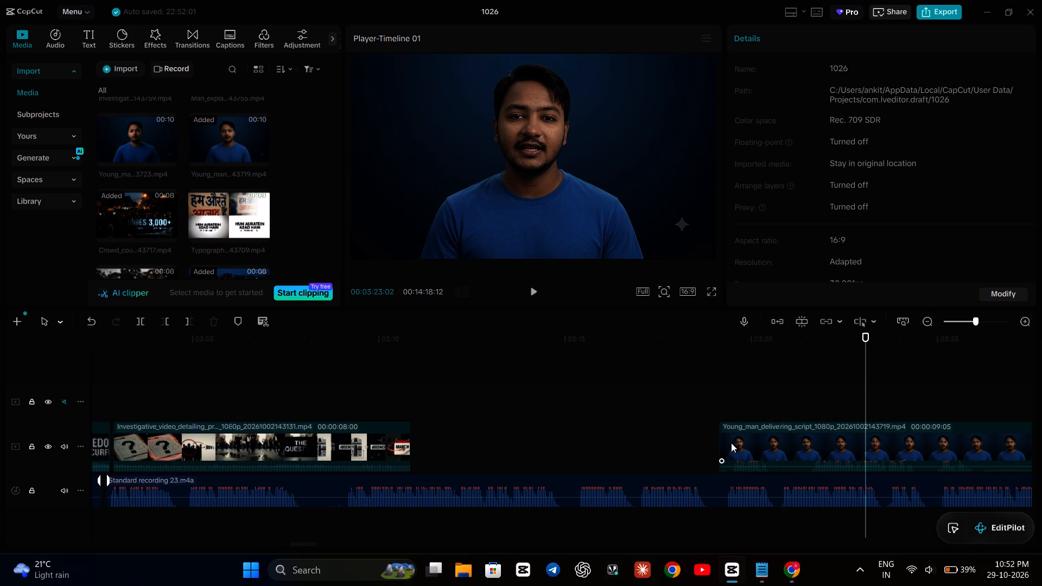
pyautogui.press('space')
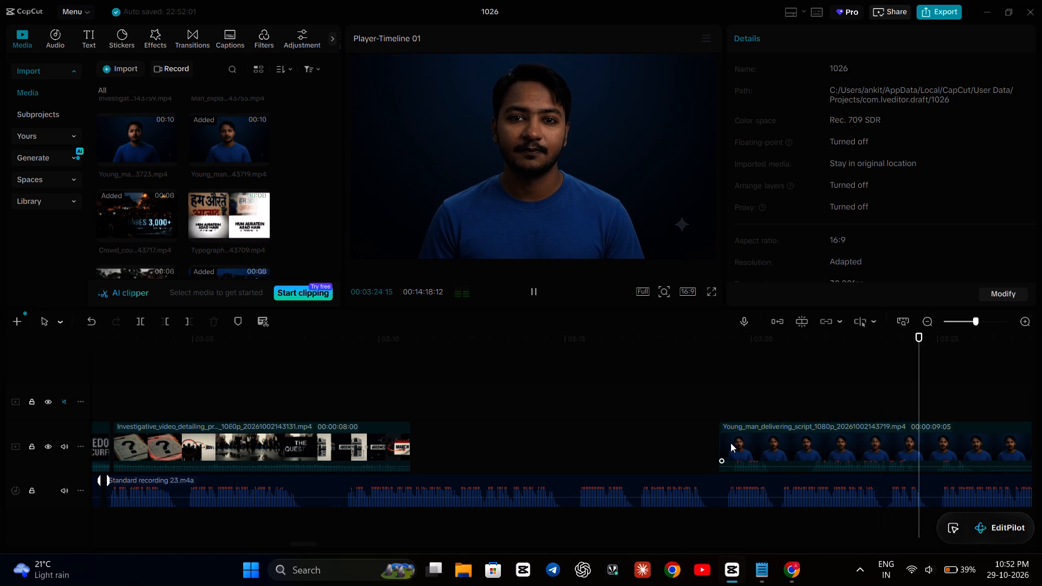
pyautogui.press('space')
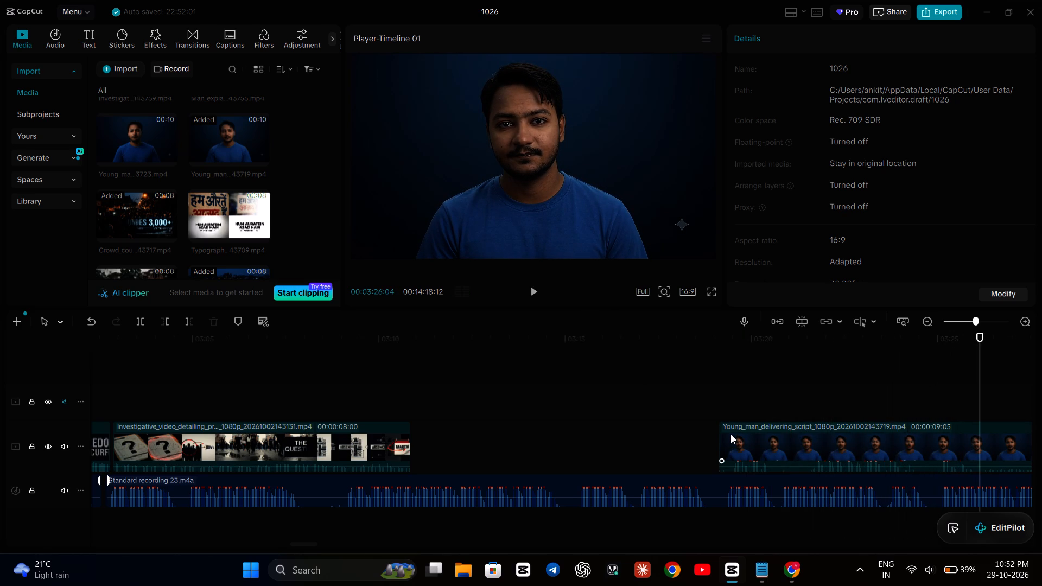
pyautogui.press('space')
pyautogui.press('space')
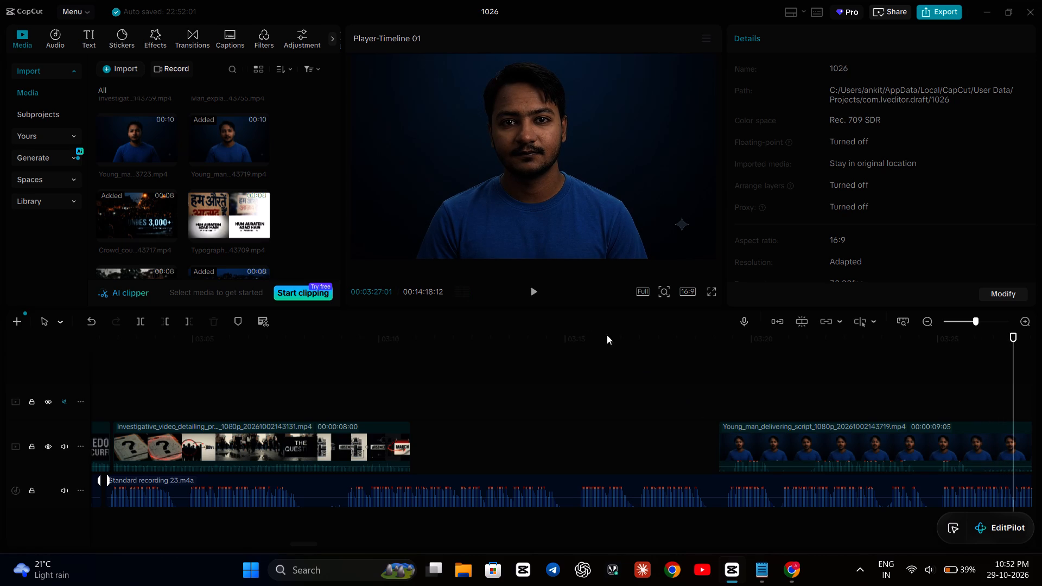
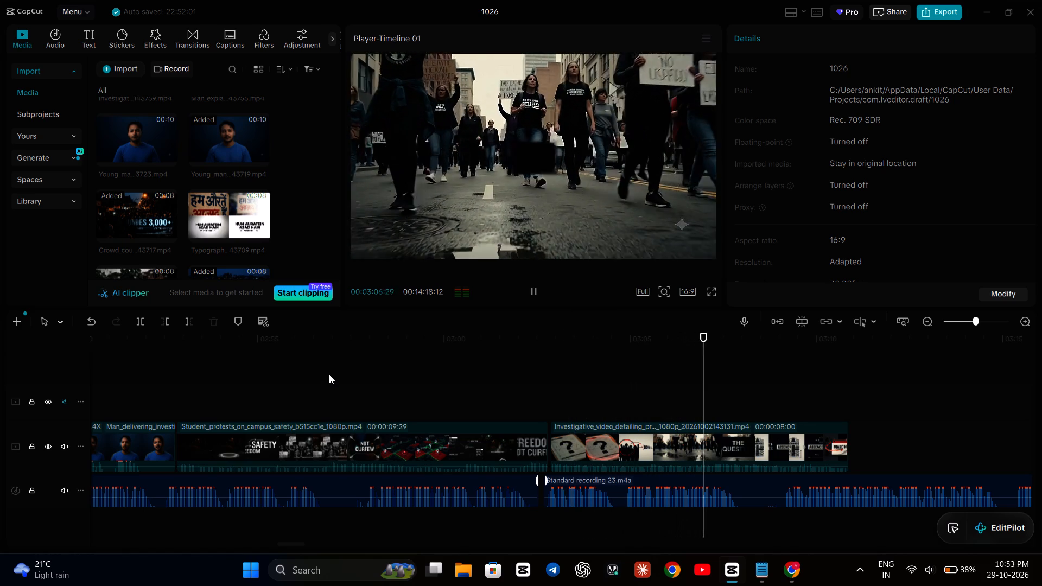
pyautogui.press('space')
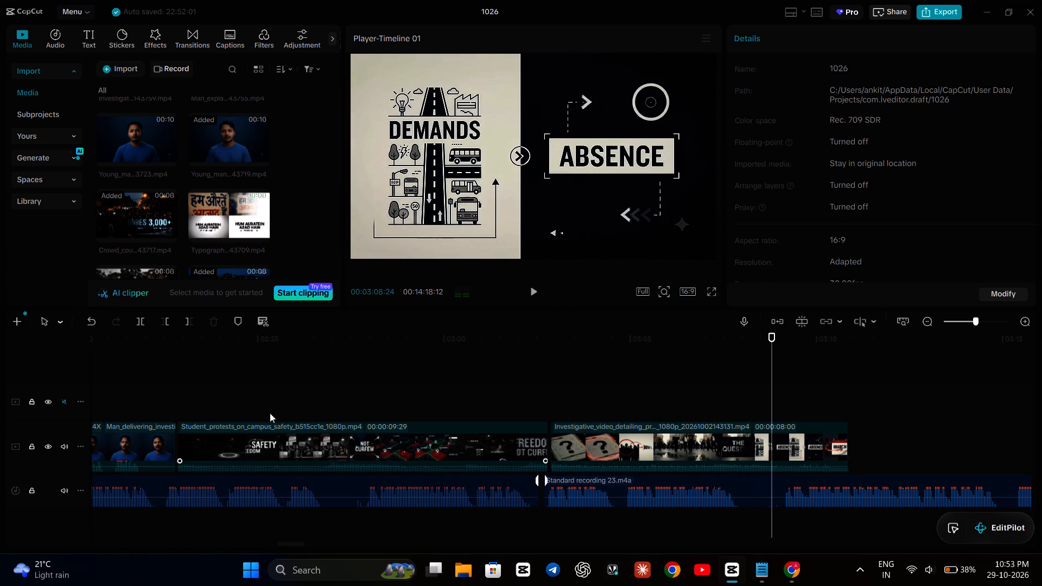
# Examine the colour adjustment and basic video settings available for the Investigative_video clip.
pyautogui.click(638, 441)
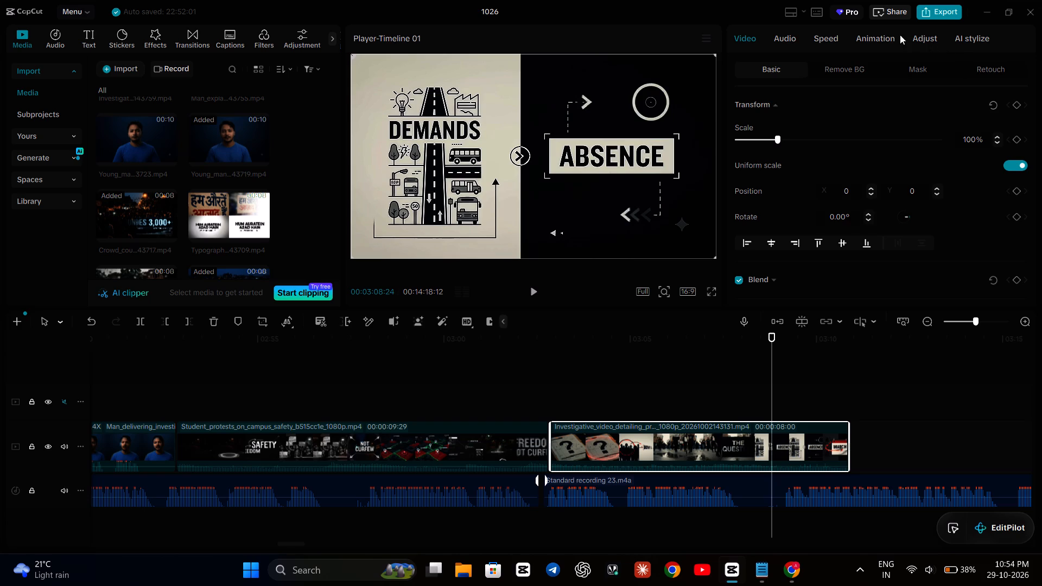
pyautogui.click(917, 34)
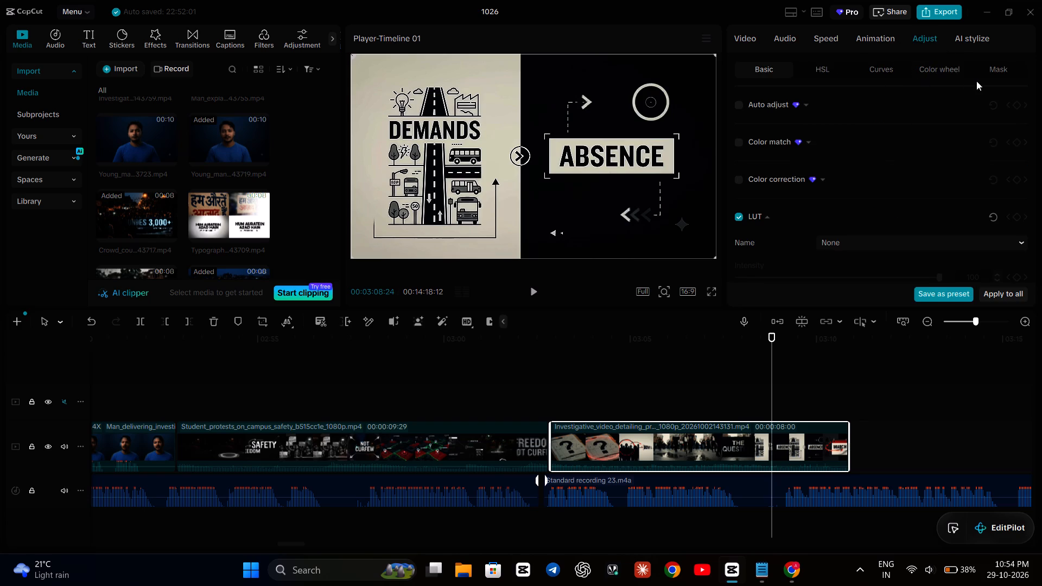
pyautogui.scroll(-4, 997, 73)
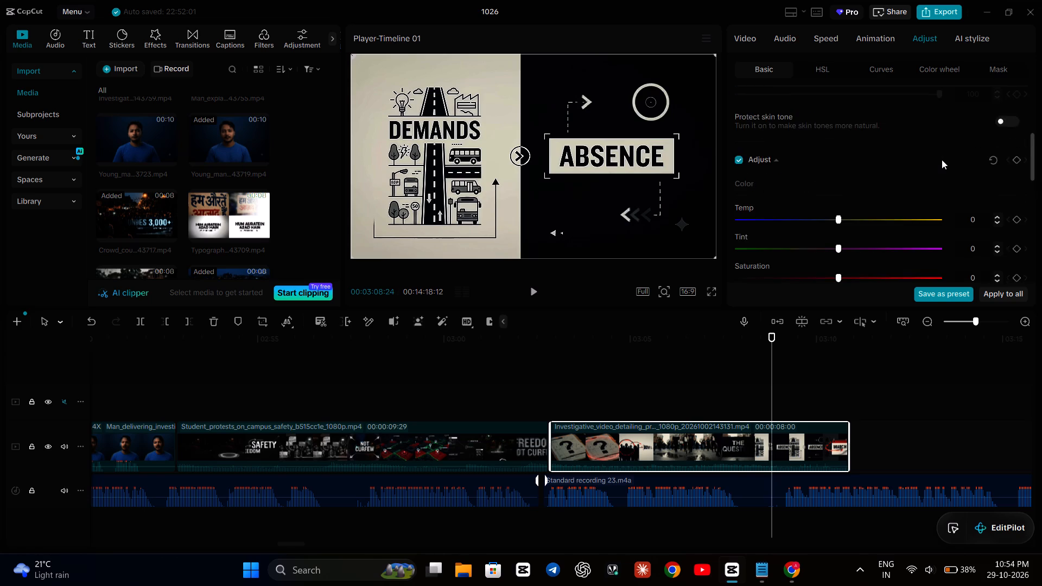
pyautogui.scroll(-9, 942, 160)
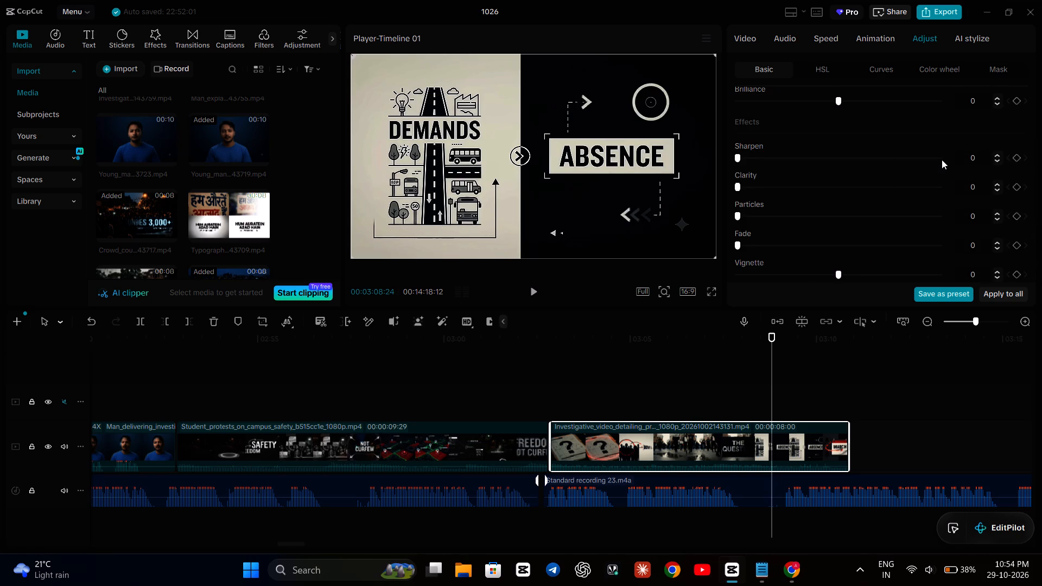
pyautogui.click(753, 35)
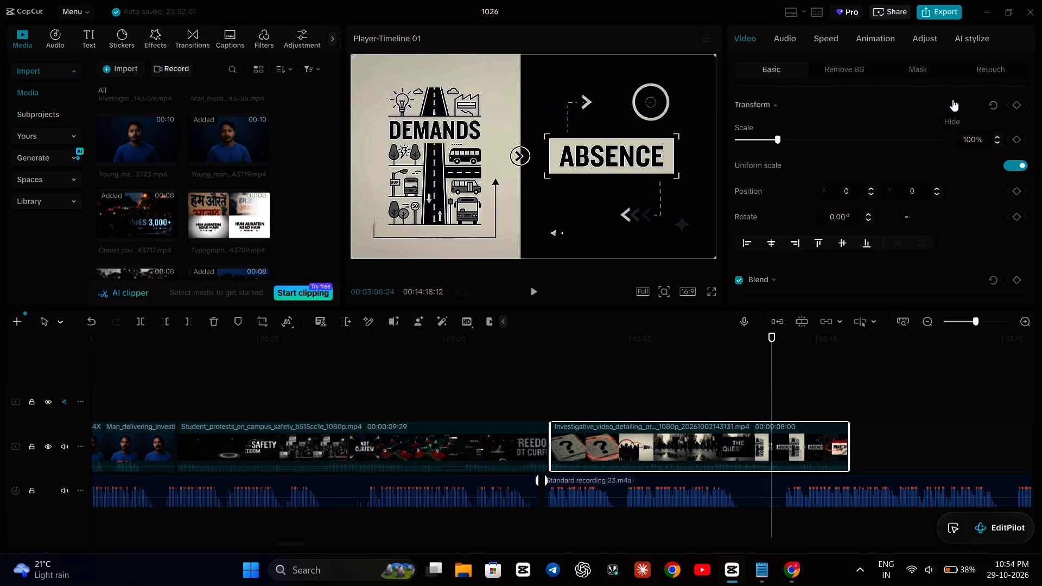
pyautogui.scroll(-4, 963, 219)
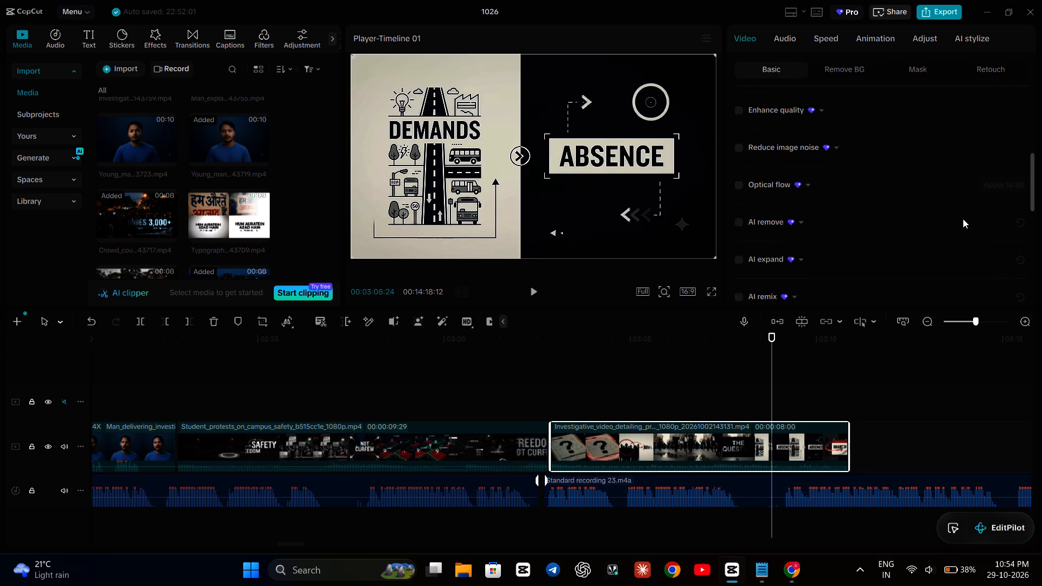
pyautogui.scroll(-9, 963, 219)
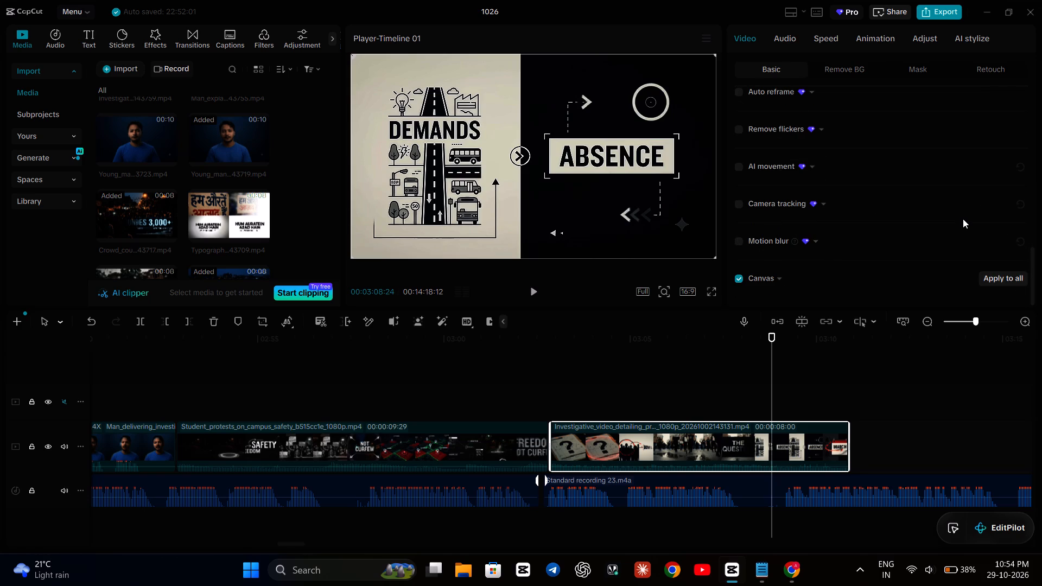
pyautogui.scroll(5, 963, 219)
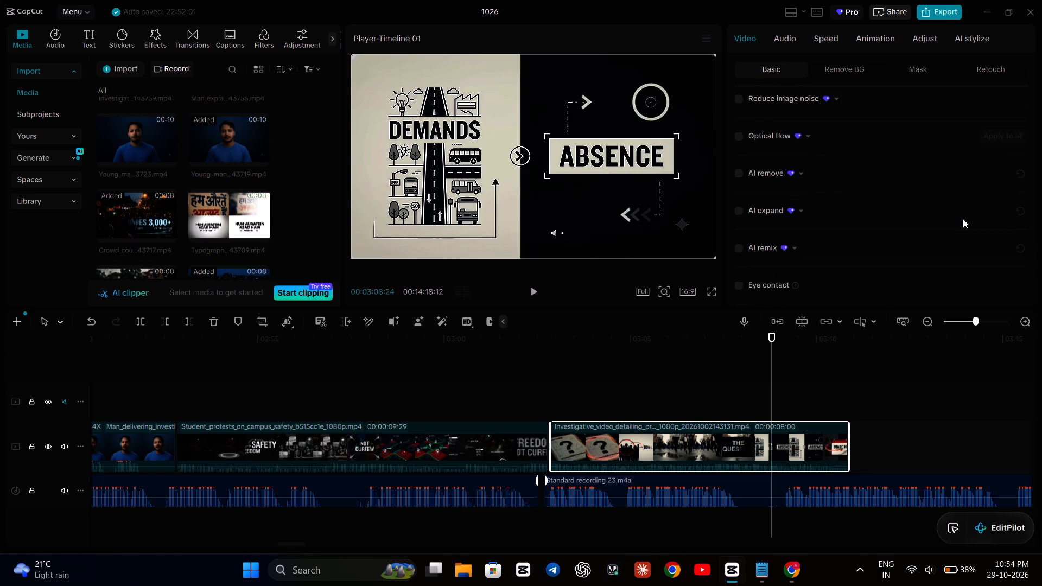
pyautogui.scroll(6, 963, 219)
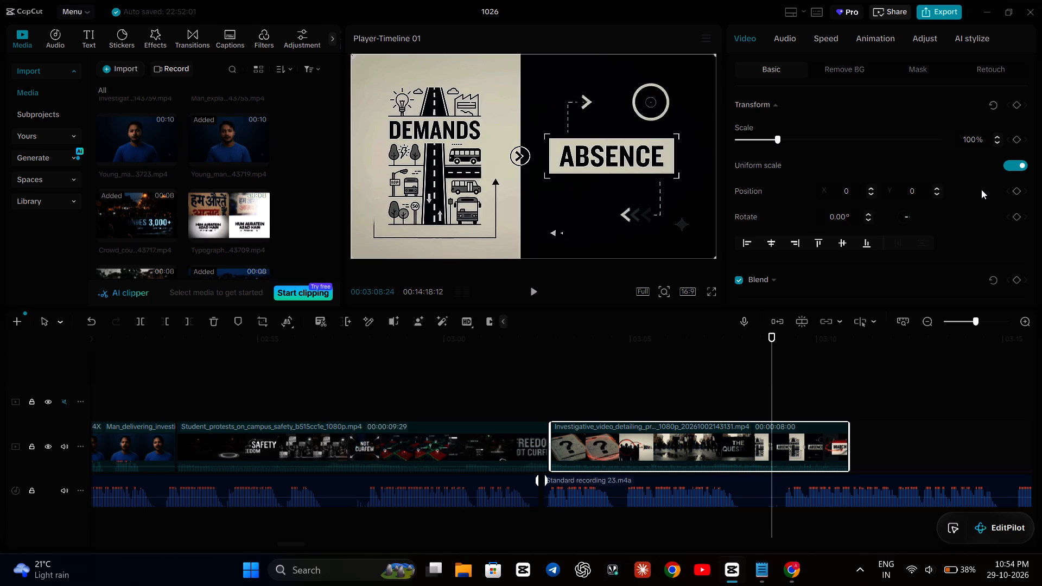
pyautogui.scroll(1, 981, 189)
pyautogui.click(774, 99)
pyautogui.click(774, 99)
pyautogui.scroll(-1, 990, 258)
pyautogui.scroll(4, 990, 258)
# Replay the timeline from about 00:02:59 through the investigative clip into the empty gap after it.
pyautogui.click(409, 375)
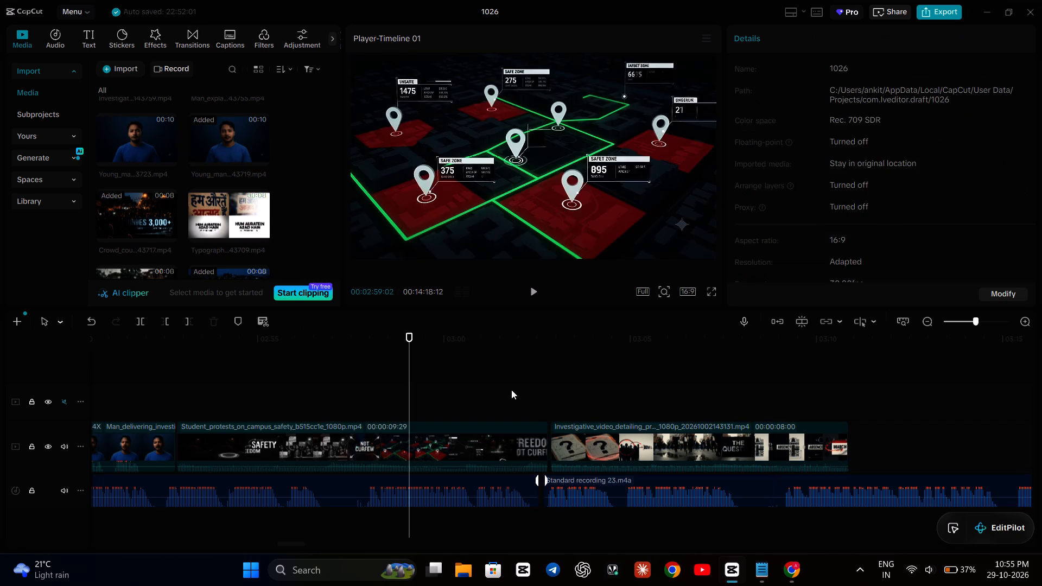
pyautogui.press('space')
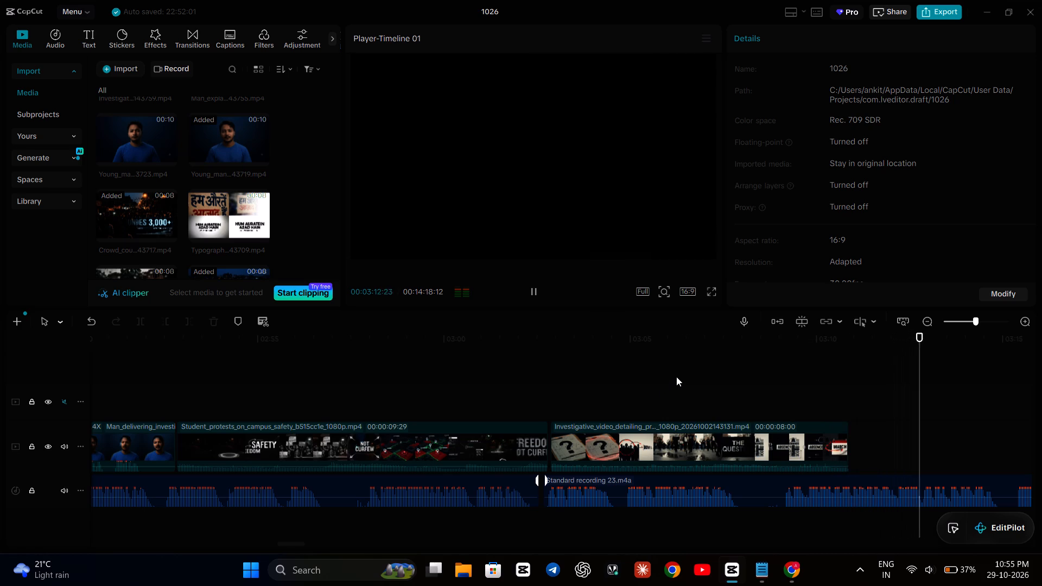
pyautogui.press('space')
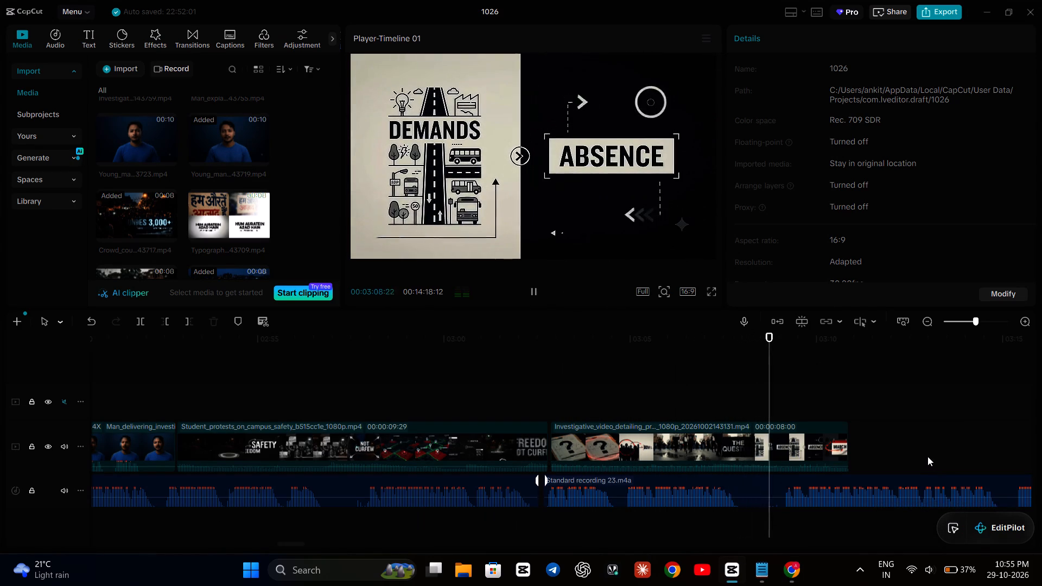
pyautogui.hscroll(-2, 927, 456)
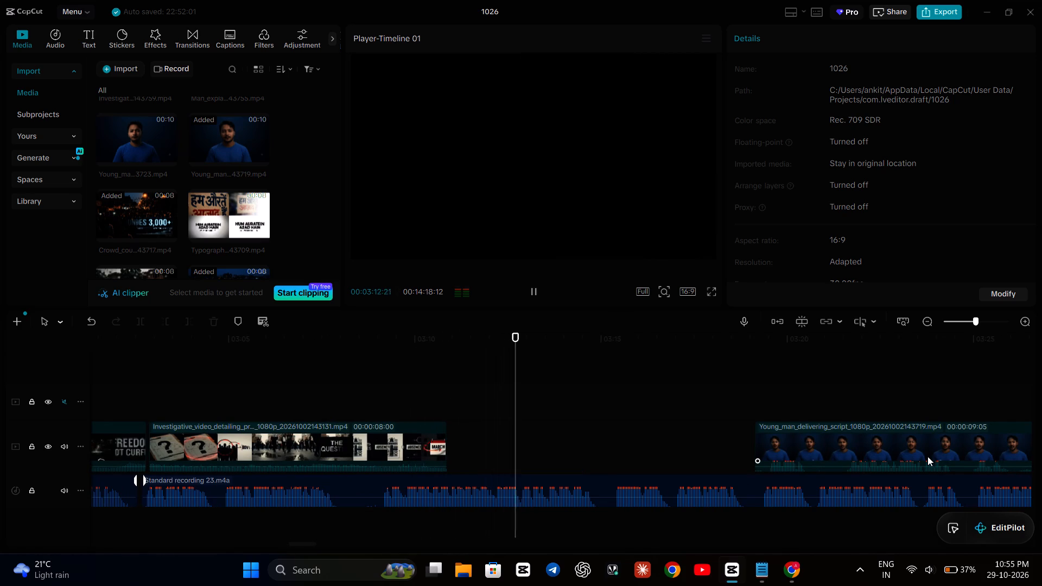
pyautogui.hscroll(-2, 927, 456)
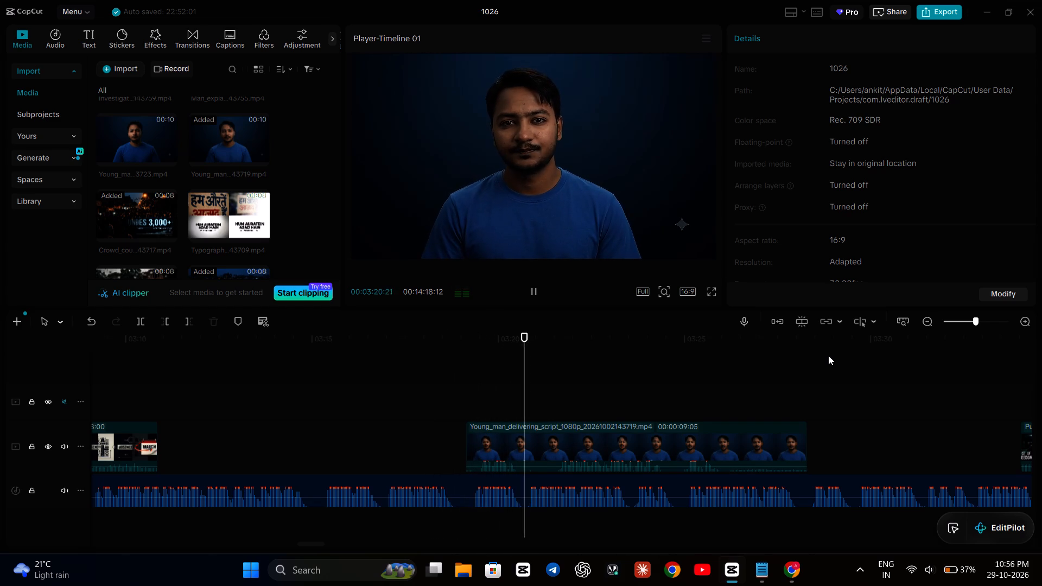
pyautogui.press('space')
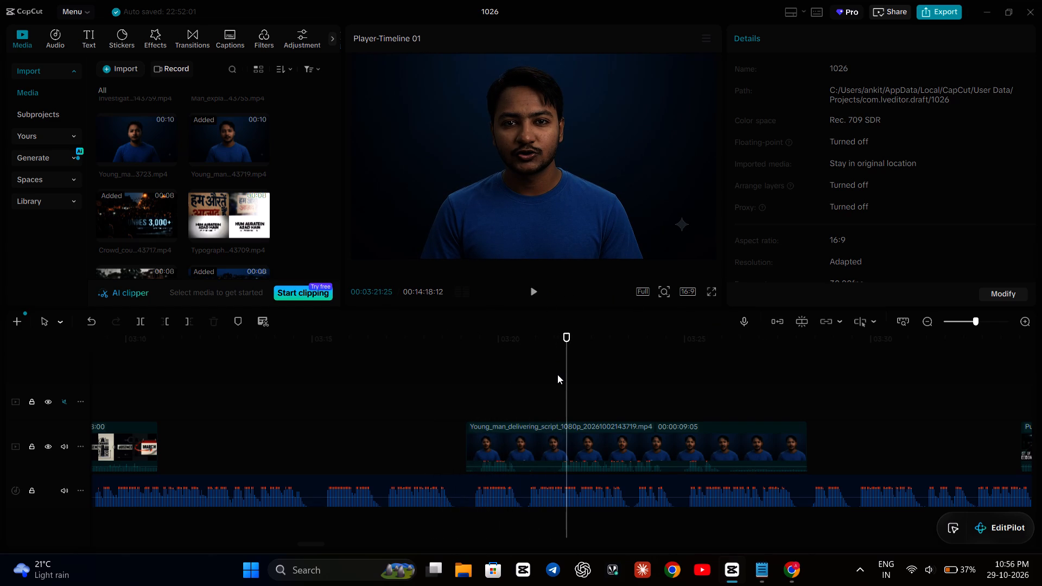
pyautogui.click(542, 372)
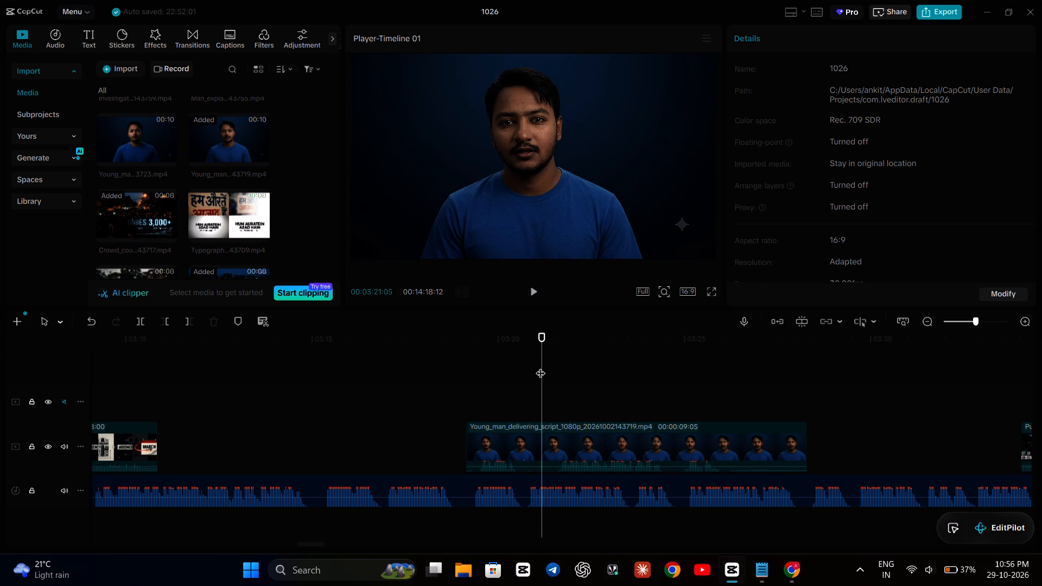
# Step back and replay the narration around 00:03:20 to 00:03:21, under the Young_man_delivering_script clip, to locate the pause between phrases.
pyautogui.press('Left')
pyautogui.press('Left')
pyautogui.press('Left')
pyautogui.press('Left')
pyautogui.press('Left')
pyautogui.press('Left')
pyautogui.press('Left')
pyautogui.press('Left')
pyautogui.press('Left')
pyautogui.press('Left')
pyautogui.press('Left')
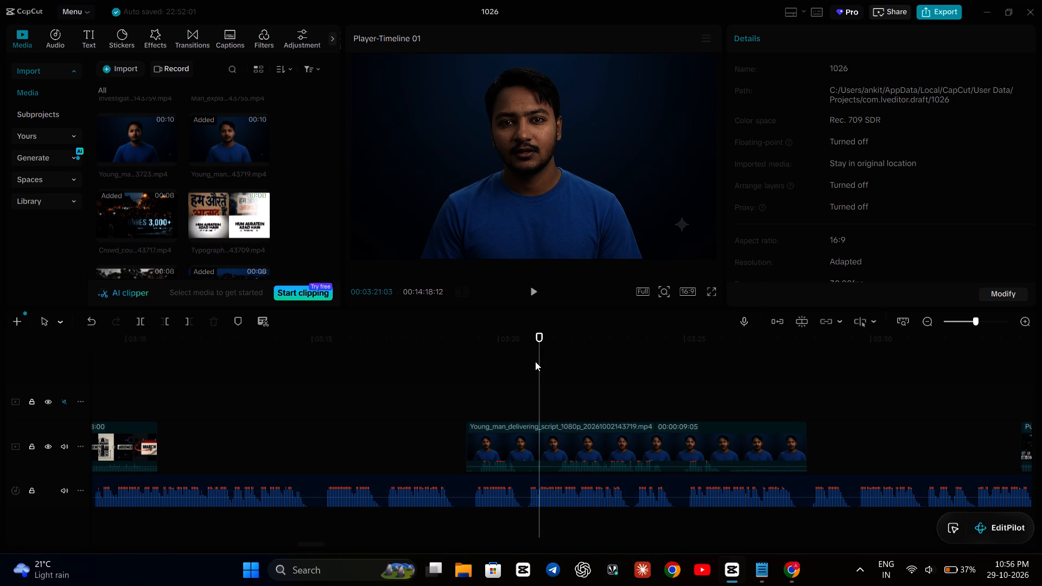
pyautogui.press('Left')
pyautogui.press('Left')
pyautogui.press('Left')
pyautogui.press('Left')
pyautogui.press('Left')
pyautogui.press('Left')
pyautogui.press('Left')
pyautogui.press('Left')
pyautogui.press('Left')
pyautogui.press('Left')
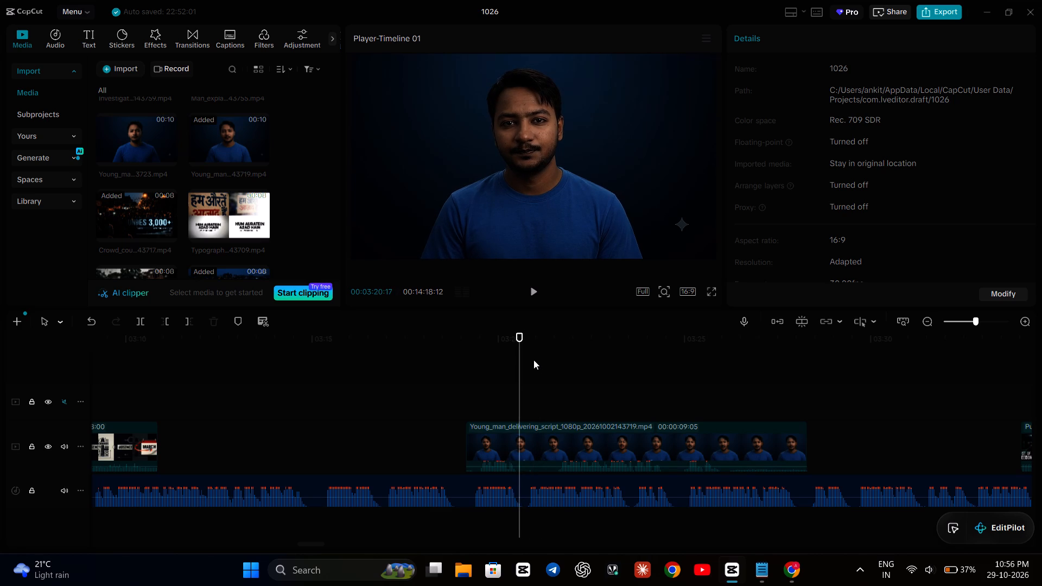
pyautogui.press('space')
pyautogui.press('space')
pyautogui.press('Left')
pyautogui.press('Left')
pyautogui.press('Left')
pyautogui.press('Left')
pyautogui.press('Left')
pyautogui.press('Left')
pyautogui.press('Left')
pyautogui.press('Left')
pyautogui.press('Left')
pyautogui.press('Left')
pyautogui.press('Left')
pyautogui.press('Left')
pyautogui.press('Left')
pyautogui.press('Left')
pyautogui.press('Left')
pyautogui.press('Left')
pyautogui.press('Left')
pyautogui.press('Left')
pyautogui.press('Left')
pyautogui.press('Left')
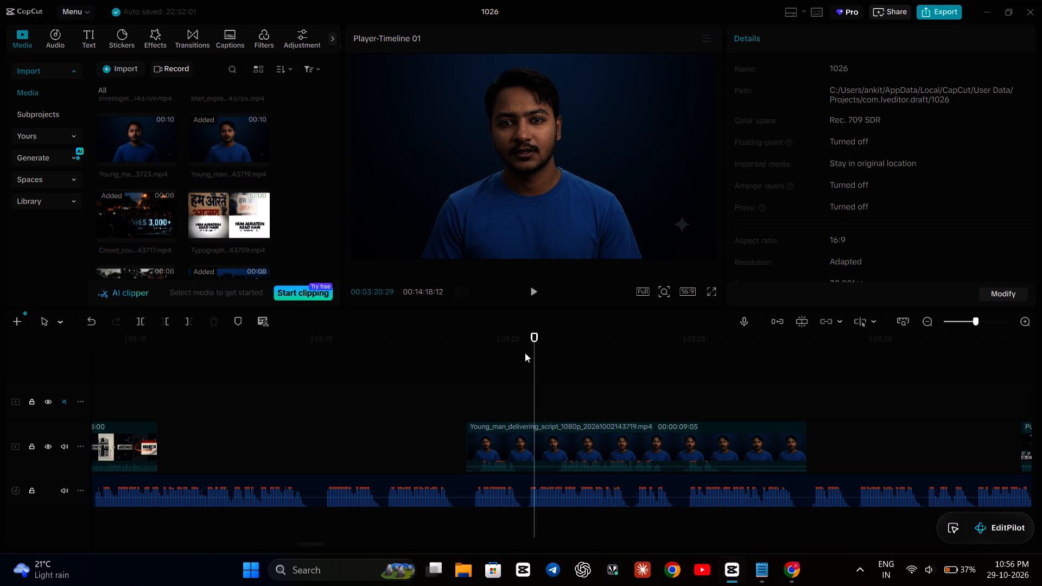
pyautogui.press('Left')
pyautogui.press('Left')
pyautogui.press('Left')
pyautogui.press('Left')
pyautogui.press('Left')
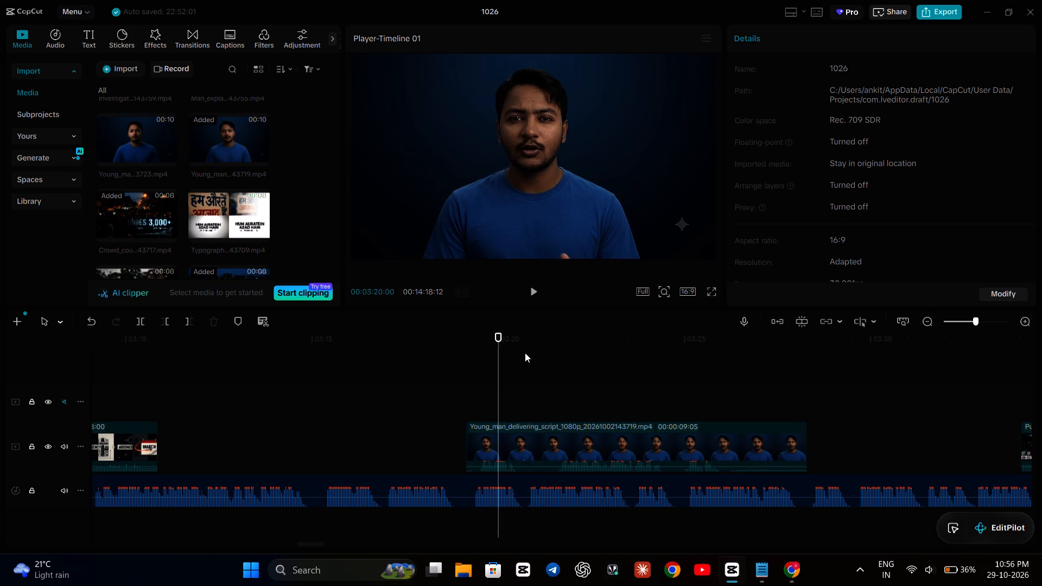
pyautogui.press('space')
pyautogui.press('space')
pyautogui.press('space')
pyautogui.press('space')
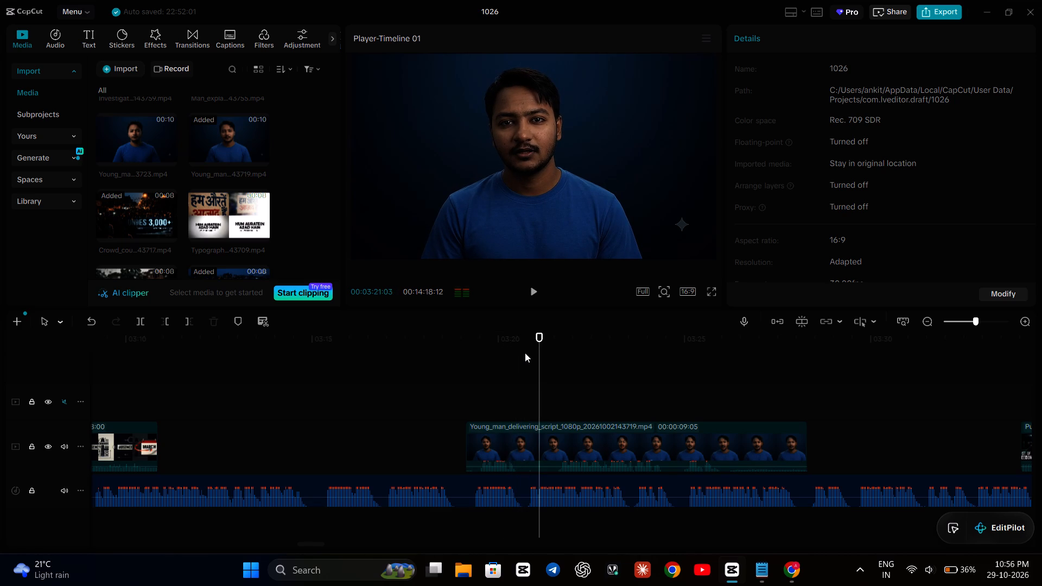
pyautogui.press('space')
pyautogui.press('space')
pyautogui.press('space')
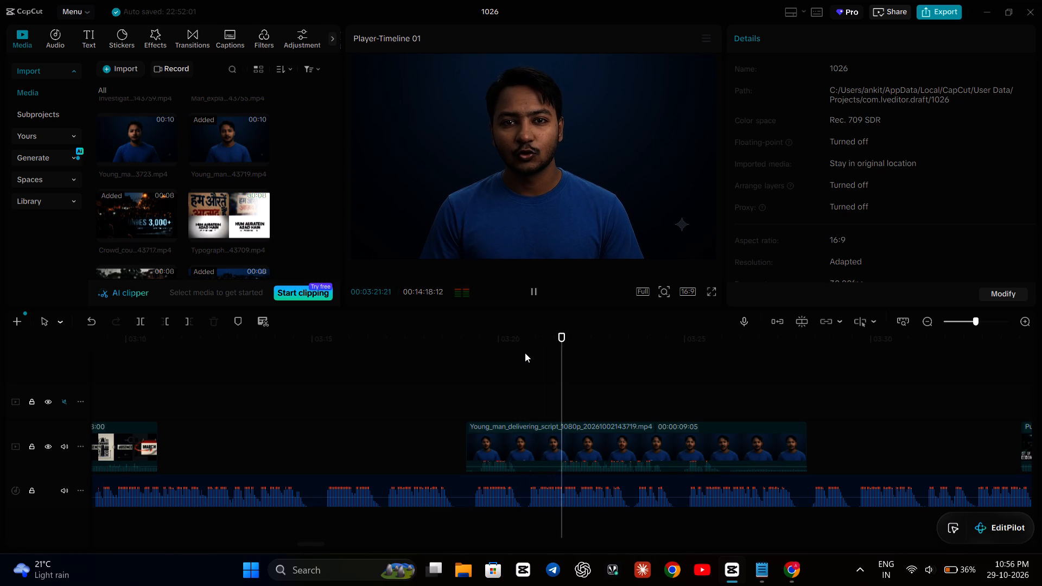
pyautogui.press('space')
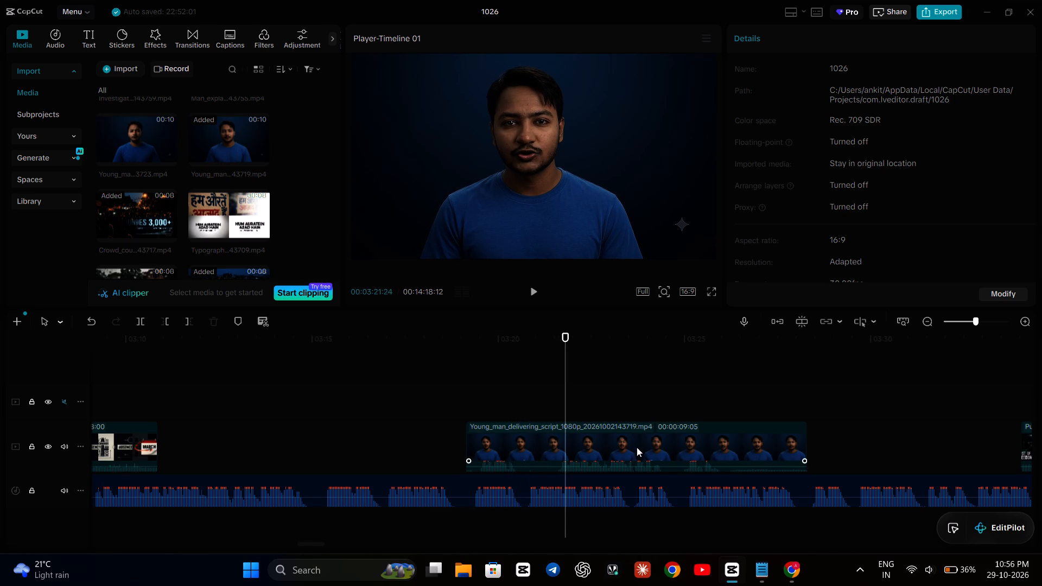
# Split the Standard recording 23 narration audio at 00:03:20:15, under the beginning of the Young_man_delivering_script clip.
pyautogui.click(549, 489)
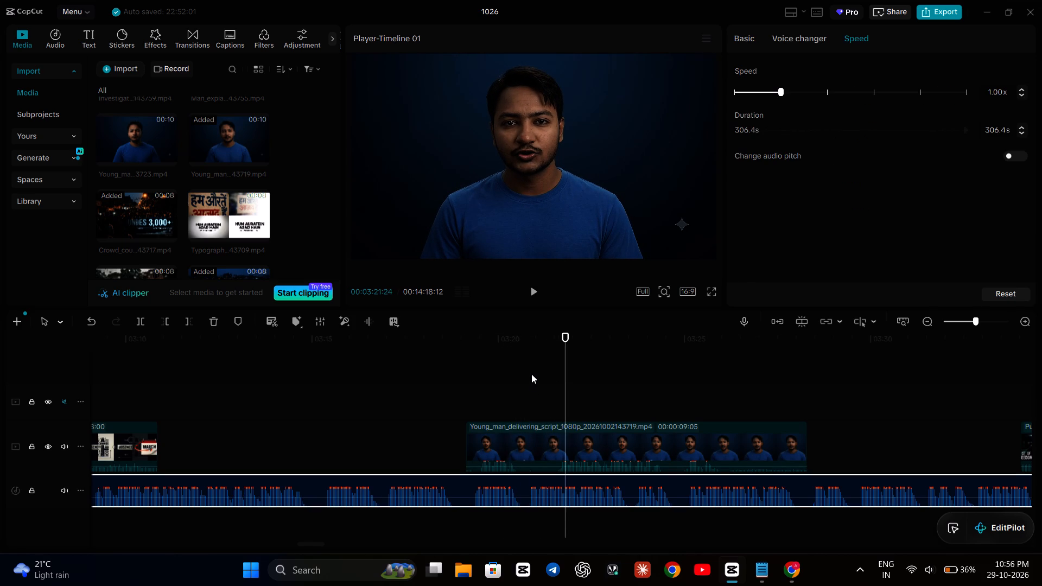
pyautogui.click(531, 374)
pyautogui.press('Left')
pyautogui.press('Left')
pyautogui.press('Left')
pyautogui.press('Left')
pyautogui.press('Left')
pyautogui.press('Left')
pyautogui.press('Left')
pyautogui.press('Left')
pyautogui.press('Left')
pyautogui.press('Left')
pyautogui.press('Left')
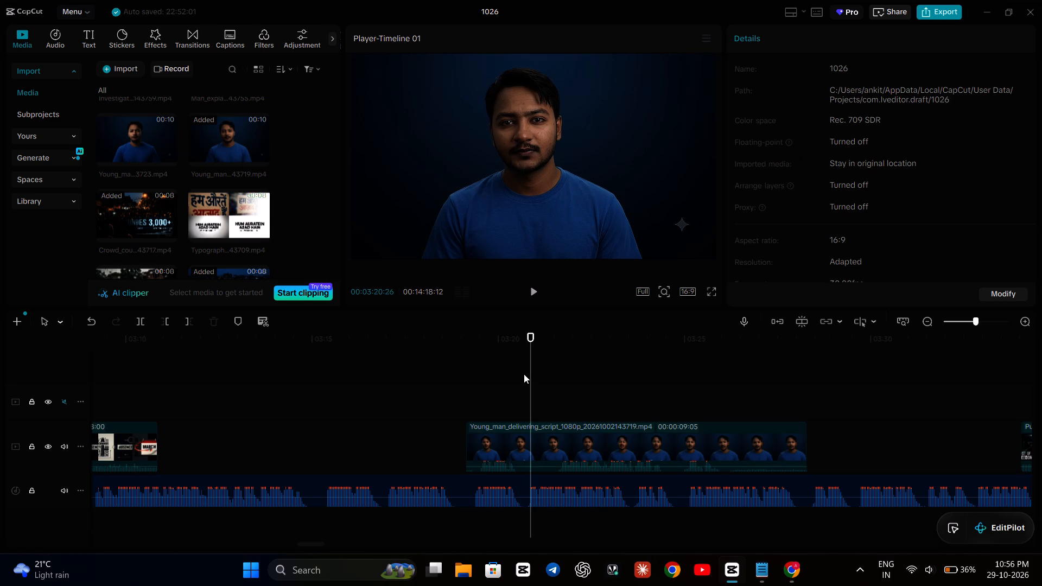
pyautogui.press('Left')
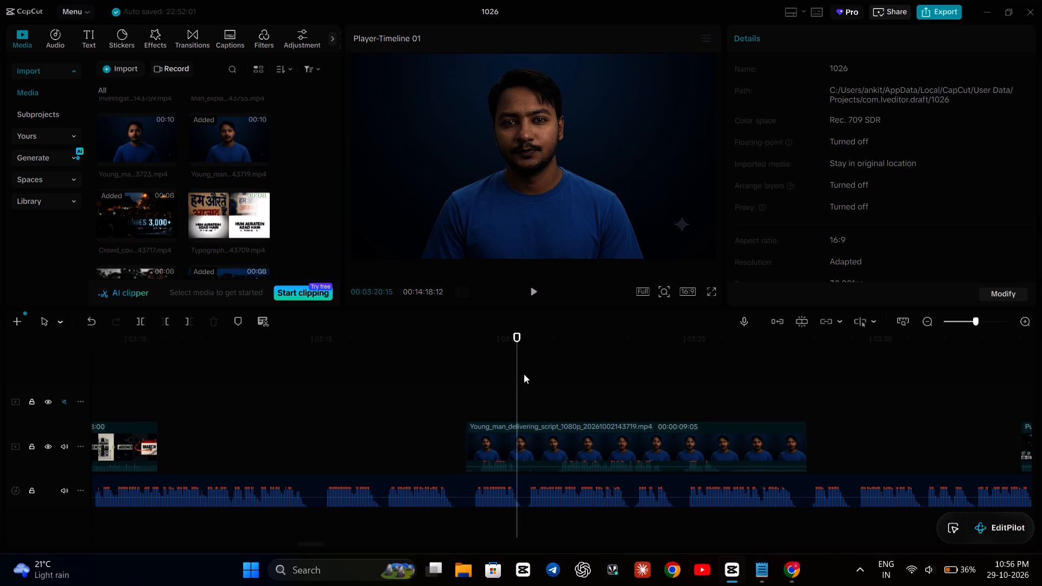
pyautogui.click(509, 502)
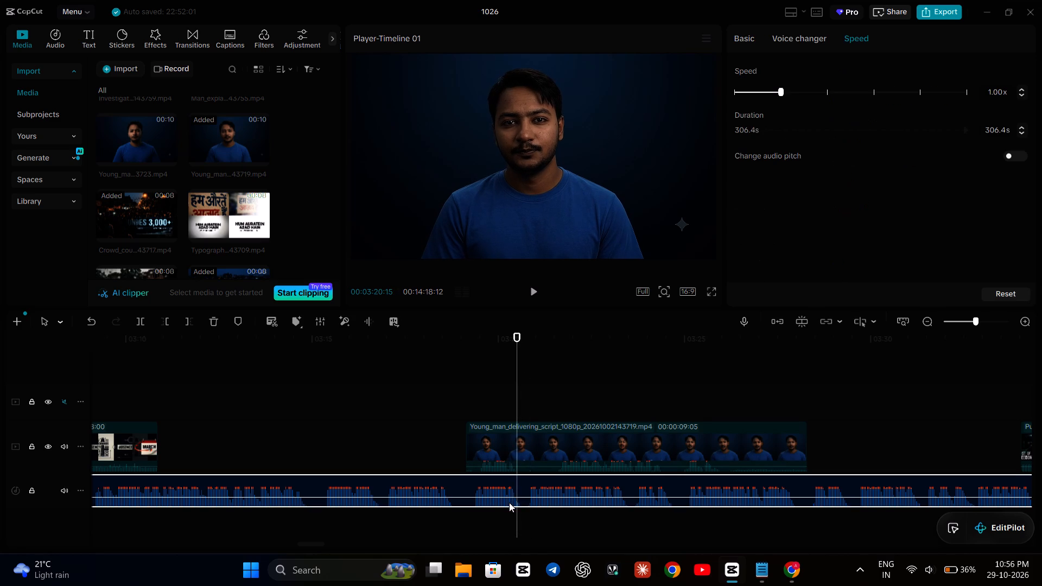
pyautogui.click(137, 320)
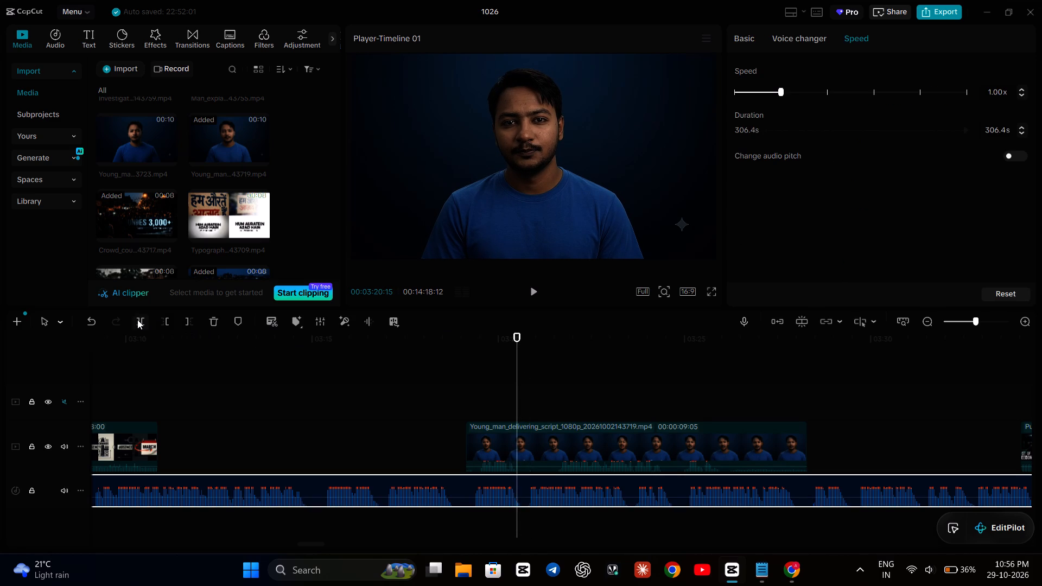
# Shift the narration segment following the split about half a second later, leaving a short gap in the audio track.
pyautogui.click(542, 371)
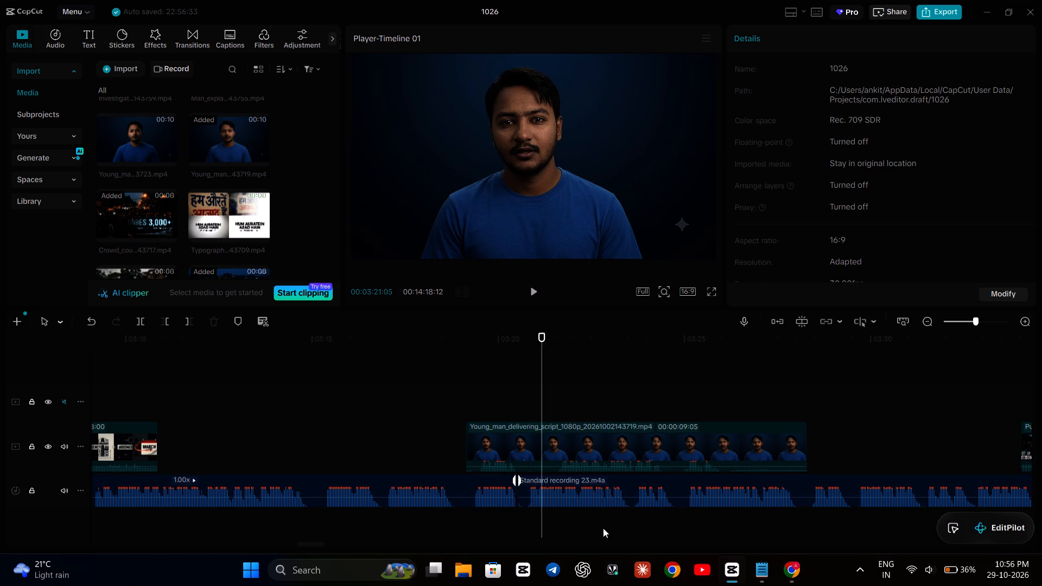
pyautogui.click(617, 494)
pyautogui.moveTo(617, 487); pyautogui.dragTo(627, 486)
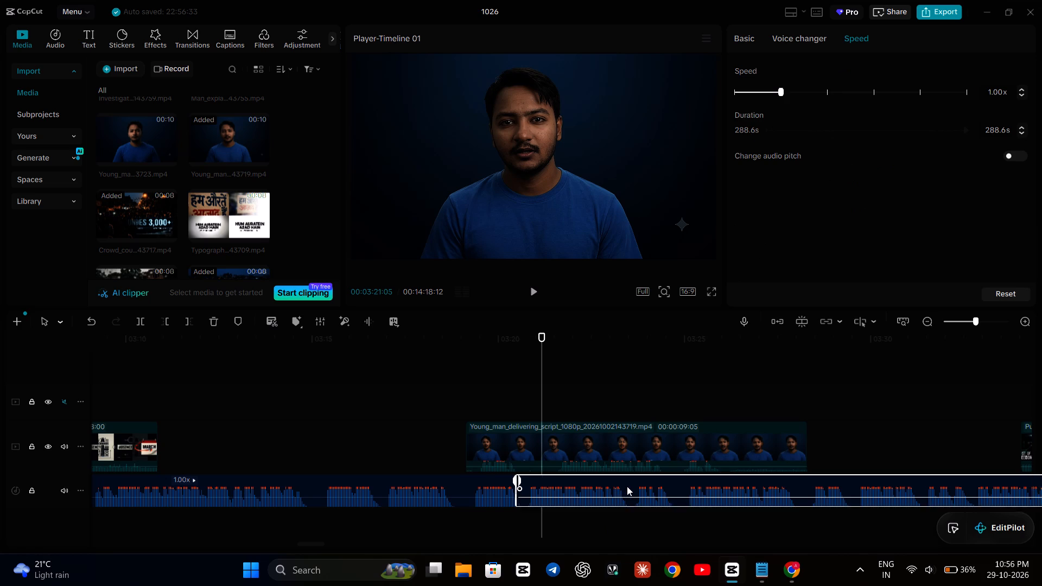
pyautogui.moveTo(627, 486); pyautogui.dragTo(637, 488)
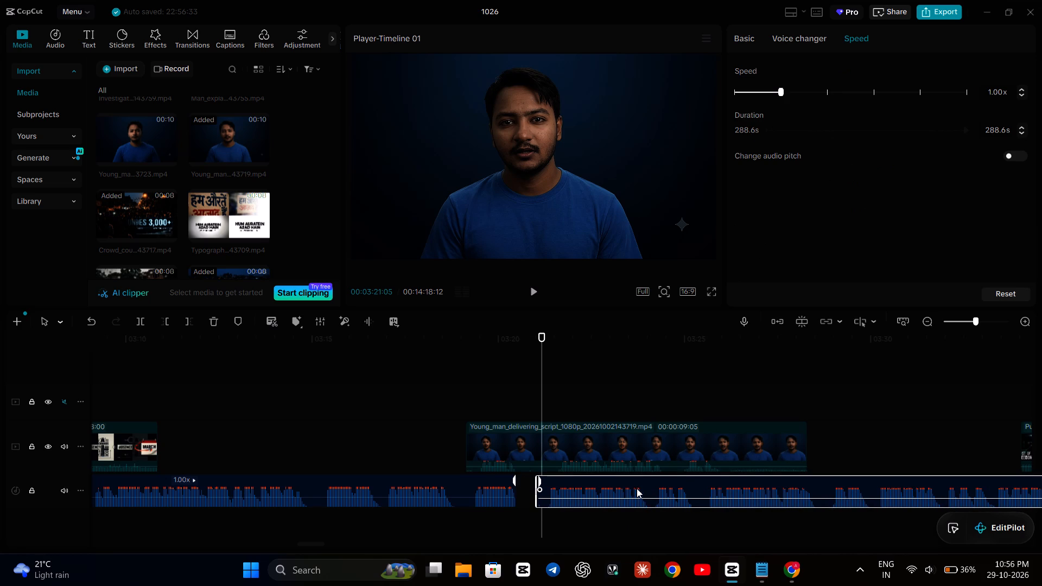
# Mute the clip audio of the video track that holds the Young_man_delivering_script clip.
pyautogui.click(466, 359)
pyautogui.press('space')
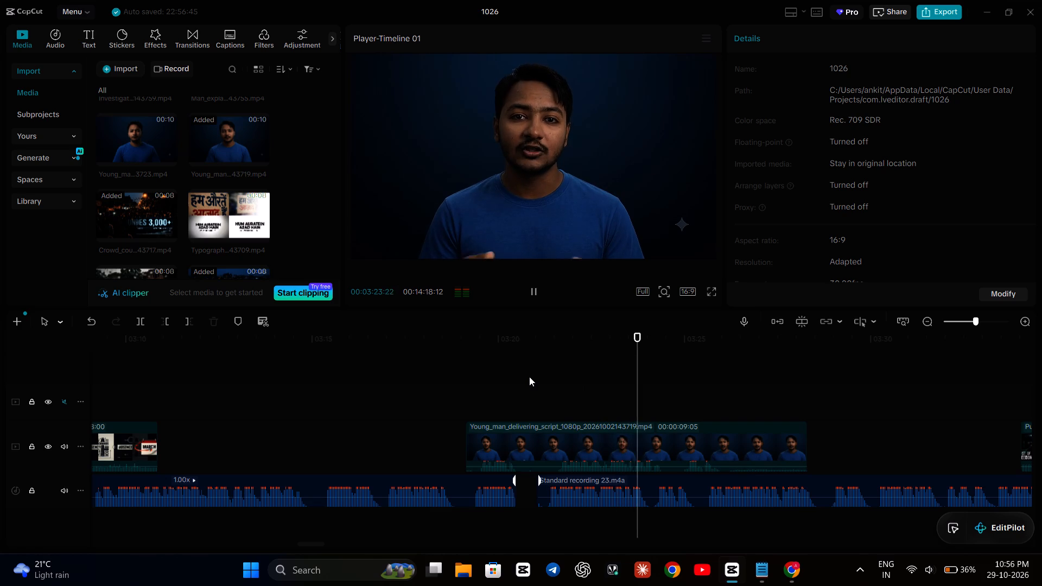
pyautogui.press('space')
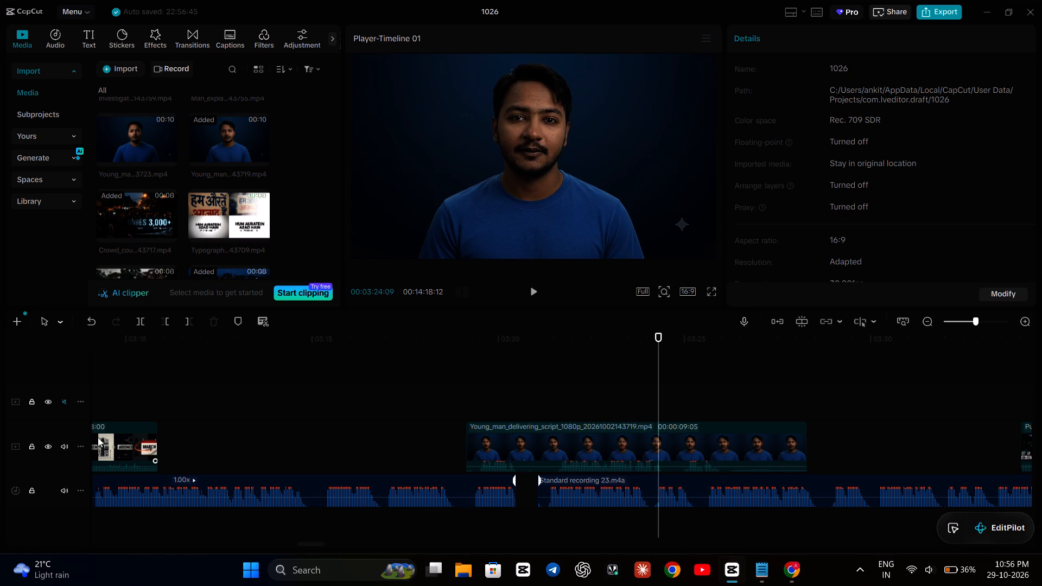
pyautogui.click(64, 444)
# Replay the shifted narration against the speaker's lip movements between about 00:03:20 and 00:03:25 to find the next cut point.
pyautogui.click(491, 391)
pyautogui.press('space')
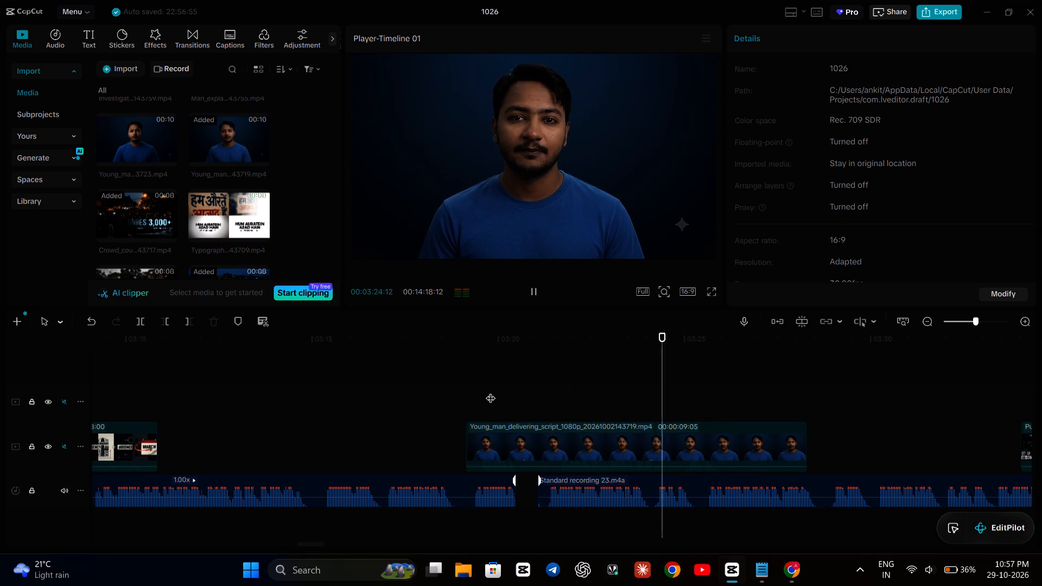
pyautogui.press('space')
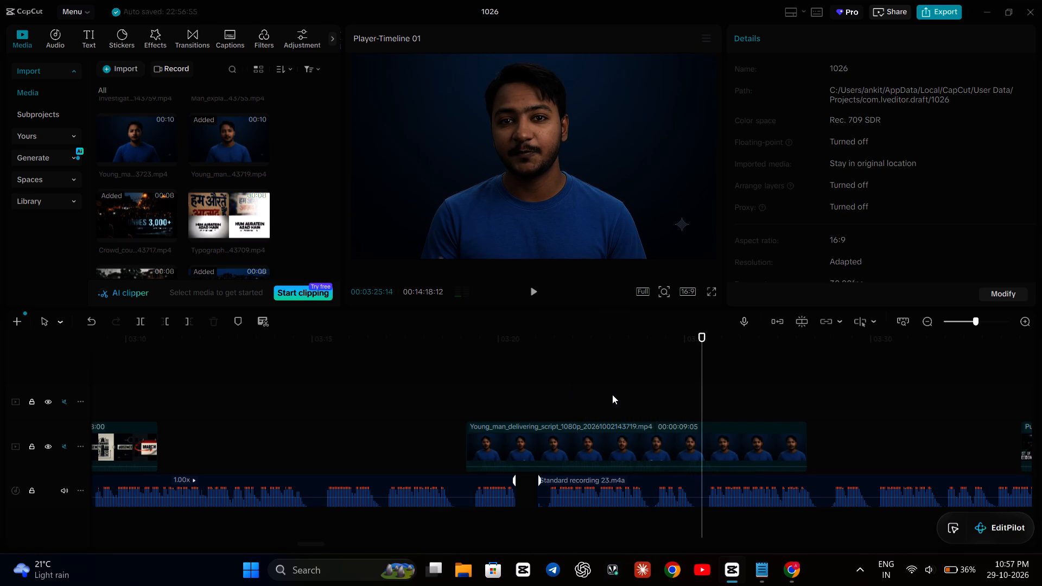
pyautogui.click(551, 387)
pyautogui.press('space')
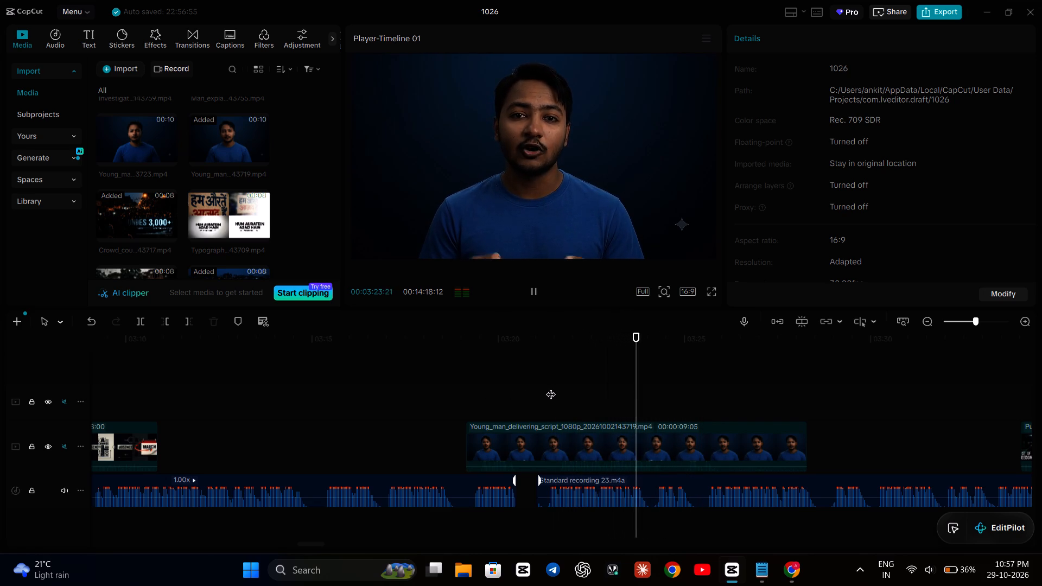
pyautogui.press('space')
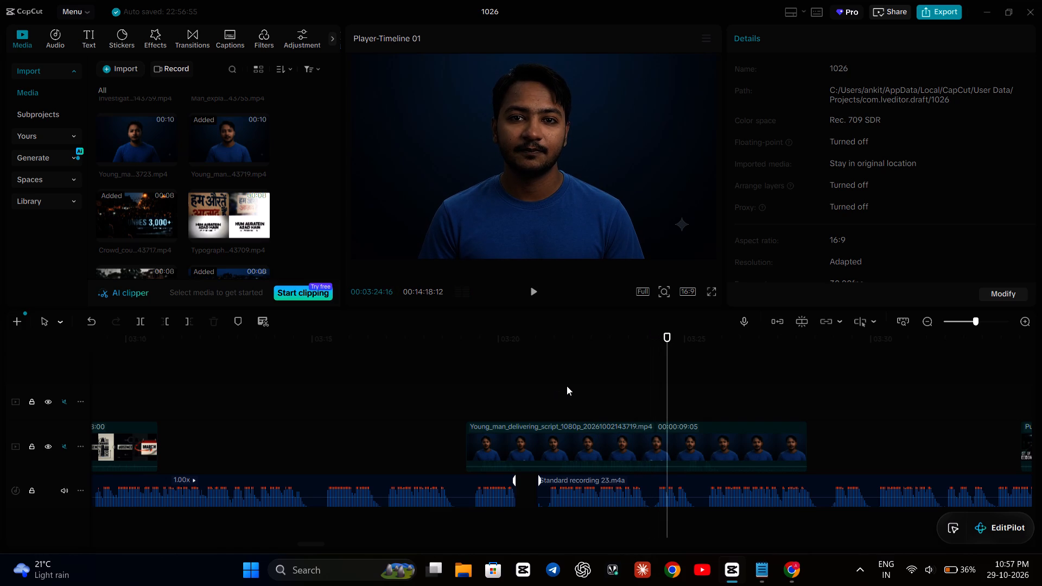
pyautogui.press('space')
pyautogui.press('space')
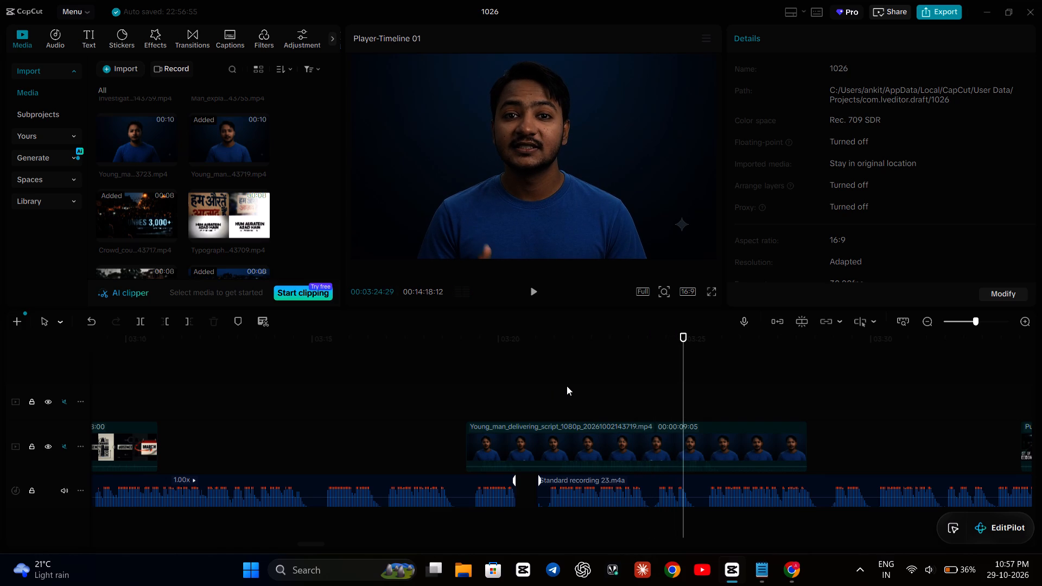
pyautogui.click(644, 379)
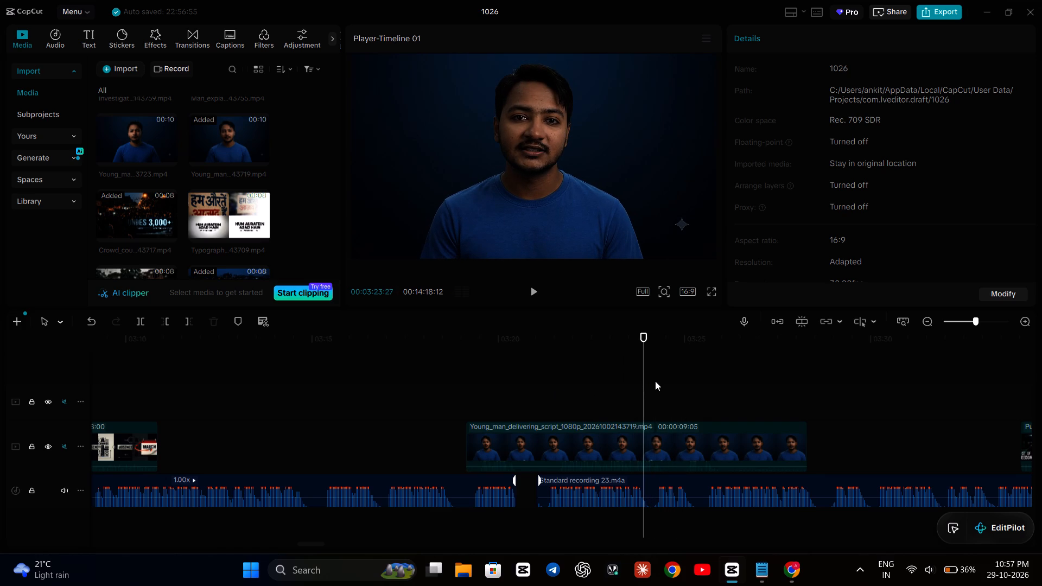
pyautogui.click(555, 367)
pyautogui.press('space')
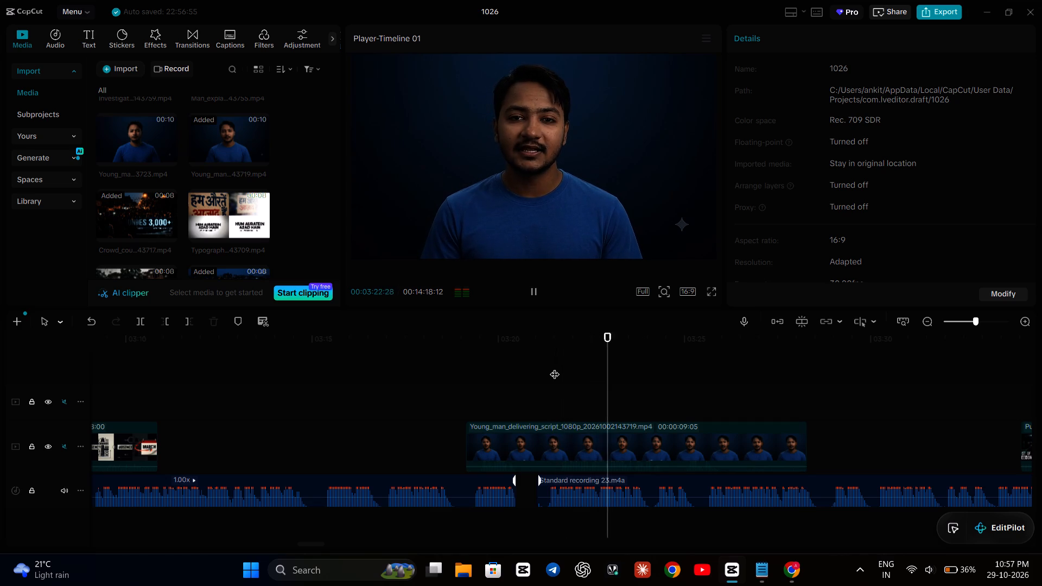
pyautogui.press('space')
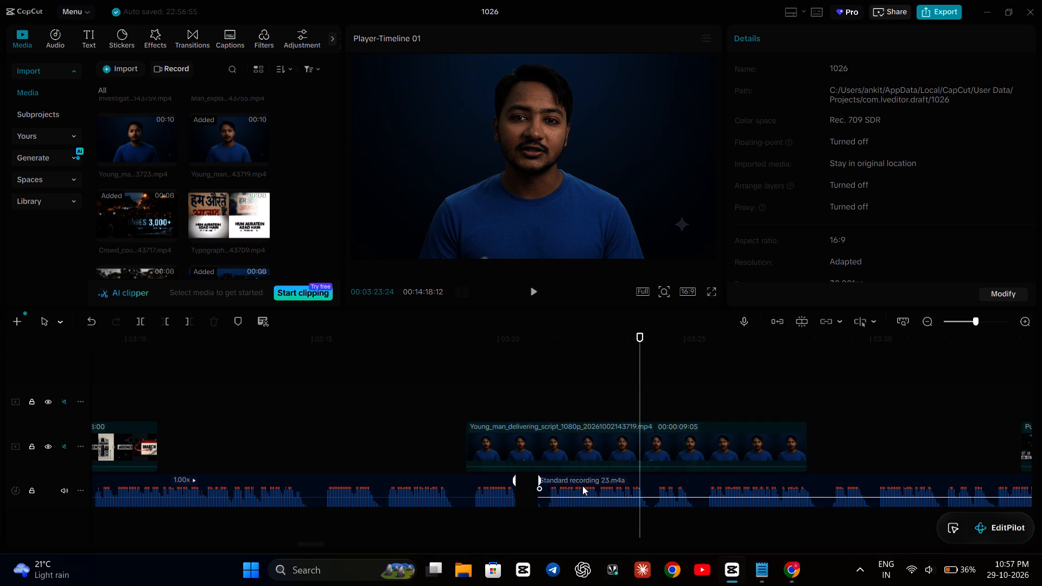
pyautogui.click(596, 400)
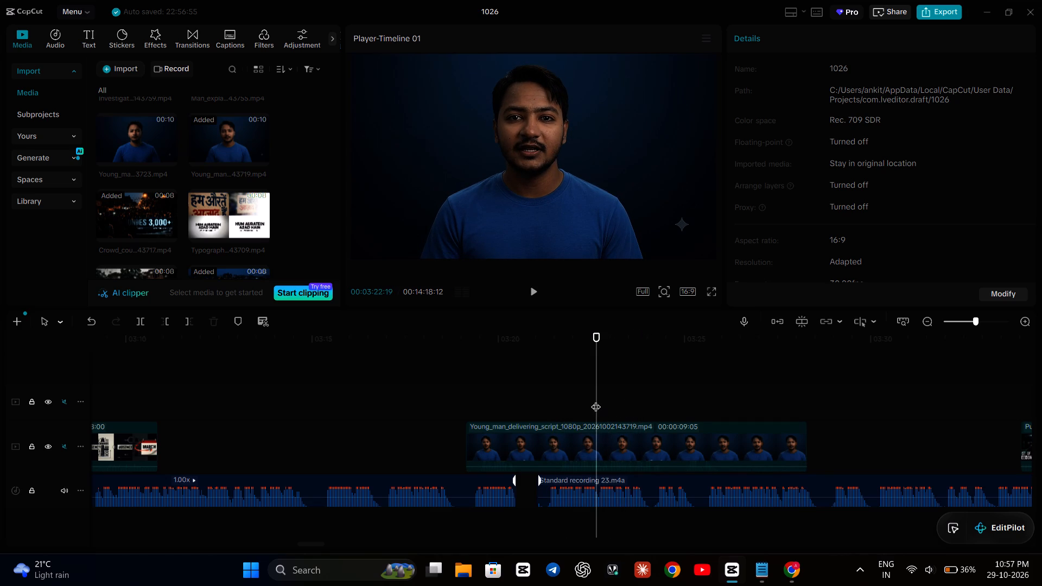
pyautogui.press('space')
pyautogui.press('space')
pyautogui.press('space')
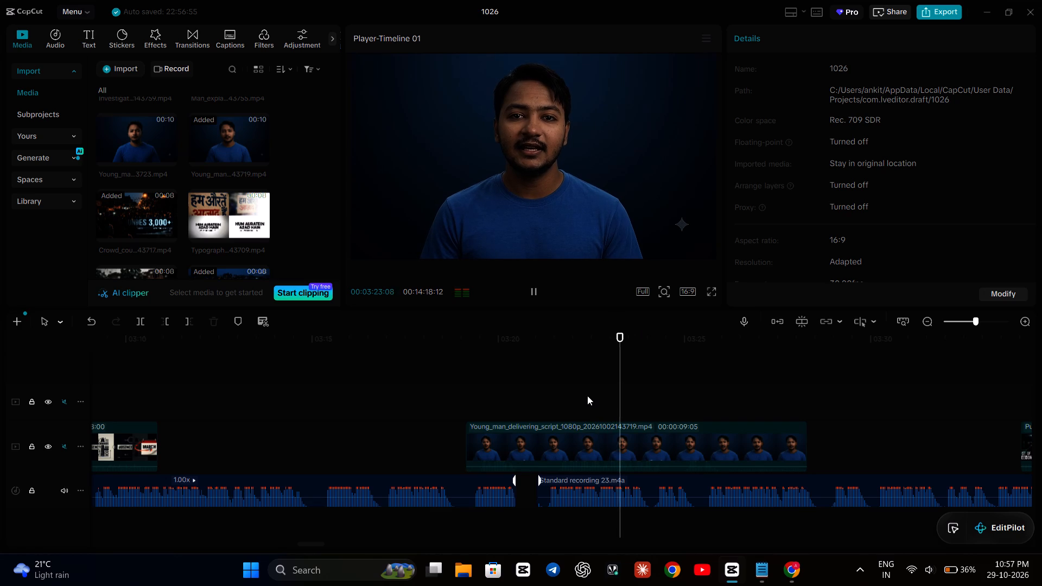
pyautogui.press('space')
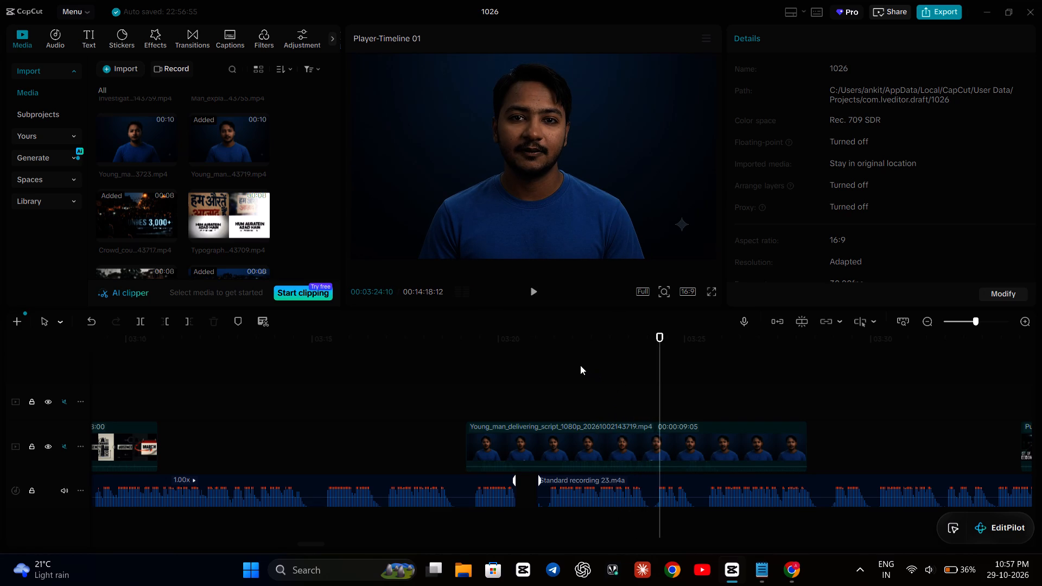
pyautogui.click(523, 371)
pyautogui.press('space')
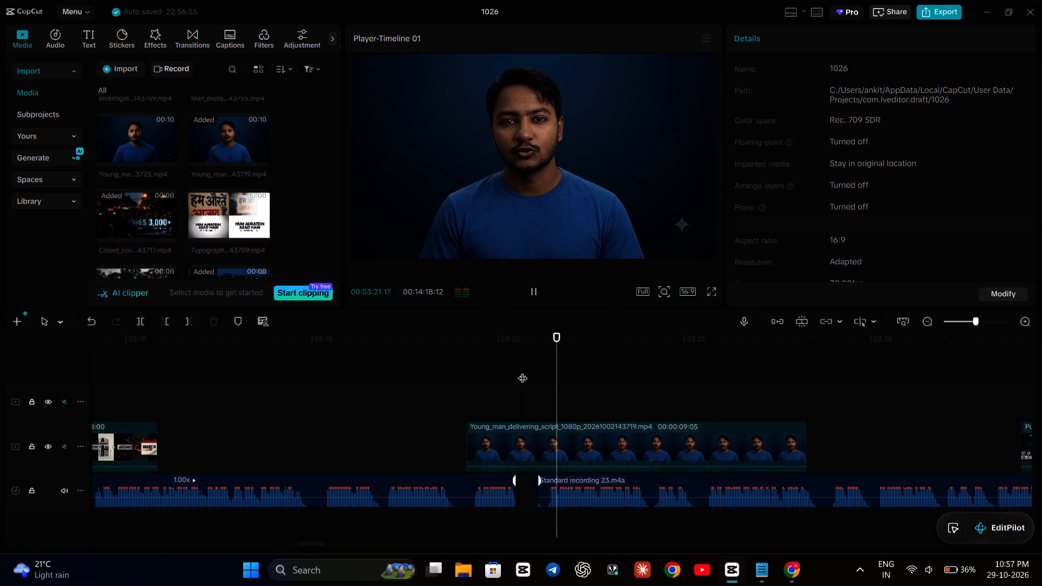
pyautogui.press('space')
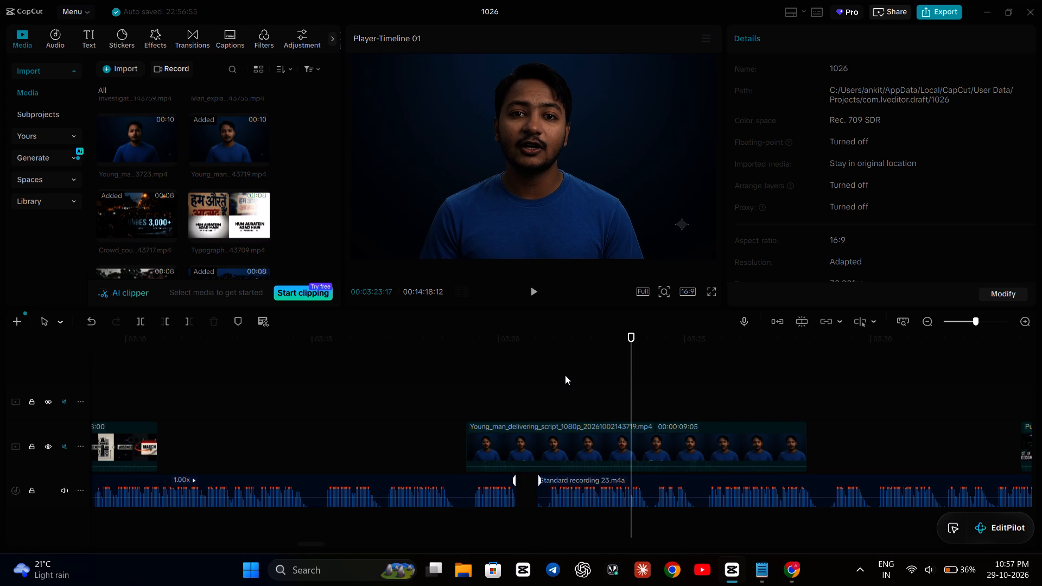
pyautogui.press('space')
pyautogui.press('space')
# Split the shifted narration segment at 00:03:23:00.
pyautogui.click(596, 376)
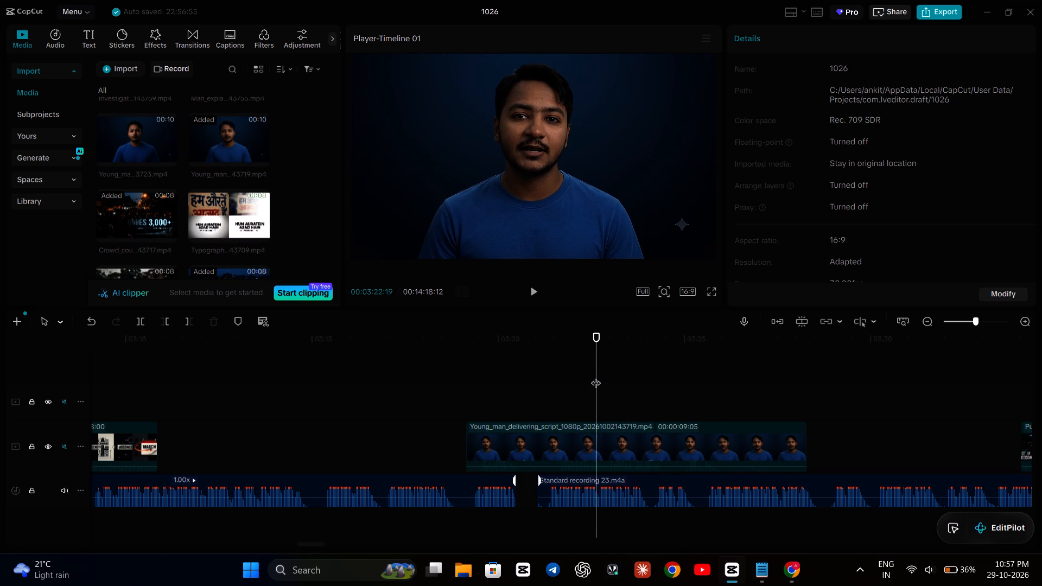
pyautogui.click(610, 370)
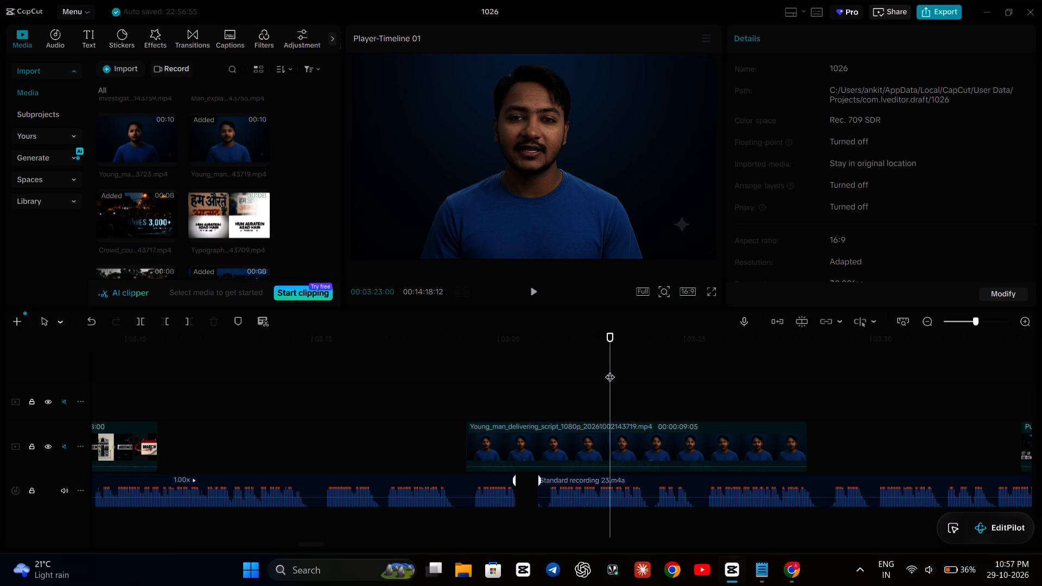
pyautogui.click(584, 495)
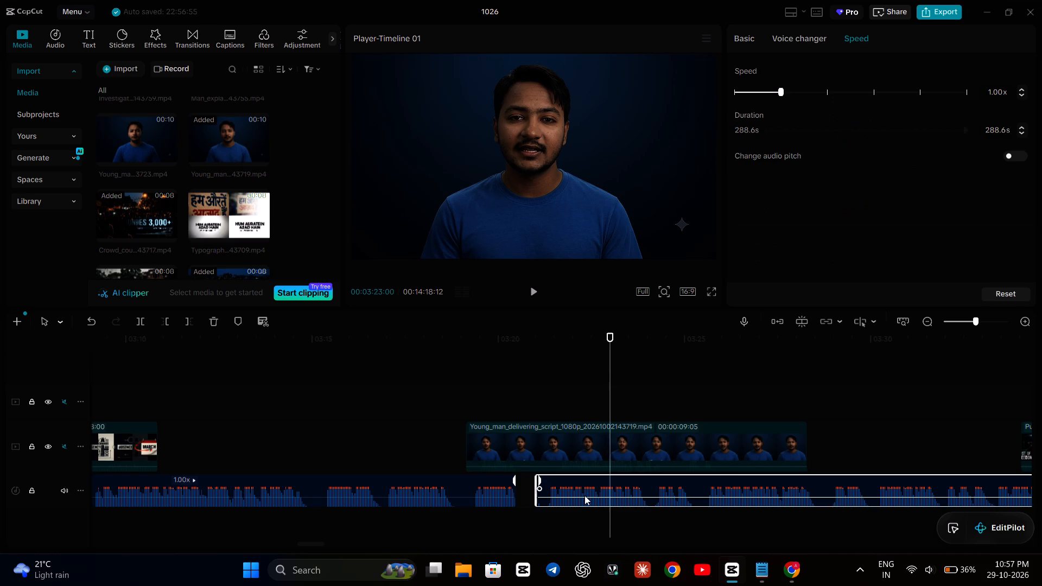
pyautogui.click(137, 318)
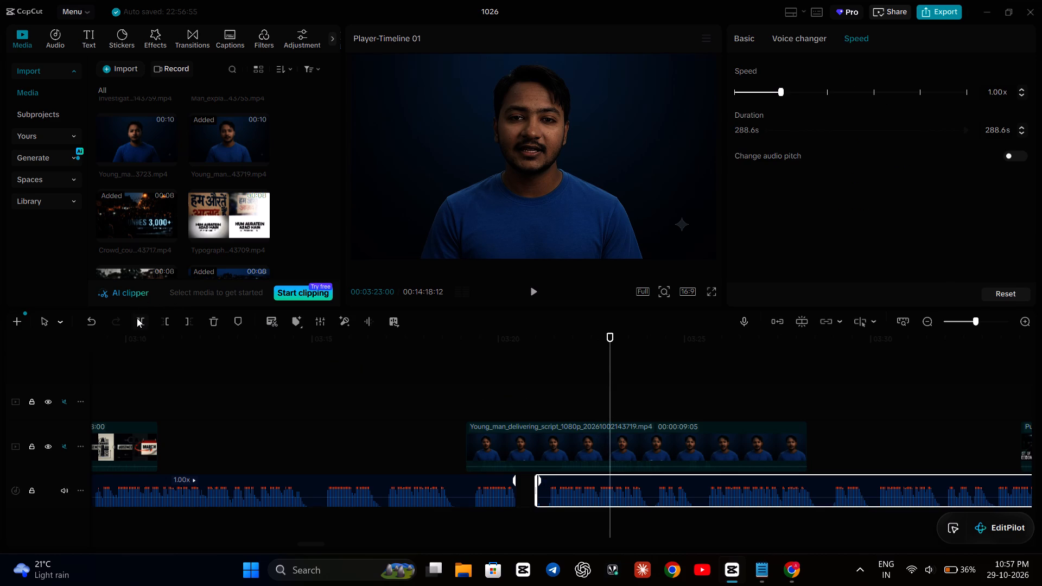
# Replay the narration around the 00:03:23:00 split against the speaker's lip movements to check the sync.
pyautogui.click(687, 367)
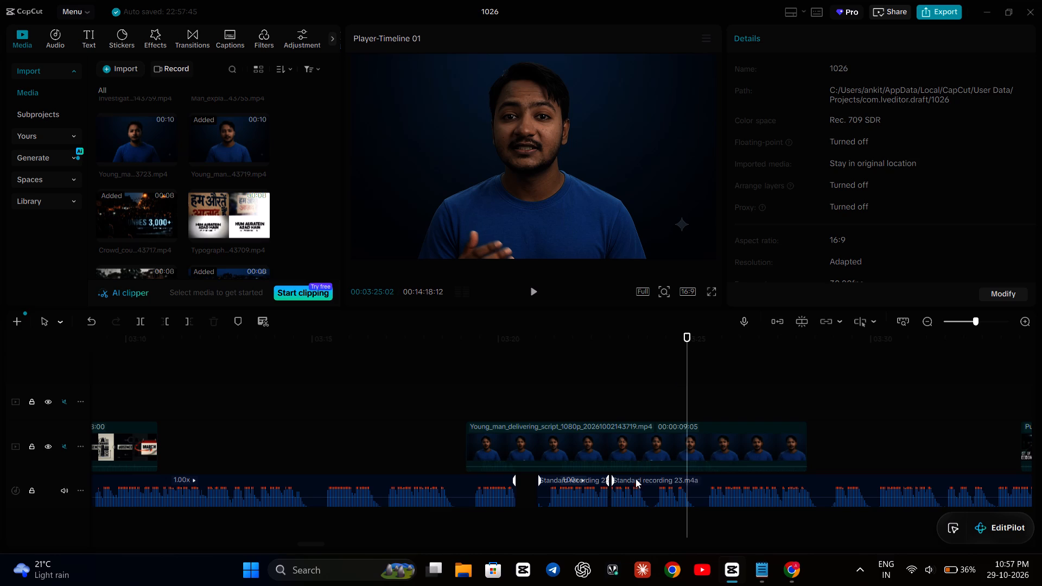
pyautogui.click(636, 482)
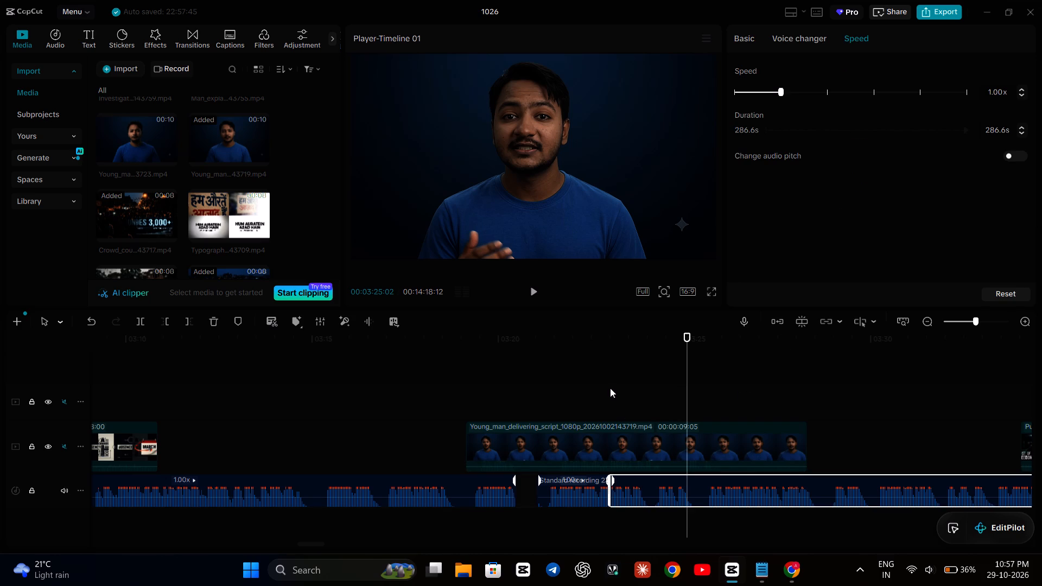
pyautogui.click(615, 432)
pyautogui.click(582, 387)
pyautogui.press('space')
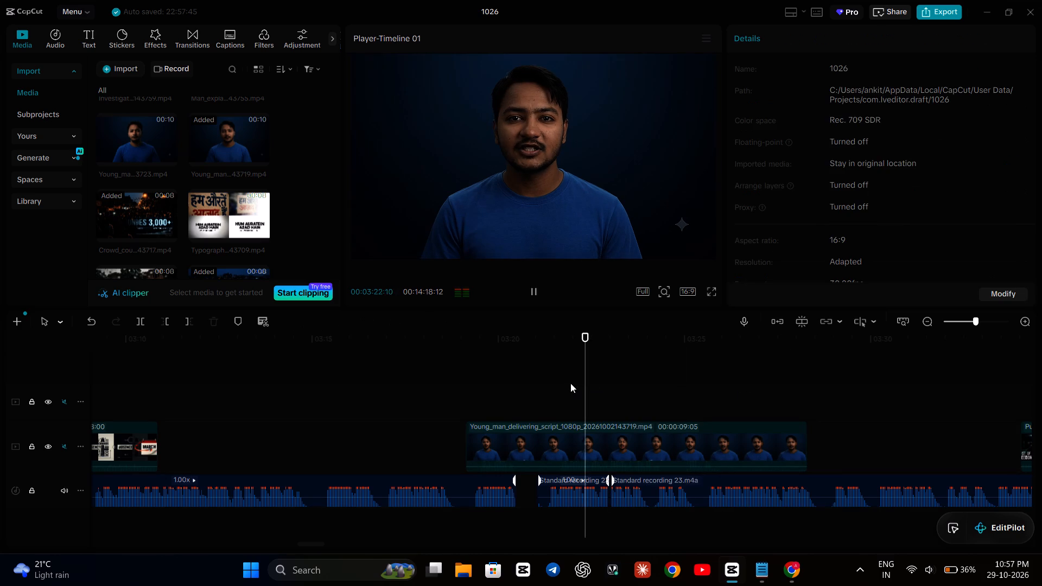
pyautogui.press('space')
pyautogui.press('space')
pyautogui.press('space')
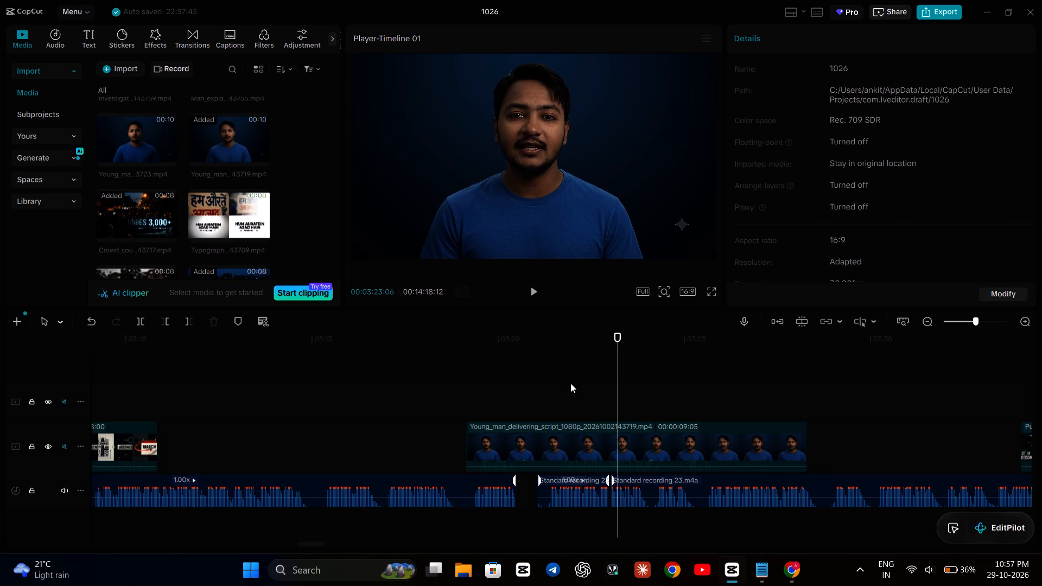
pyautogui.press('space')
pyautogui.press('space')
# Undo the narration split at 00:03:23:00 while keeping the earlier half-second shift of the narration segment.
pyautogui.click(659, 444)
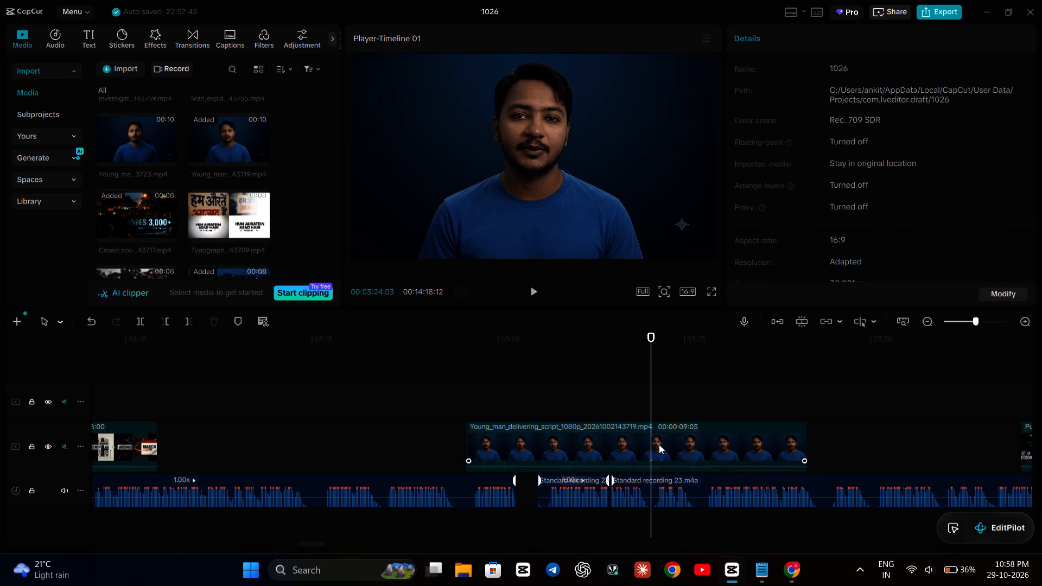
pyautogui.click(90, 320)
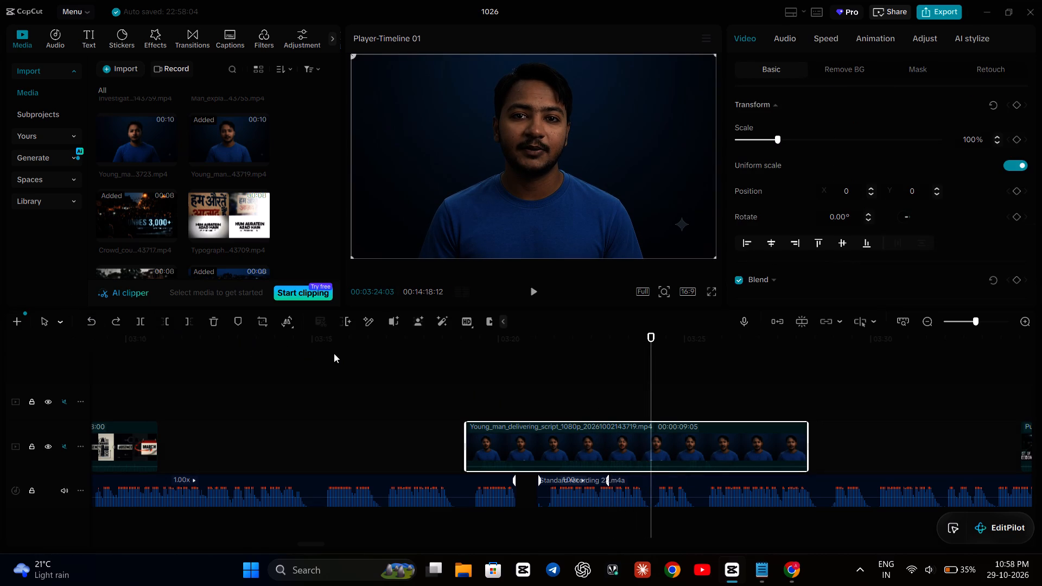
pyautogui.click(96, 322)
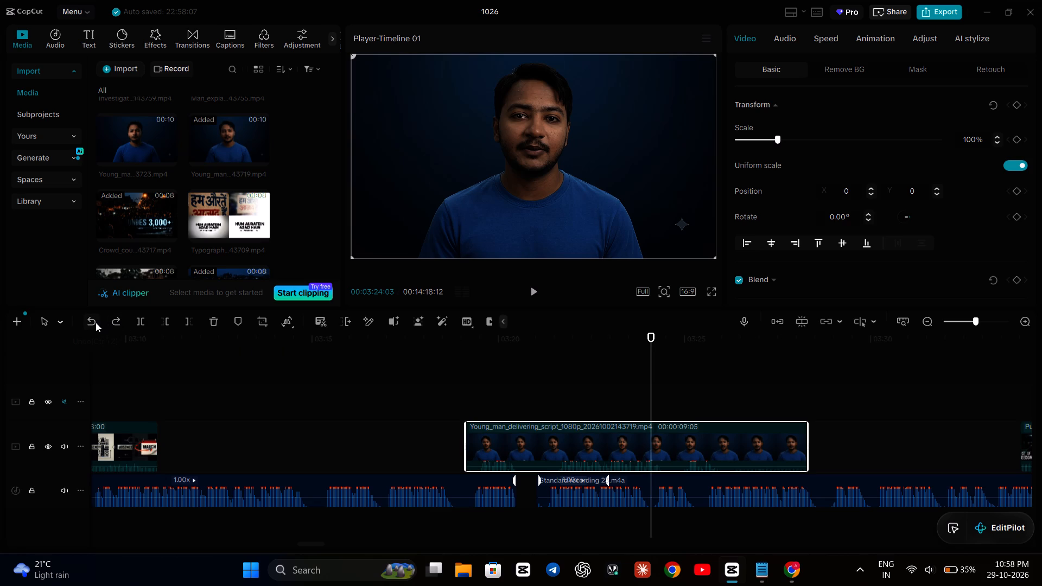
pyautogui.click(90, 321)
pyautogui.click(120, 324)
# Mute the clip audio of the video track holding the Young_man_delivering_script clip again.
pyautogui.click(568, 394)
pyautogui.press('space')
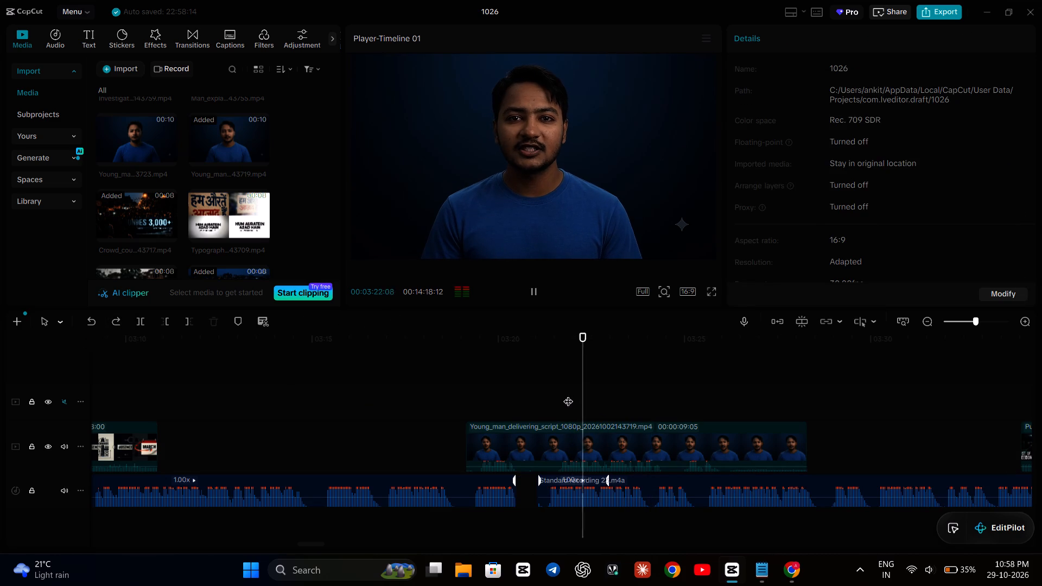
pyautogui.press('space')
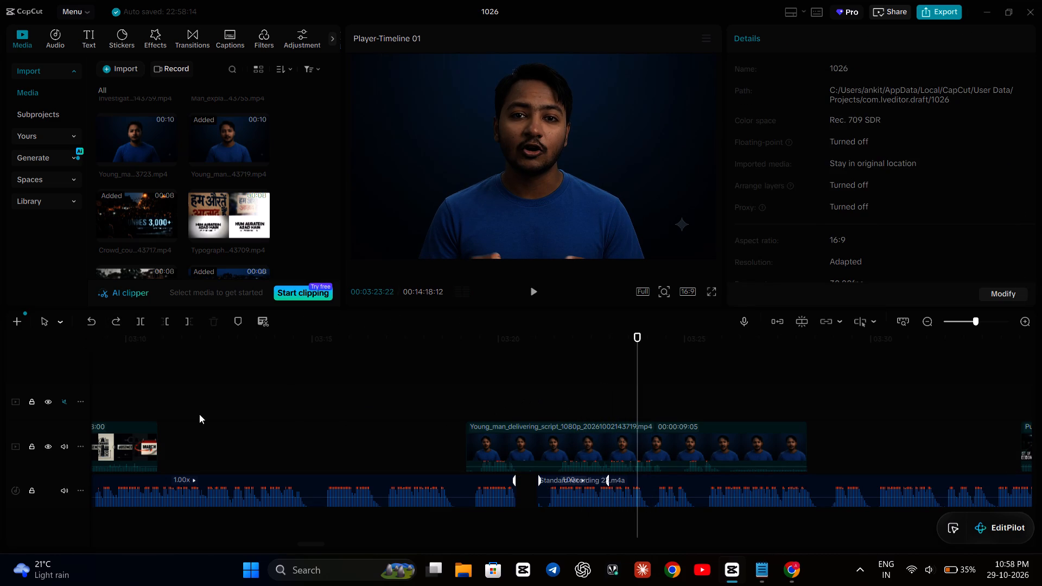
pyautogui.click(64, 447)
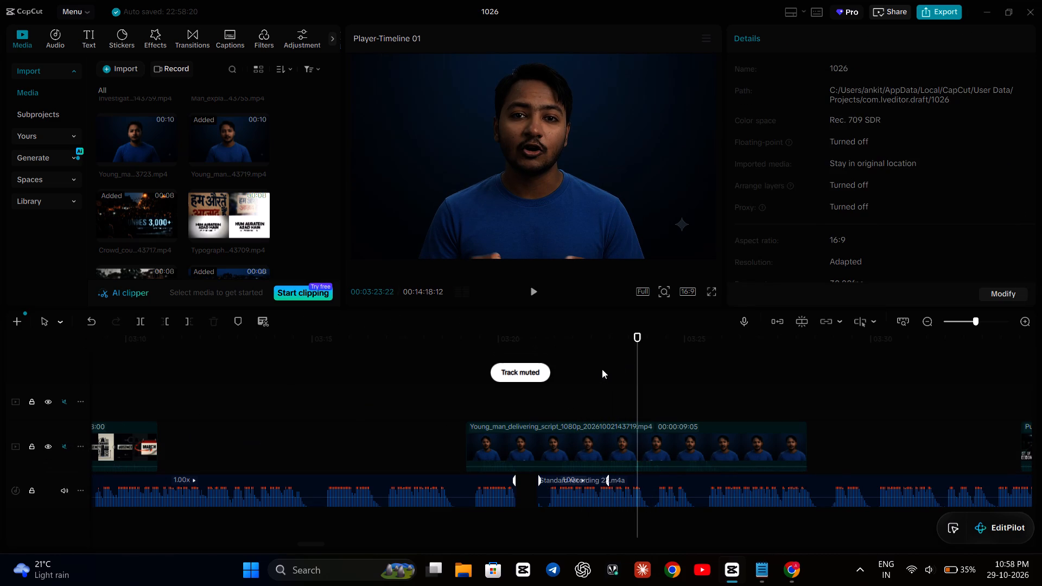
# Replay the lip movements to find the cut point and split the Young_man_delivering_script video clip at 00:03:23:01.
pyautogui.click(590, 375)
pyautogui.press('space')
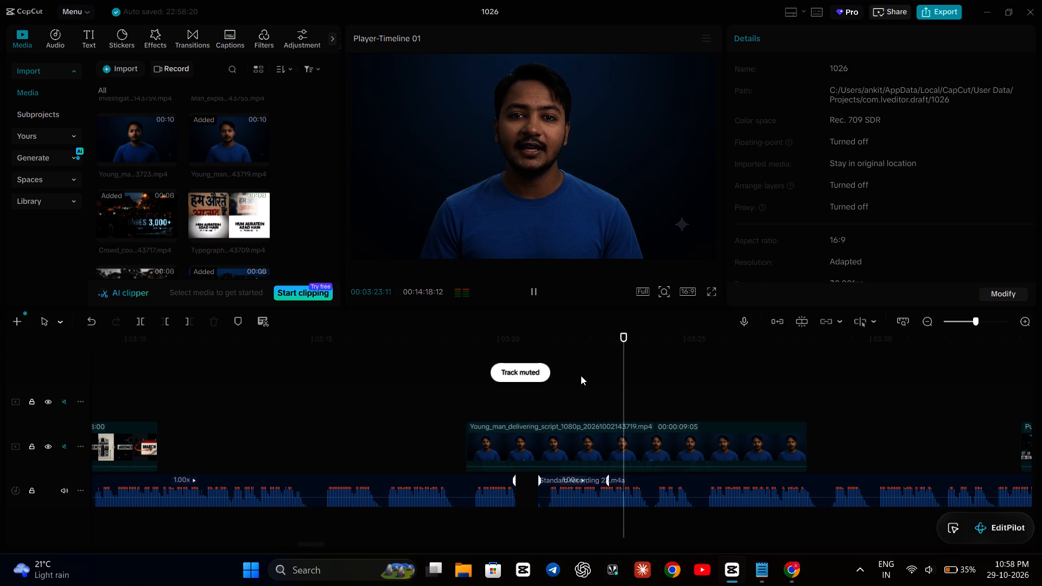
pyautogui.press('space')
pyautogui.click(520, 374)
pyautogui.press('space')
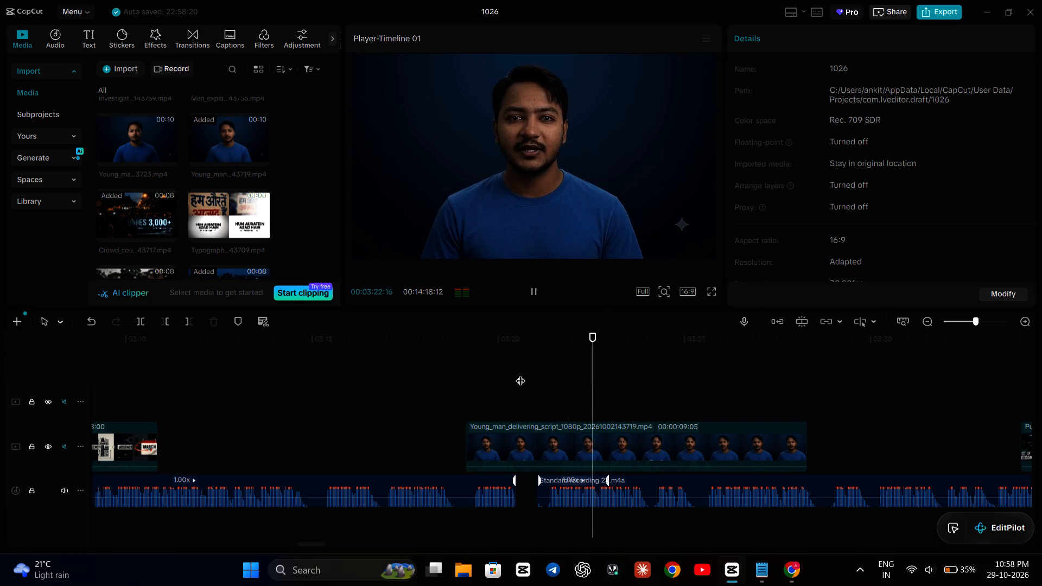
pyautogui.press('space')
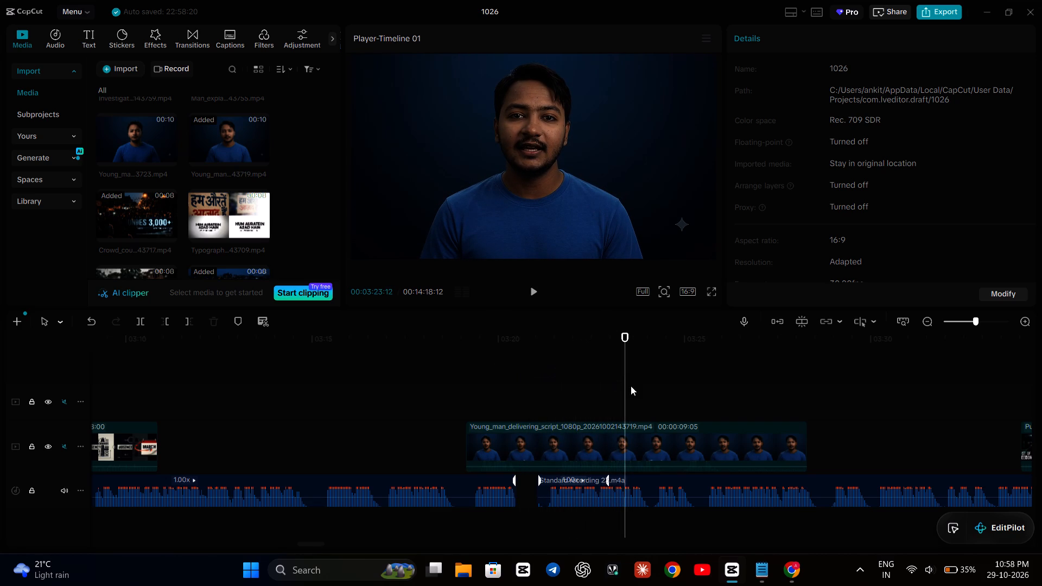
pyautogui.click(593, 387)
pyautogui.click(611, 406)
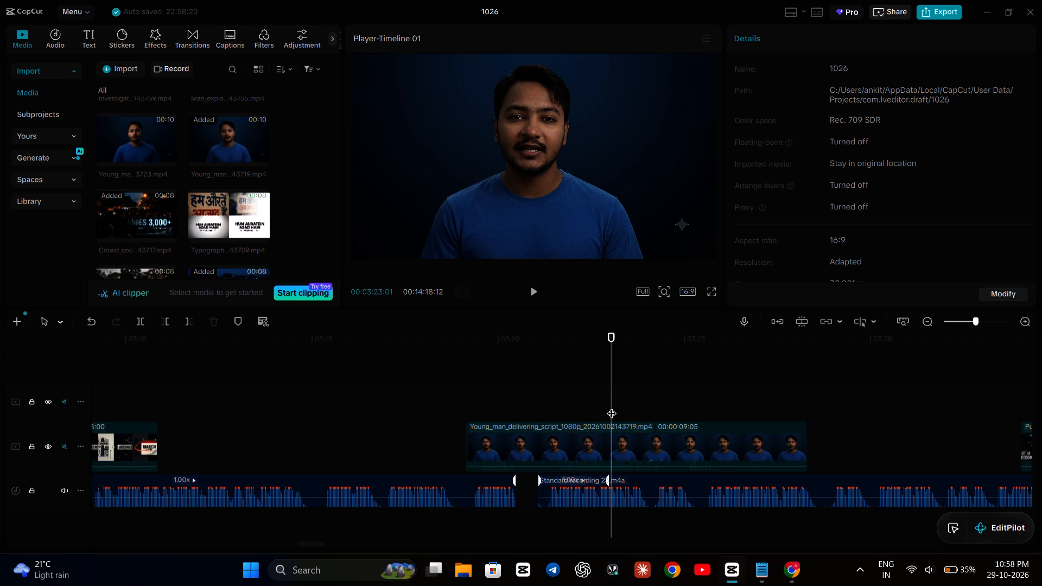
pyautogui.click(599, 432)
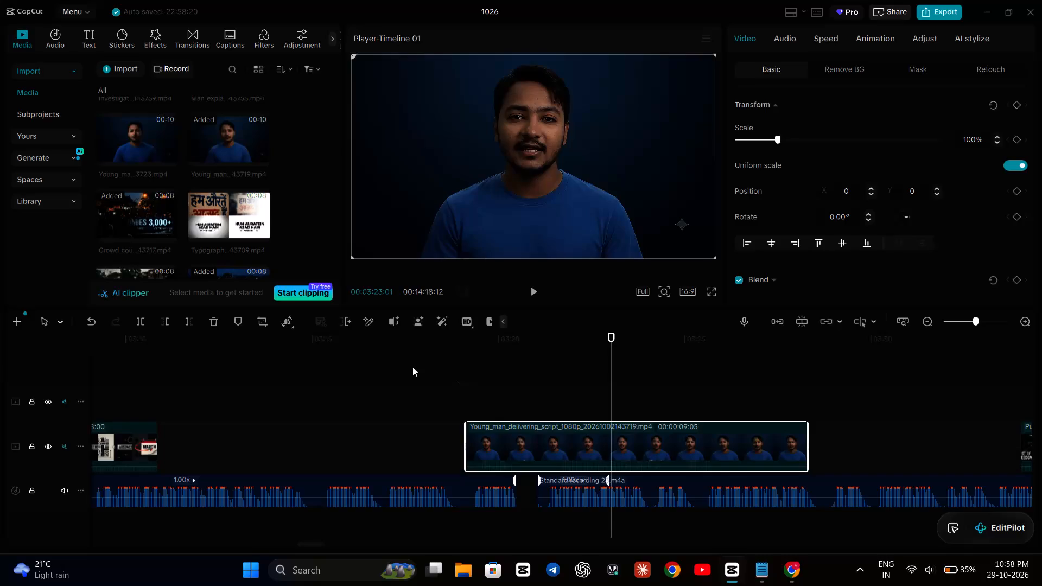
pyautogui.click(138, 317)
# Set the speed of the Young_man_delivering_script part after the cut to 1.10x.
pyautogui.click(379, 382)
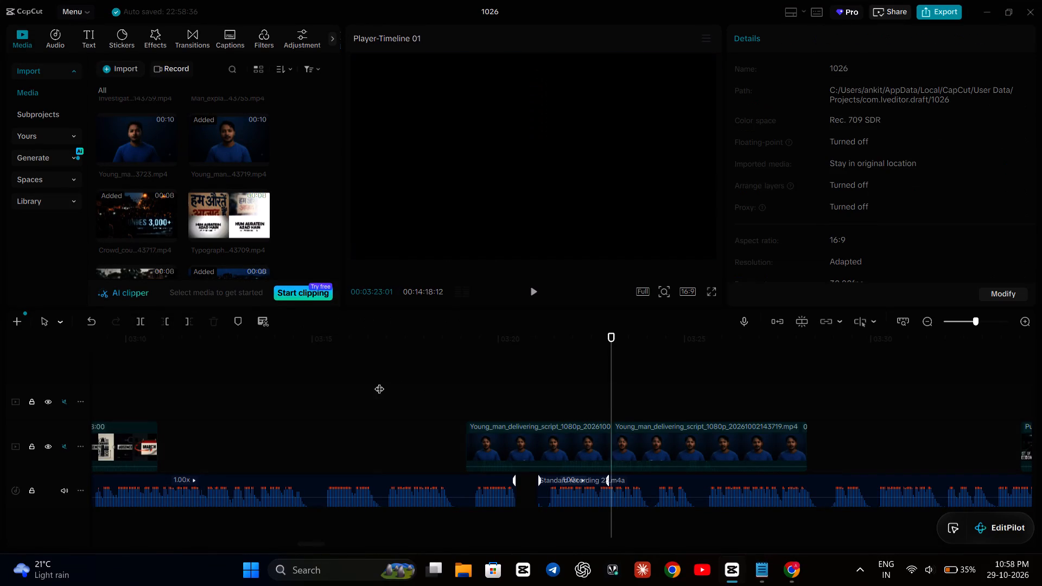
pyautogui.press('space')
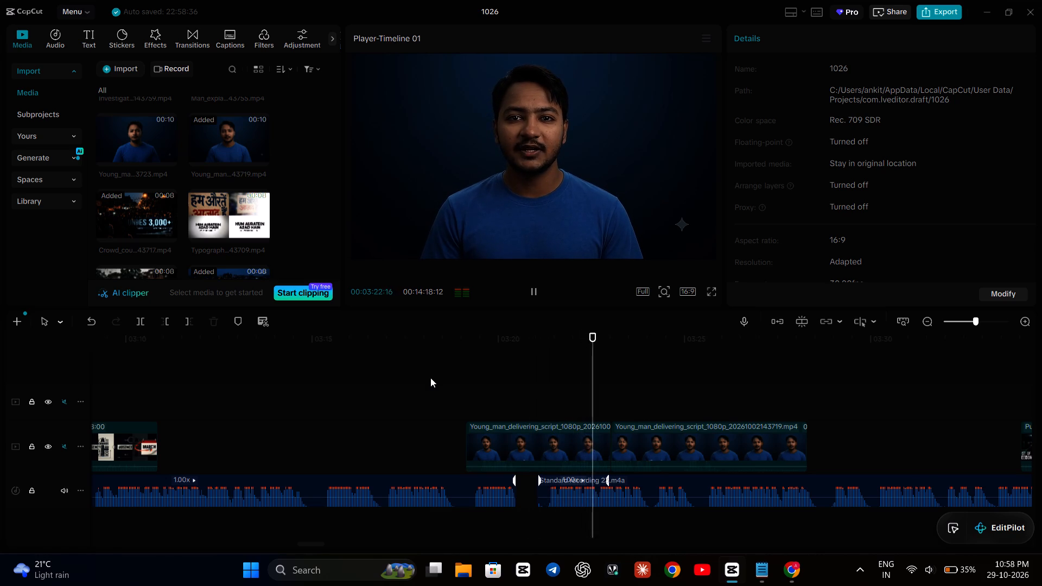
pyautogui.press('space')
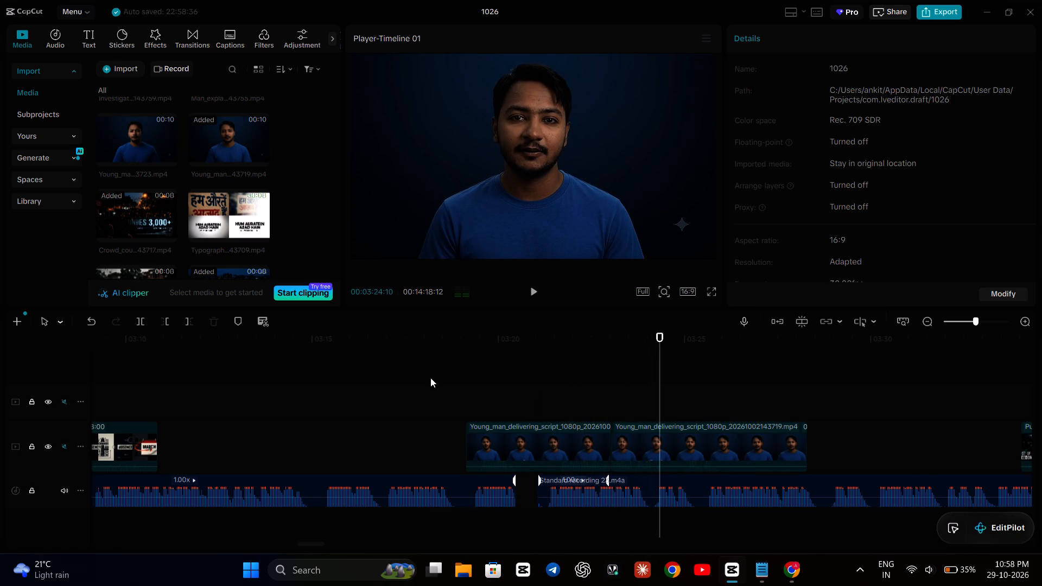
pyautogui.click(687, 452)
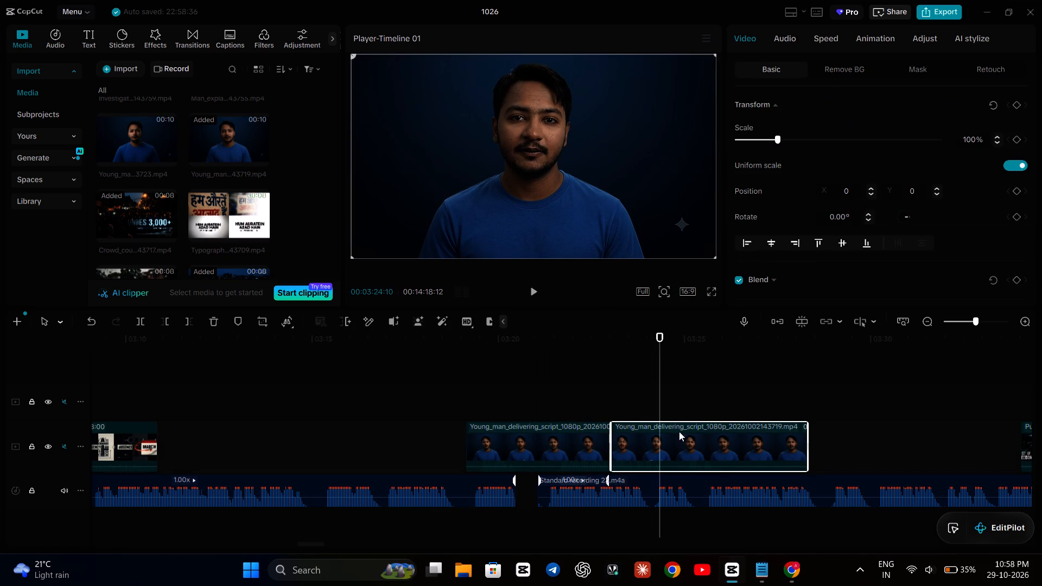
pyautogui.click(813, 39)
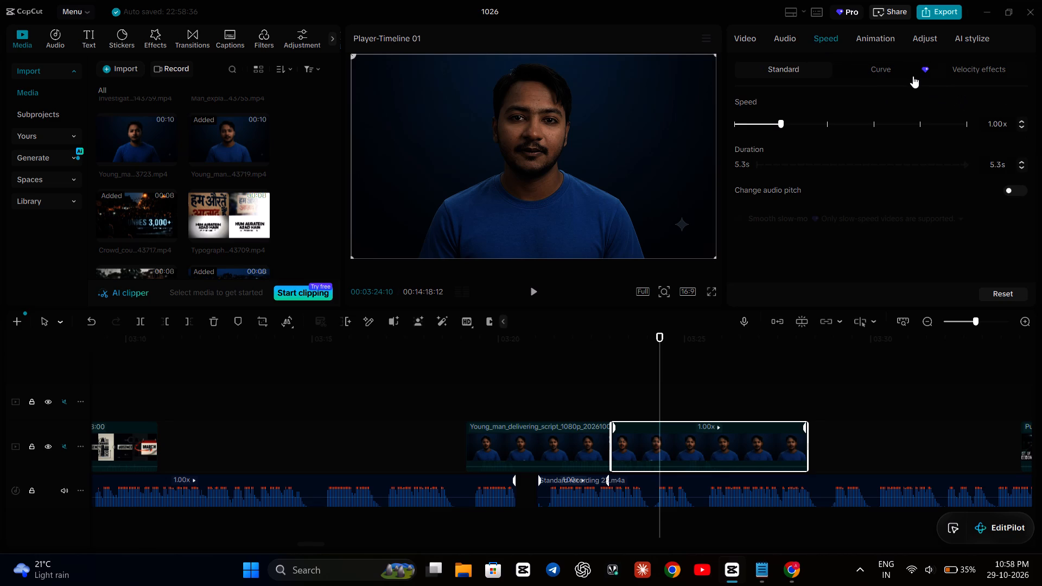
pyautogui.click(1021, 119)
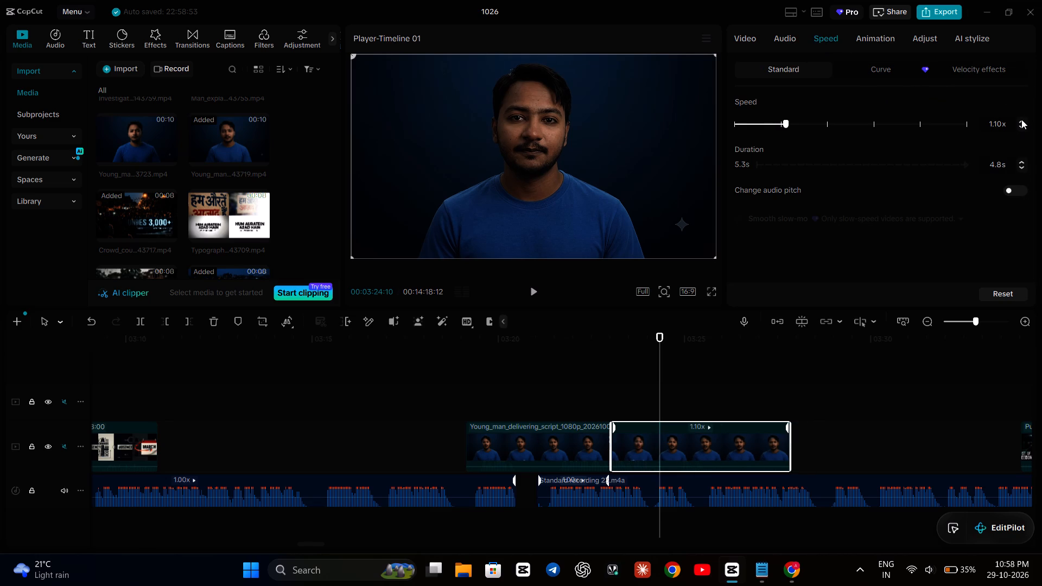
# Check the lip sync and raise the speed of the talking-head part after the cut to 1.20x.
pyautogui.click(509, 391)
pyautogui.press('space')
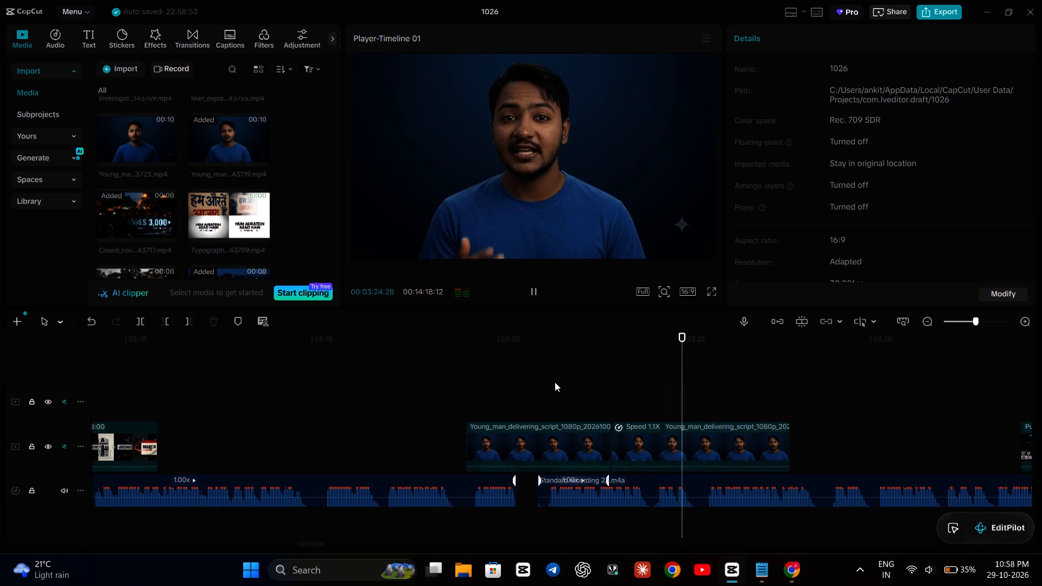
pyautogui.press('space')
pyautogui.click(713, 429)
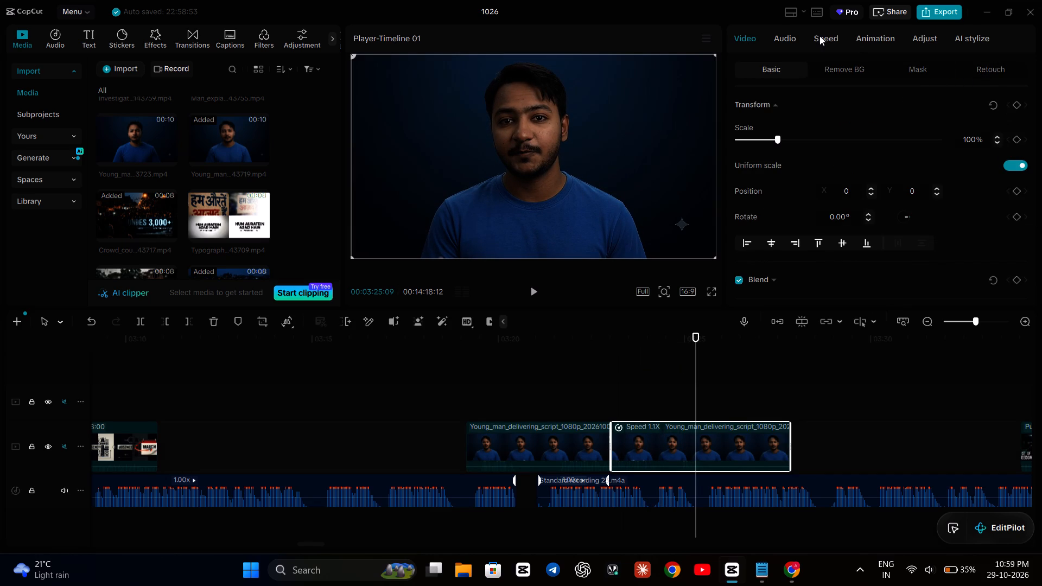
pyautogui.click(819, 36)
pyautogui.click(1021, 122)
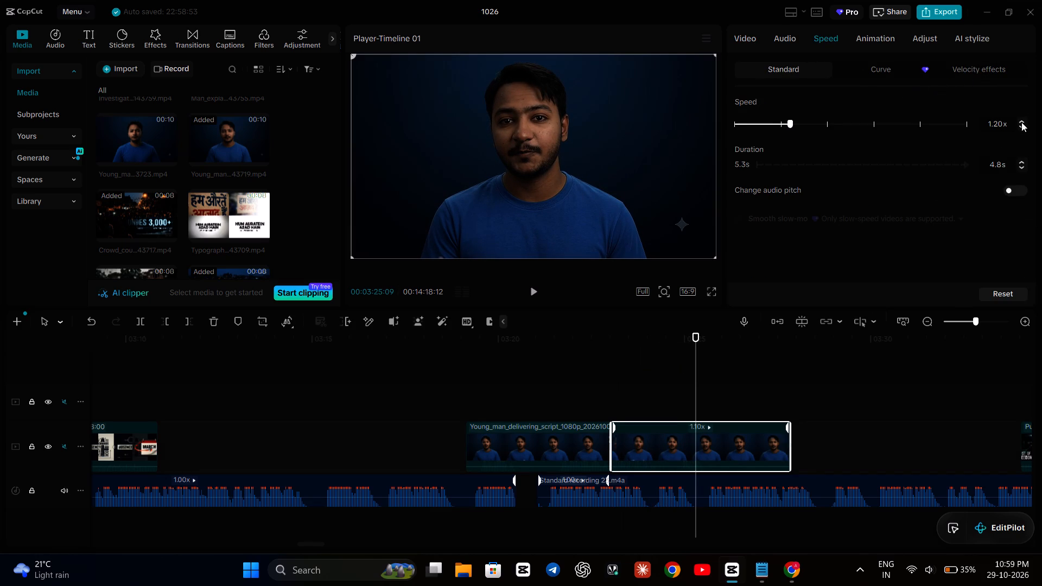
# Check the lip sync again and set the speed of the talking-head part after the cut to 1.30x.
pyautogui.click(515, 359)
pyautogui.press('space')
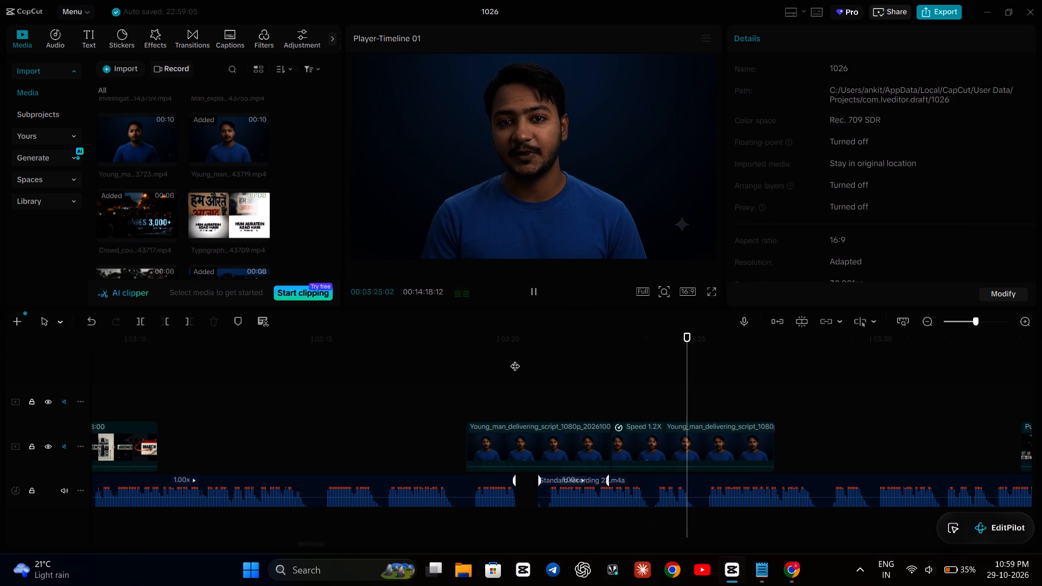
pyautogui.click(509, 374)
pyautogui.press('space')
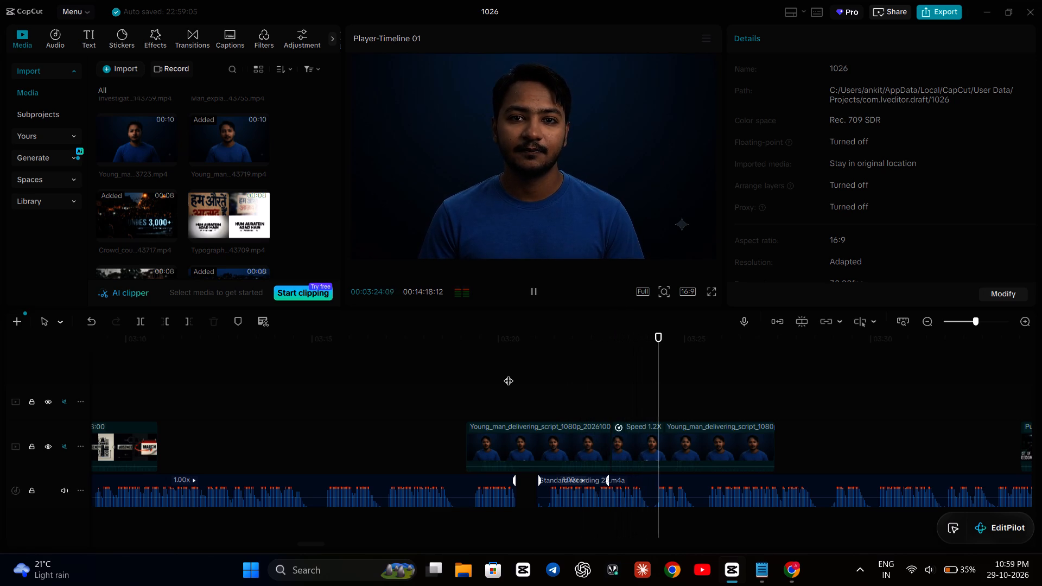
pyautogui.click(634, 450)
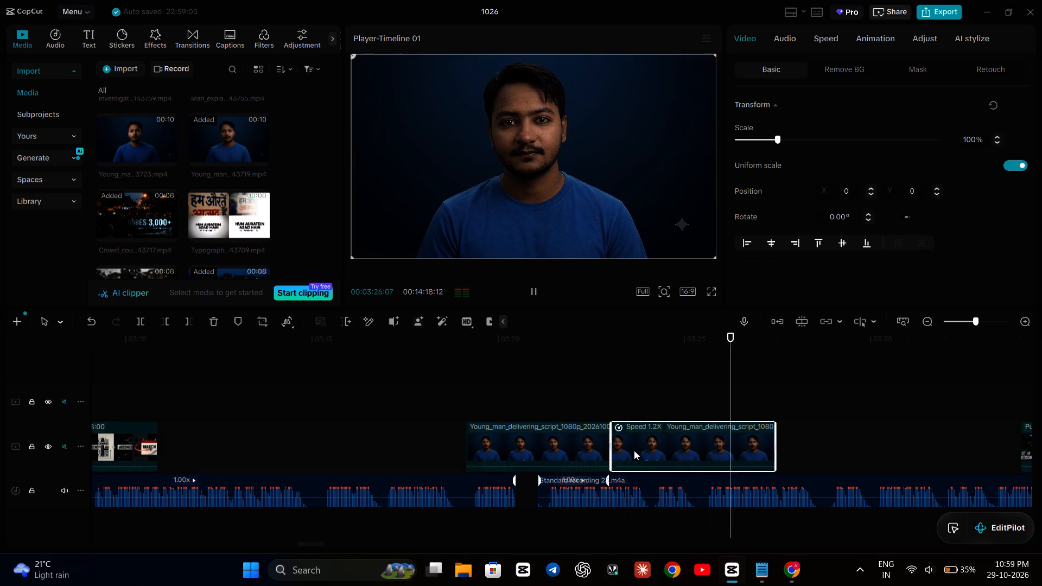
pyautogui.click(834, 39)
pyautogui.click(1020, 119)
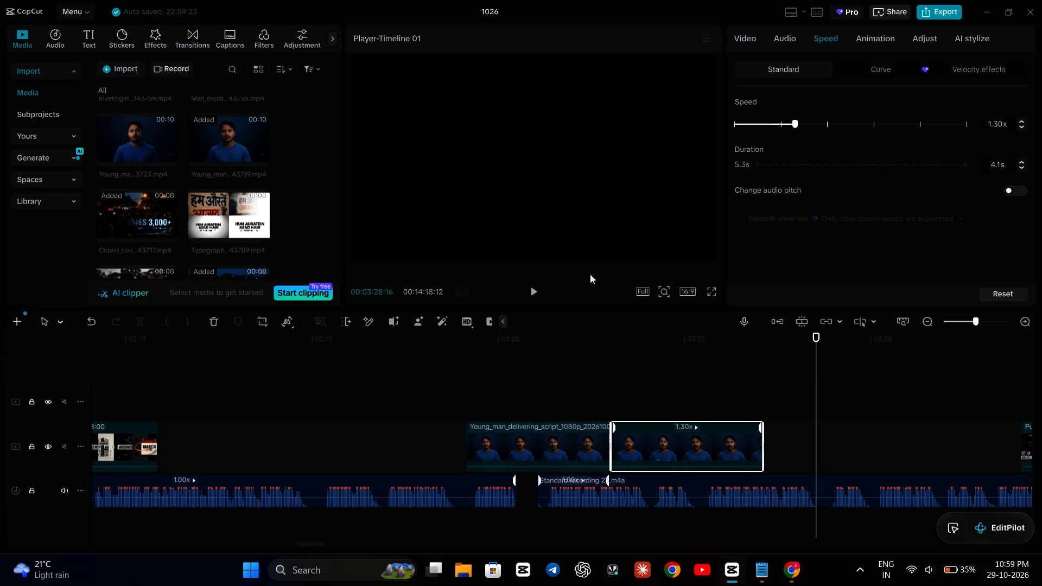
# Check the lip sync of the 1.30x talking-head part and trim off its end after 00:03:25:15.
pyautogui.click(497, 379)
pyautogui.press('space')
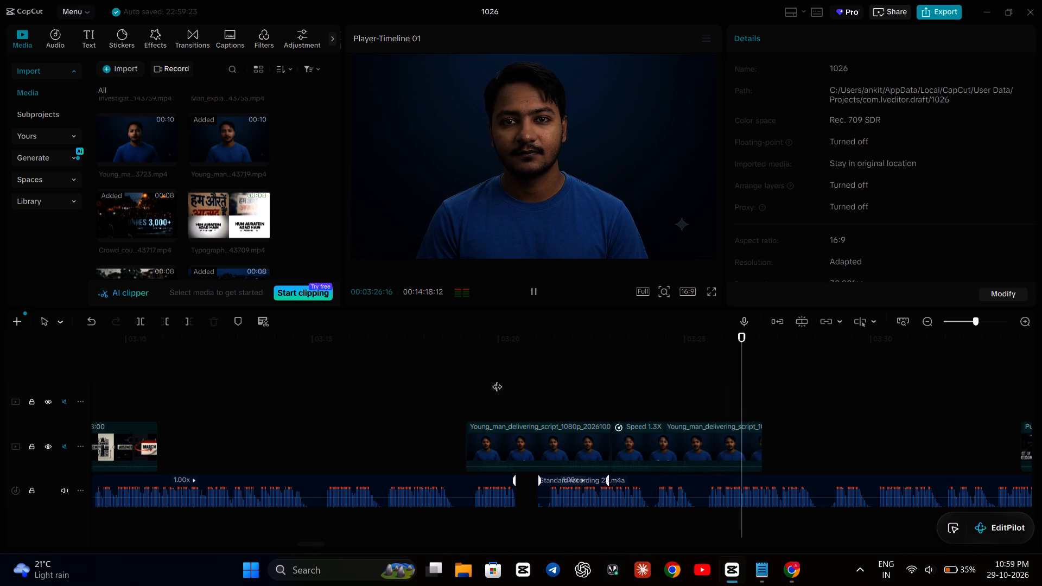
pyautogui.press('space')
pyautogui.click(692, 391)
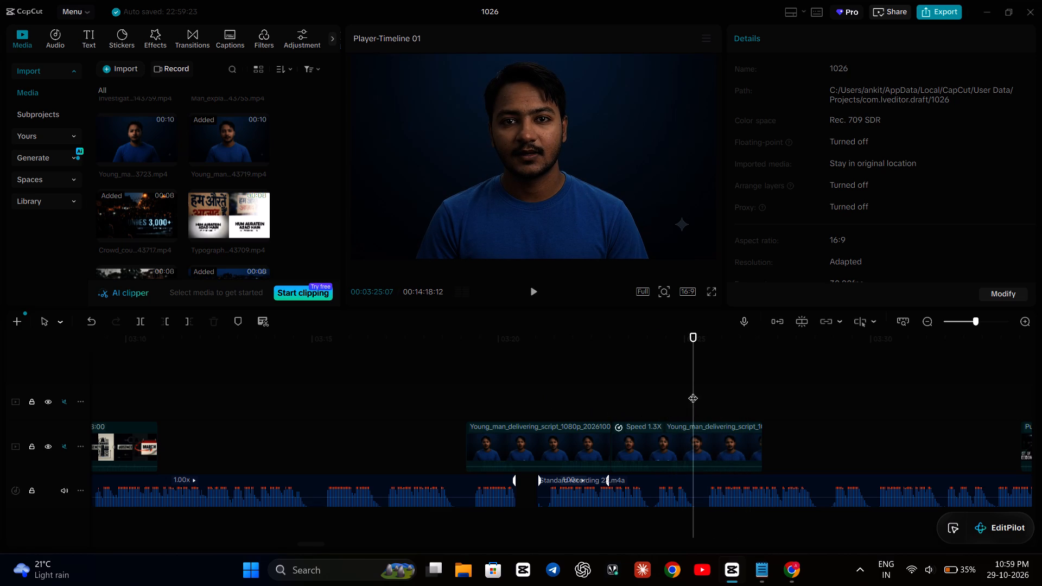
pyautogui.click(713, 384)
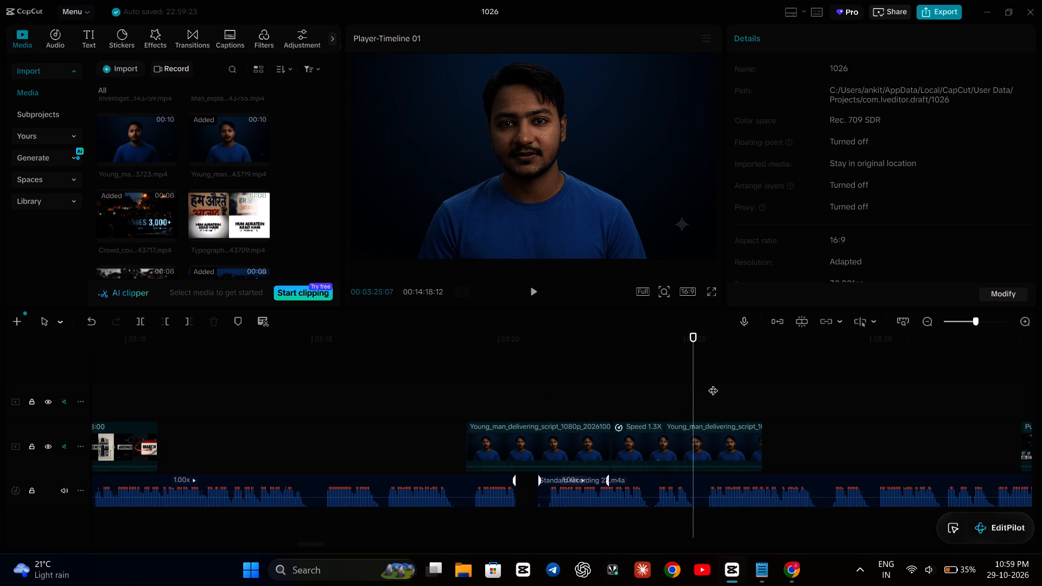
pyautogui.click(703, 380)
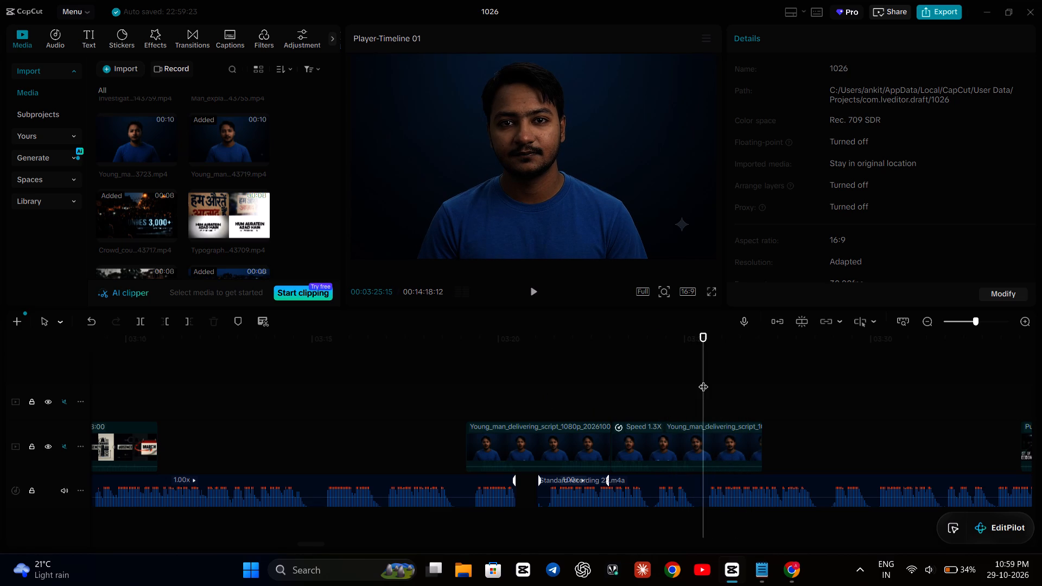
pyautogui.click(687, 439)
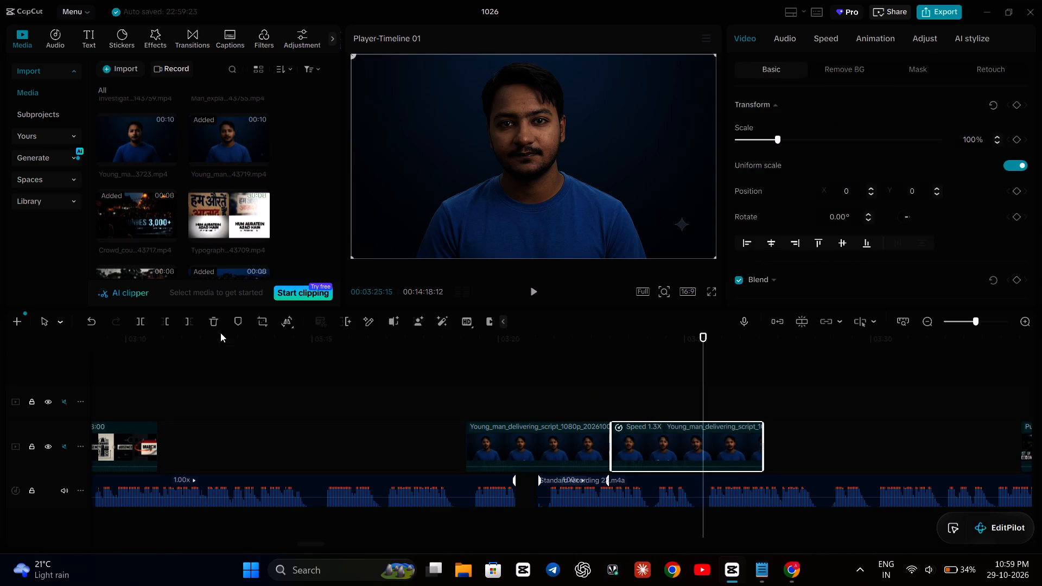
pyautogui.click(185, 323)
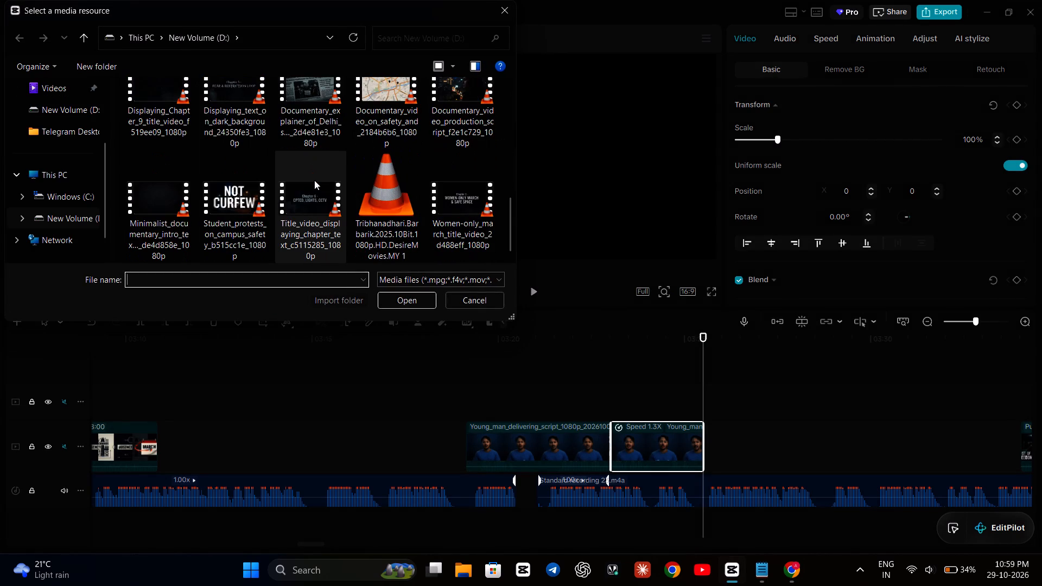
pyautogui.scroll(-1, 314, 180)
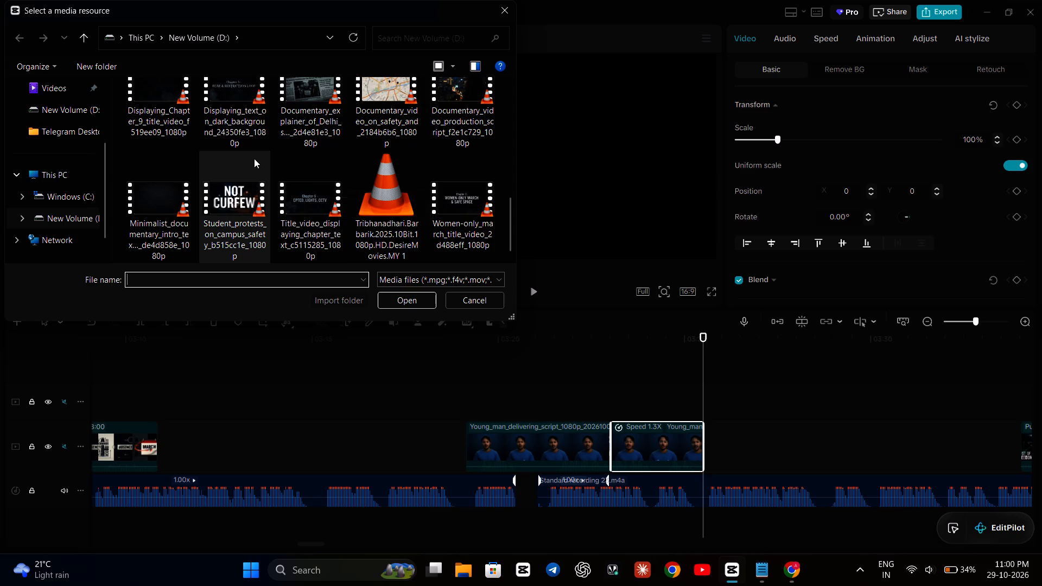
pyautogui.click(304, 116)
pyautogui.click(304, 116)
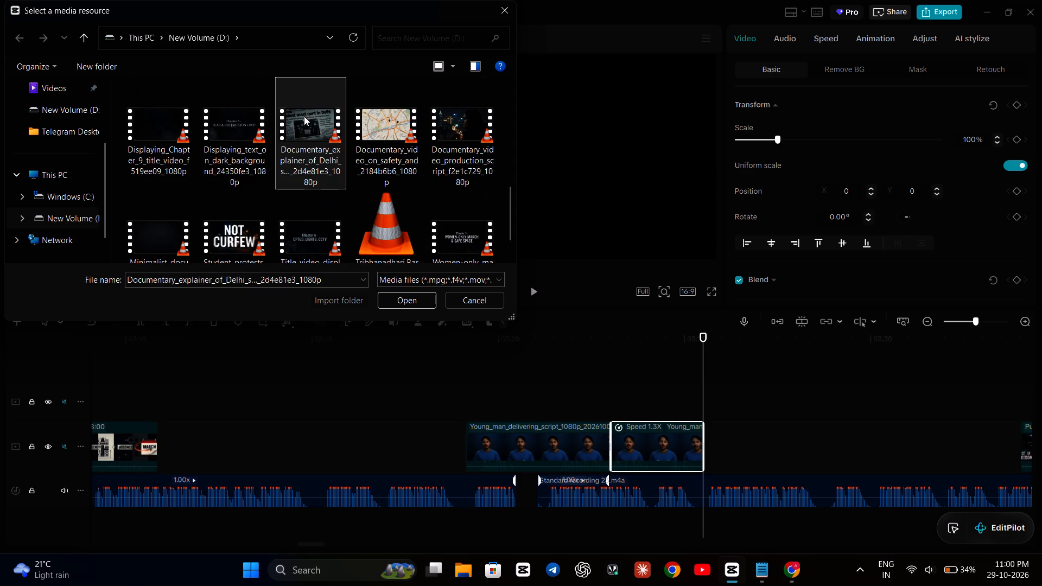
pyautogui.click(399, 305)
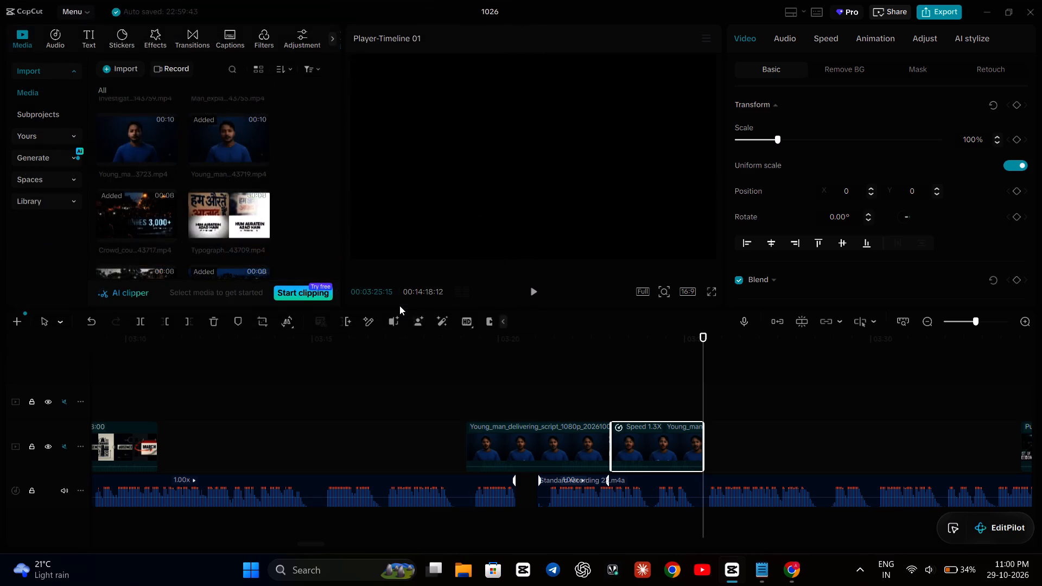
# Preview the imported Documentary_explainer clip and add it to the timeline at 00:03:10:27, where the gap begins.
pyautogui.click(159, 365)
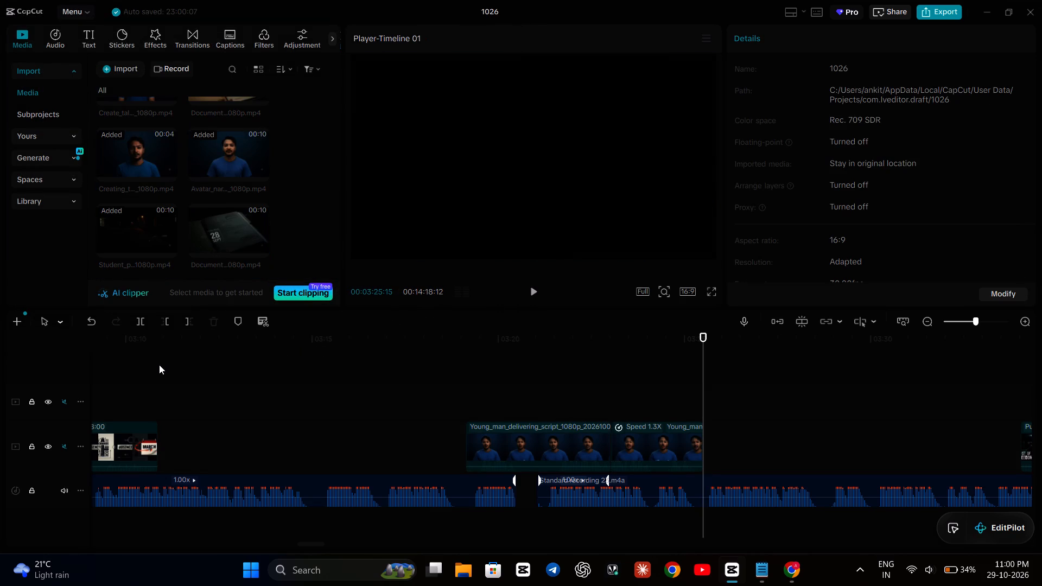
pyautogui.doubleClick(216, 214)
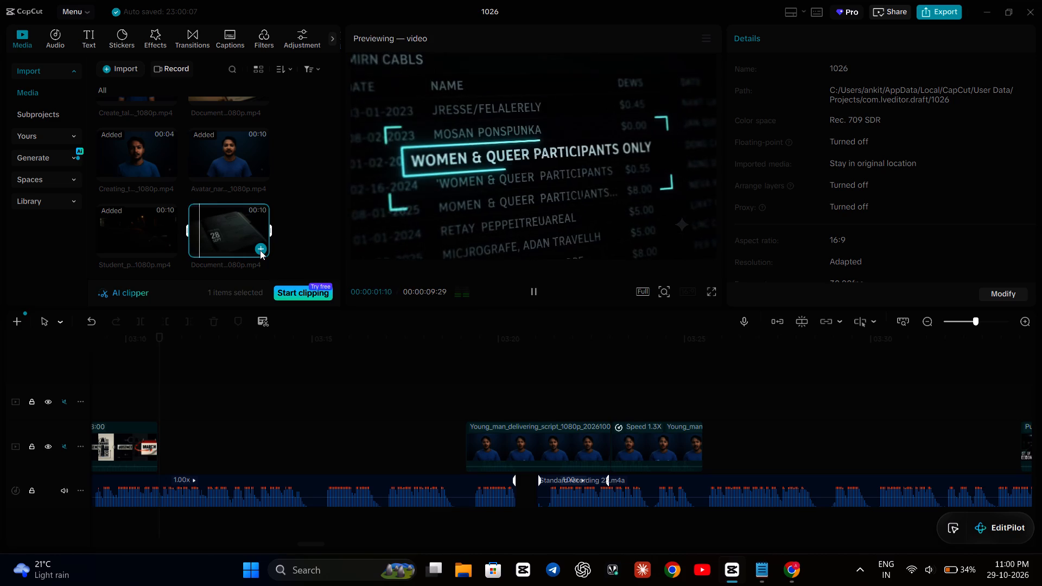
pyautogui.click(260, 250)
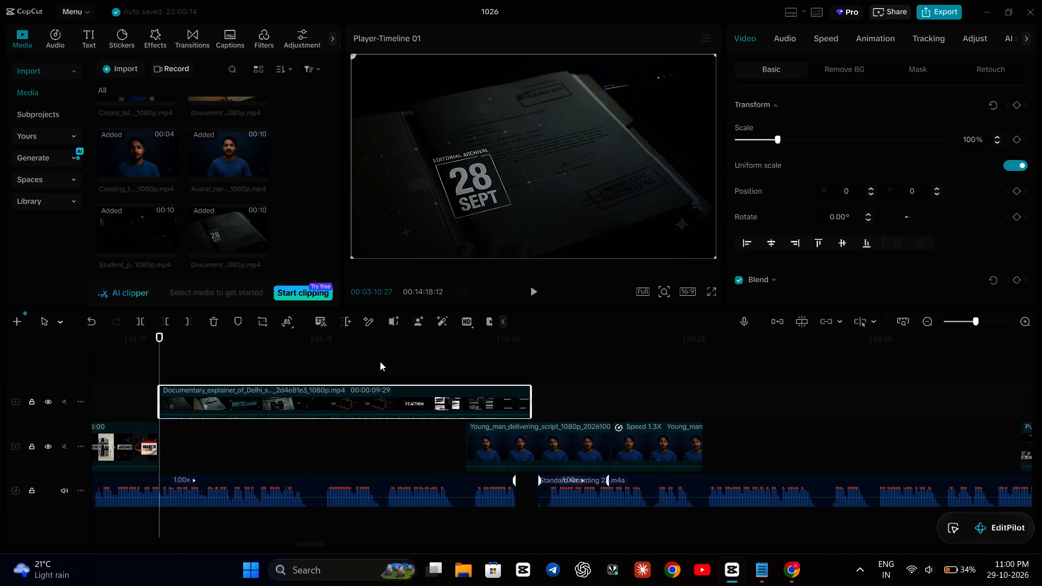
# Split the Documentary_explainer clip at 00:03:18:29, just before the talking-head clip starts.
pyautogui.click(395, 366)
pyautogui.click(382, 393)
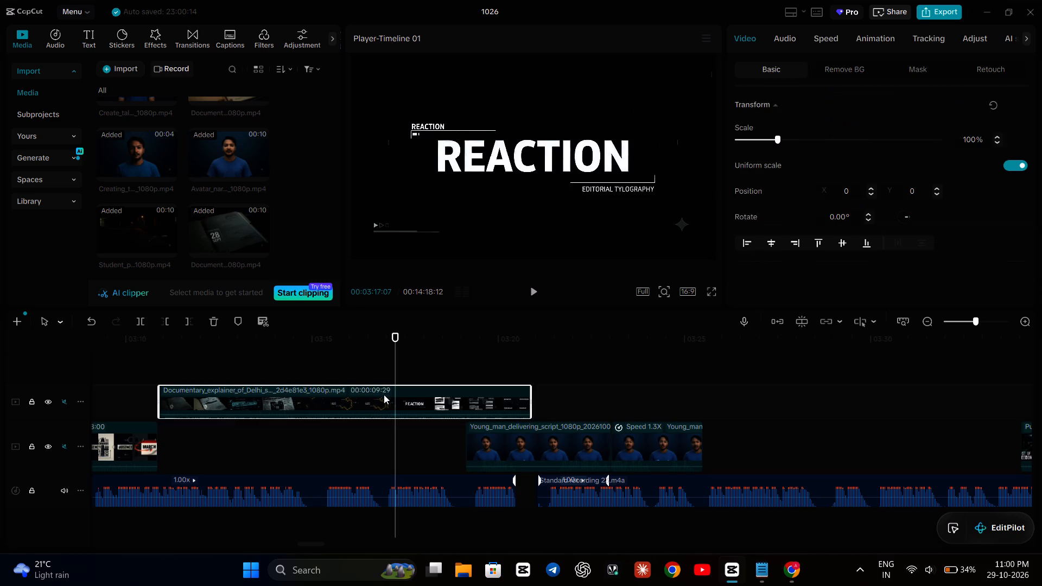
pyautogui.click(455, 375)
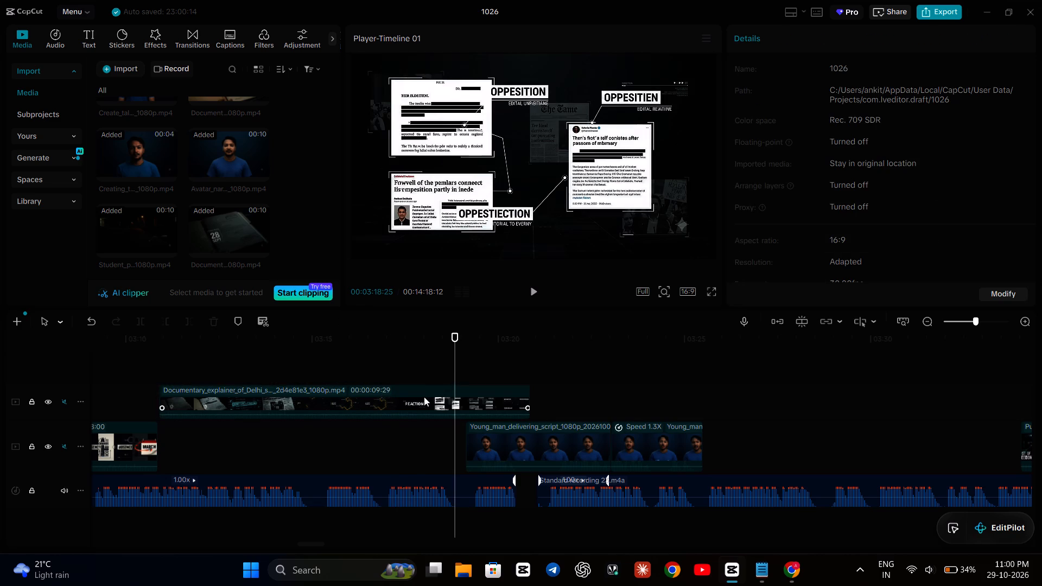
pyautogui.click(424, 397)
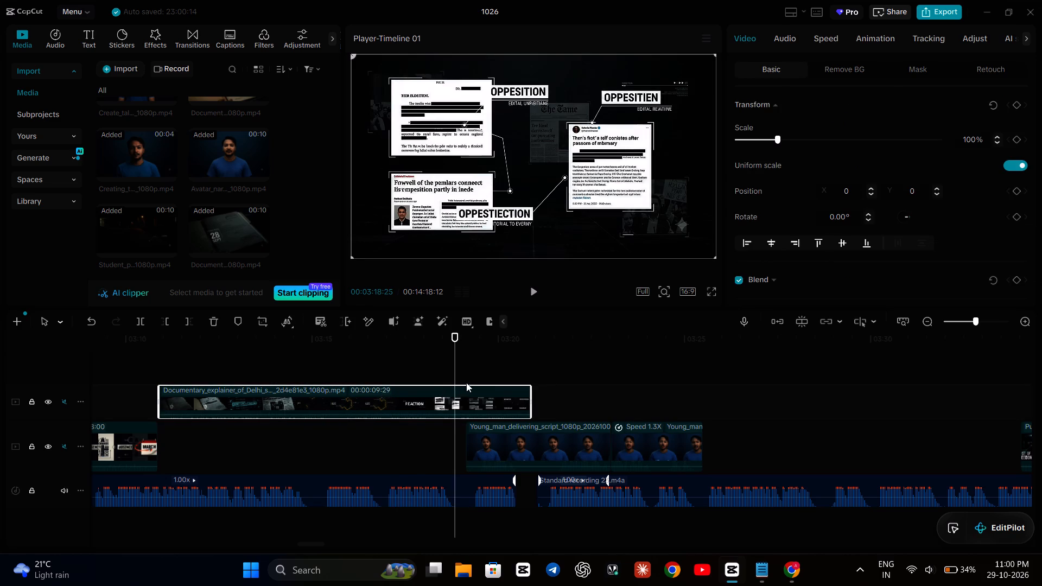
pyautogui.click(460, 367)
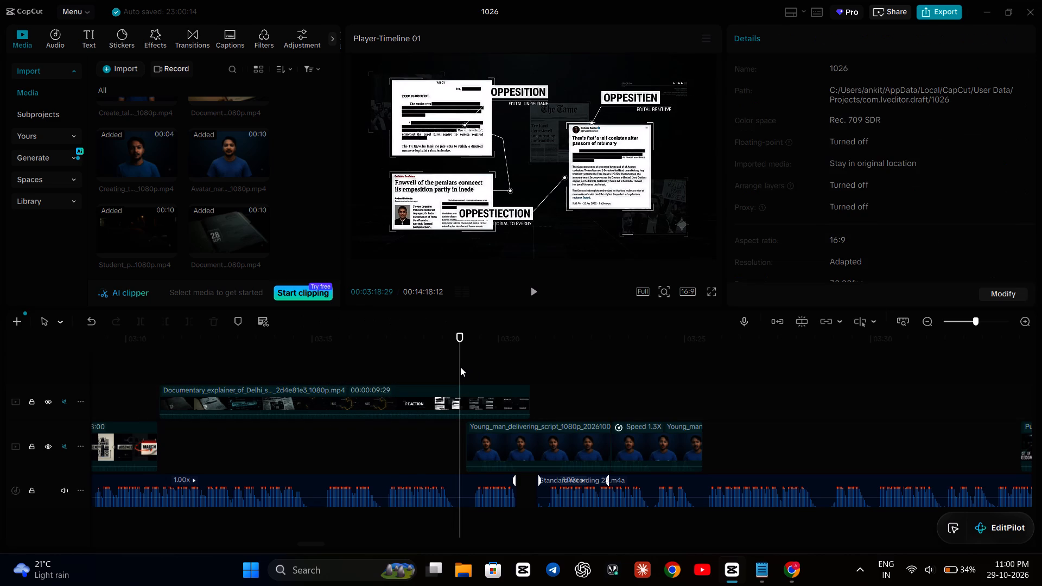
pyautogui.click(426, 400)
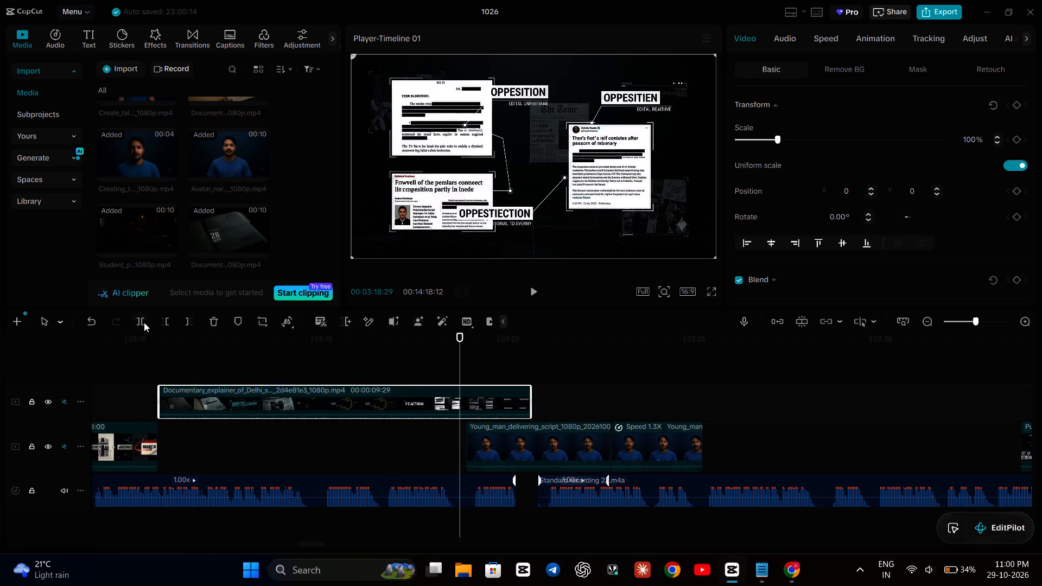
pyautogui.click(144, 322)
# Move the first part of the Documentary_explainer clip into the main-track gap before the talking-head clip and play the section back.
pyautogui.moveTo(284, 399); pyautogui.dragTo(284, 416)
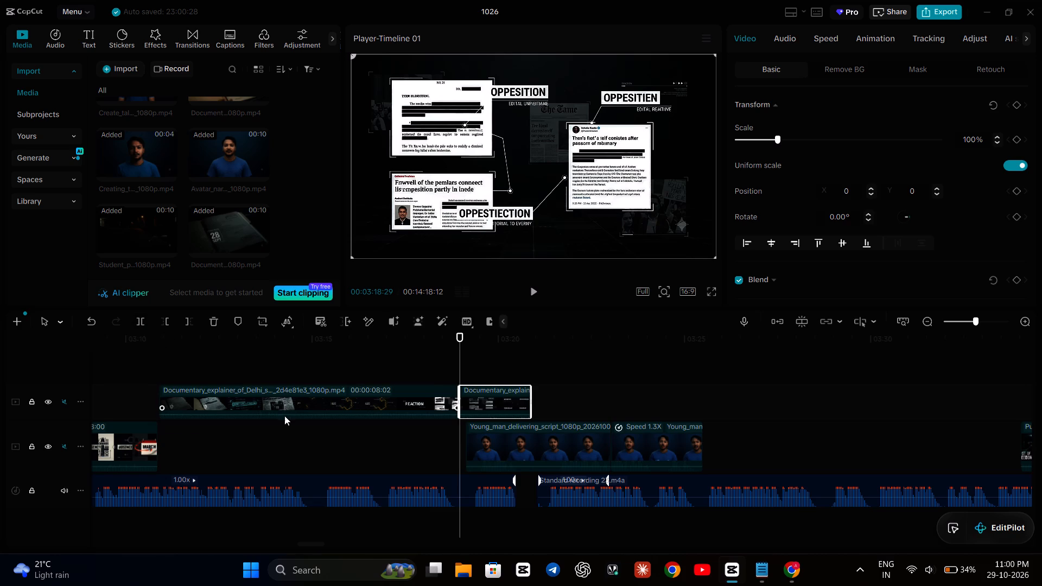
pyautogui.moveTo(284, 416); pyautogui.dragTo(287, 436)
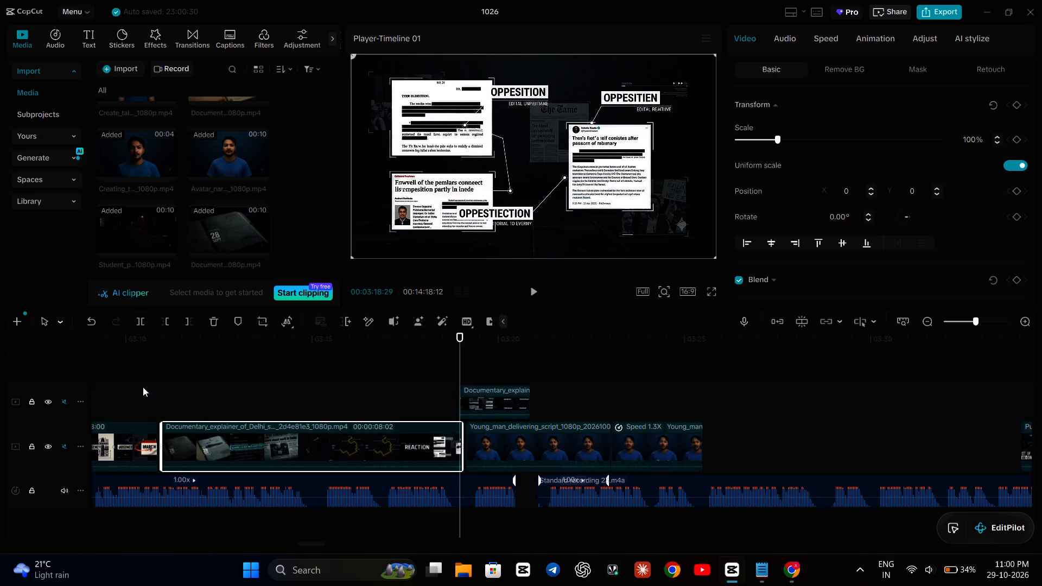
pyautogui.click(116, 386)
pyautogui.press('space')
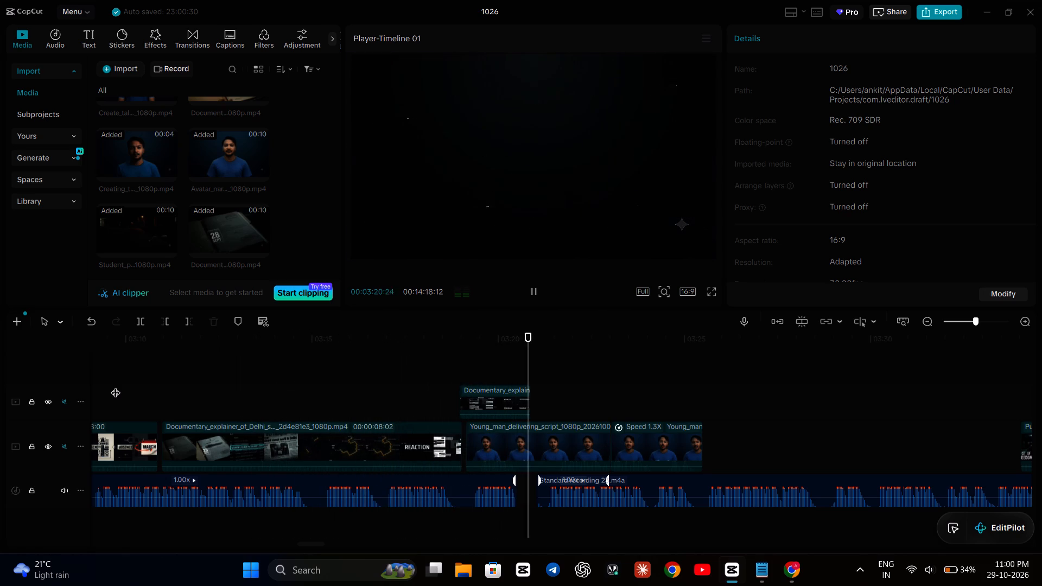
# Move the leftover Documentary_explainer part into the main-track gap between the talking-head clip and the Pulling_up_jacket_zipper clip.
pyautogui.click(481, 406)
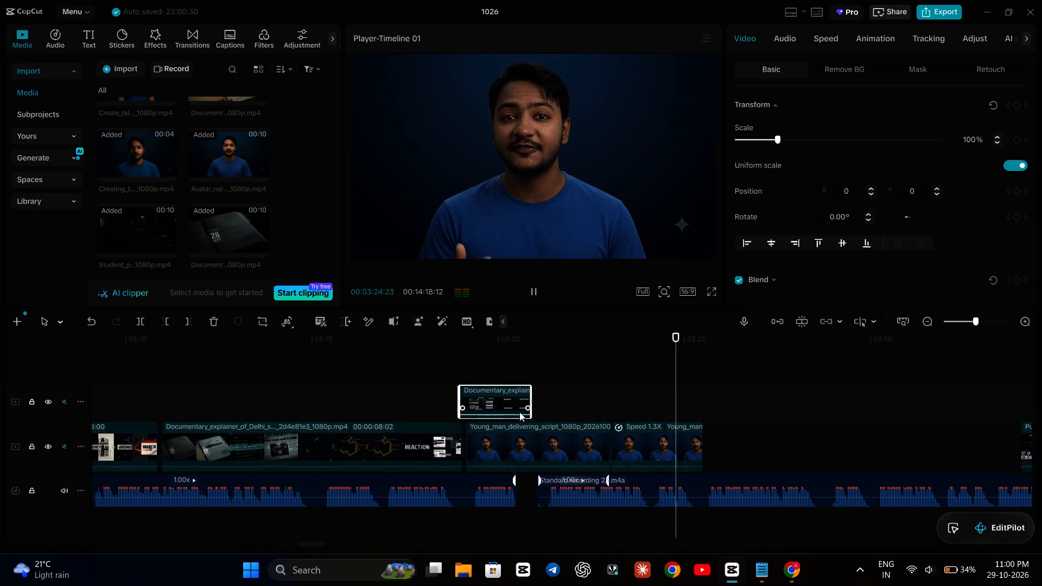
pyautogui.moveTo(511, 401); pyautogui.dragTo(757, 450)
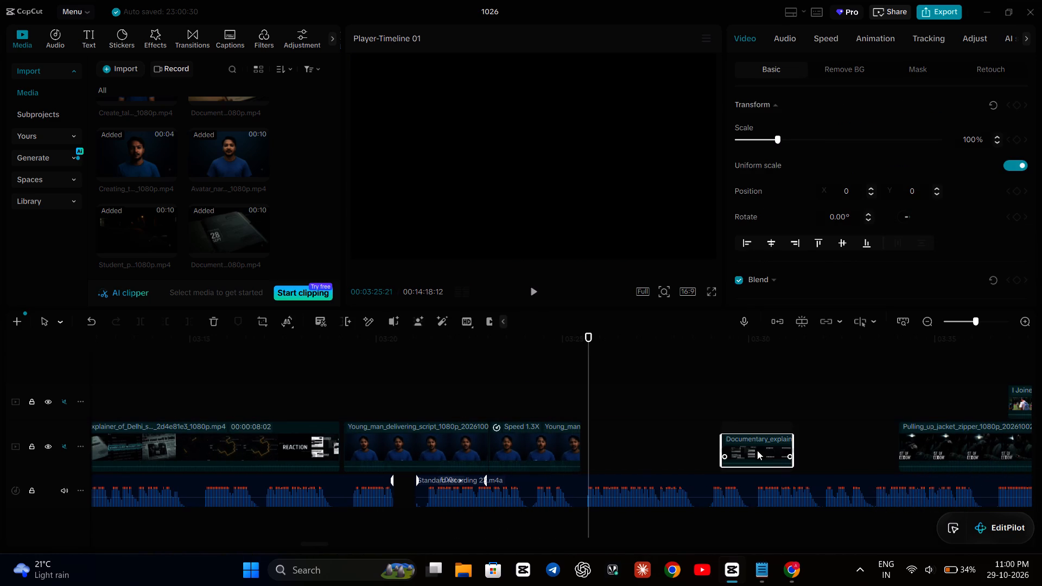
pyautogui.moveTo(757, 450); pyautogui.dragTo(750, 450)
# Play the narration through the gap after the talking-head clip up to the 'Cost of Freedom' jacket-zipper shot.
pyautogui.click(196, 378)
pyautogui.press('space')
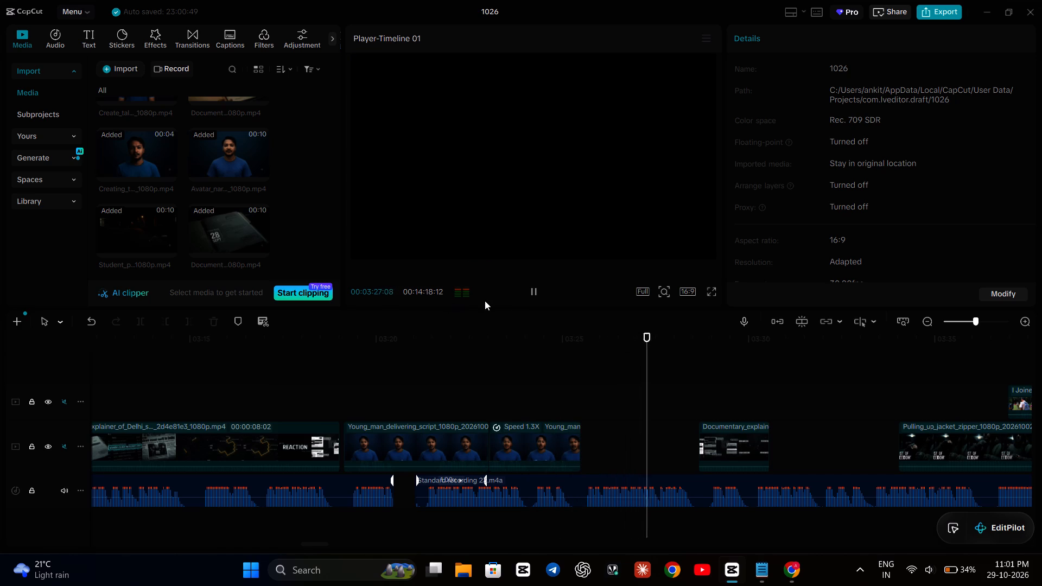
pyautogui.click(533, 289)
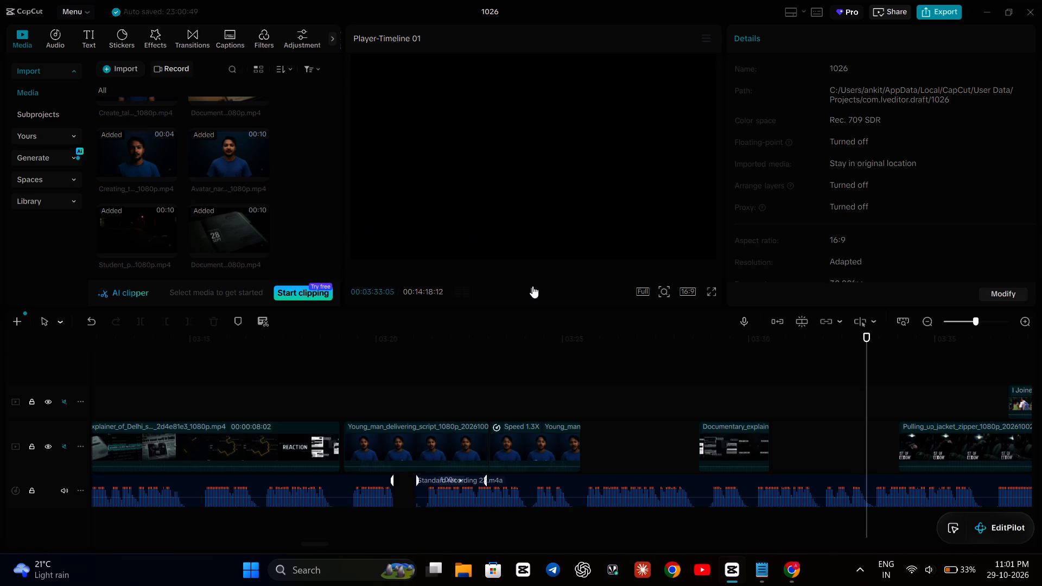
pyautogui.click(532, 286)
pyautogui.click(532, 286)
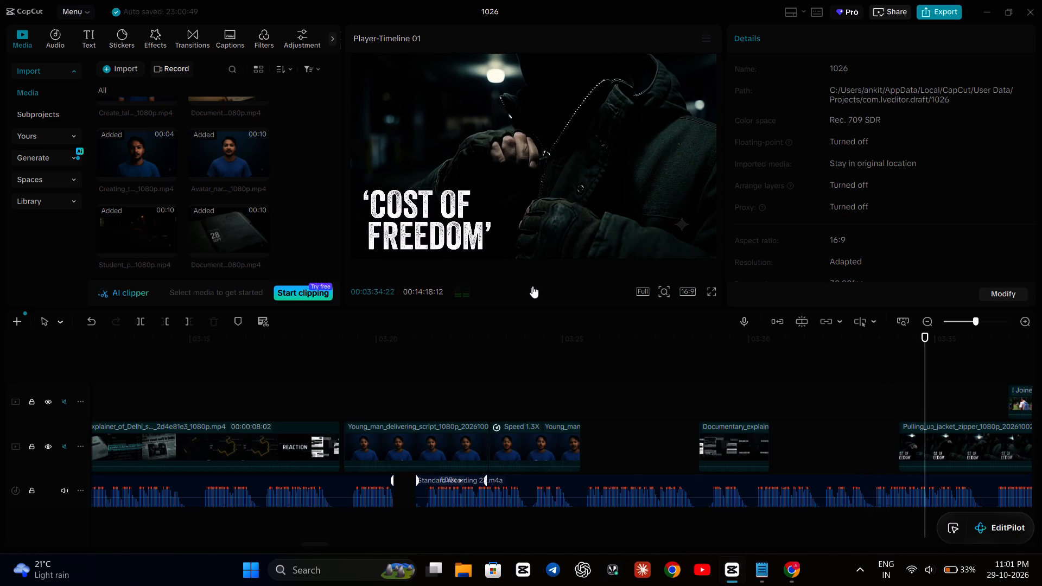
# Browse the project media for B-roll and preview the 'Safe From vs. Safe To' woman clip.
pyautogui.scroll(9, 252, 194)
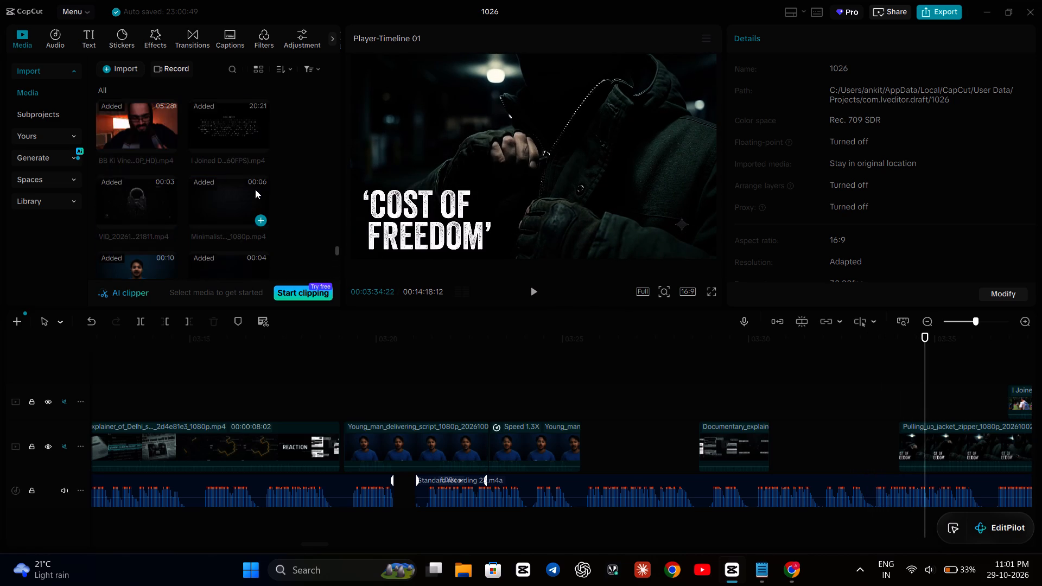
pyautogui.scroll(10, 255, 189)
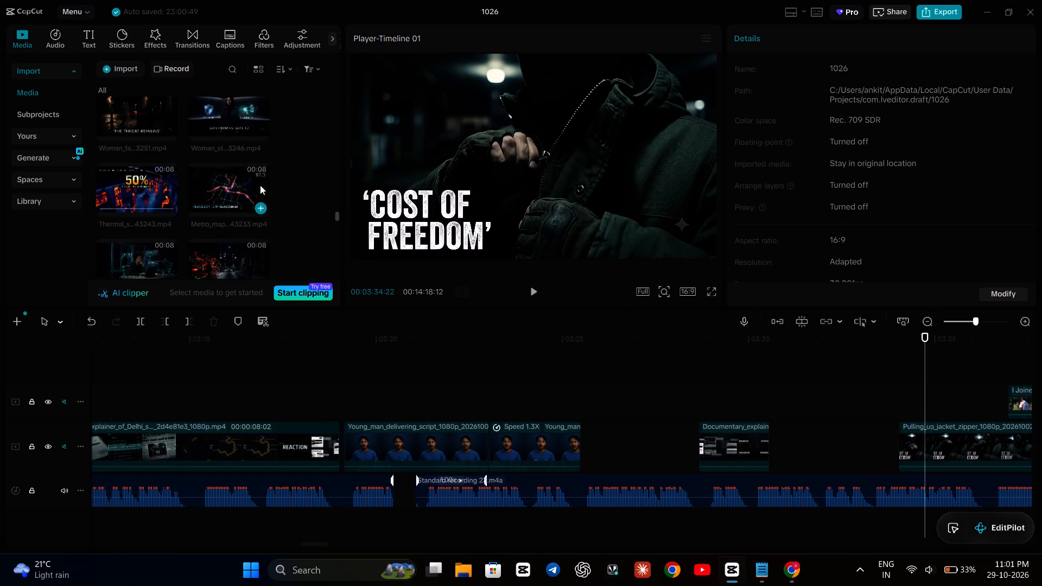
pyautogui.scroll(1, 260, 185)
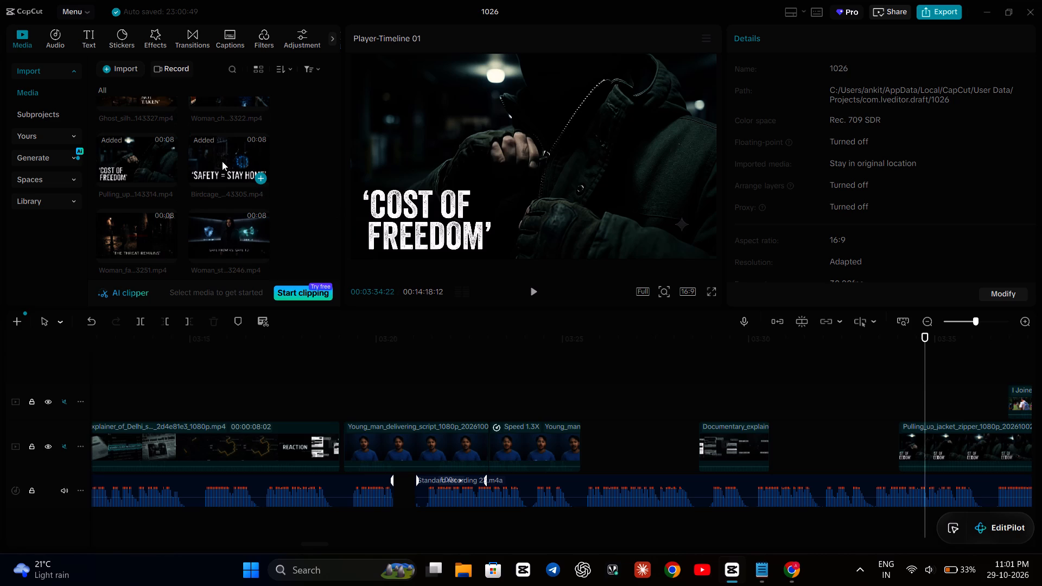
pyautogui.scroll(1, 222, 161)
pyautogui.scroll(-3, 222, 161)
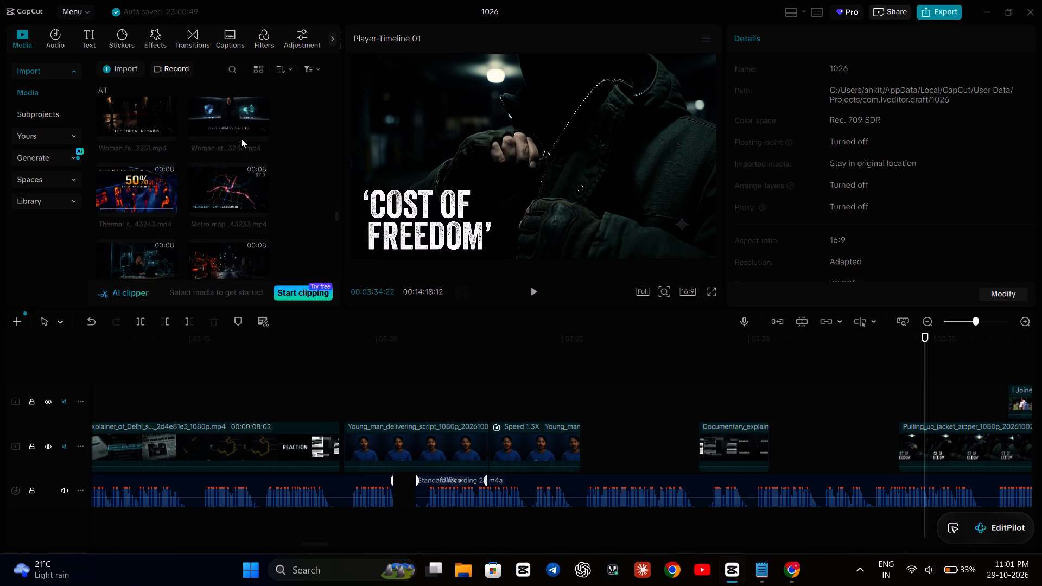
pyautogui.click(242, 132)
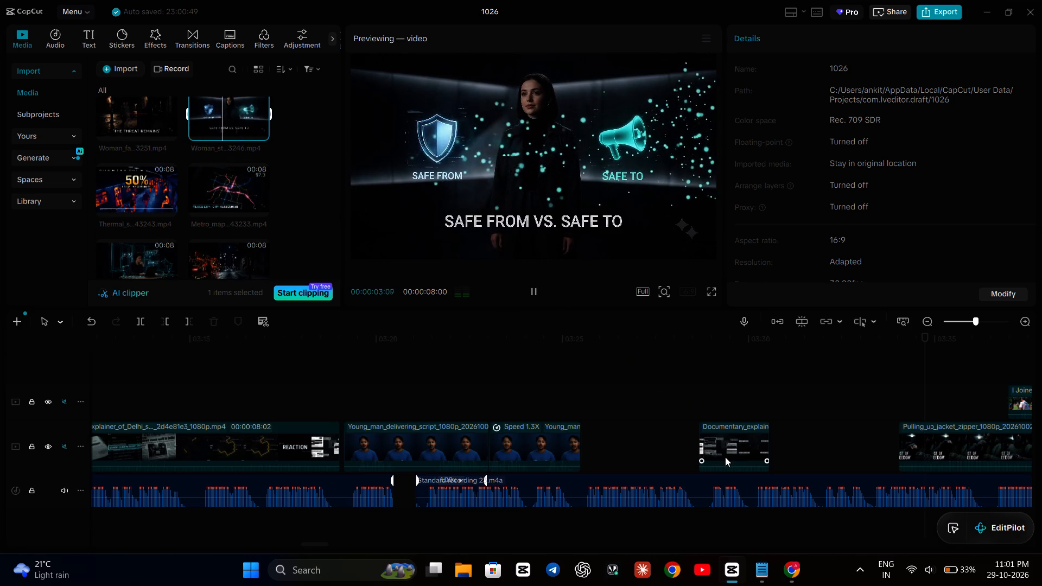
# Move the leftover Documentary_explainer part out of the gap to the upper track, above the Pulling_up_jacket_zipper clip.
pyautogui.moveTo(734, 436); pyautogui.dragTo(968, 392)
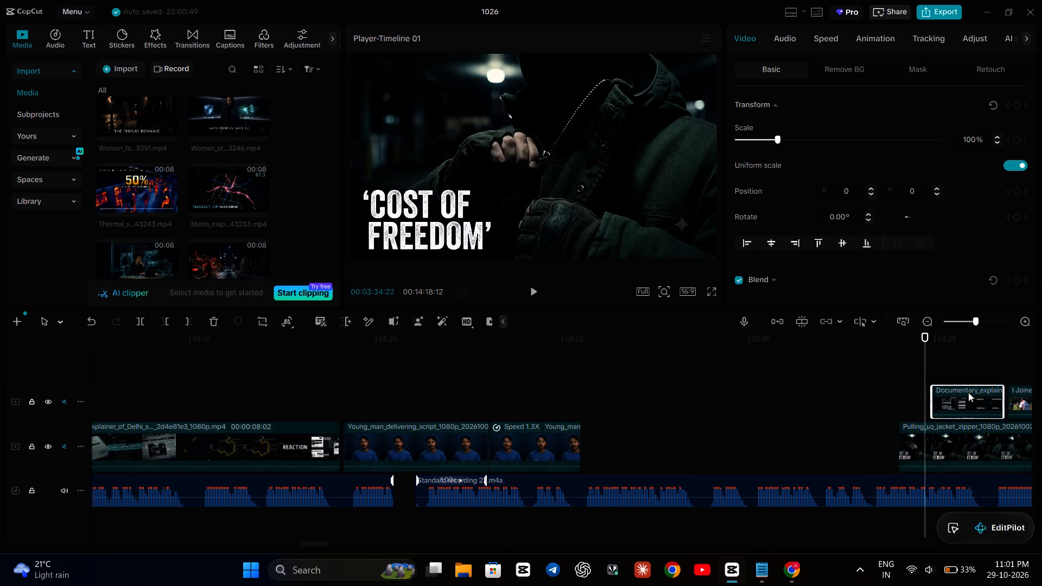
# Place the 'Safe From vs. Safe To' megaphone woman clip in the main-track gap, directly after the talking-head clip at 00:03:25:14.
pyautogui.click(223, 106)
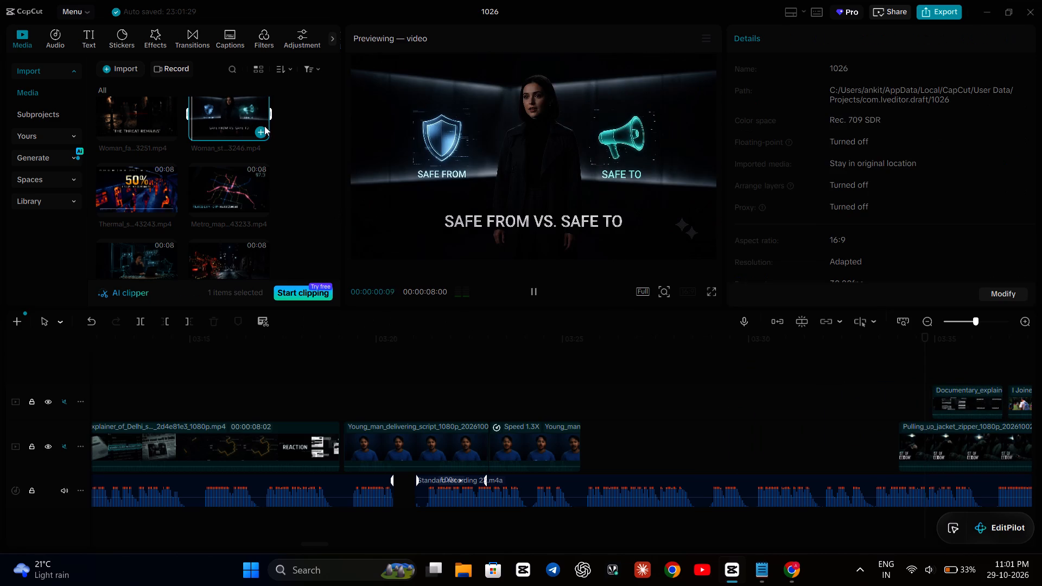
pyautogui.click(539, 370)
pyautogui.click(567, 372)
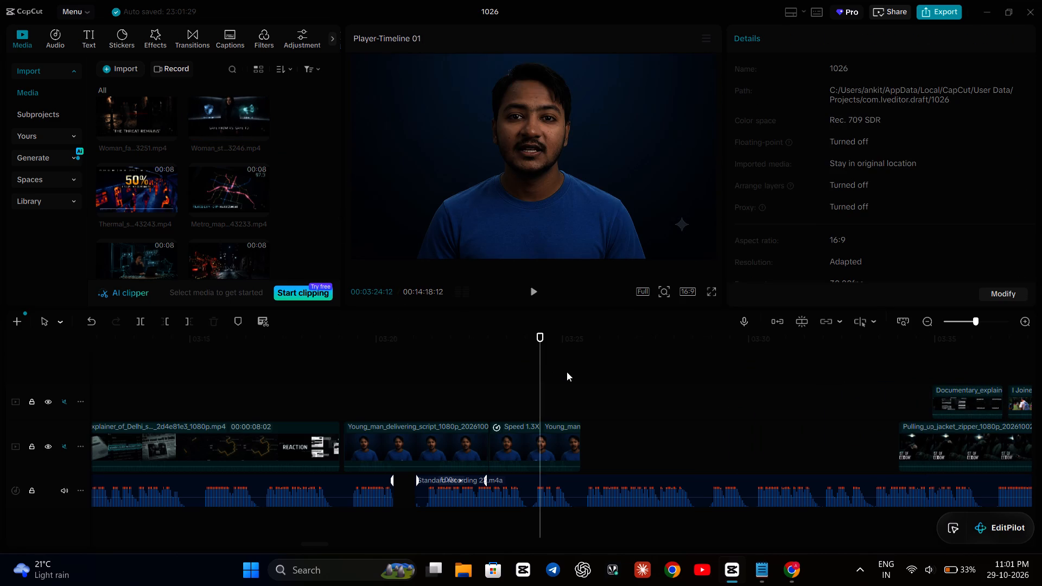
pyautogui.click(579, 372)
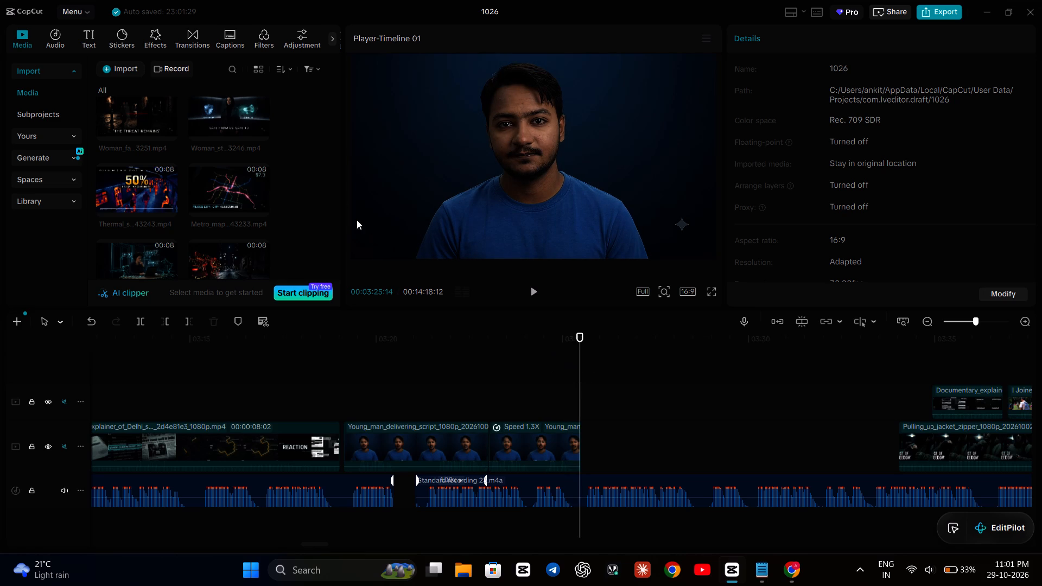
pyautogui.click(260, 130)
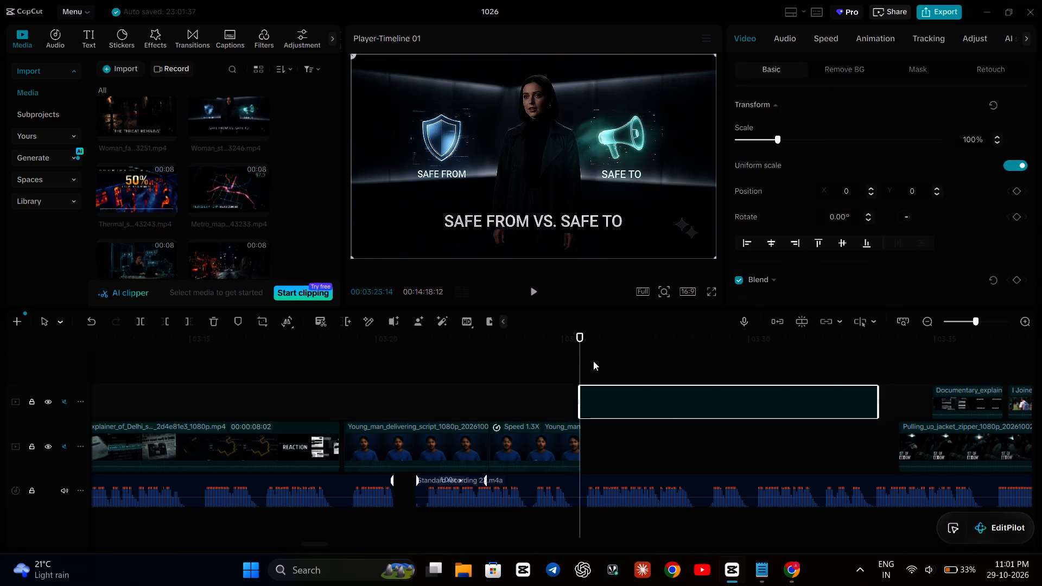
pyautogui.moveTo(646, 388); pyautogui.dragTo(646, 424)
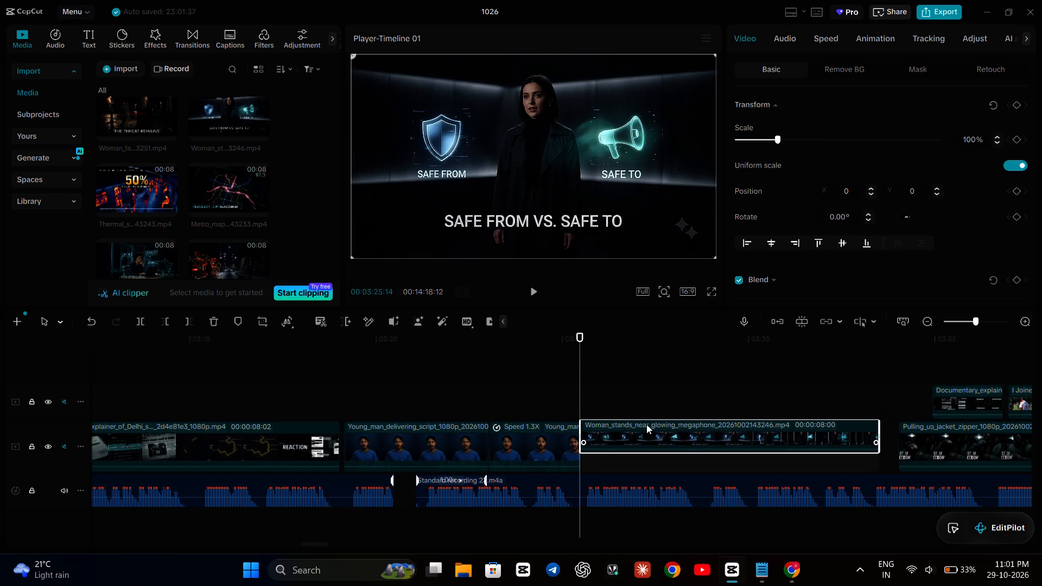
pyautogui.moveTo(646, 424); pyautogui.dragTo(646, 434)
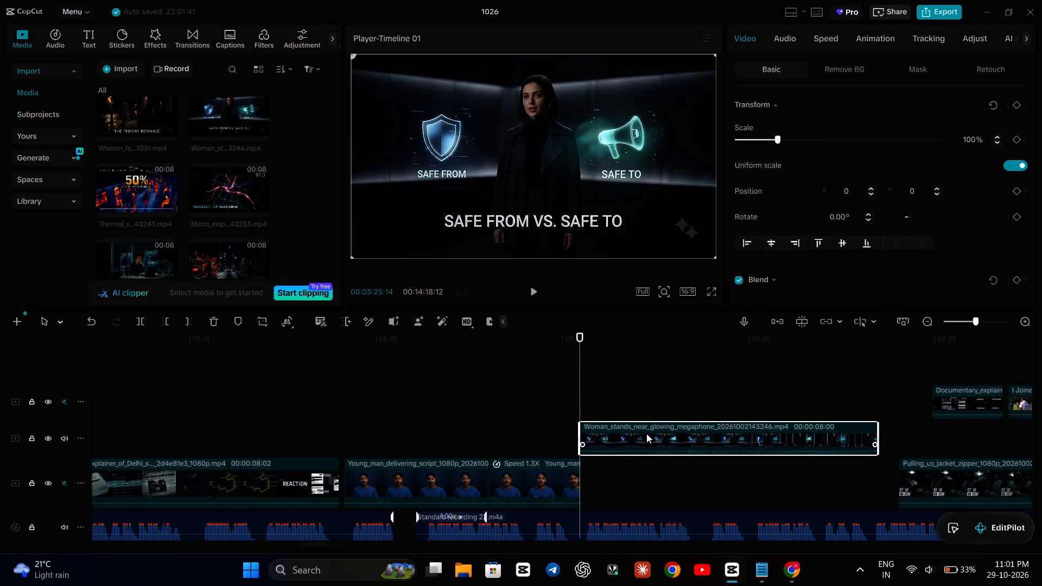
pyautogui.moveTo(646, 434); pyautogui.dragTo(650, 484)
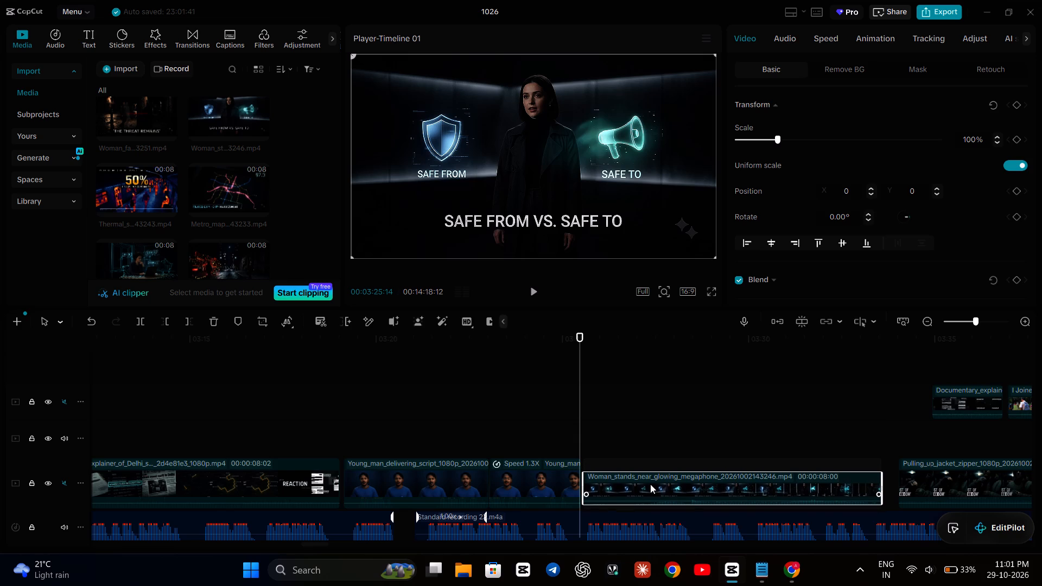
pyautogui.moveTo(650, 484); pyautogui.dragTo(648, 485)
# Play the timeline from the talking-head clip through the megaphone woman clip to just past the end of the jacket-zipper clip.
pyautogui.click(475, 380)
pyautogui.press('space')
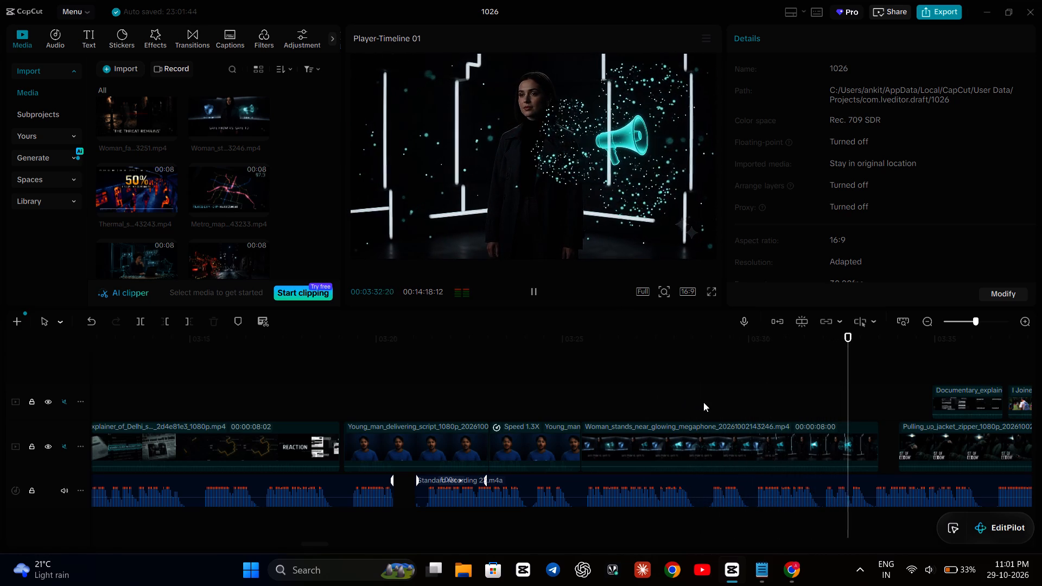
pyautogui.hscroll(-1, 759, 391)
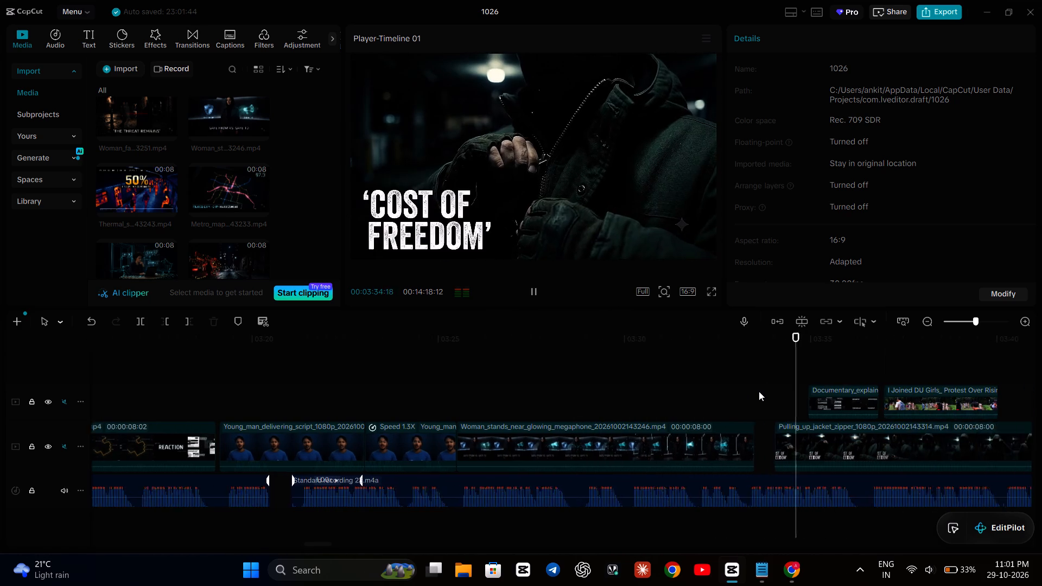
pyautogui.hscroll(-1, 759, 391)
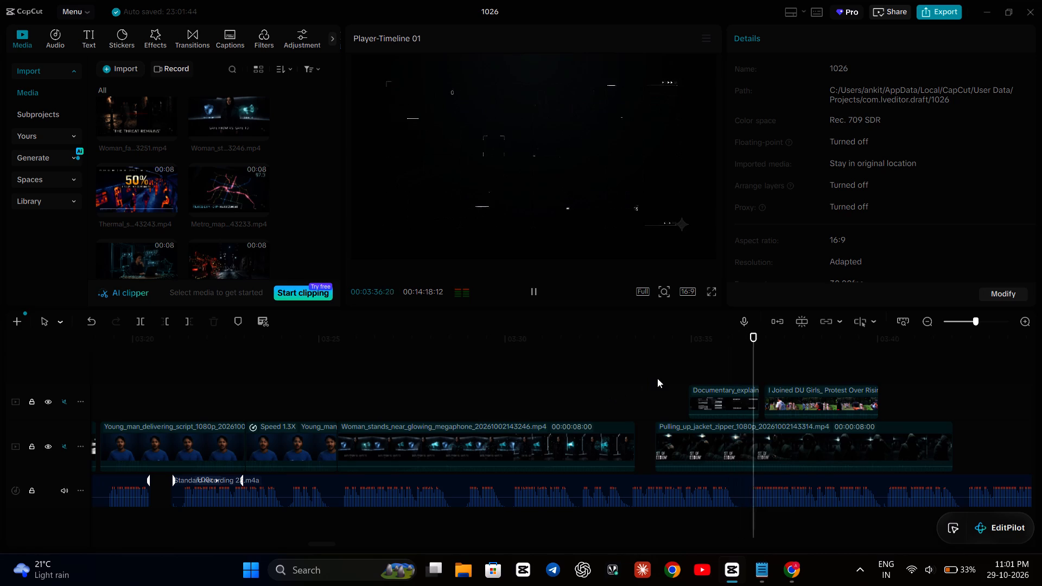
pyautogui.click(536, 289)
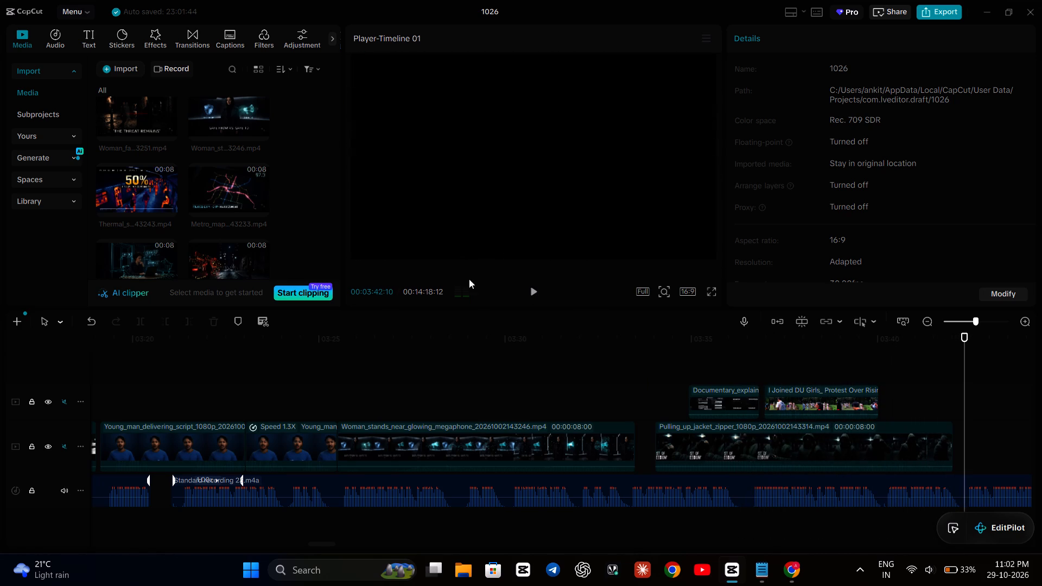
# Preview the 'The Threat Remains' woman clip from the project media and play the narration after the jacket-zipper clip.
pyautogui.scroll(1, 285, 245)
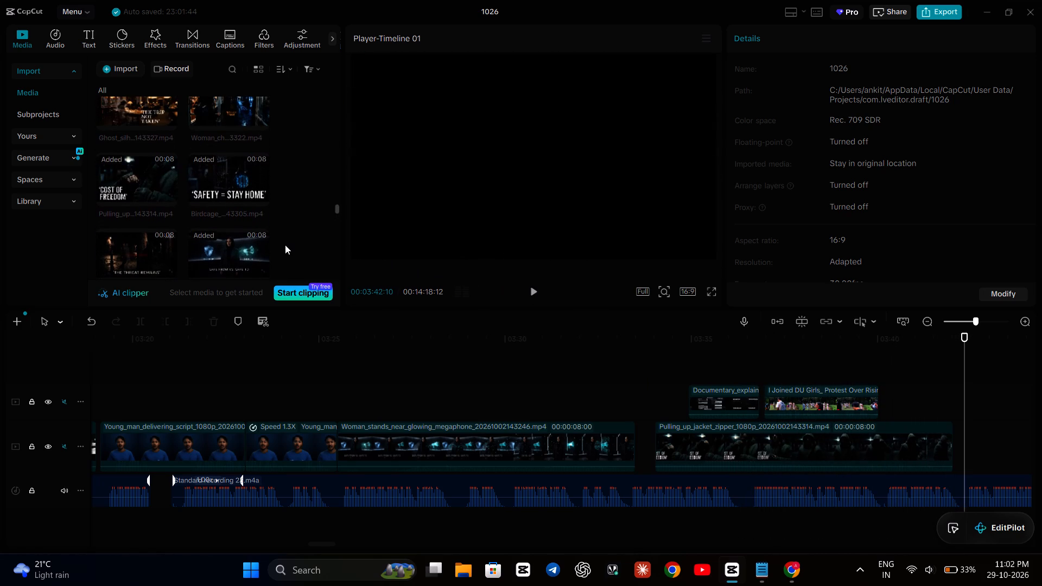
pyautogui.doubleClick(150, 261)
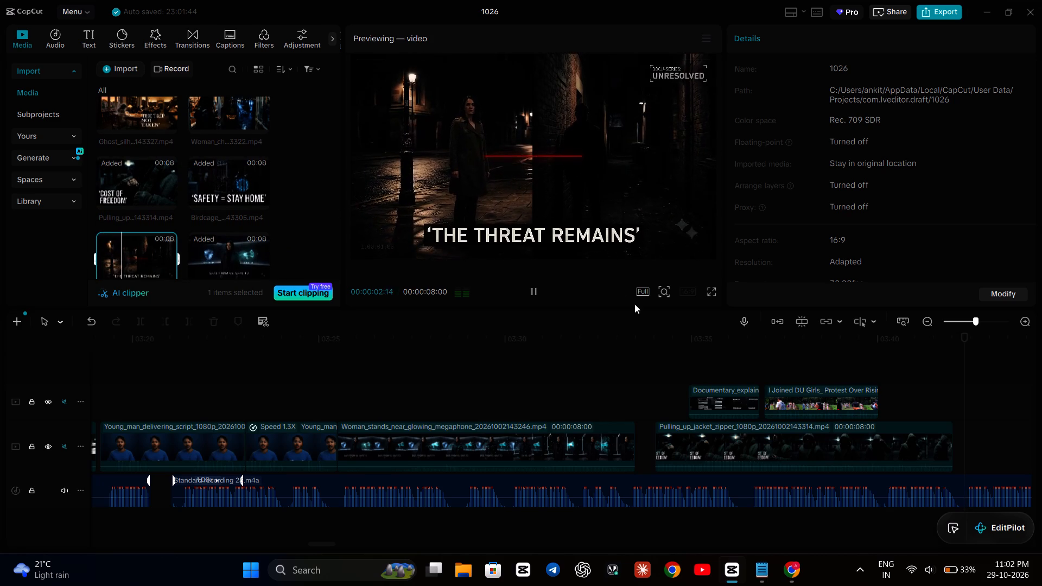
pyautogui.click(678, 394)
pyautogui.press('space')
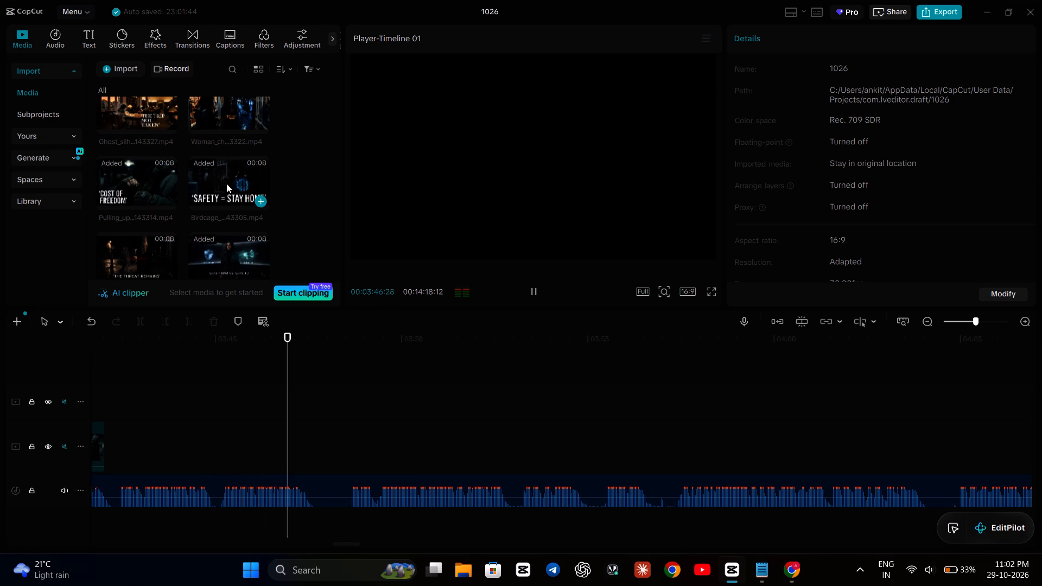
pyautogui.press('space')
# Preview the talking-head clips in the project media, from Man_speak...44119 down to Man_deliv...44015, for the next narration section.
pyautogui.scroll(14, 332, 211)
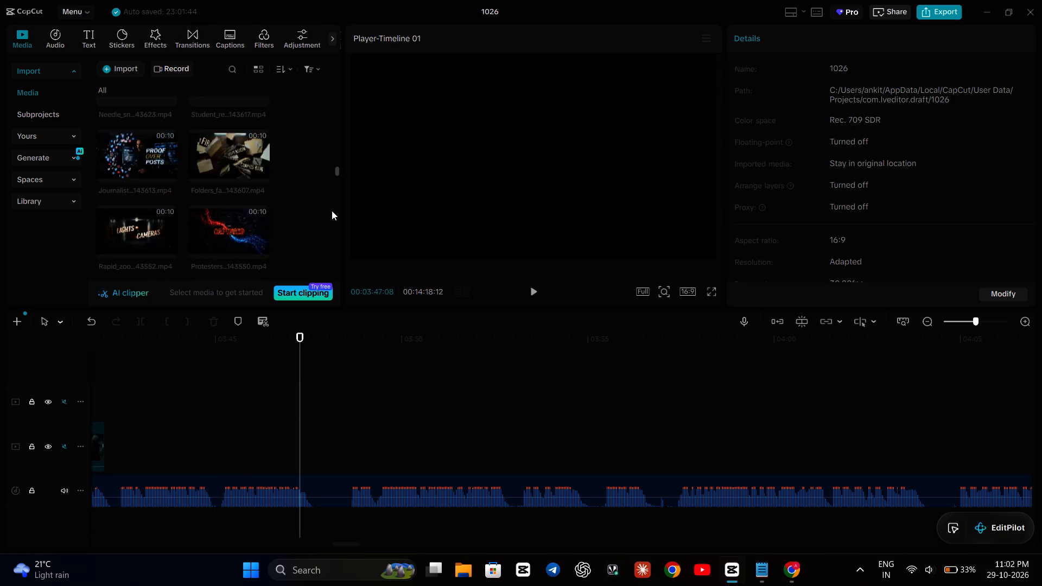
pyautogui.scroll(16, 332, 211)
pyautogui.scroll(5, 333, 207)
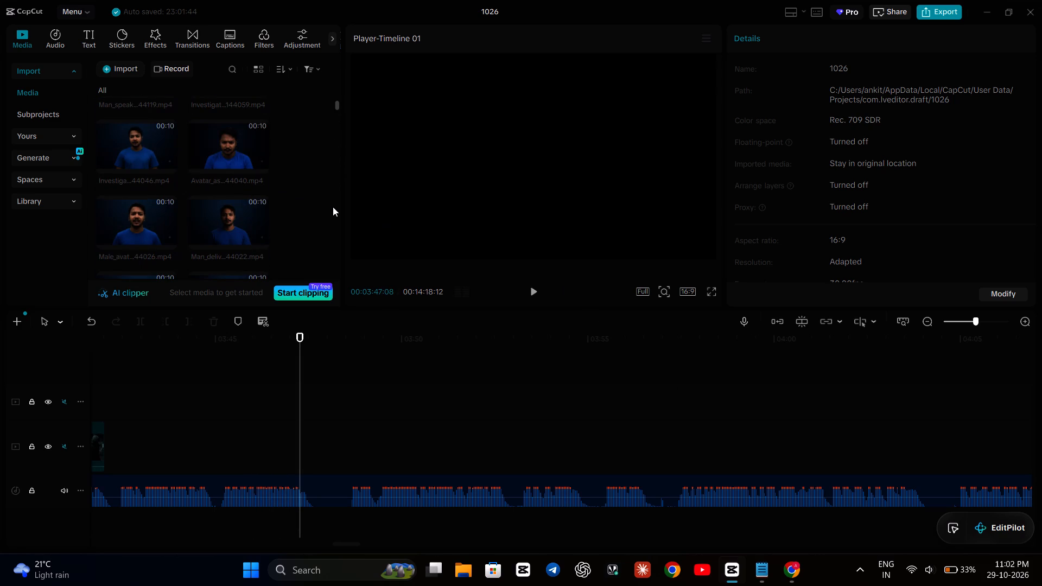
pyautogui.scroll(3, 260, 173)
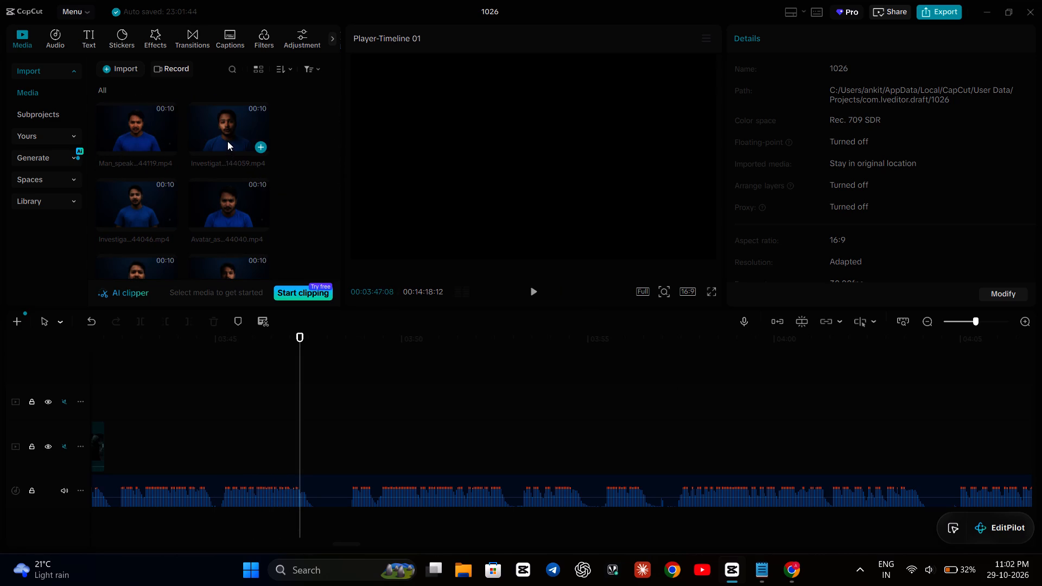
pyautogui.doubleClick(227, 141)
pyautogui.doubleClick(124, 133)
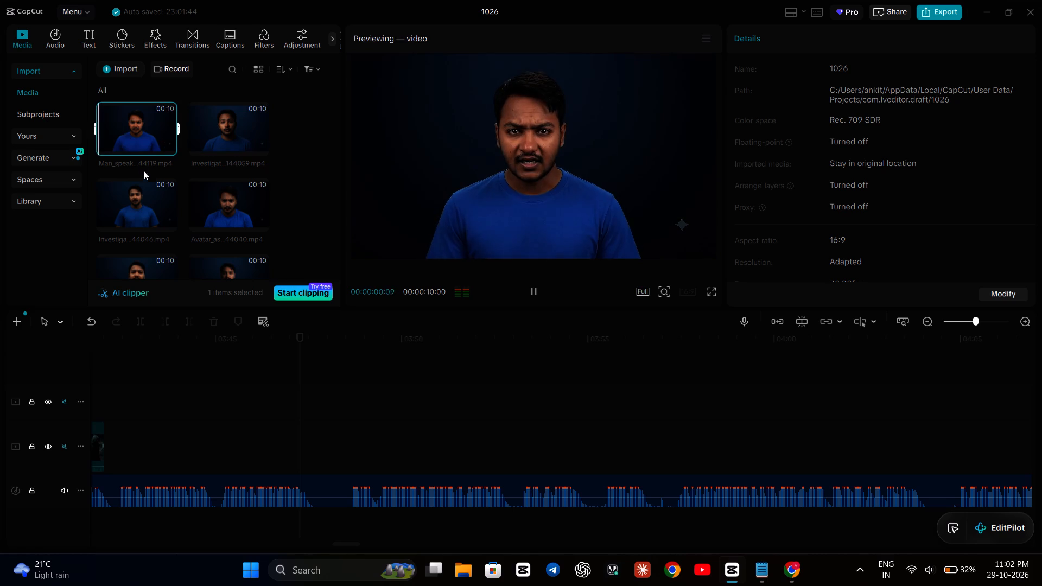
pyautogui.doubleClick(139, 212)
pyautogui.doubleClick(223, 206)
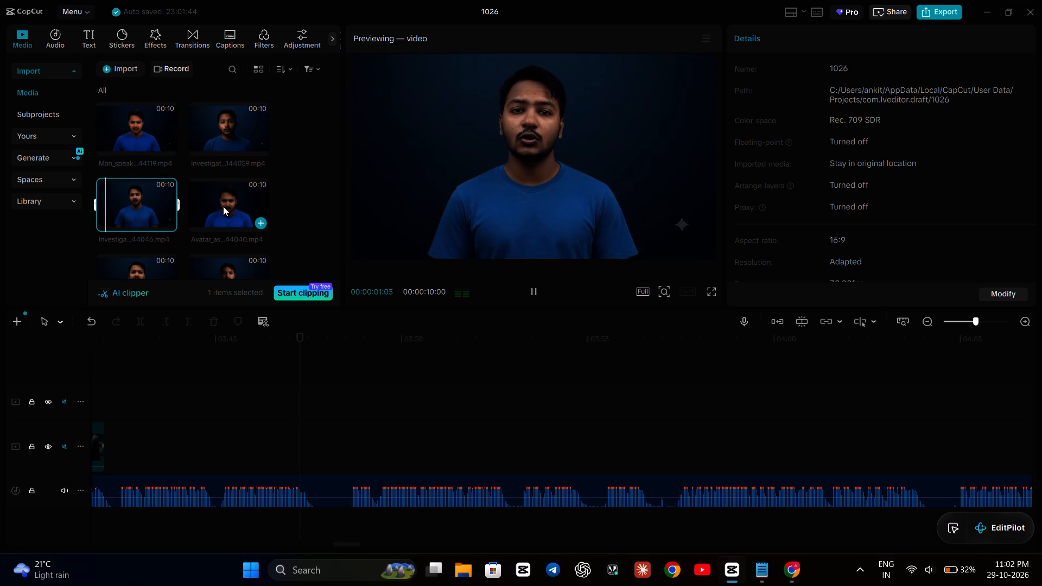
pyautogui.scroll(-2, 223, 206)
pyautogui.doubleClick(148, 167)
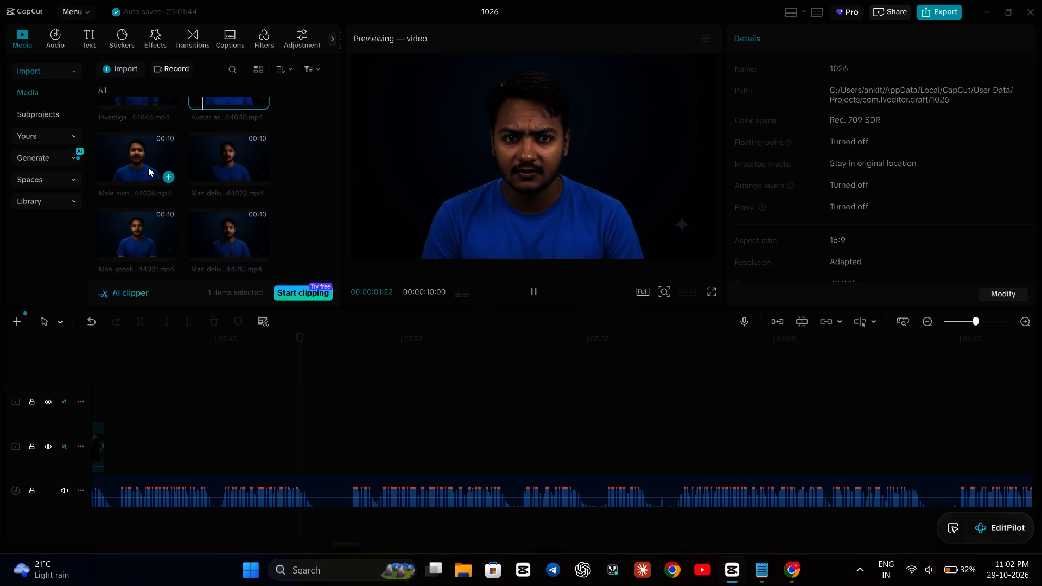
pyautogui.doubleClick(238, 162)
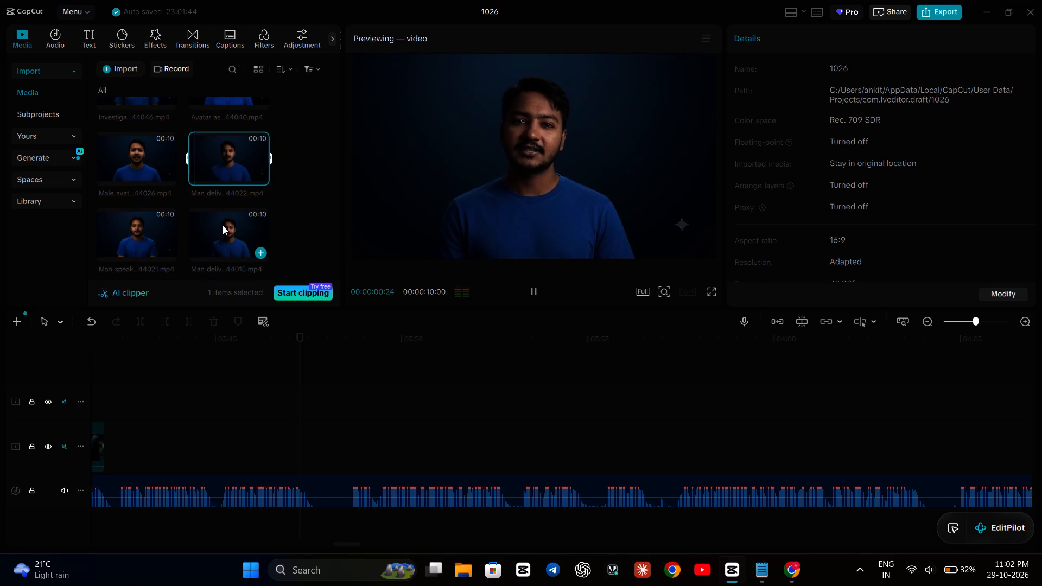
pyautogui.doubleClick(223, 225)
pyautogui.doubleClick(123, 221)
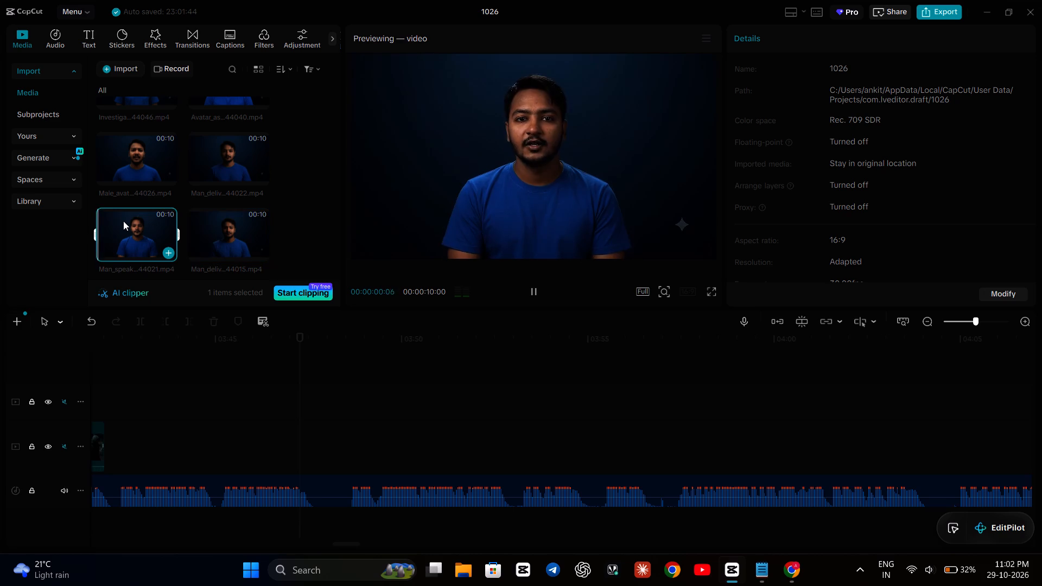
pyautogui.doubleClick(247, 220)
# Preview the further talking-head clips in the project media, from Man_deliv...44011 down to Investigat...143849 and Man_deliv...43845.
pyautogui.scroll(-2, 246, 220)
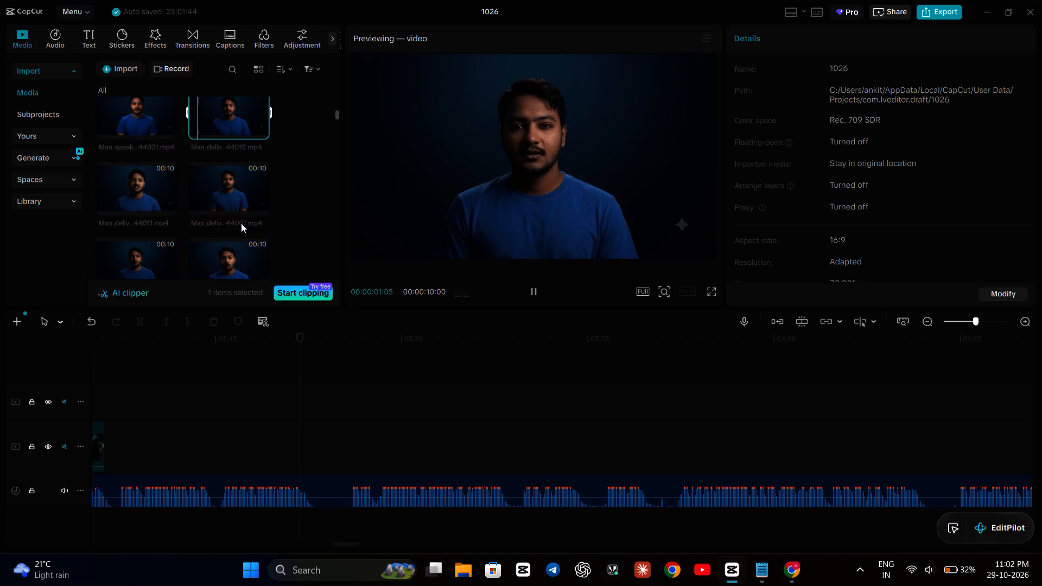
pyautogui.doubleClick(142, 186)
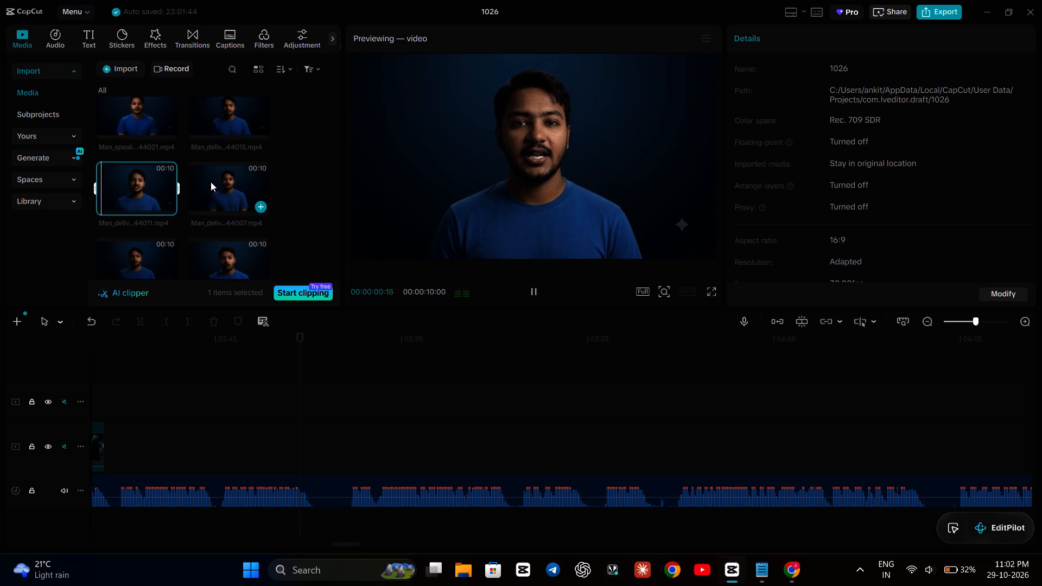
pyautogui.doubleClick(212, 182)
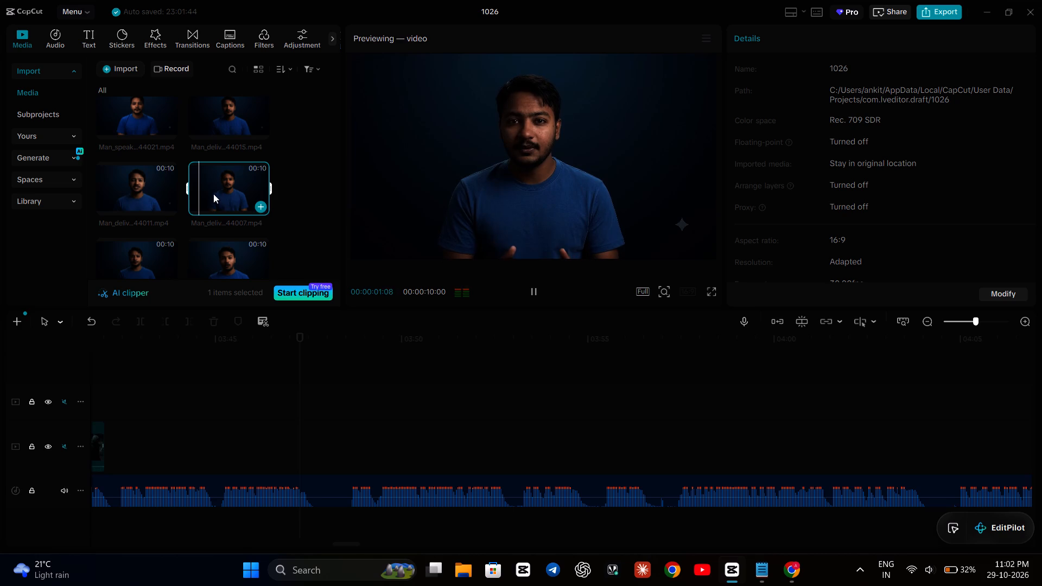
pyautogui.doubleClick(219, 240)
pyautogui.scroll(-1, 219, 240)
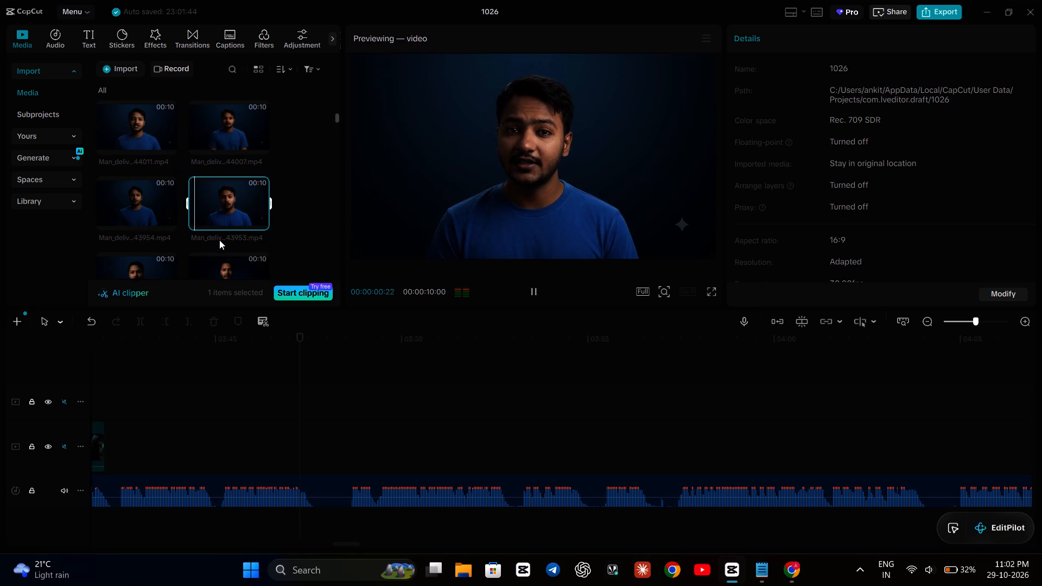
pyautogui.doubleClick(148, 193)
pyautogui.scroll(-2, 148, 193)
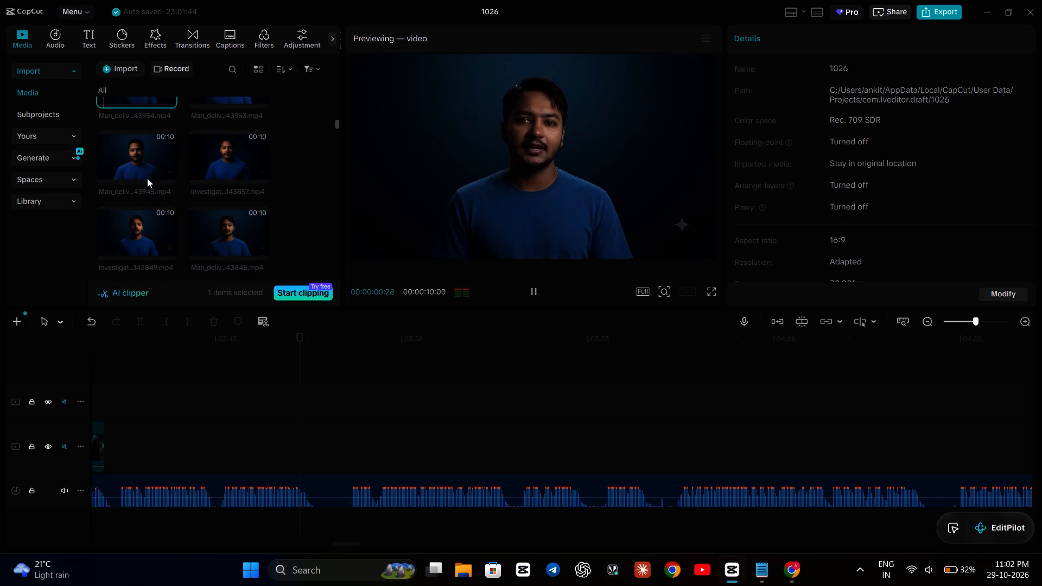
pyautogui.doubleClick(146, 168)
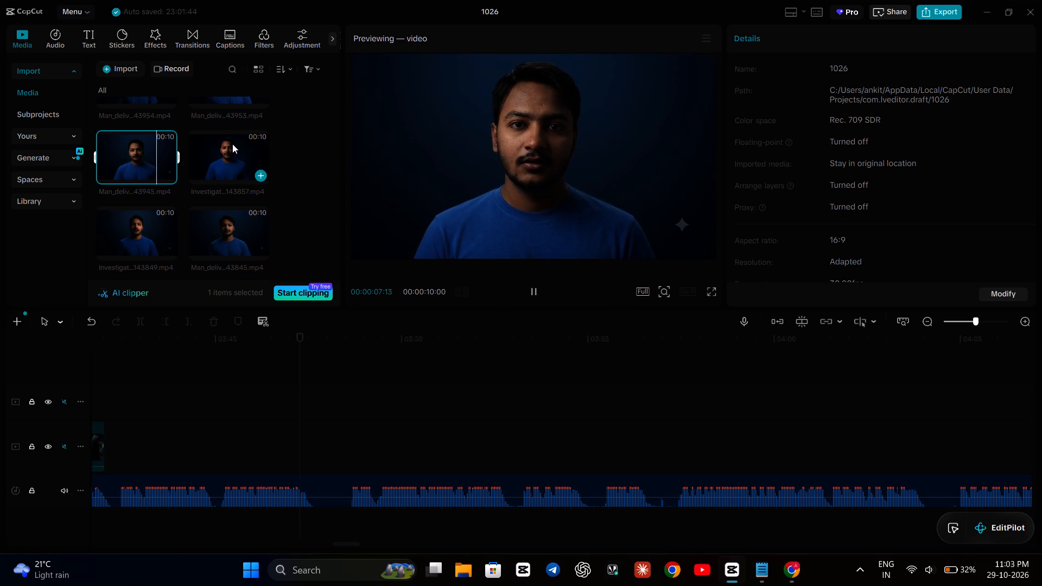
pyautogui.doubleClick(232, 144)
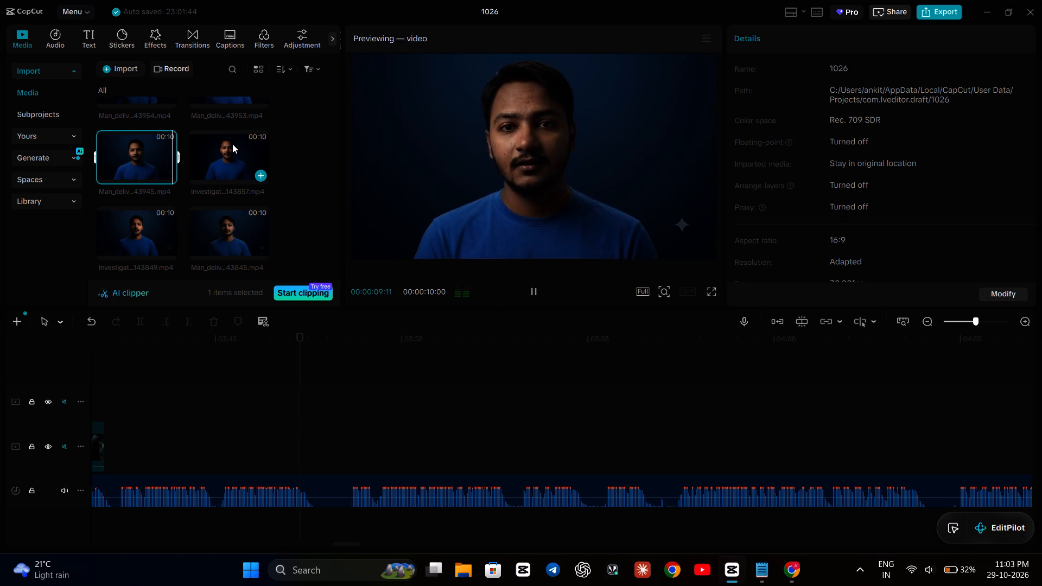
pyautogui.doubleClick(224, 221)
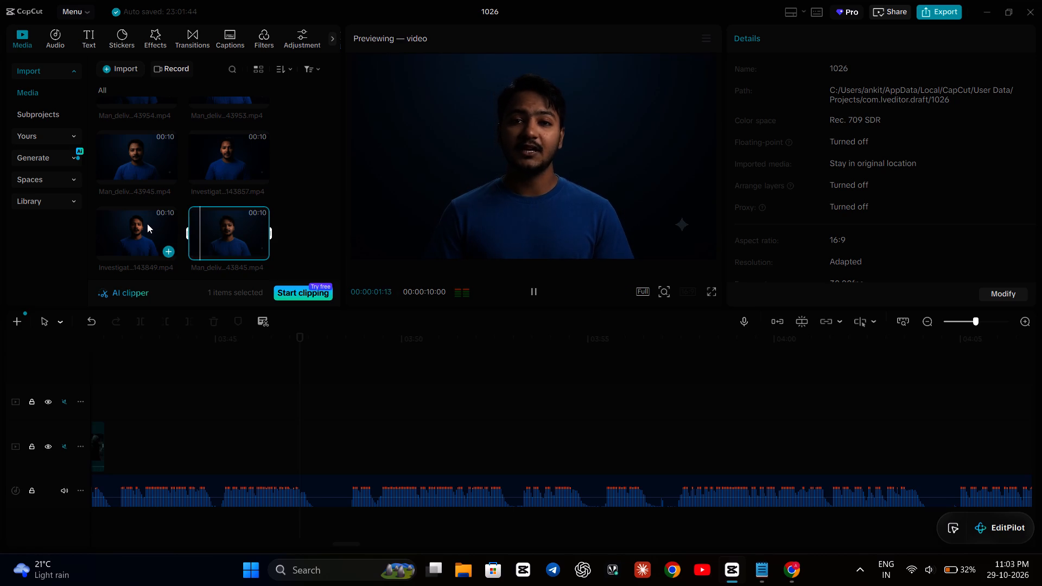
pyautogui.doubleClick(147, 224)
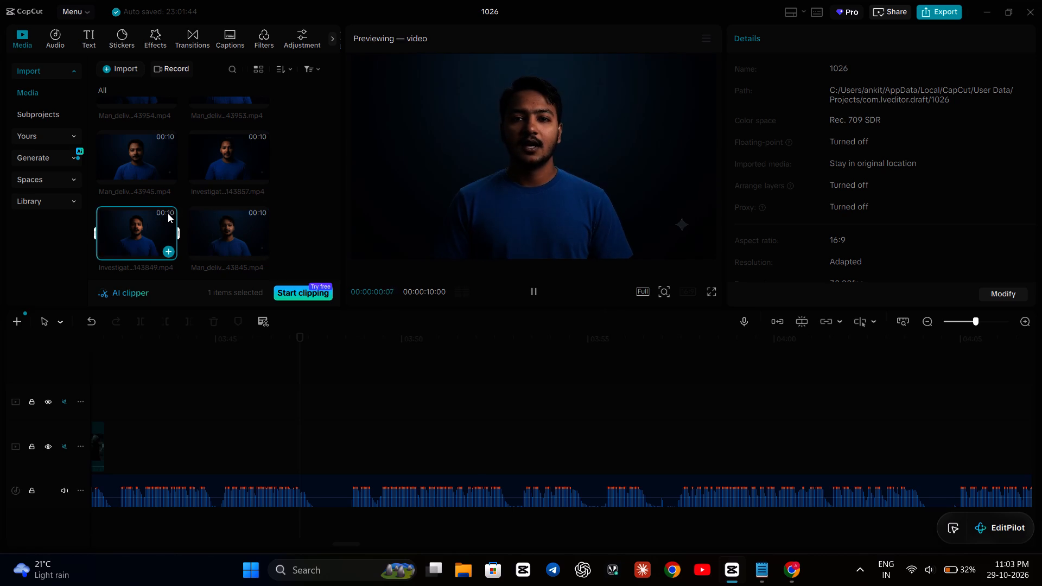
# Preview the talking-head clips Man_deliv...43839, Man_deliv...43836, Investigat...143830 and Man_deliv...43845 in the project media, comparing them for the next narration section.
pyautogui.scroll(-2, 189, 202)
pyautogui.click(163, 193)
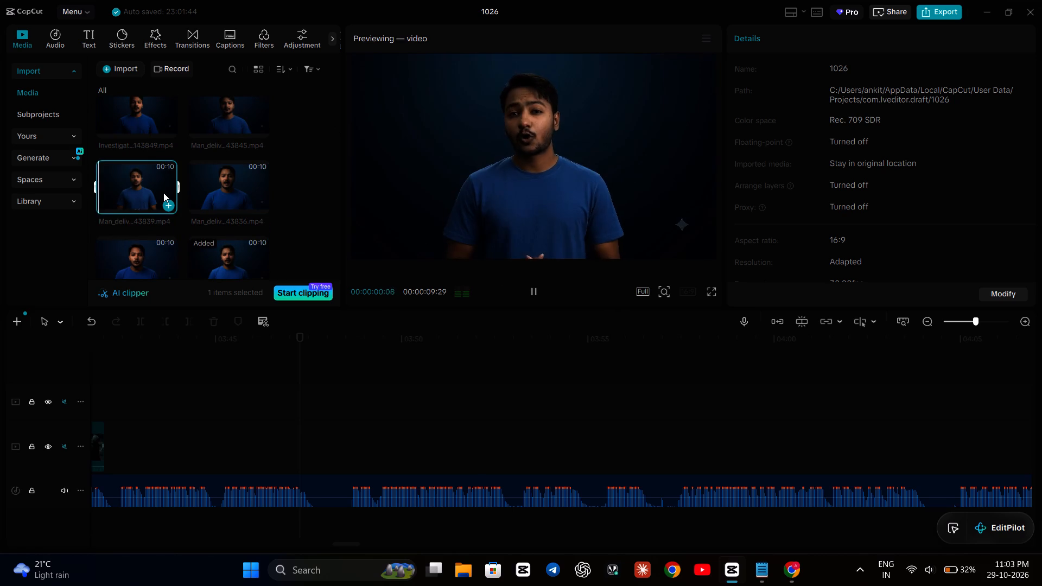
pyautogui.click(210, 186)
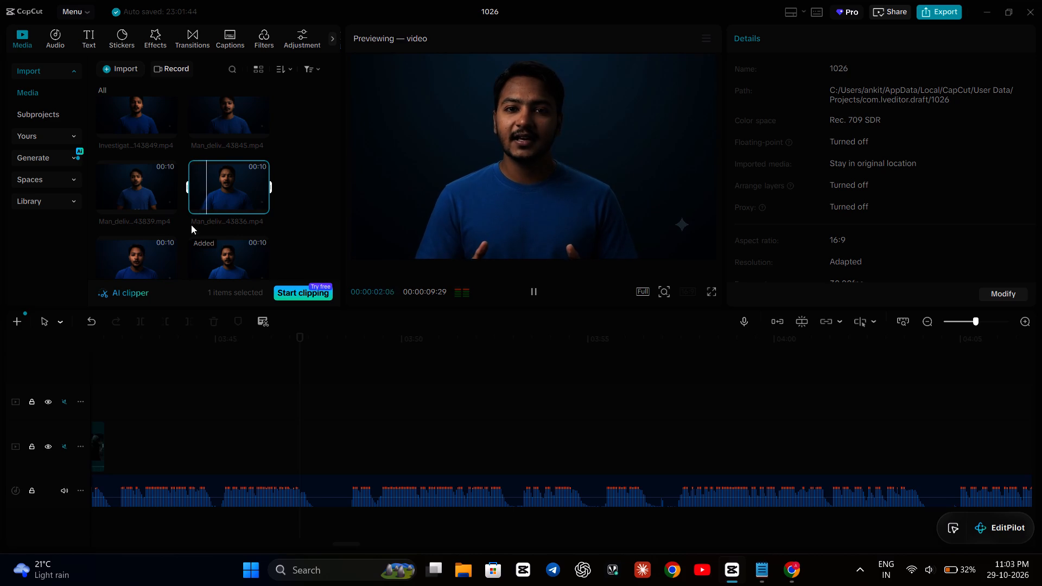
pyautogui.click(147, 246)
pyautogui.click(207, 196)
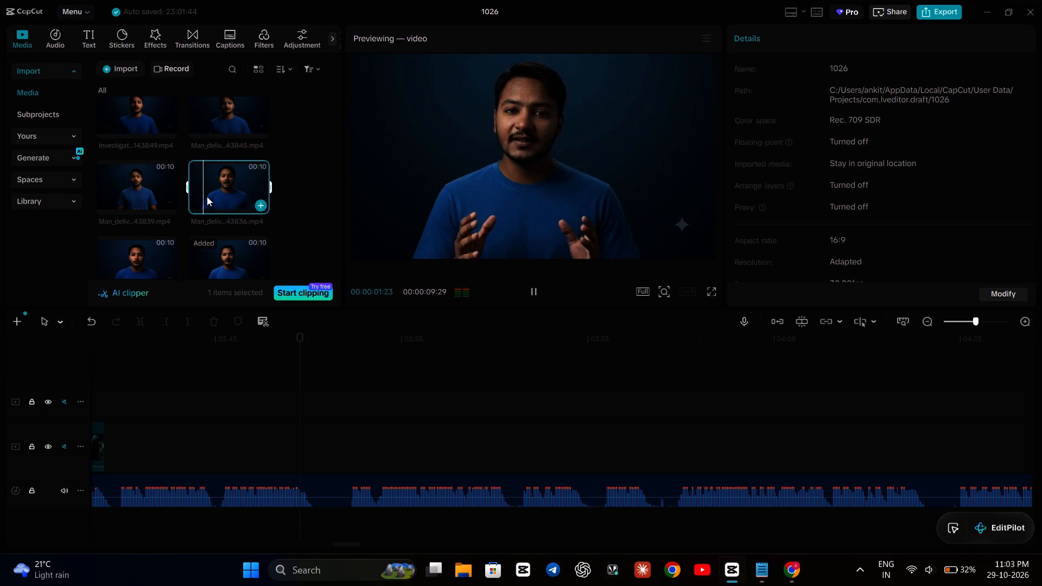
pyautogui.click(224, 128)
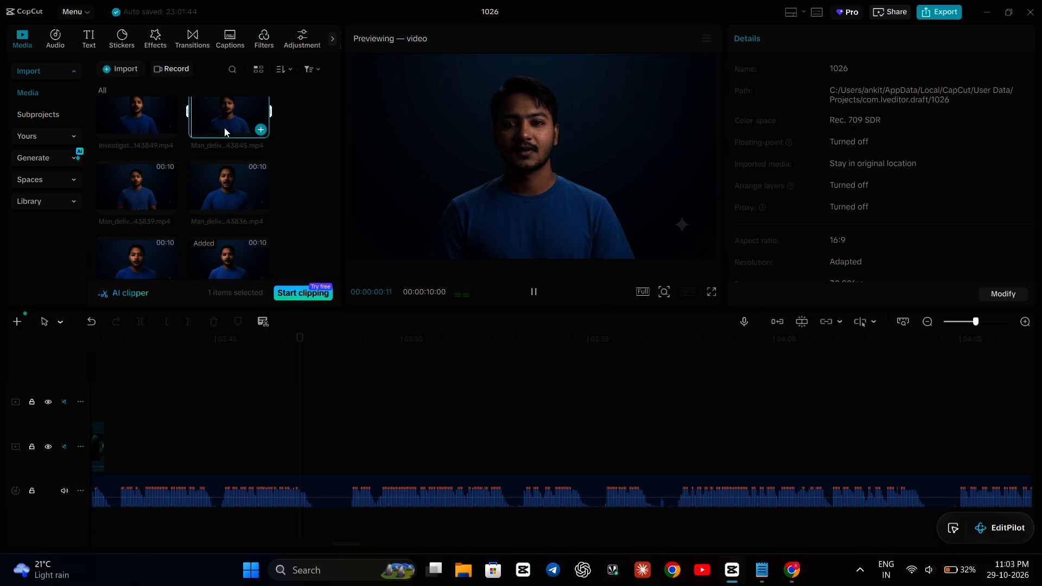
pyautogui.click(139, 173)
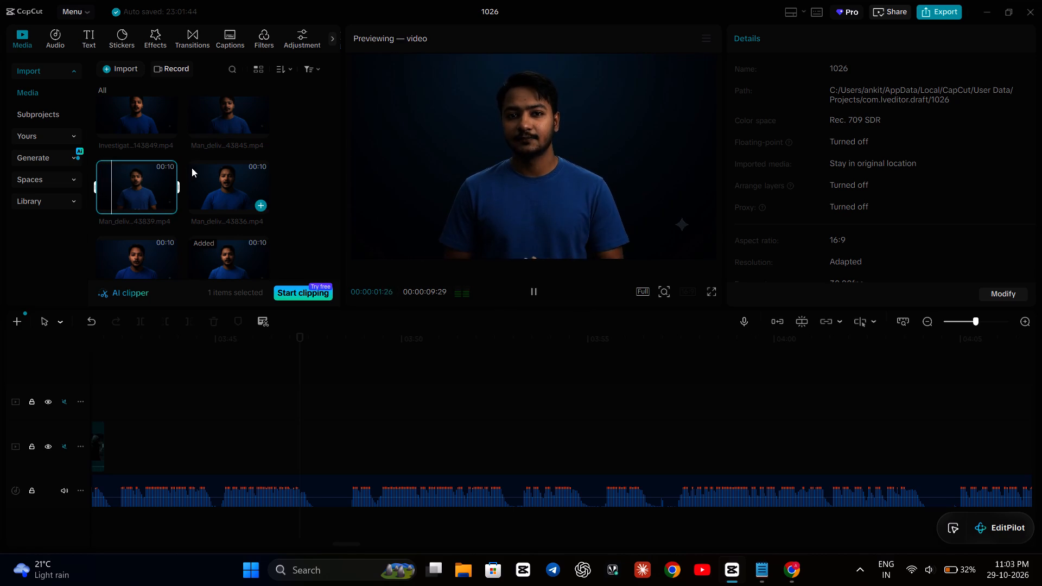
# Preview the remaining talking-head clips in the project media, from Investigat...143830 down past Investigat...143759, and browse on to the B-roll clips.
pyautogui.scroll(-1, 192, 168)
pyautogui.click(138, 197)
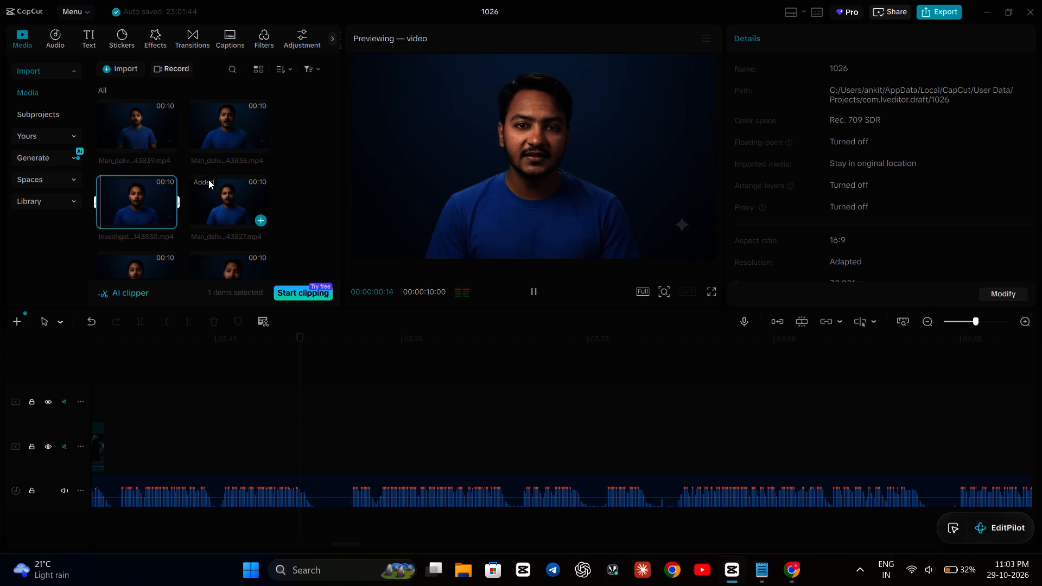
pyautogui.scroll(-2, 213, 180)
pyautogui.click(129, 163)
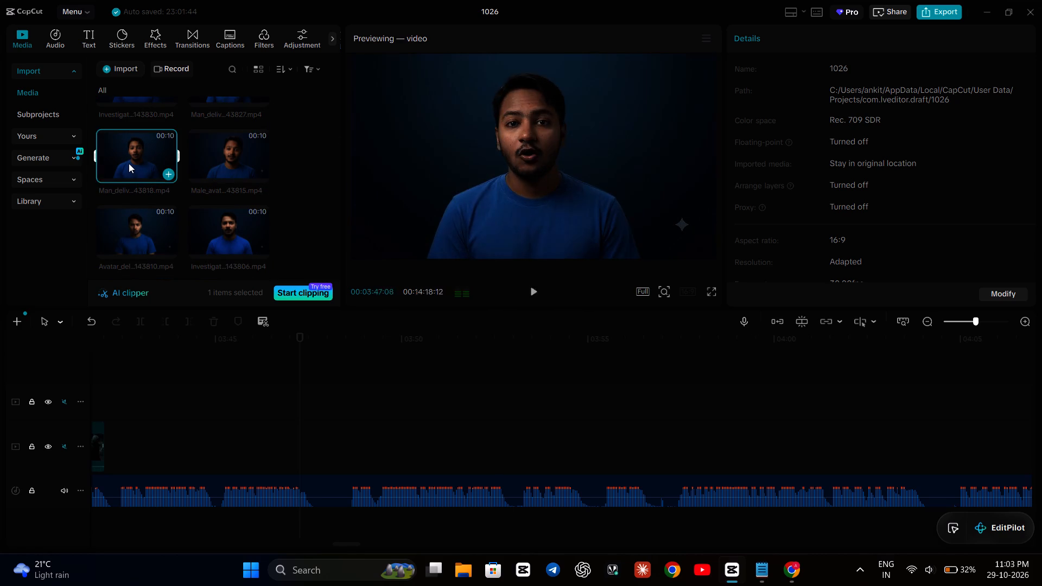
pyautogui.click(221, 168)
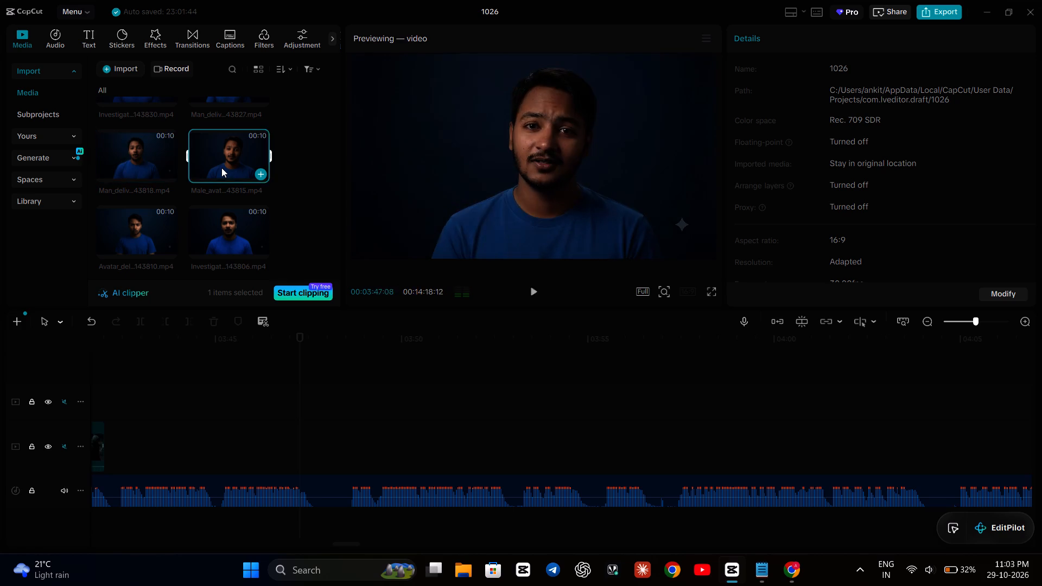
pyautogui.click(149, 223)
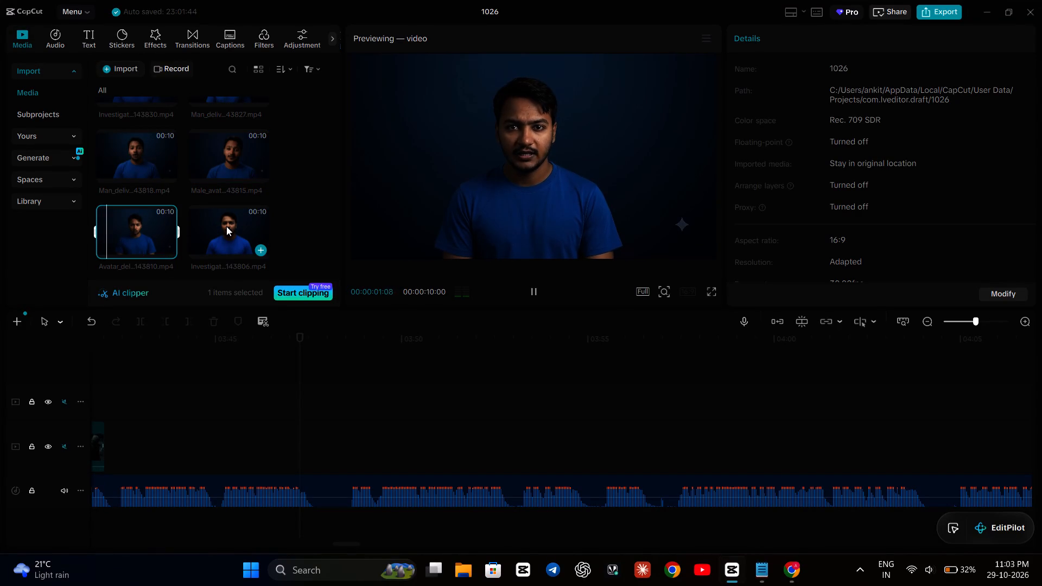
pyautogui.click(226, 226)
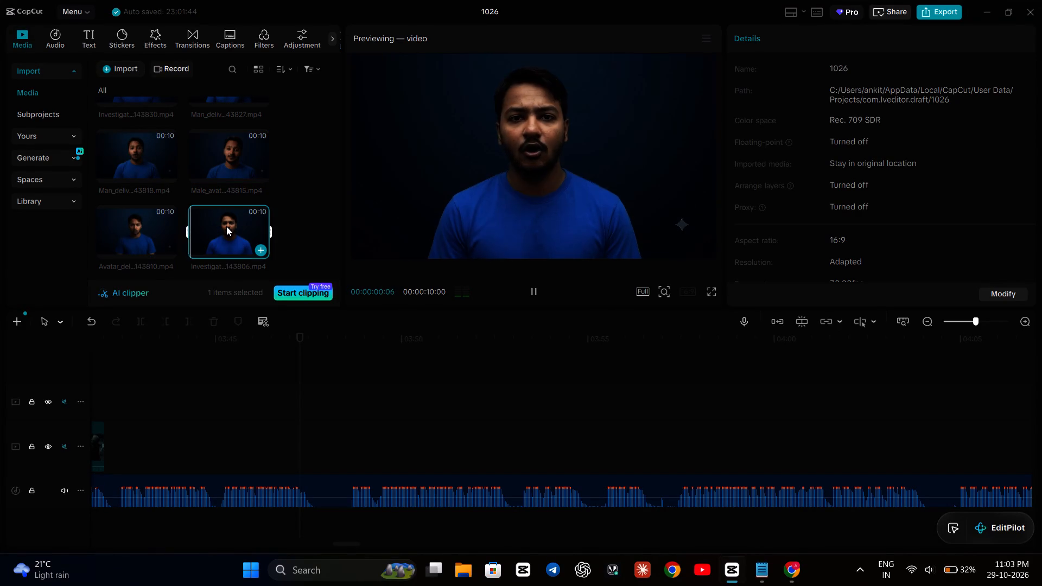
pyautogui.scroll(-2, 226, 226)
pyautogui.click(142, 185)
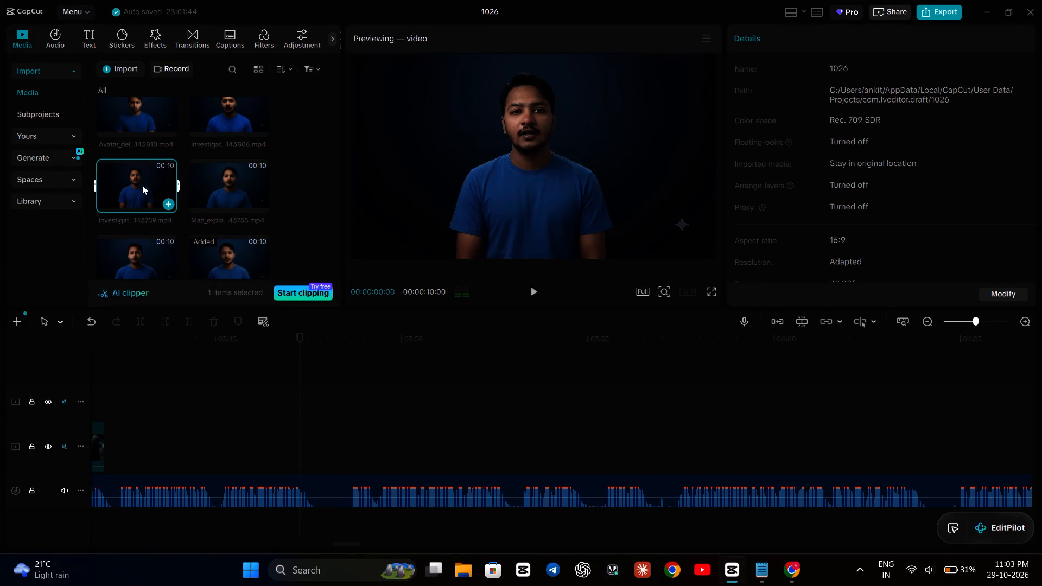
pyautogui.click(218, 182)
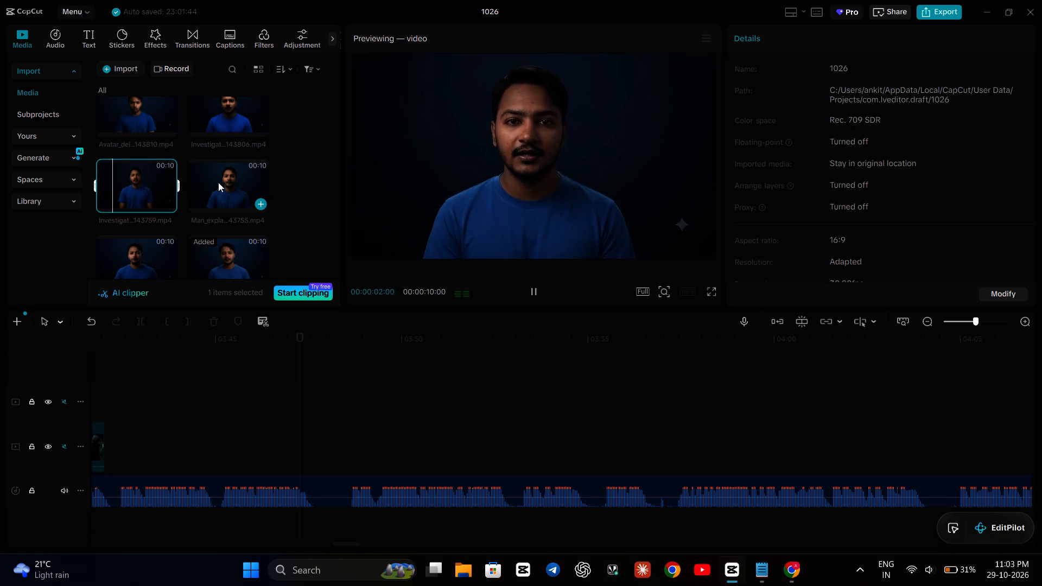
pyautogui.click(145, 252)
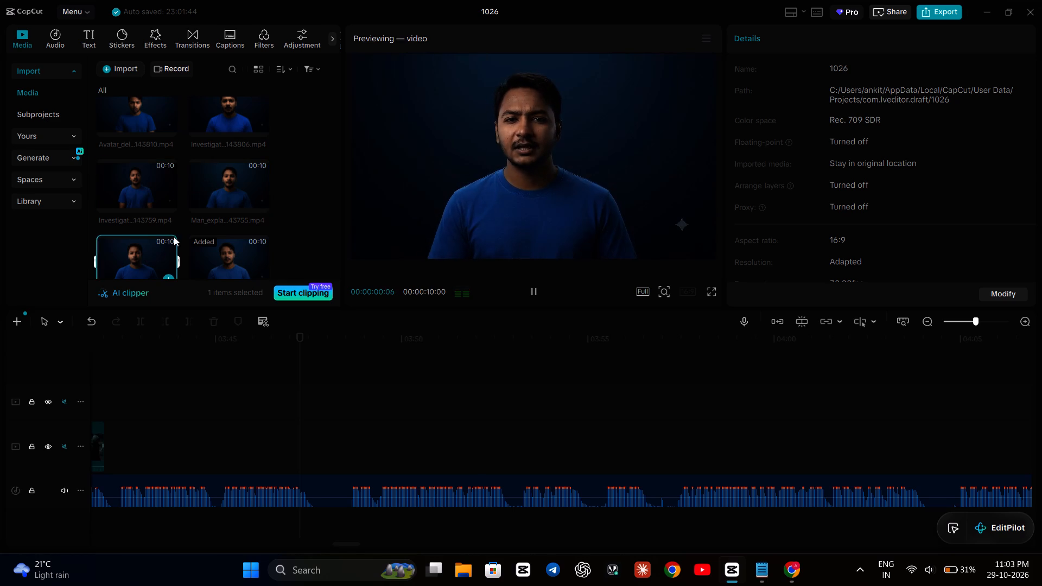
pyautogui.scroll(-4, 203, 213)
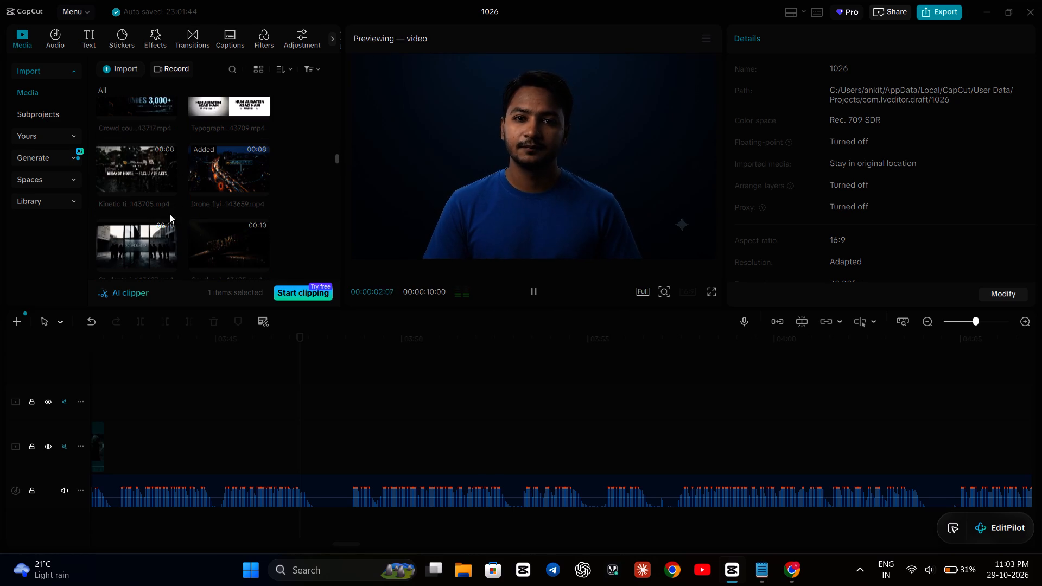
# Replay the narration in the empty section after the last placed clip, from about 3:43 to 3:46.
pyautogui.click(225, 404)
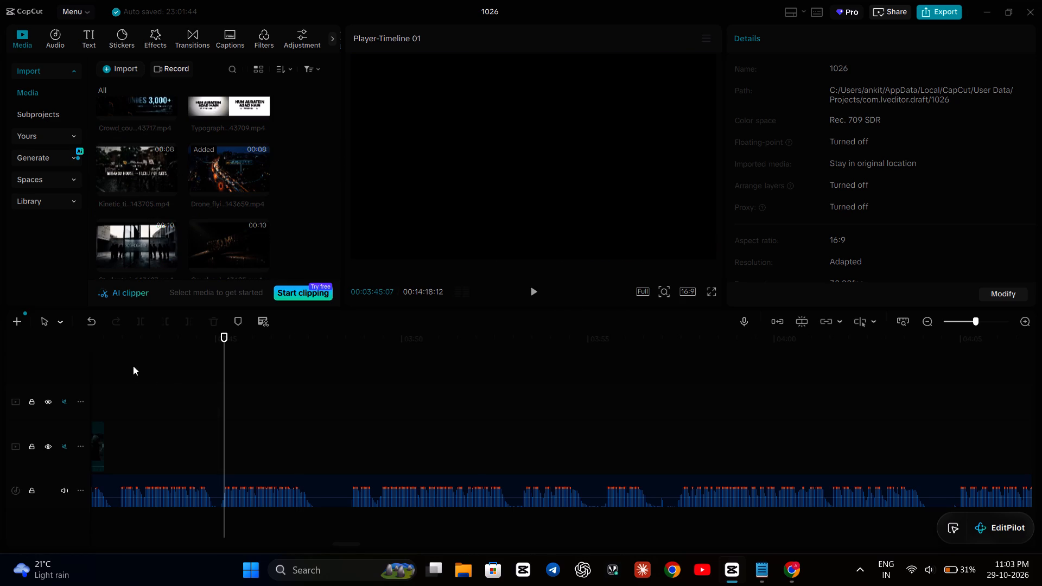
pyautogui.click(133, 366)
pyautogui.press('space')
pyautogui.hscroll(1, 291, 395)
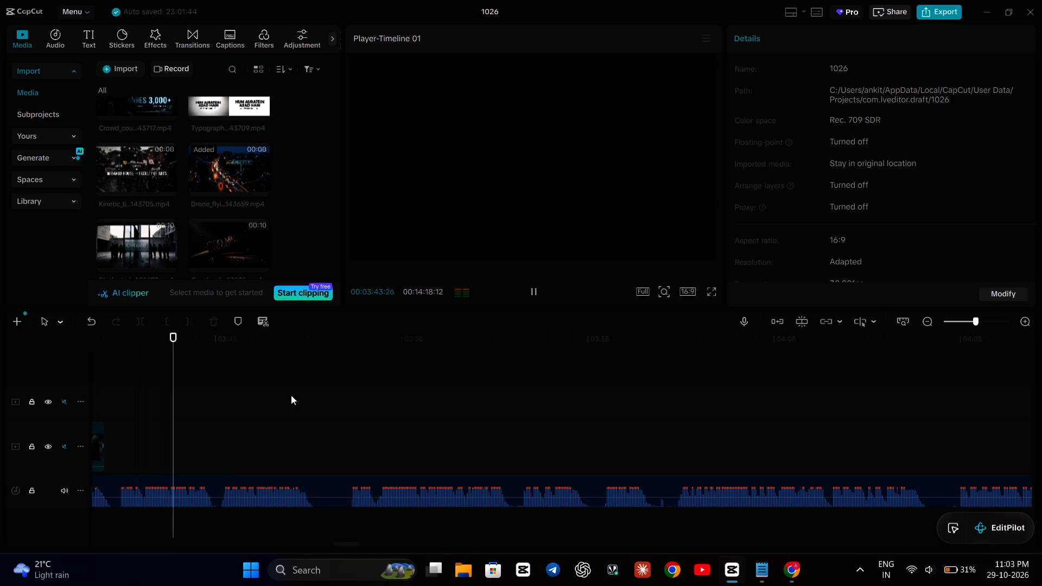
pyautogui.hscroll(7, 291, 395)
pyautogui.press('space')
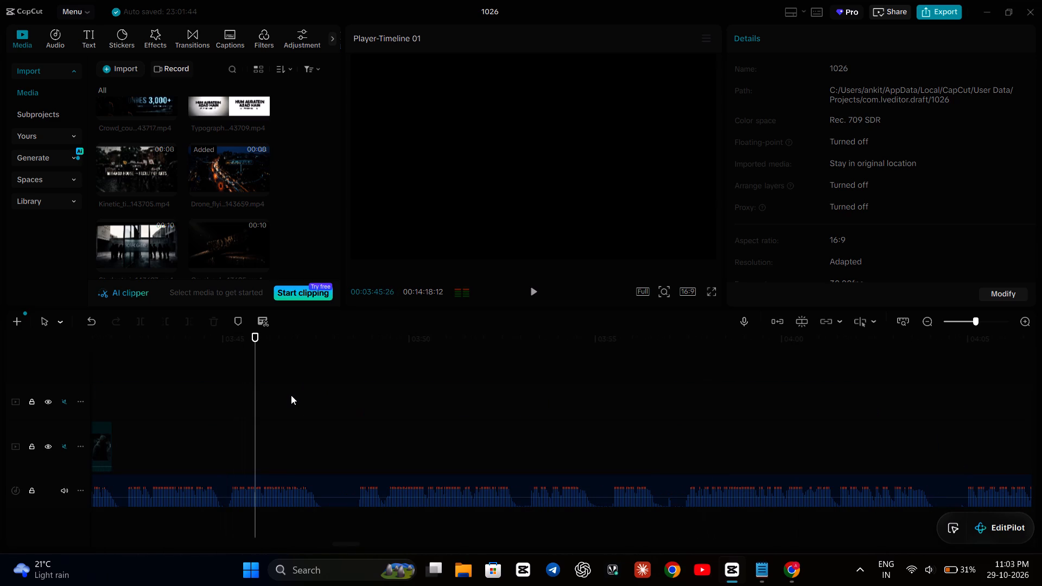
# Go back to the earlier talking-head clips and play the timeline from about 2:32 into the documentary explainer clip.
pyautogui.hscroll(6, 291, 395)
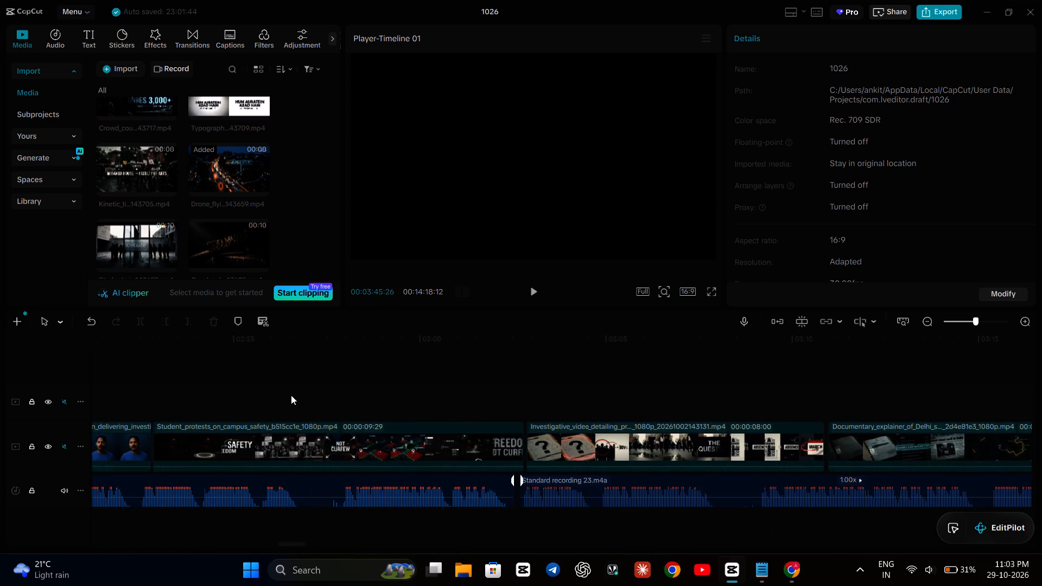
pyautogui.click(264, 395)
pyautogui.hscroll(5, 264, 395)
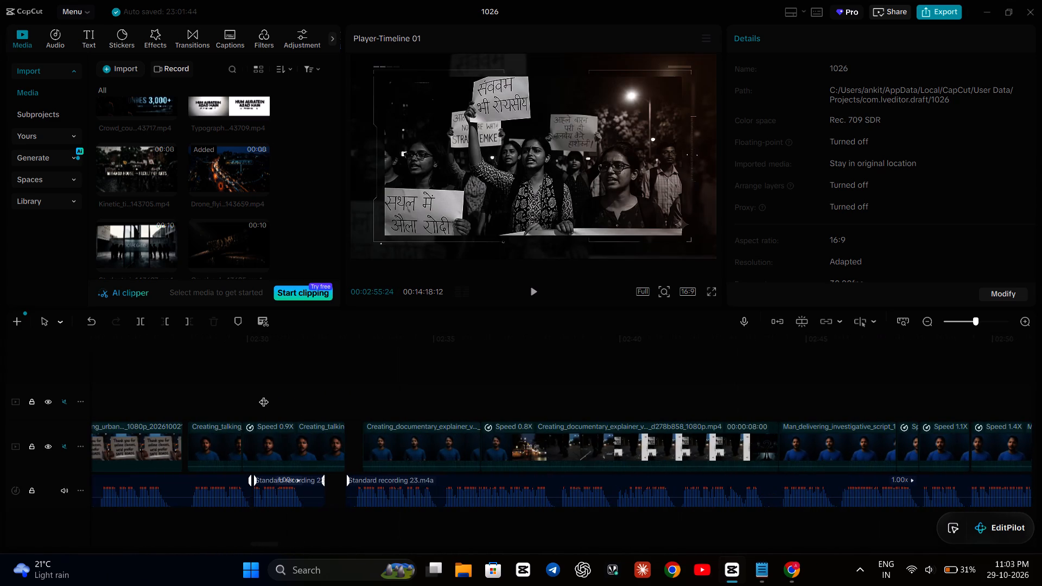
pyautogui.hscroll(-1, 377, 387)
pyautogui.click(268, 398)
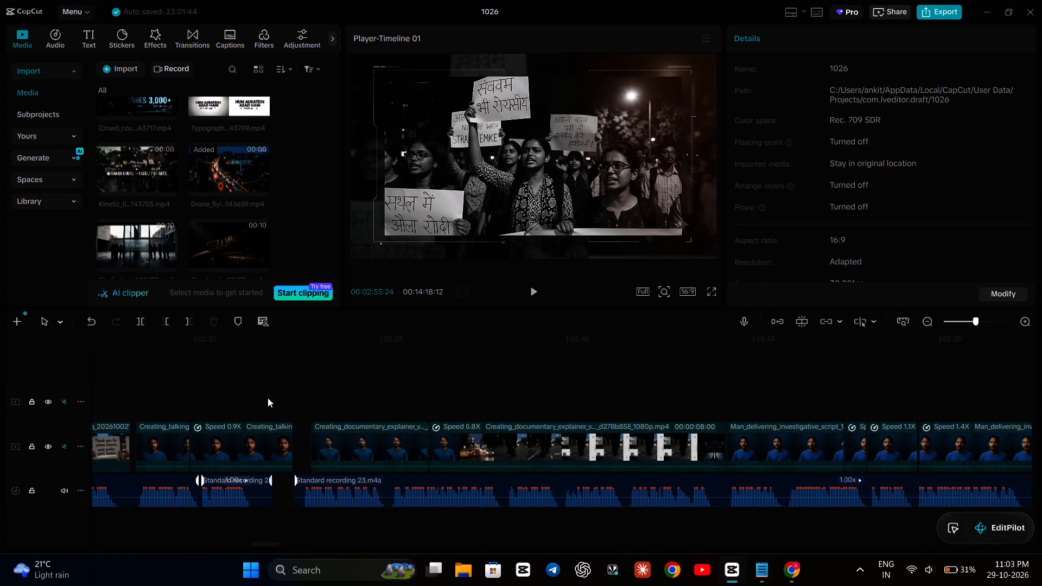
pyautogui.press('space')
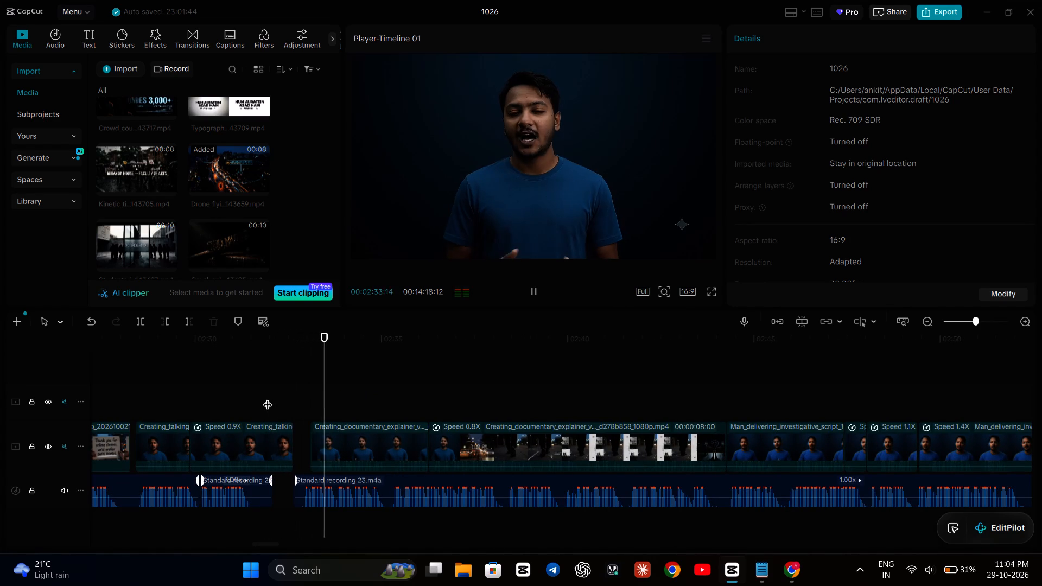
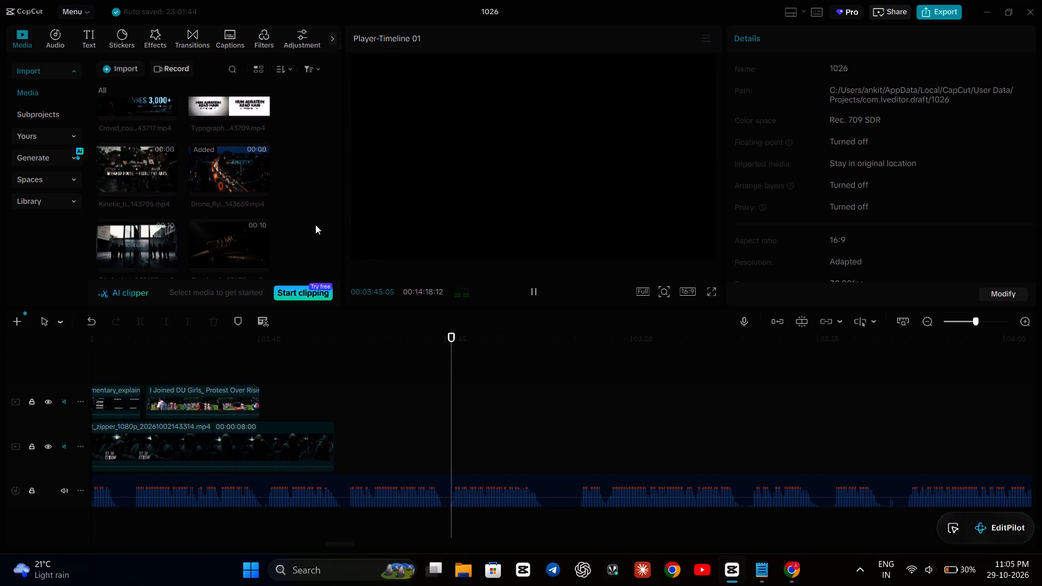
# Browse the talking-head and B-roll clips in the project media while the narration plays from about 3:45 to 3:54.
pyautogui.scroll(9, 258, 202)
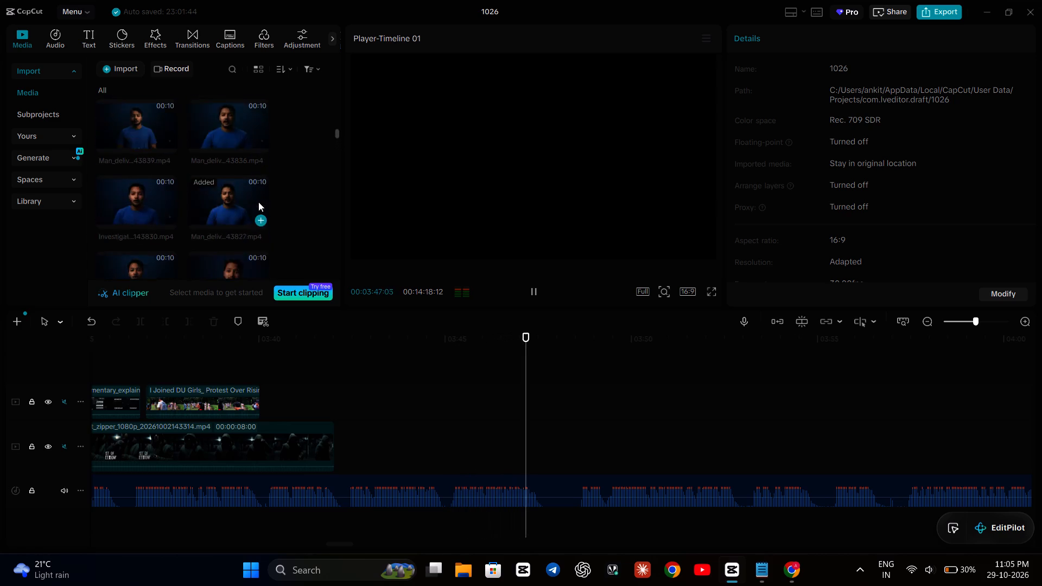
pyautogui.scroll(-19, 258, 202)
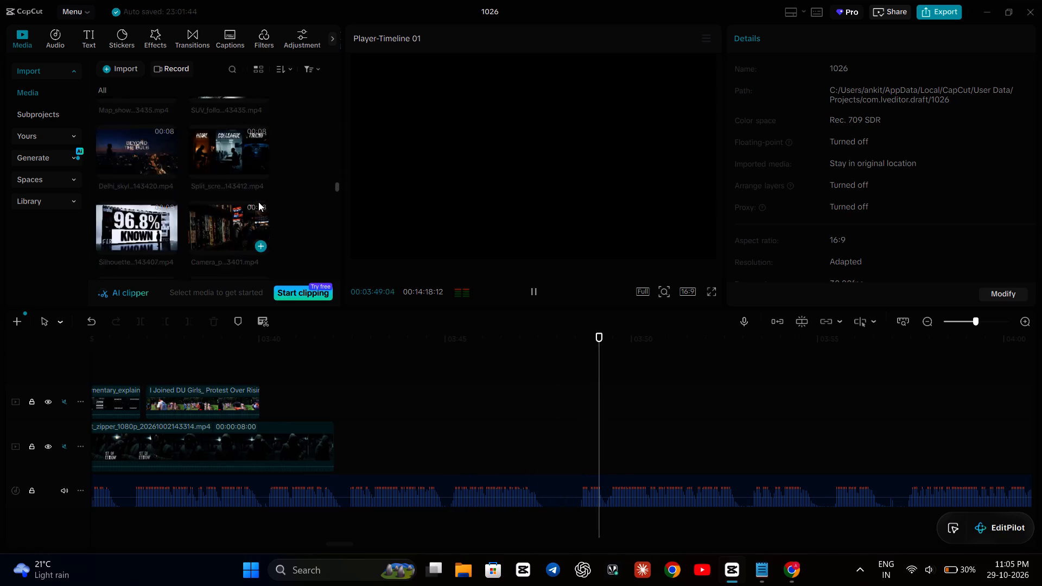
pyautogui.scroll(10, 258, 202)
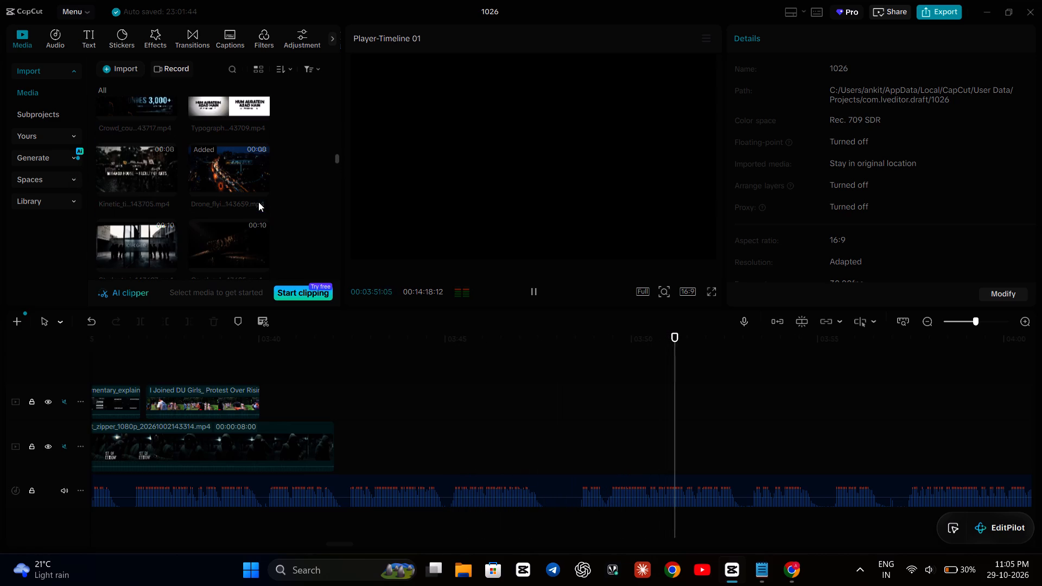
pyautogui.click(533, 288)
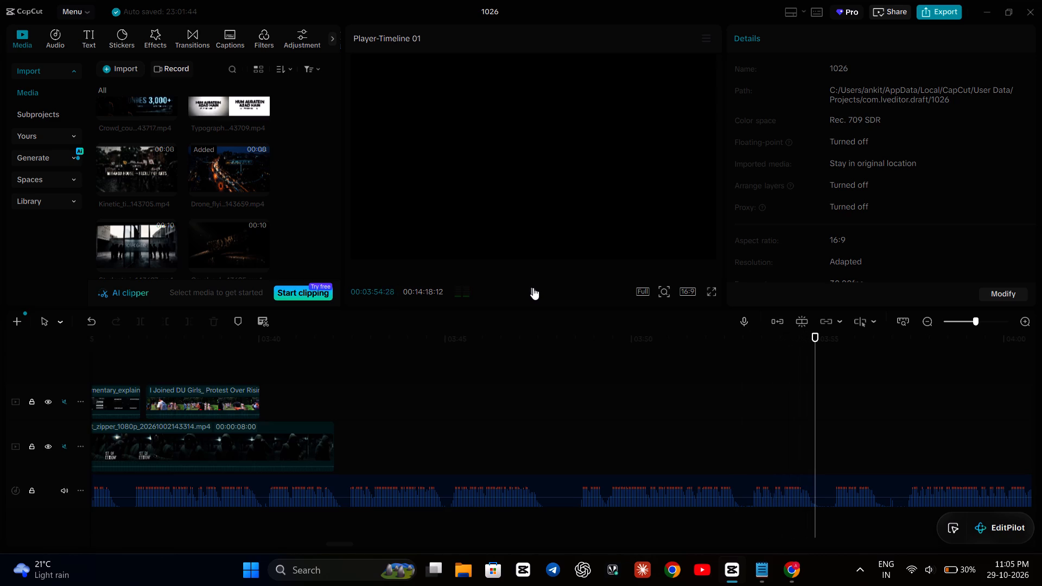
pyautogui.click(760, 576)
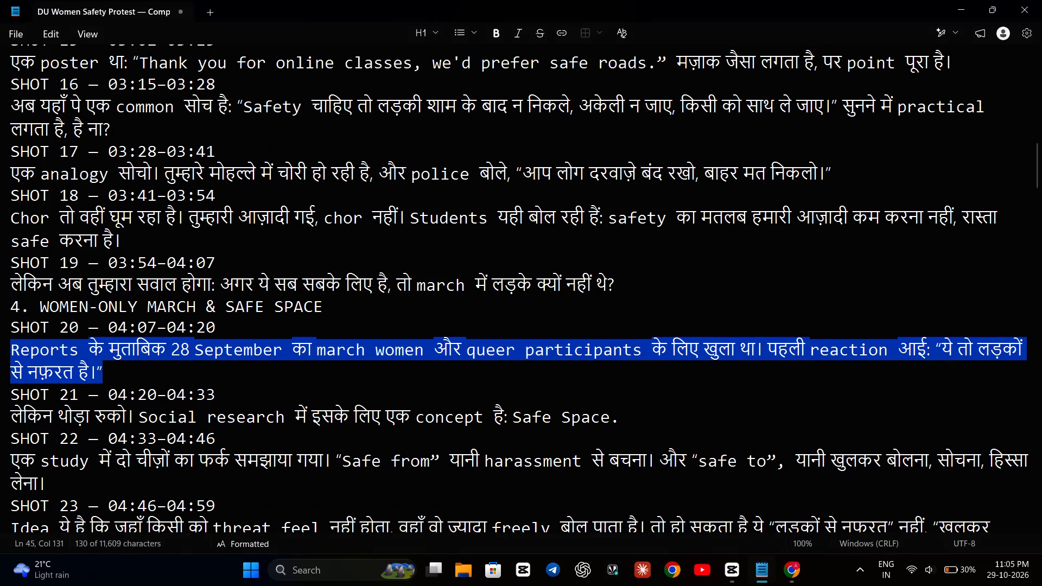
pyautogui.click(683, 402)
pyautogui.scroll(-2, 683, 402)
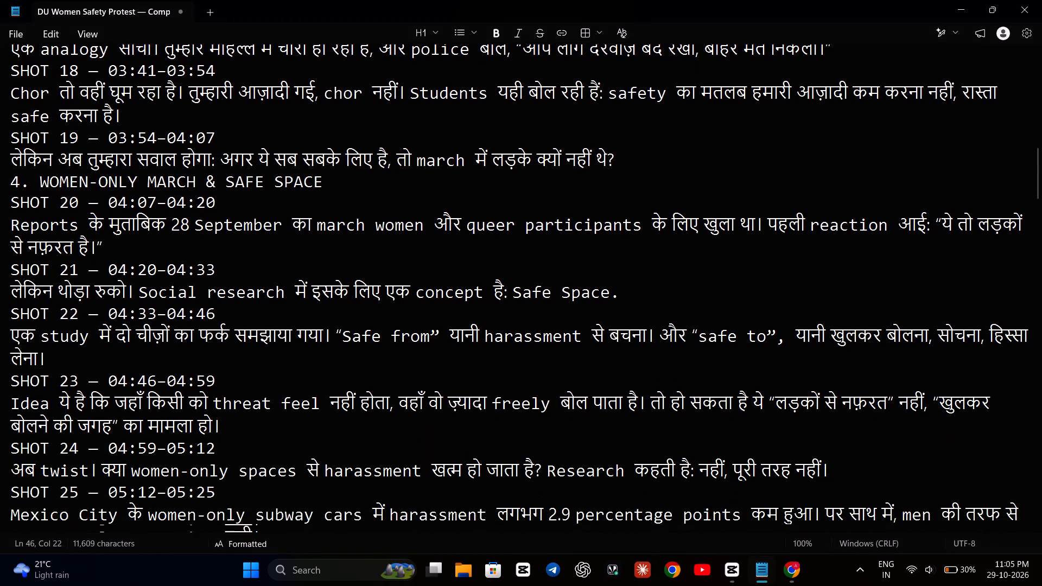
pyautogui.scroll(-2, 683, 402)
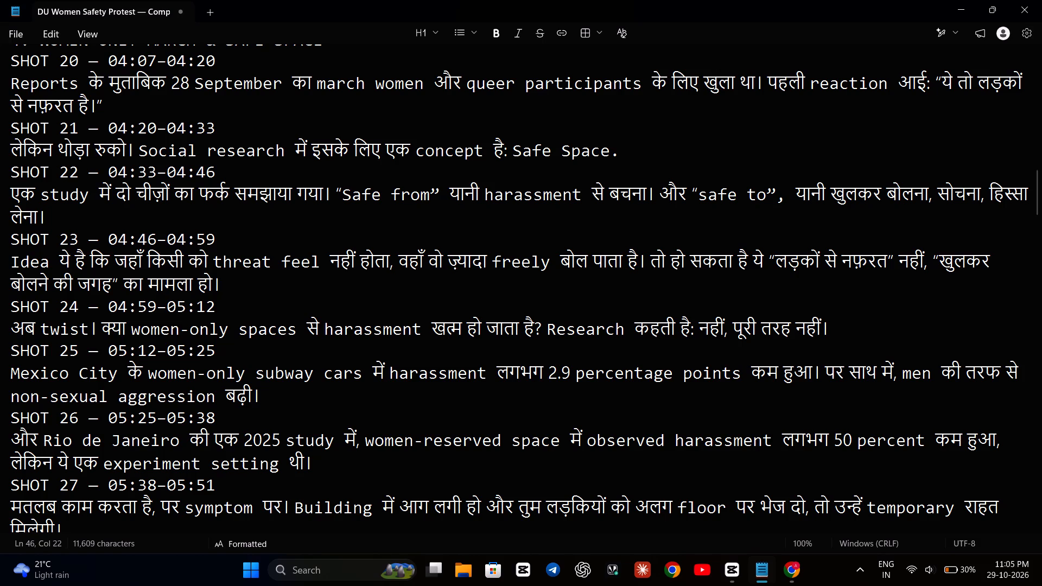
pyautogui.moveTo(11, 168); pyautogui.dragTo(83, 234)
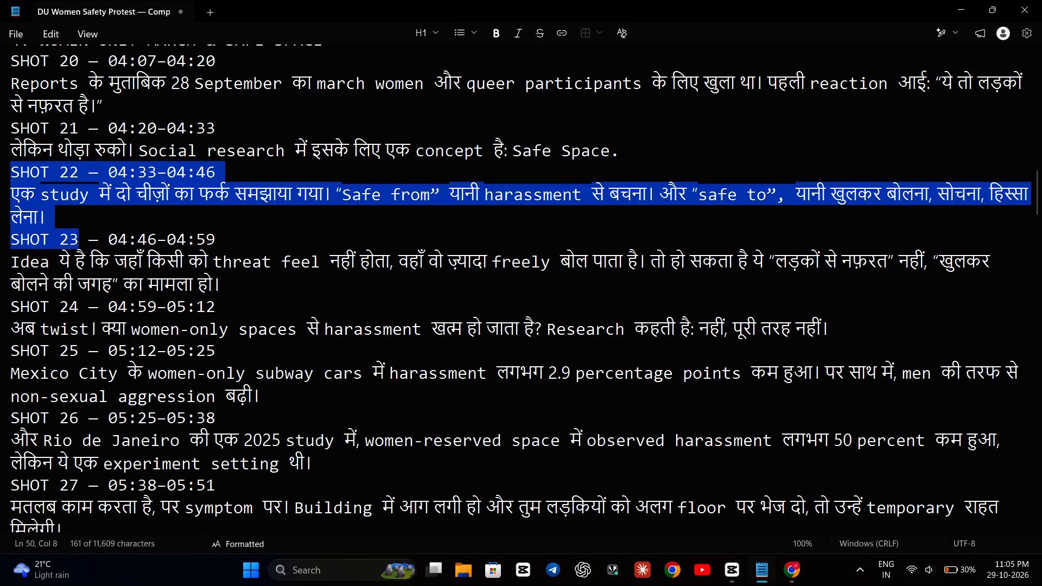
pyautogui.moveTo(83, 234); pyautogui.dragTo(219, 289)
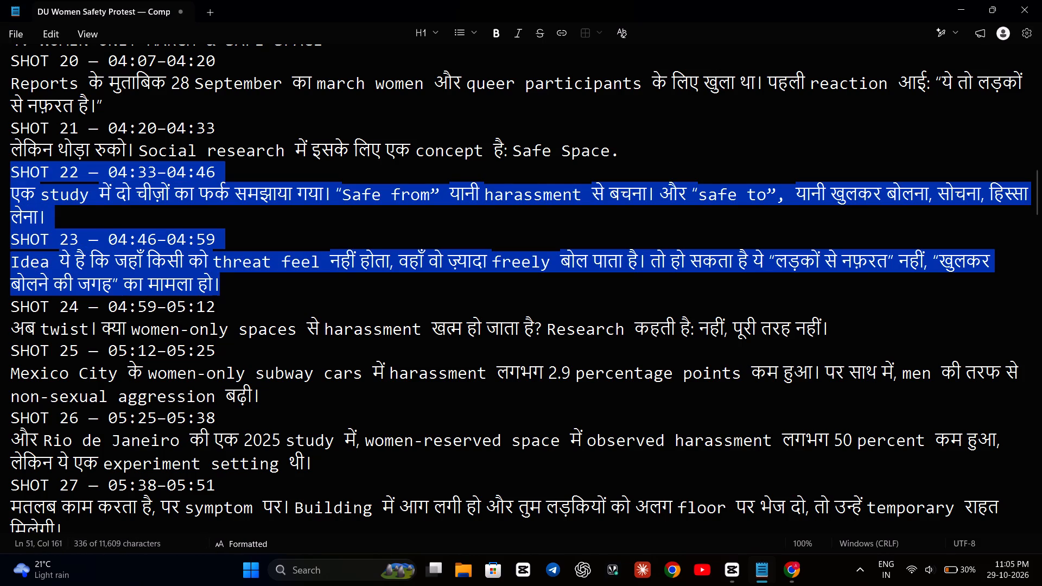
pyautogui.moveTo(219, 289); pyautogui.dragTo(227, 289)
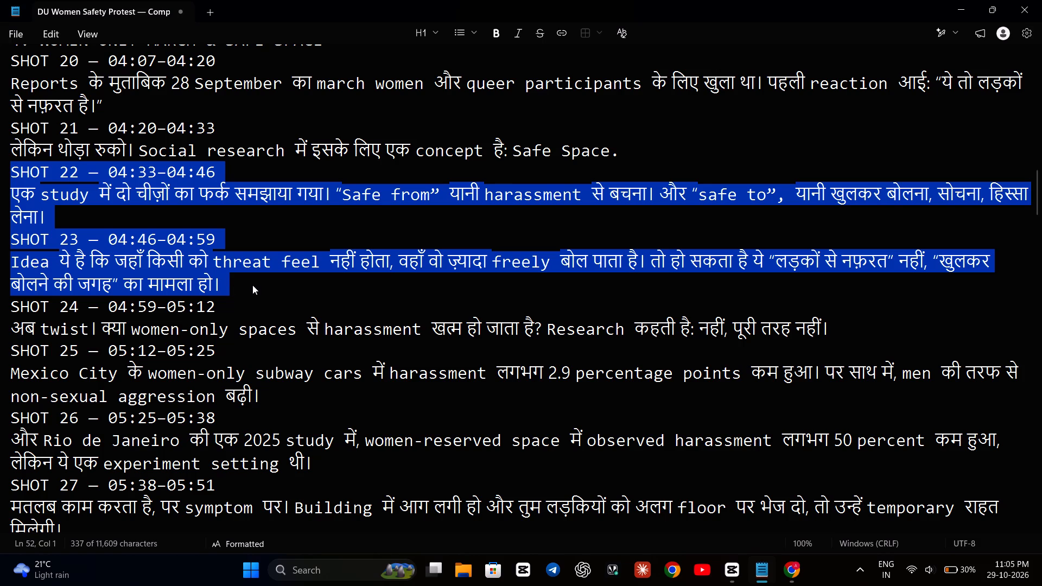
pyautogui.hotkey('ctrl', 'c')
pyautogui.click(792, 577)
pyautogui.click(865, 496)
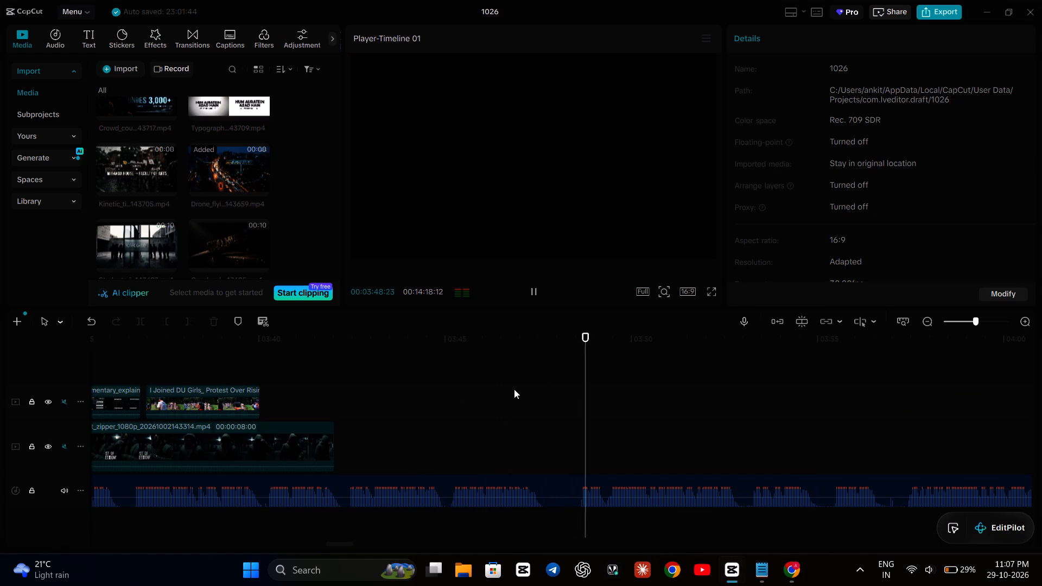
pyautogui.scroll(-1, 321, 211)
pyautogui.scroll(13, 321, 211)
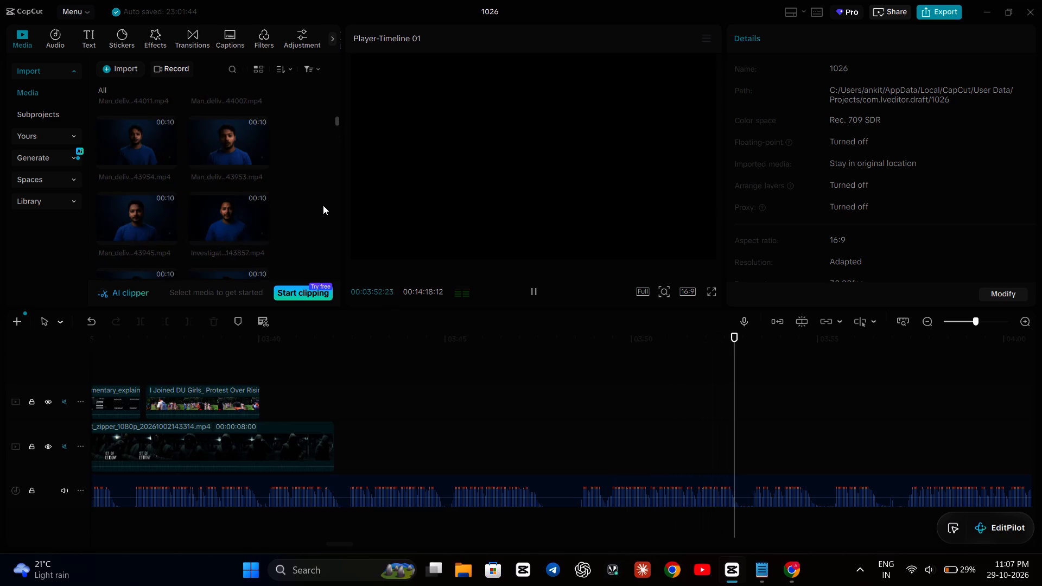
pyautogui.scroll(12, 323, 205)
pyautogui.press('space')
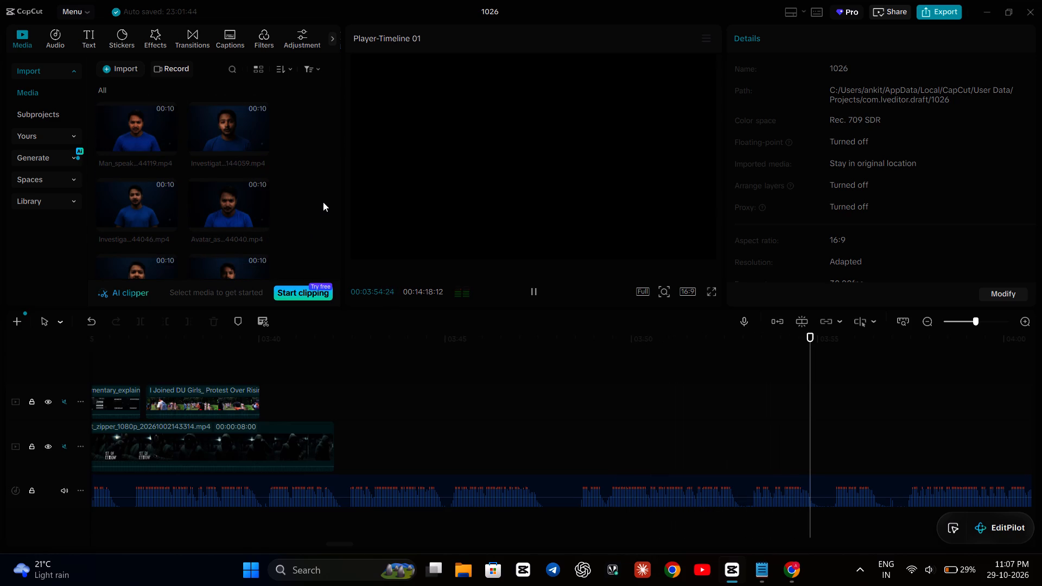
pyautogui.press('space')
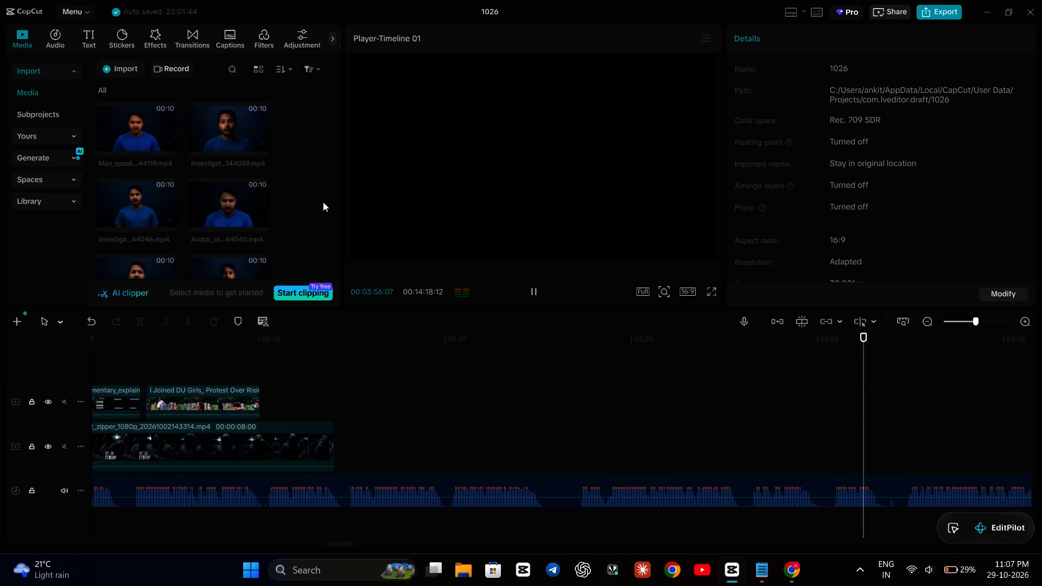
pyautogui.scroll(-8, 323, 202)
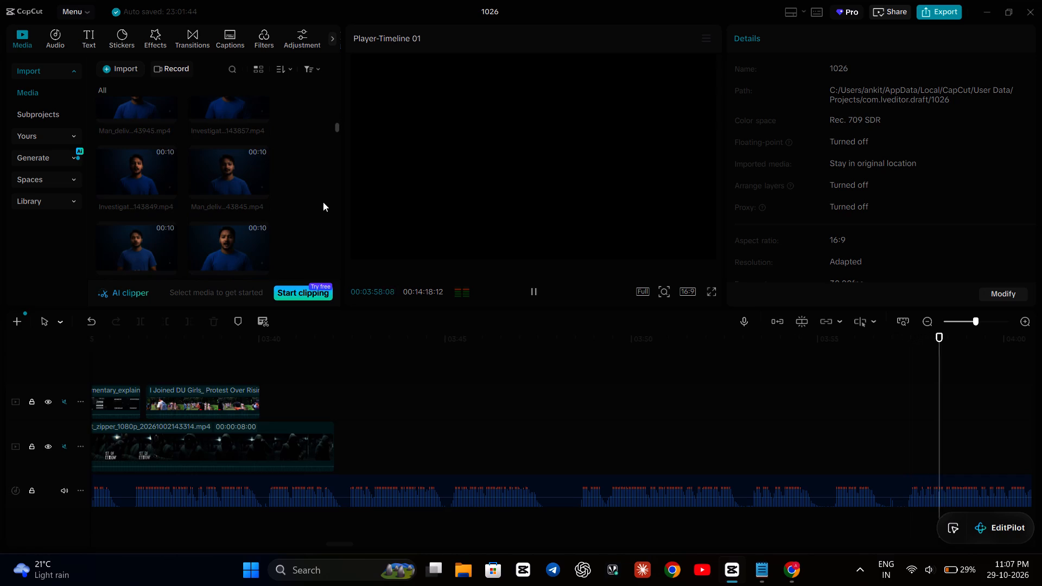
pyautogui.scroll(-4, 323, 202)
pyautogui.press('space')
# Look through the project media for B-roll suiting the narration gap, previewing the "CAPTURED" map, woman-at-night and "THE THREAT REMAINS" clips.
pyautogui.scroll(-3, 323, 202)
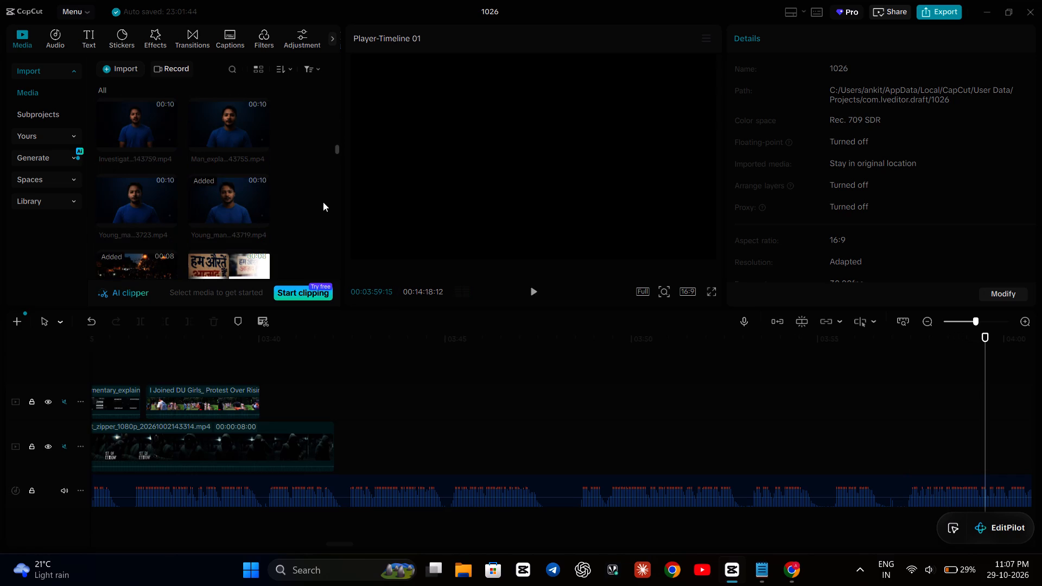
pyautogui.scroll(-4, 323, 202)
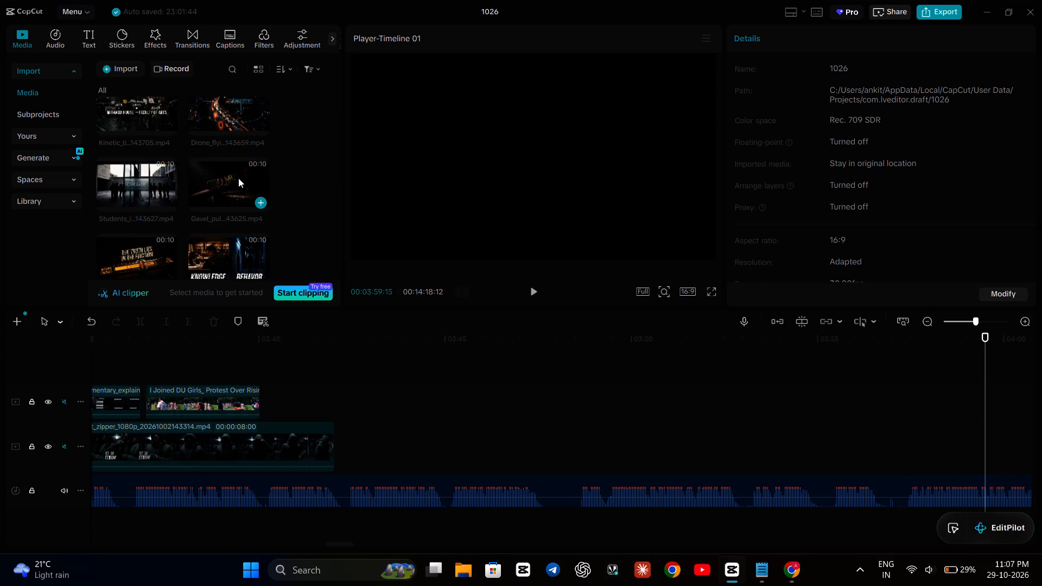
pyautogui.scroll(-2, 228, 184)
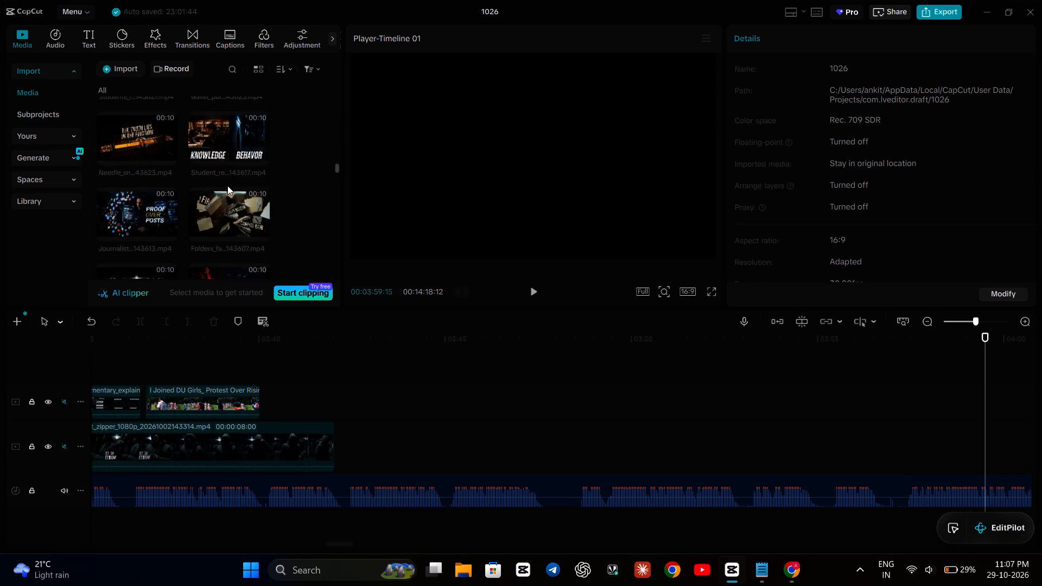
pyautogui.scroll(-1, 227, 186)
pyautogui.click(217, 222)
pyautogui.scroll(-1, 217, 222)
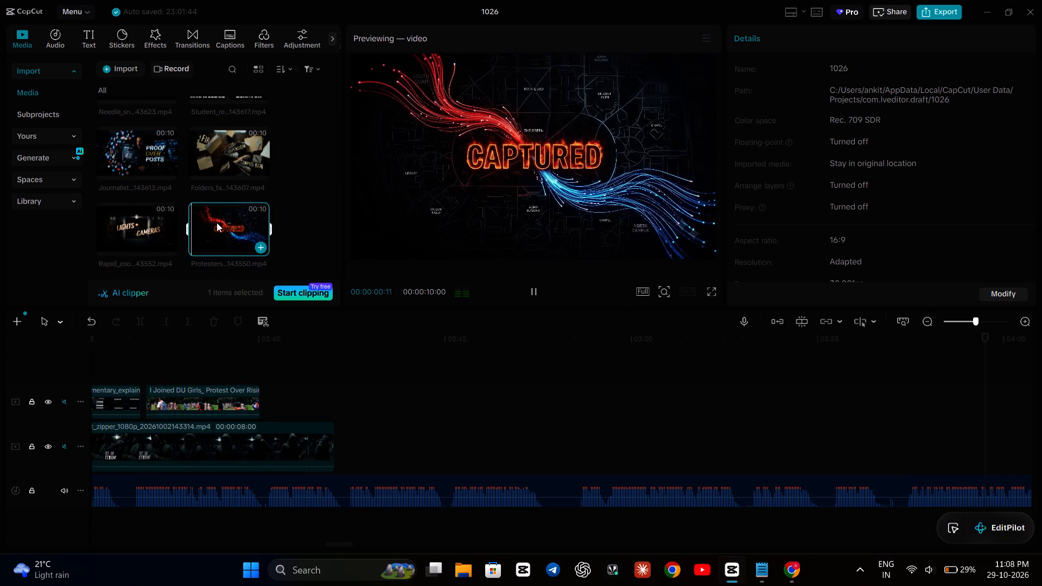
pyautogui.scroll(-2, 217, 222)
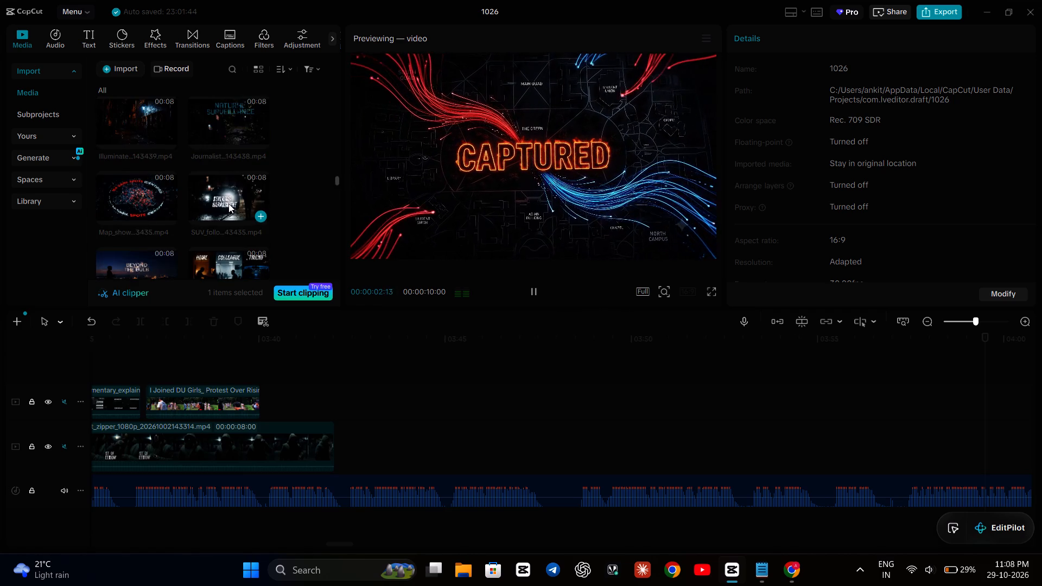
pyautogui.scroll(-4, 228, 203)
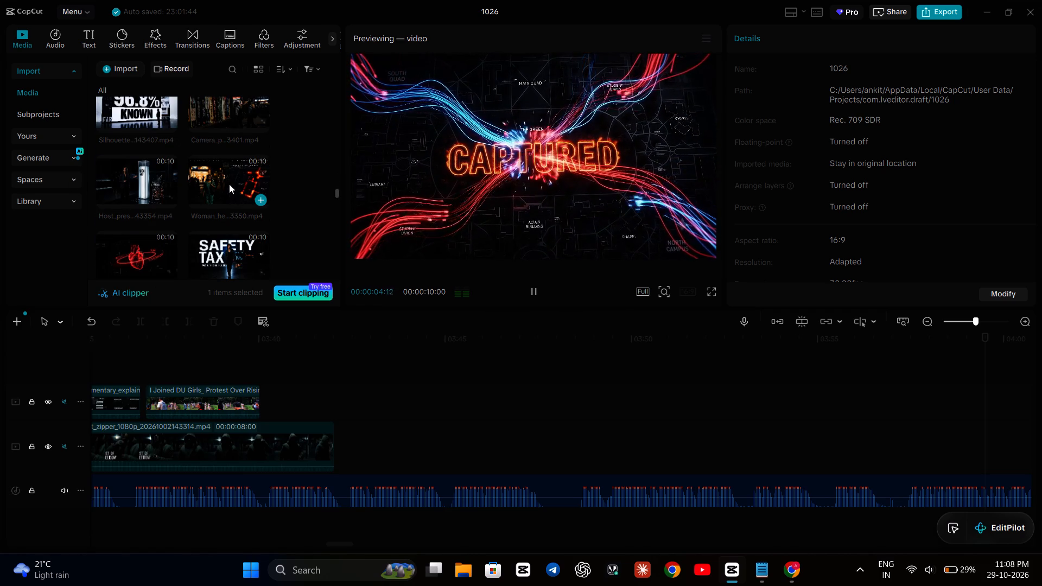
pyautogui.click(229, 184)
pyautogui.scroll(-2, 229, 184)
pyautogui.click(224, 206)
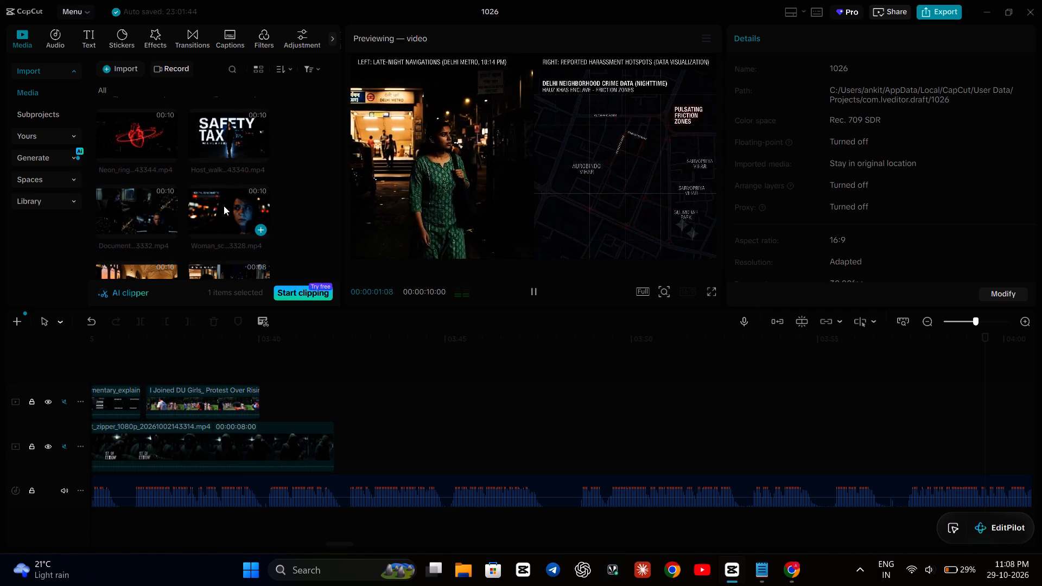
pyautogui.scroll(-1, 224, 206)
pyautogui.click(224, 206)
pyautogui.scroll(-2, 224, 206)
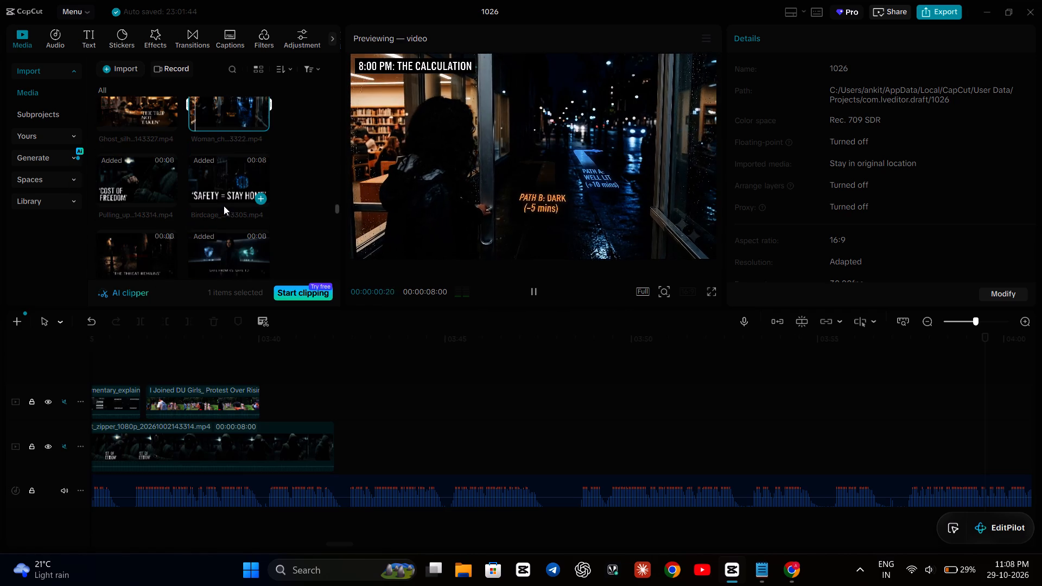
pyautogui.scroll(-1, 224, 191)
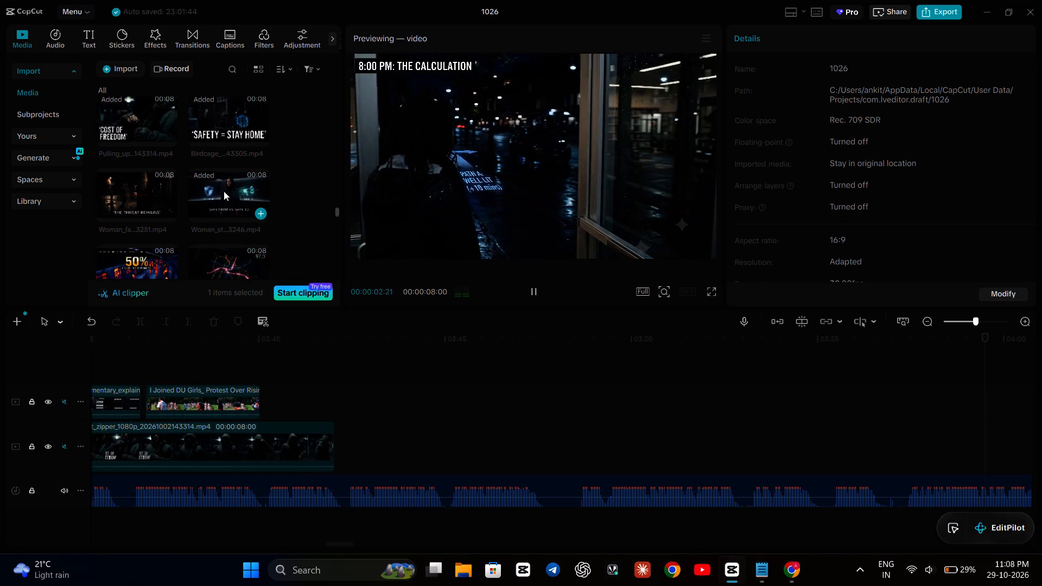
pyautogui.click(166, 188)
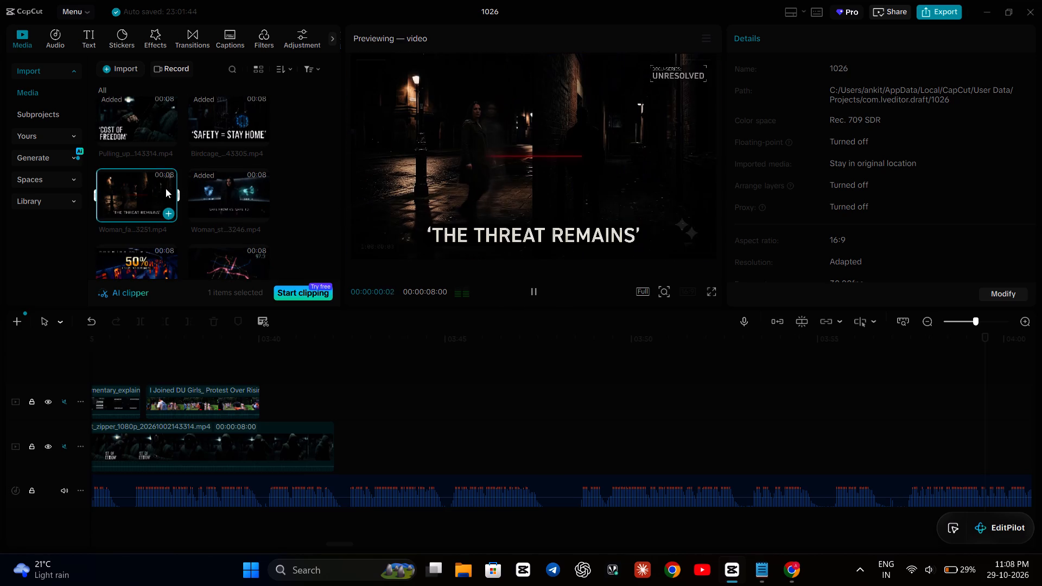
# Add the Metro_map_counter_counting_down clip to the main video track and move it into the gap, starting at about 03:52.
pyautogui.scroll(-1, 205, 184)
pyautogui.click(226, 224)
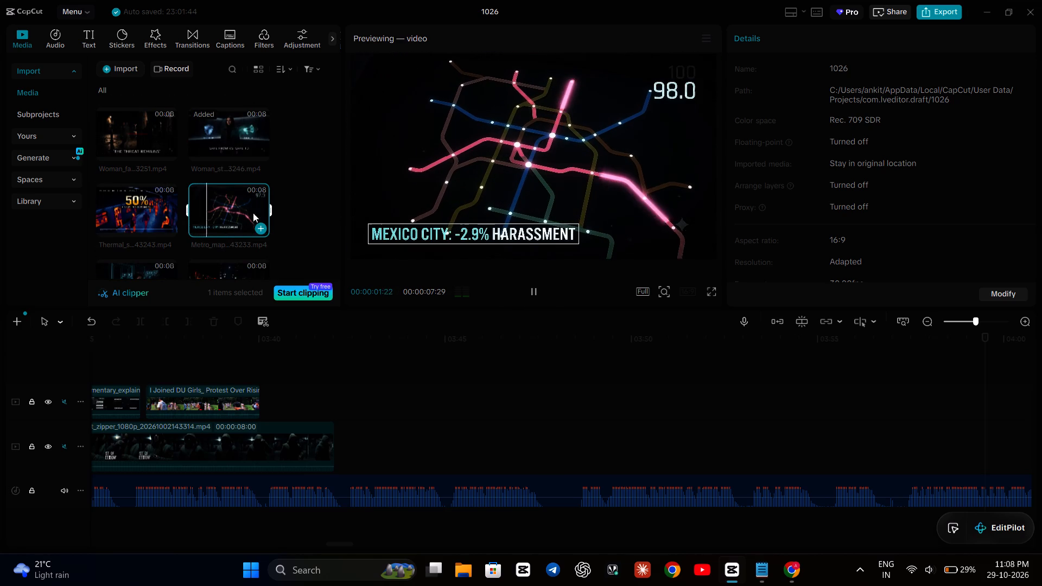
pyautogui.click(259, 227)
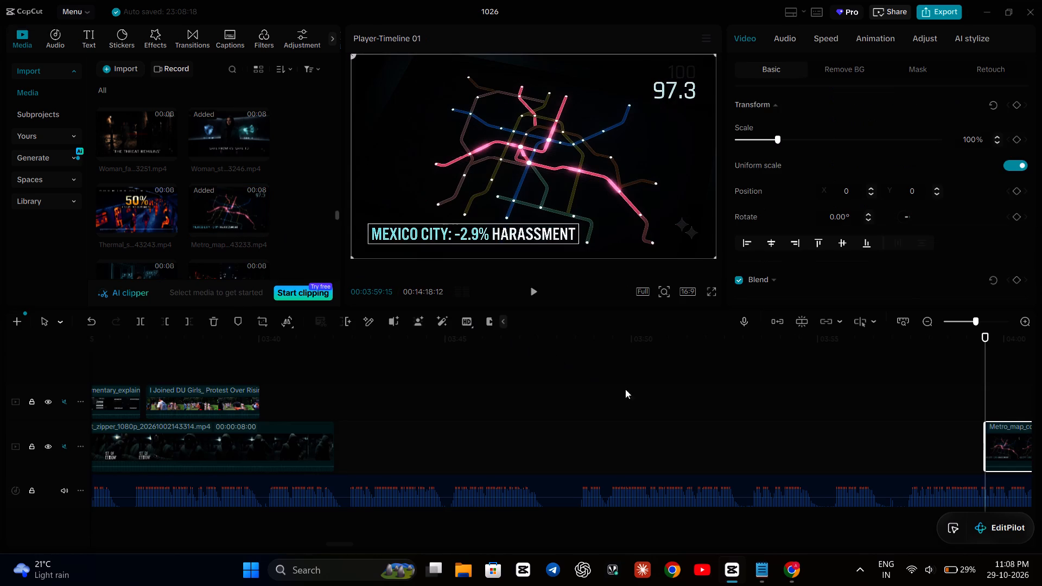
pyautogui.moveTo(1002, 441); pyautogui.dragTo(977, 436)
pyautogui.moveTo(977, 436); pyautogui.dragTo(723, 433)
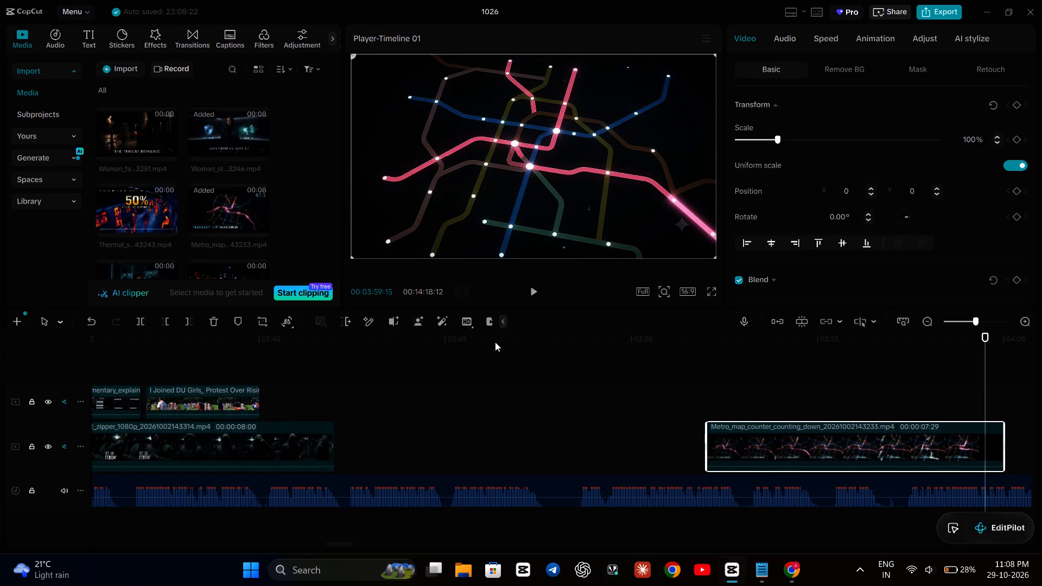
# Move the Metro_map_counter_counting_down clip later on the main video track to match the narration, starting at about 03:58.
pyautogui.click(495, 342)
pyautogui.press('space')
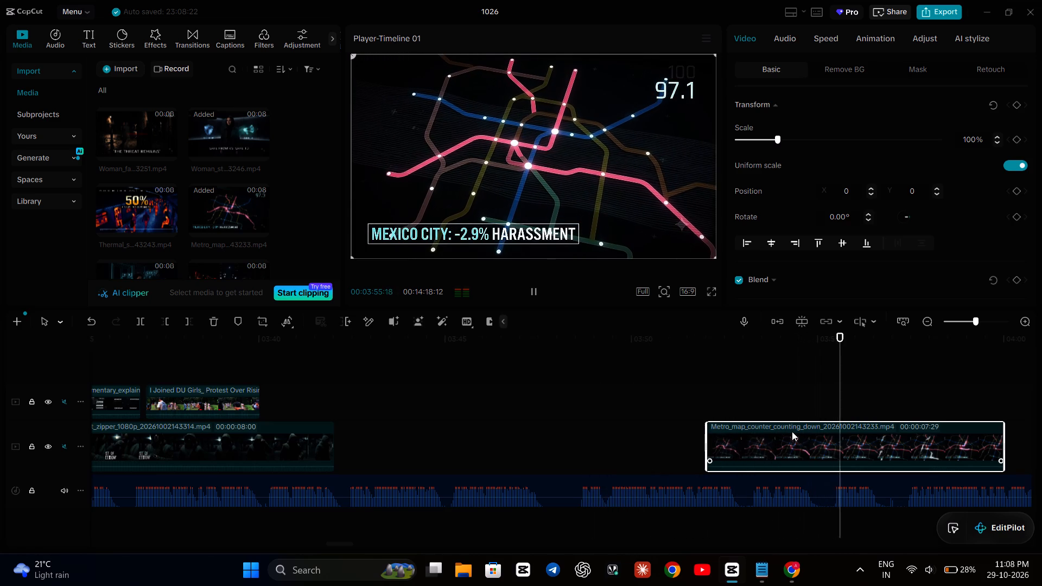
pyautogui.press('space')
pyautogui.press('space')
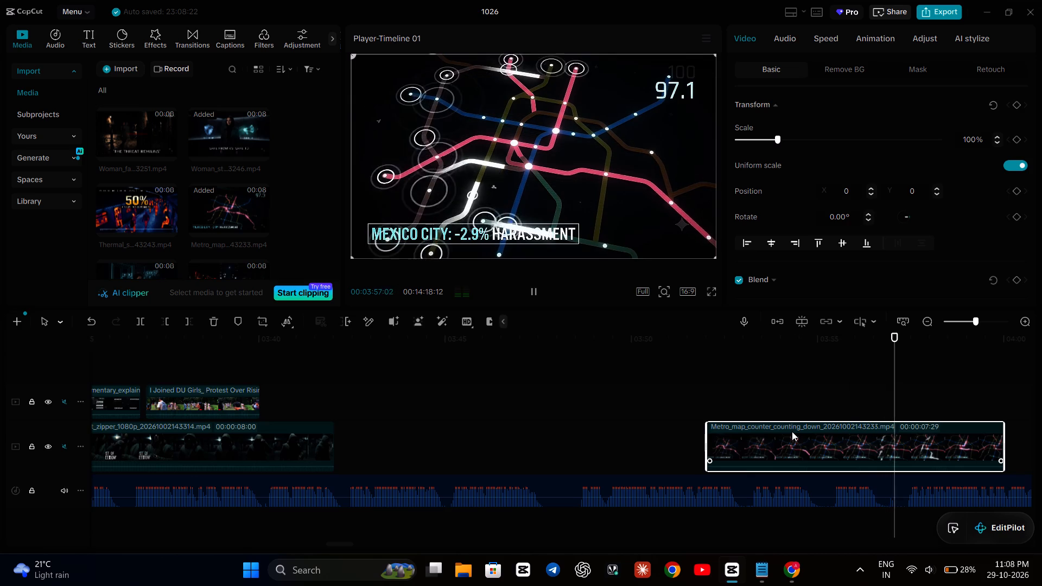
pyautogui.press('space')
pyautogui.moveTo(821, 441); pyautogui.dragTo(909, 454)
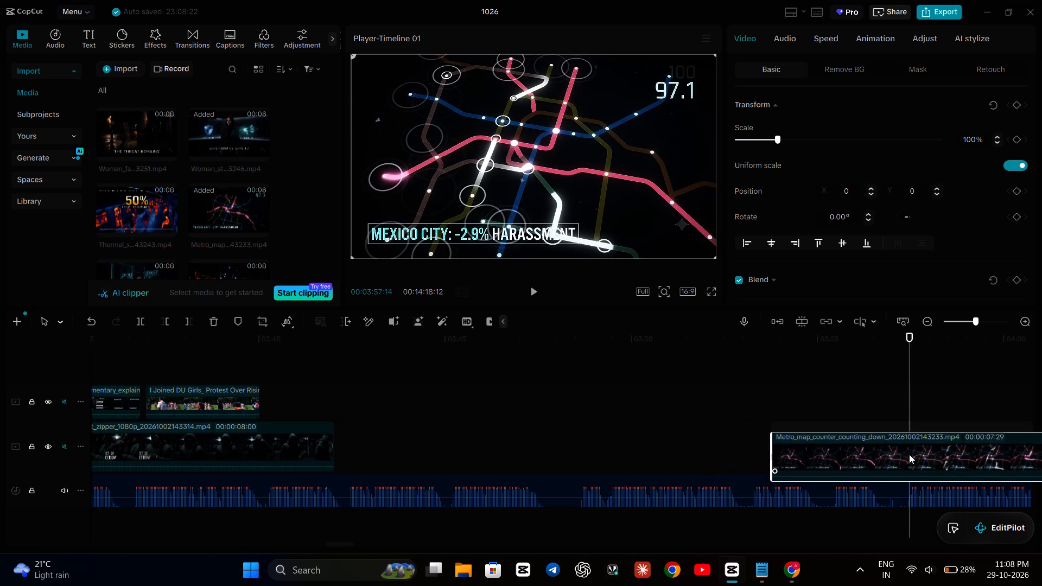
pyautogui.moveTo(909, 454); pyautogui.dragTo(894, 417)
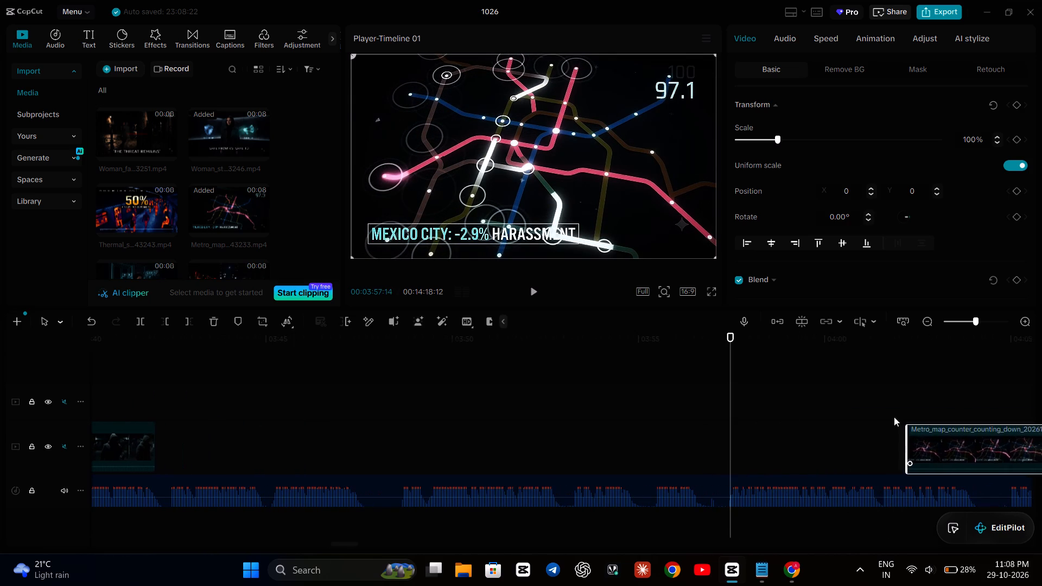
pyautogui.moveTo(894, 417); pyautogui.dragTo(843, 439)
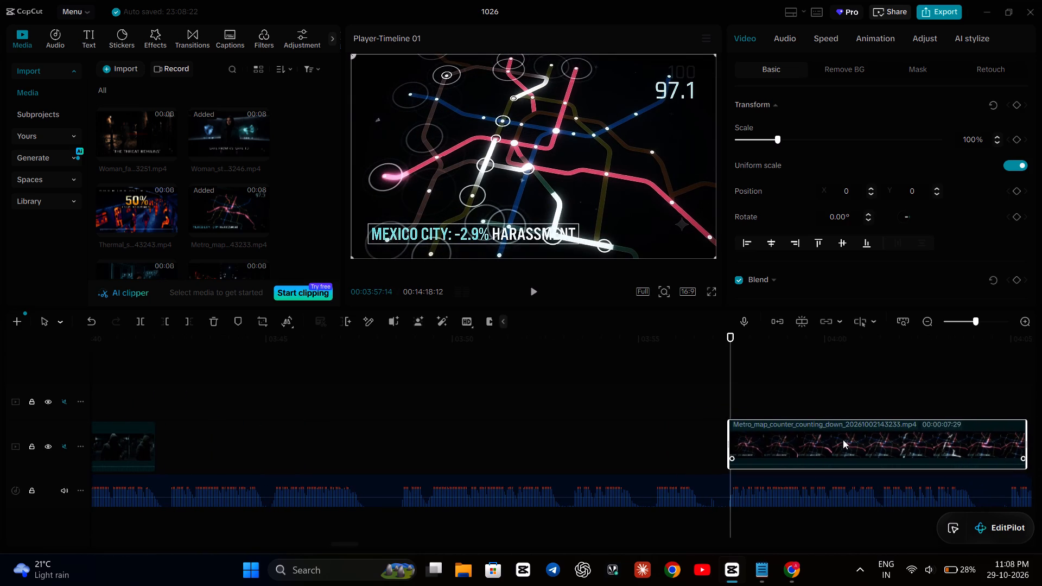
pyautogui.moveTo(843, 439); pyautogui.dragTo(838, 444)
pyautogui.click(624, 415)
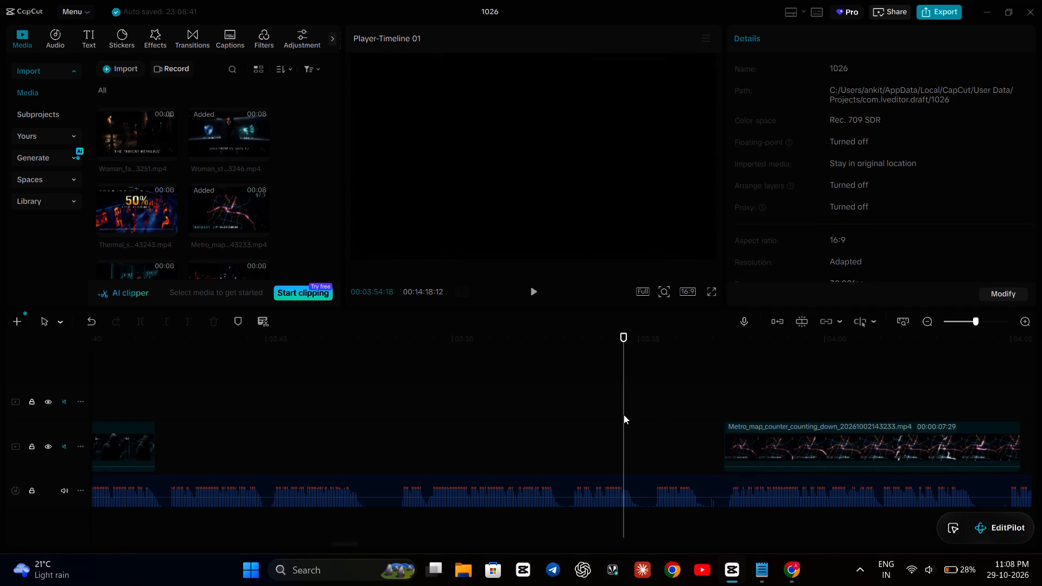
pyautogui.press('space')
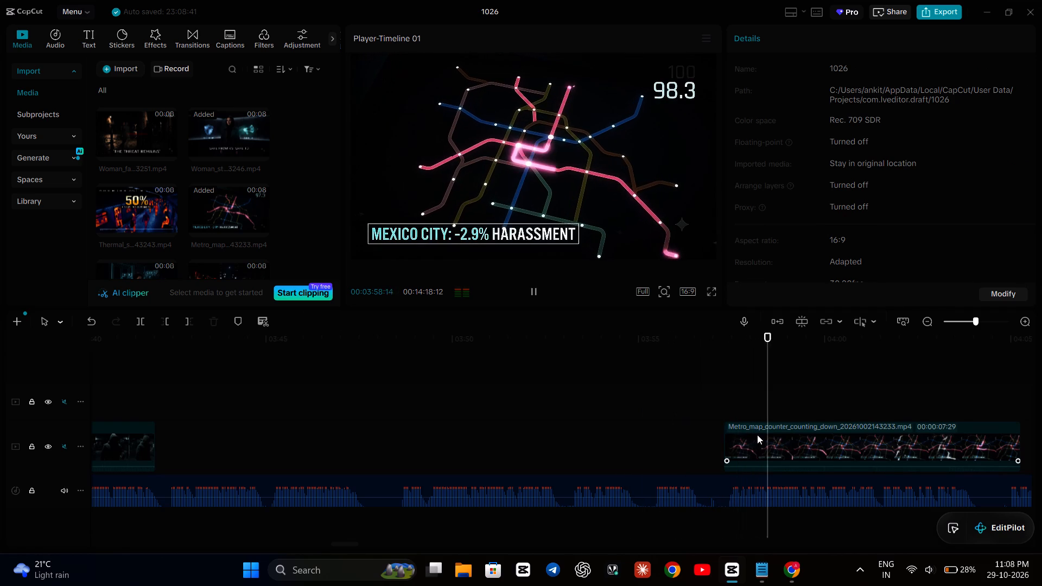
pyautogui.moveTo(754, 445); pyautogui.dragTo(770, 447)
# Add the Thermal_signatures_move_through clip to the main video track after the metro map clip, starting at about 04:10.
pyautogui.click(669, 442)
pyautogui.press('space')
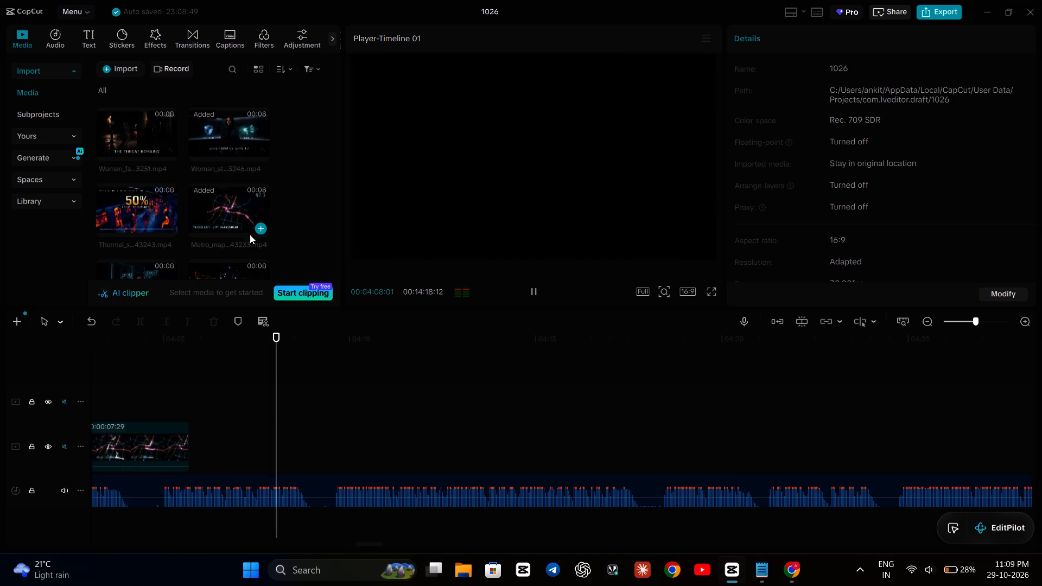
pyautogui.click(149, 215)
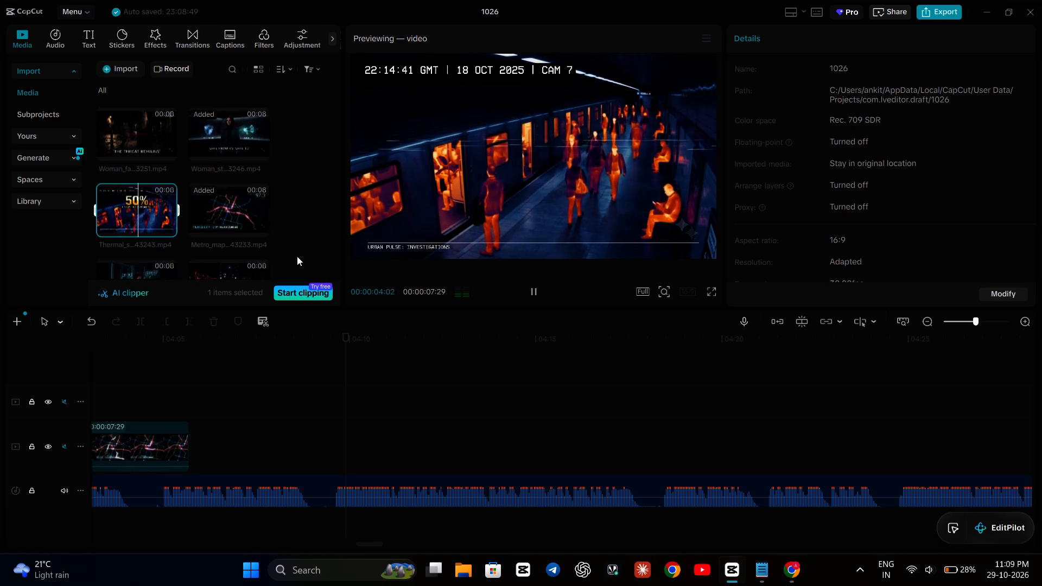
pyautogui.click(171, 372)
pyautogui.press('space')
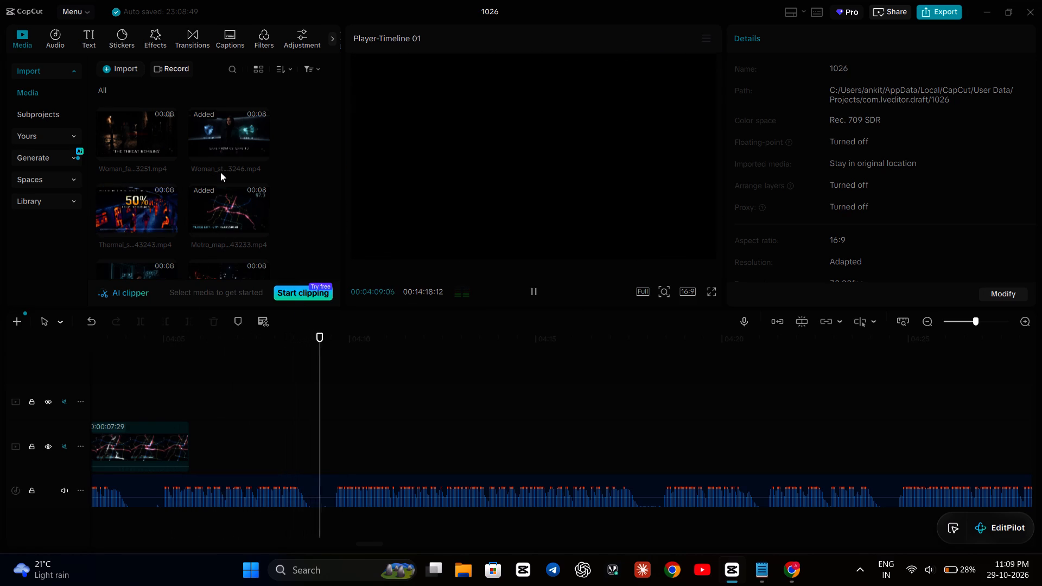
pyautogui.scroll(-4, 220, 174)
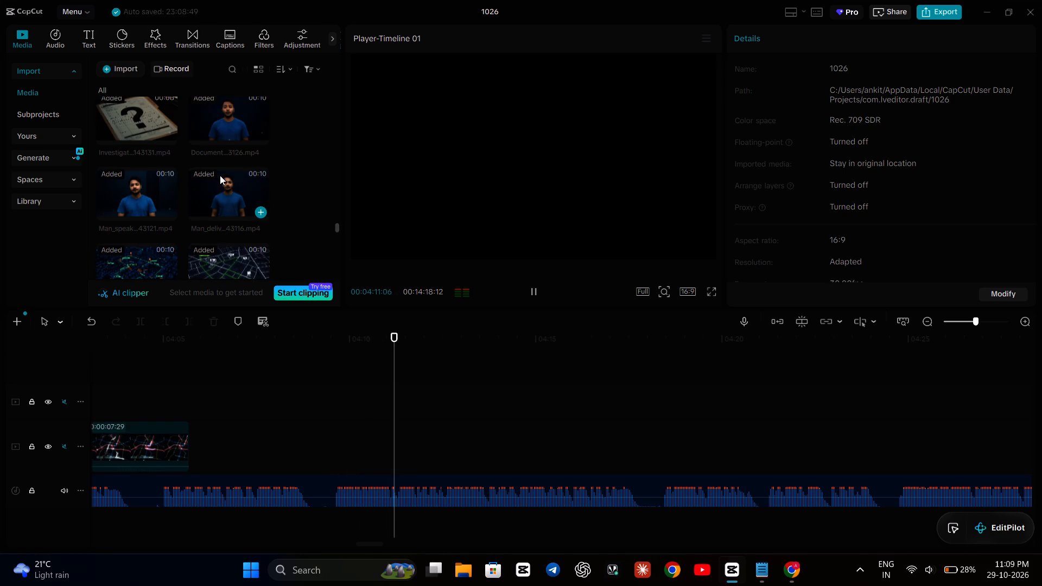
pyautogui.scroll(2, 220, 175)
pyautogui.scroll(1, 173, 161)
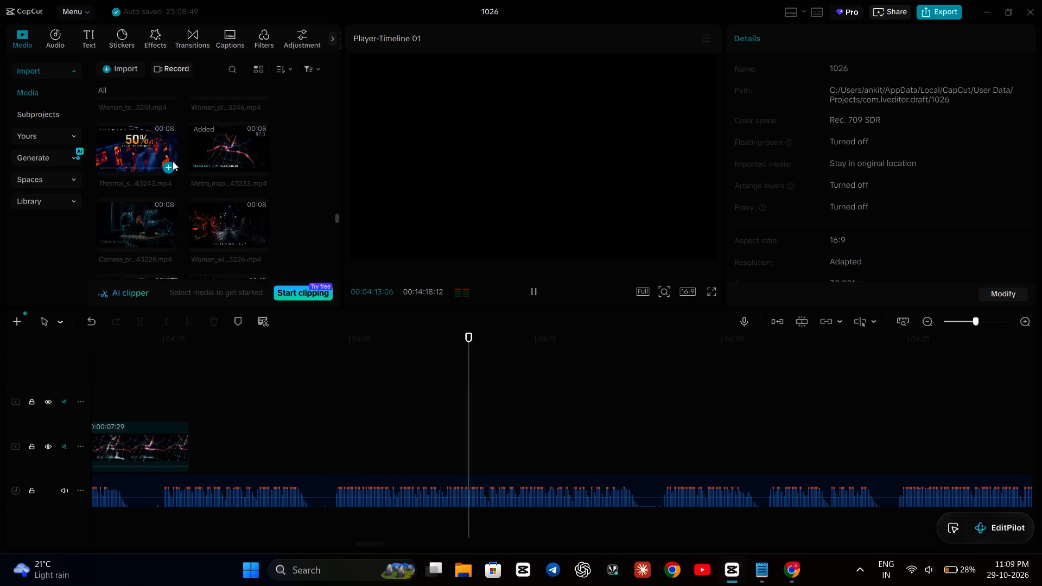
pyautogui.click(137, 151)
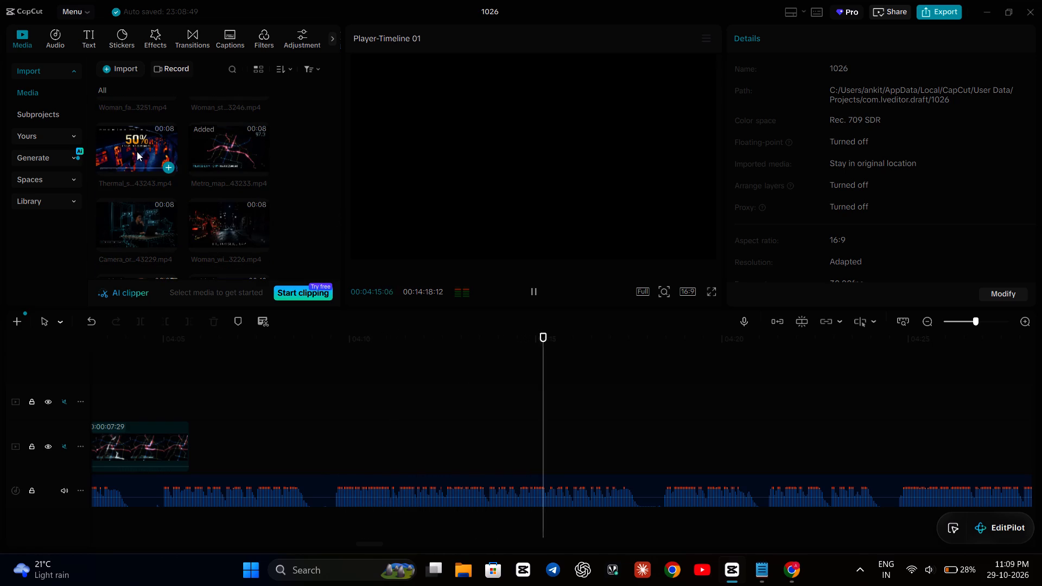
pyautogui.click(163, 167)
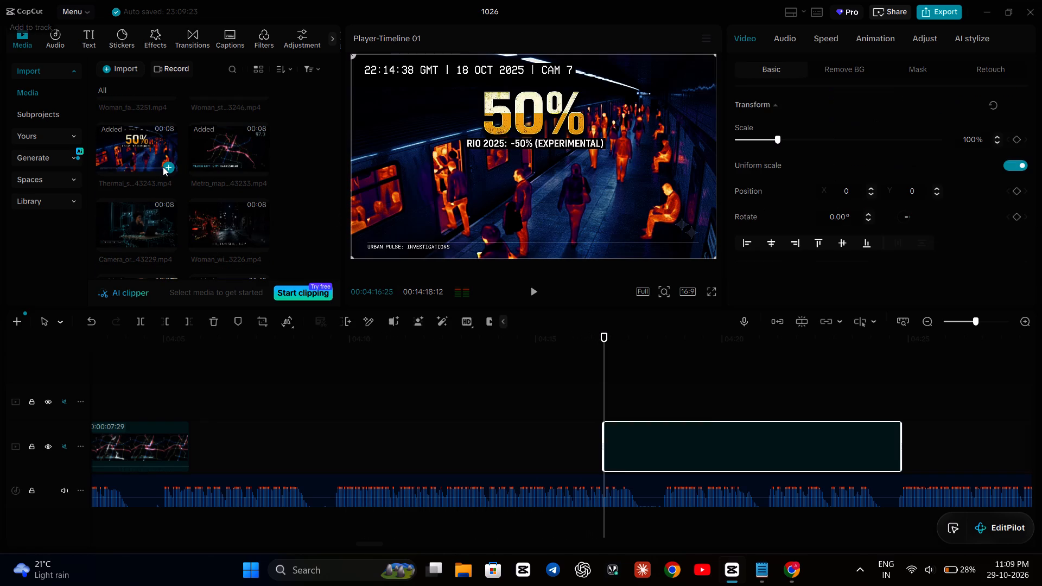
pyautogui.moveTo(646, 432); pyautogui.dragTo(377, 426)
# Check the thermal clip against the narration and move it later to start at about 04:13.
pyautogui.click(282, 386)
pyautogui.press('space')
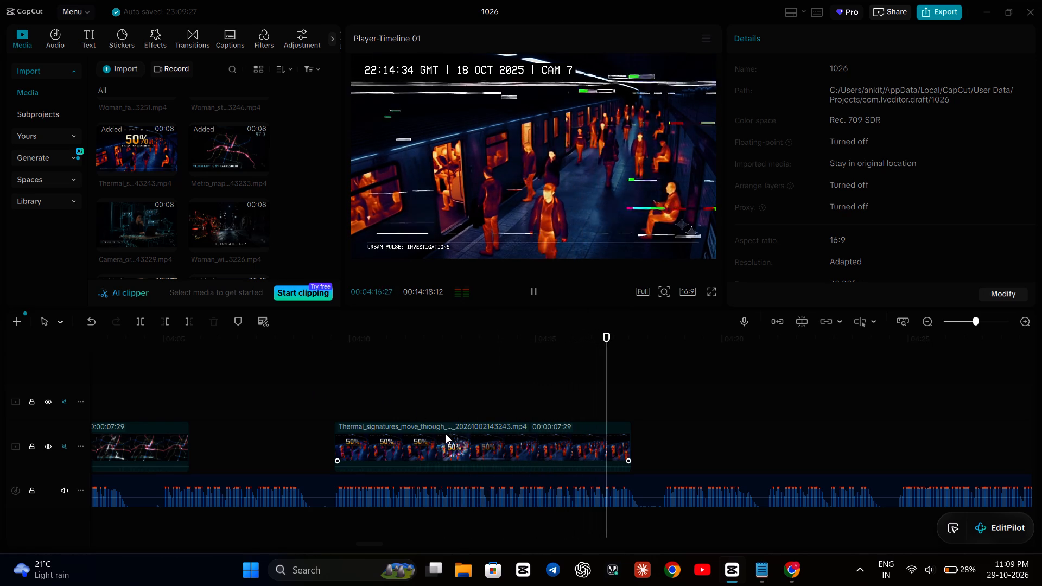
pyautogui.press('space')
pyautogui.moveTo(446, 434); pyautogui.dragTo(557, 446)
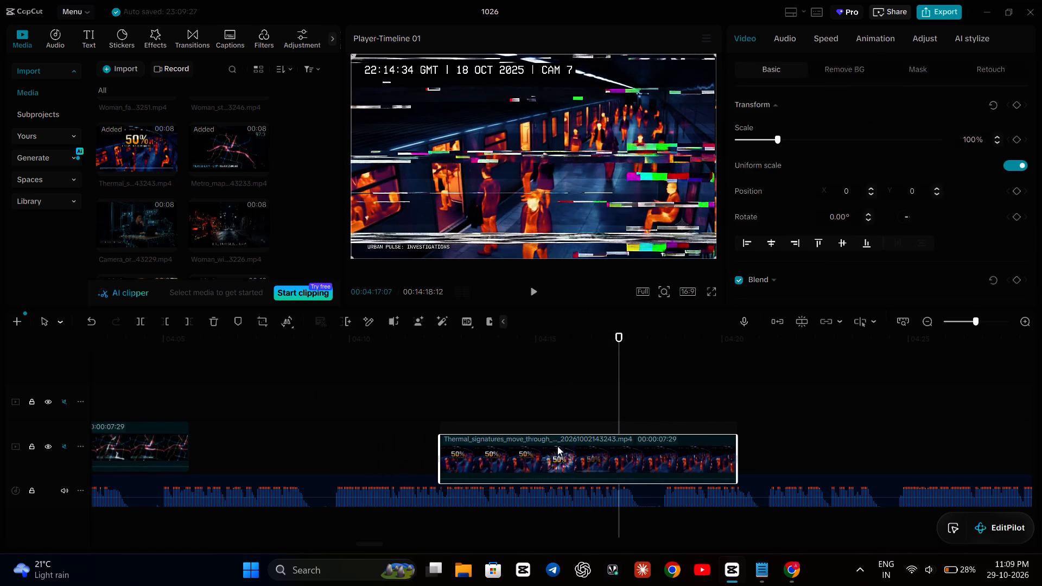
pyautogui.moveTo(557, 446); pyautogui.dragTo(570, 439)
# Listen to the narration through the thermal clip to about 04:27 while looking through the project media for further clips.
pyautogui.click(270, 404)
pyautogui.press('space')
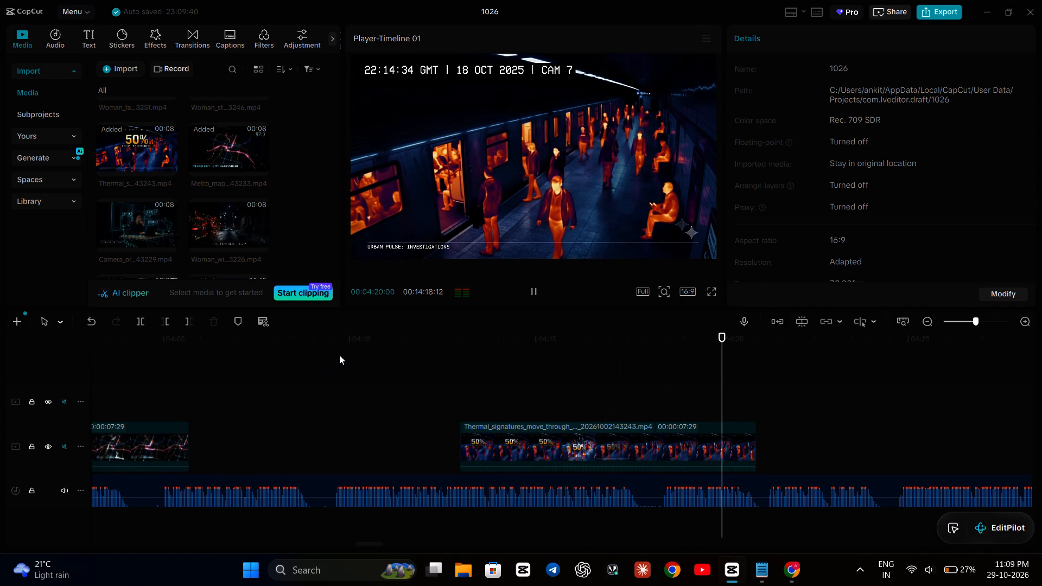
pyautogui.scroll(9, 255, 232)
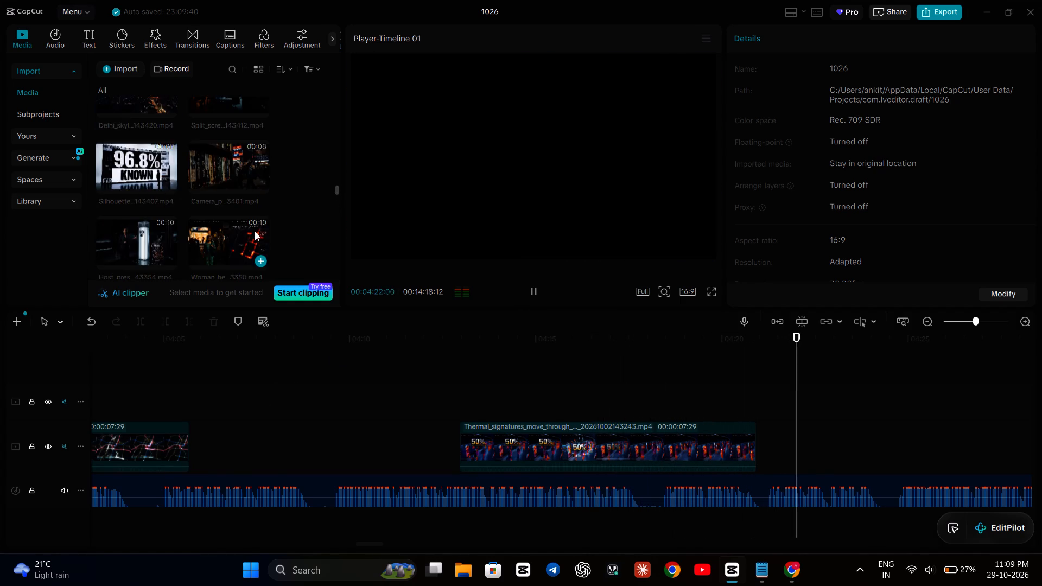
pyautogui.scroll(14, 255, 231)
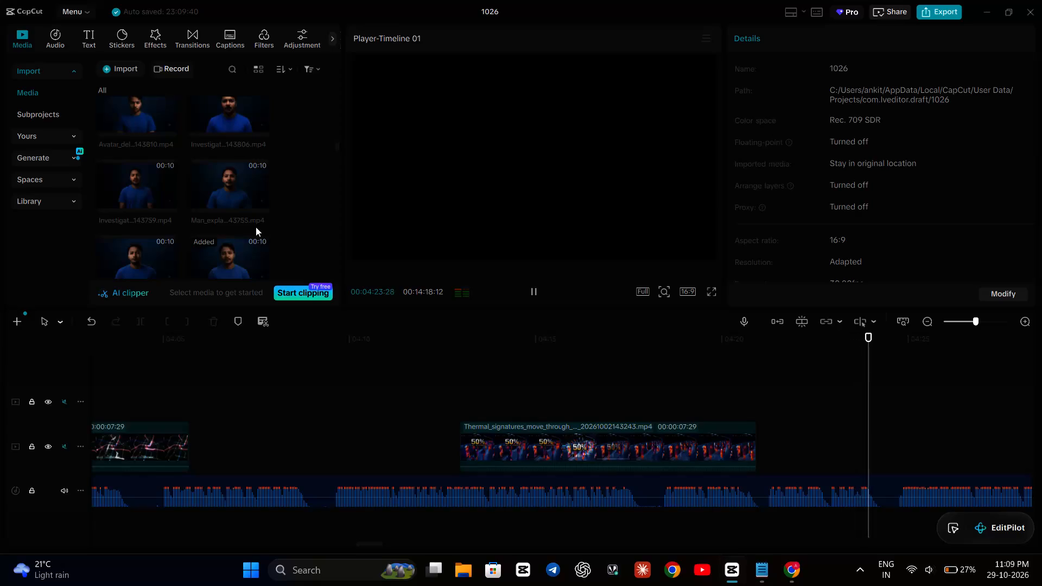
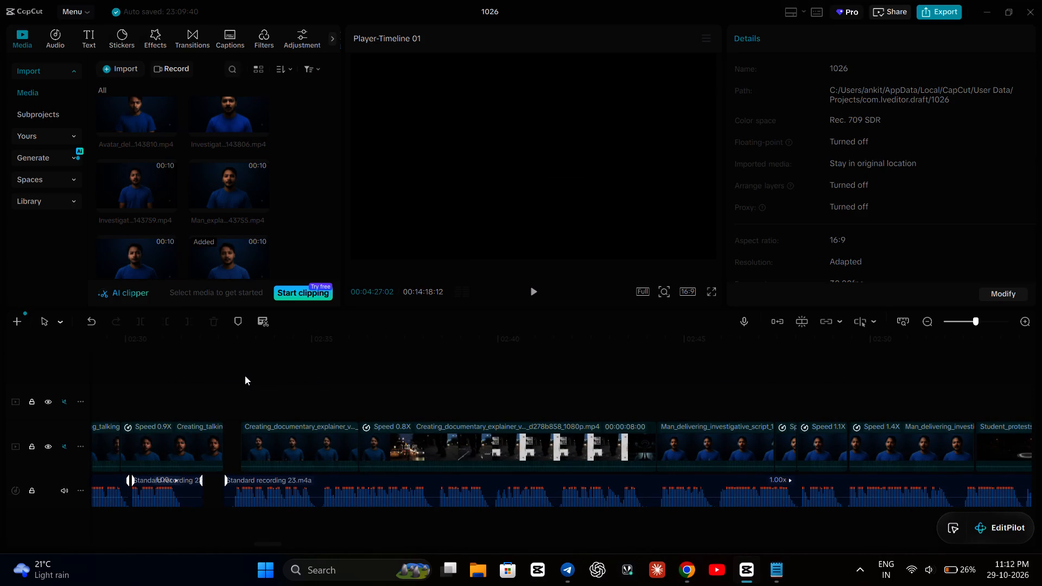
pyautogui.click(324, 360)
pyautogui.press('space')
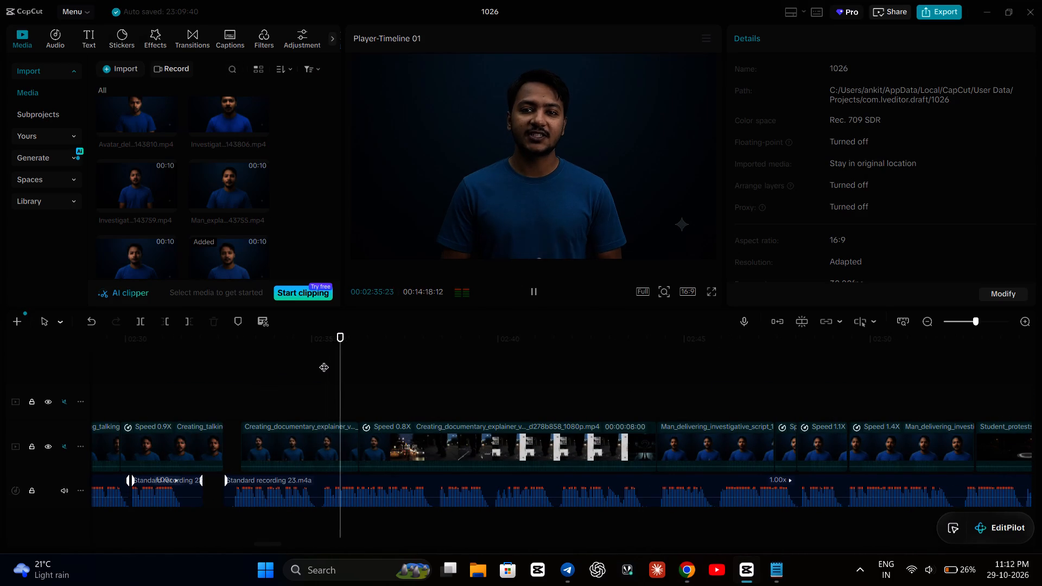
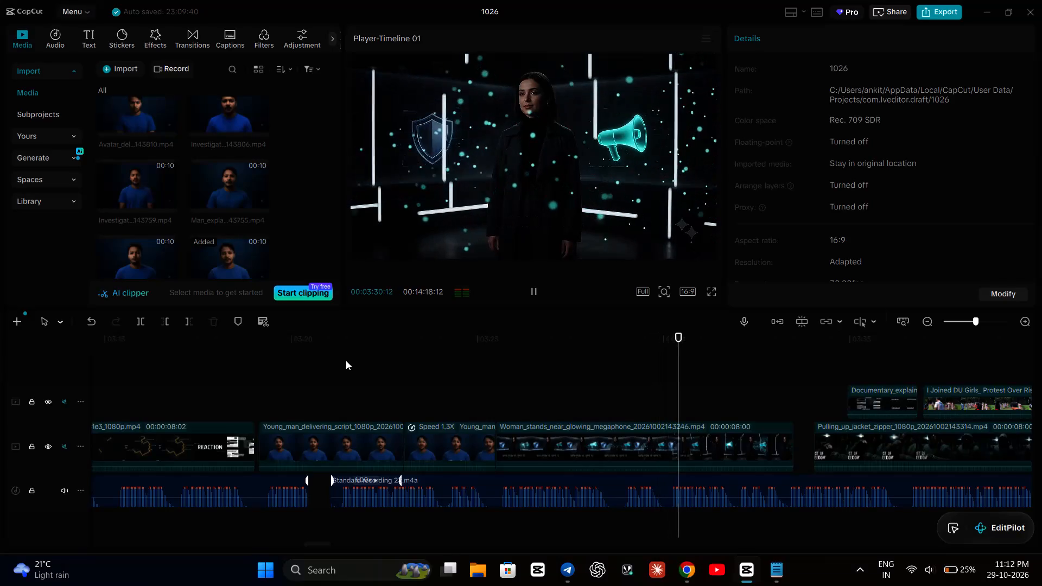
# Play the timeline from about 03:31 into the empty gap before the Metro_map_counter clip to hear the narration.
pyautogui.click(552, 438)
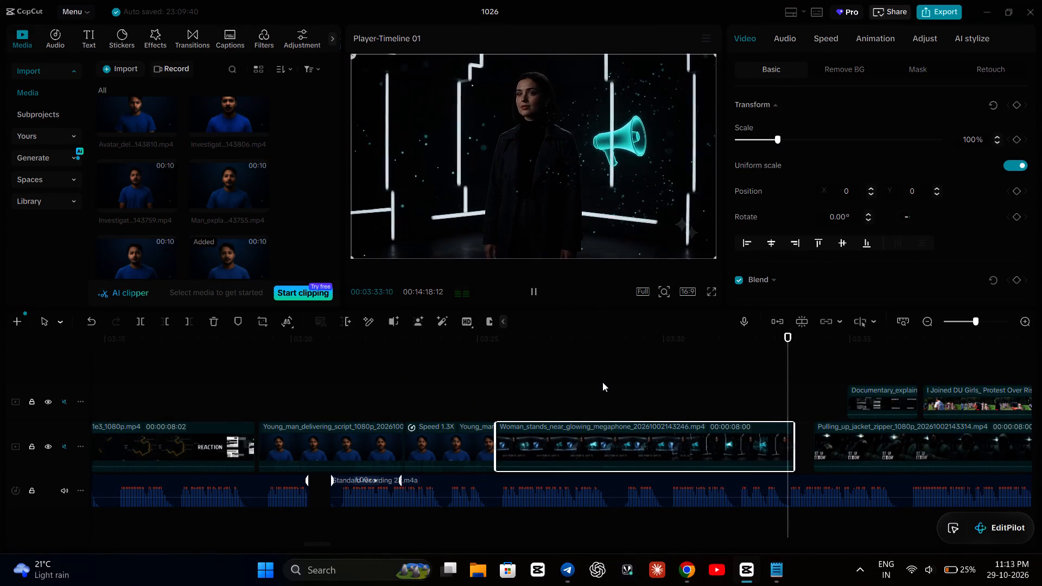
pyautogui.click(533, 291)
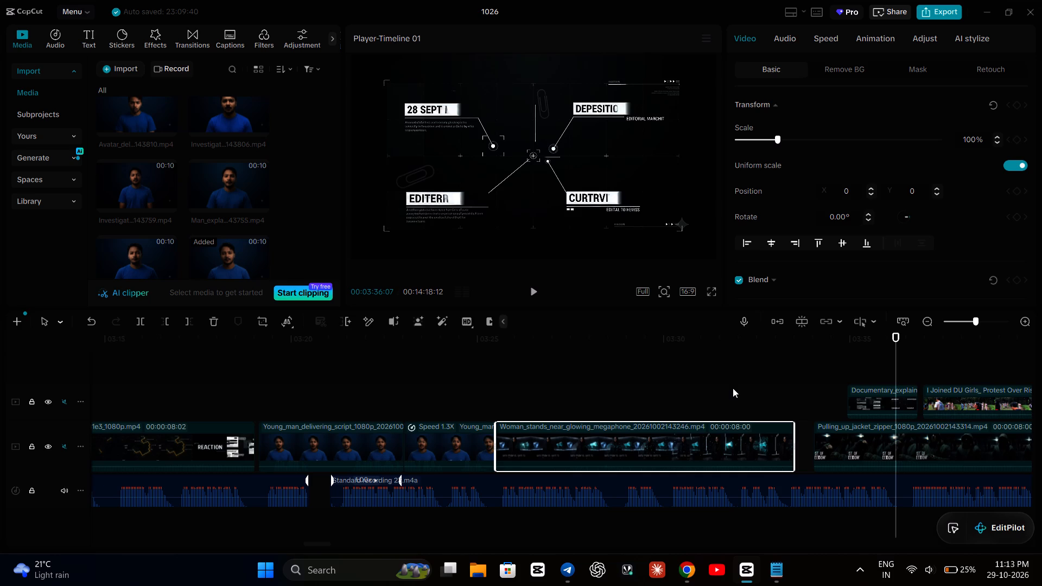
pyautogui.press('space')
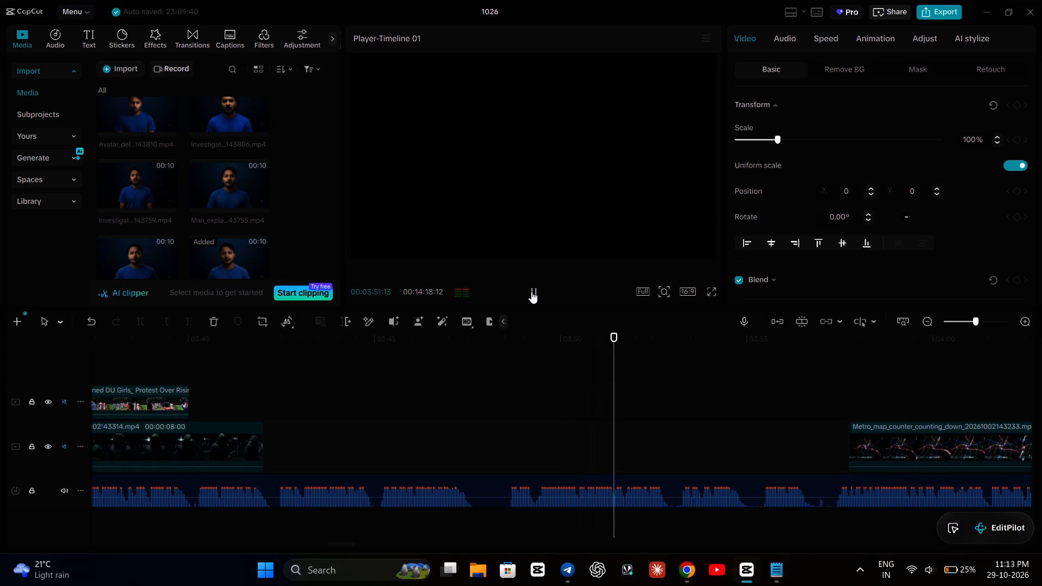
# Preview library clips for the gap, from the Miranda House and LSR drone shots through the gavel, Truth Lies and Knowledge/Behavior clips.
pyautogui.scroll(3, 303, 226)
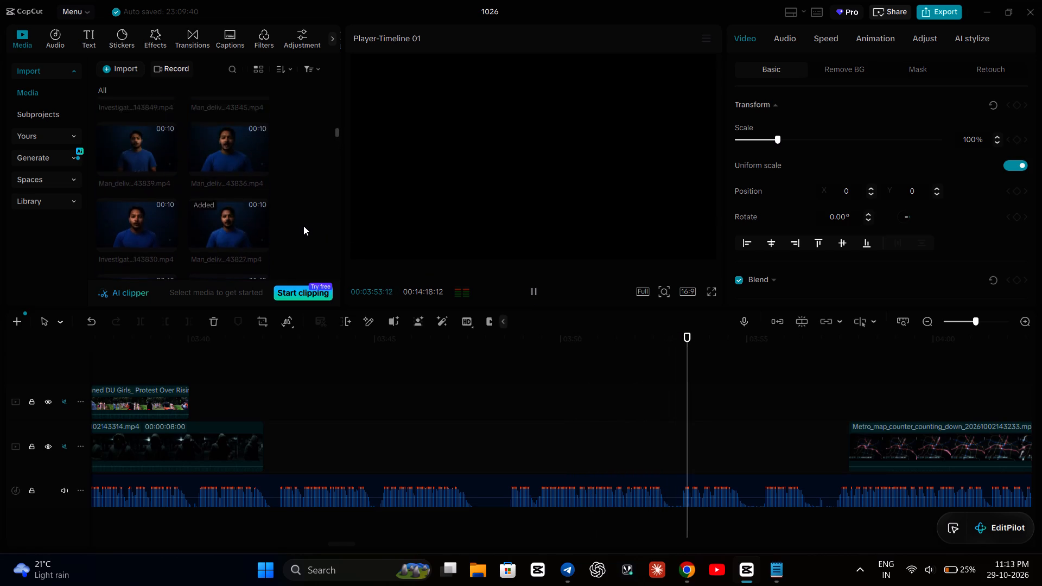
pyautogui.scroll(4, 303, 226)
pyautogui.scroll(-4, 303, 226)
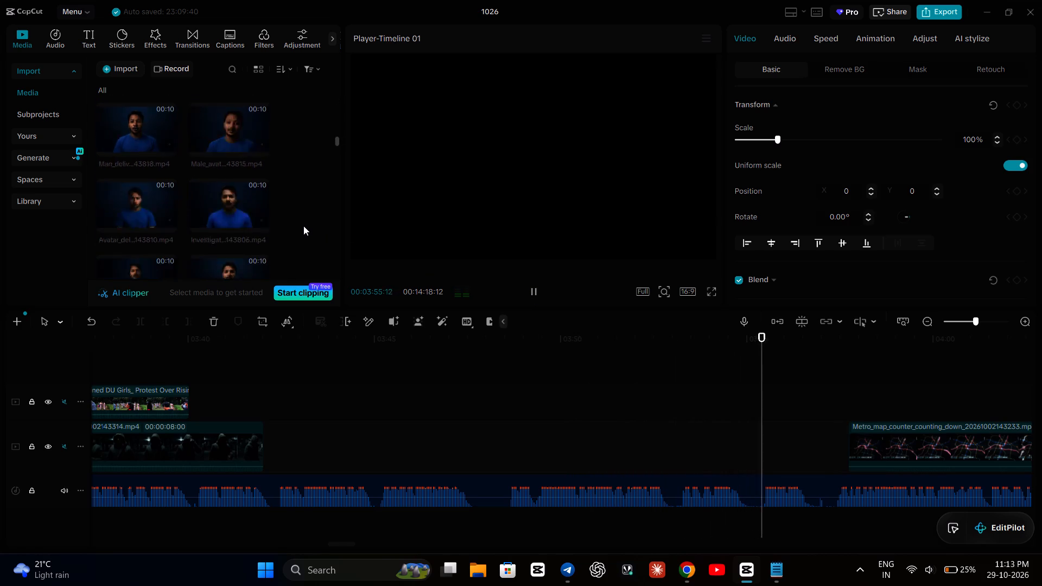
pyautogui.scroll(-1, 303, 226)
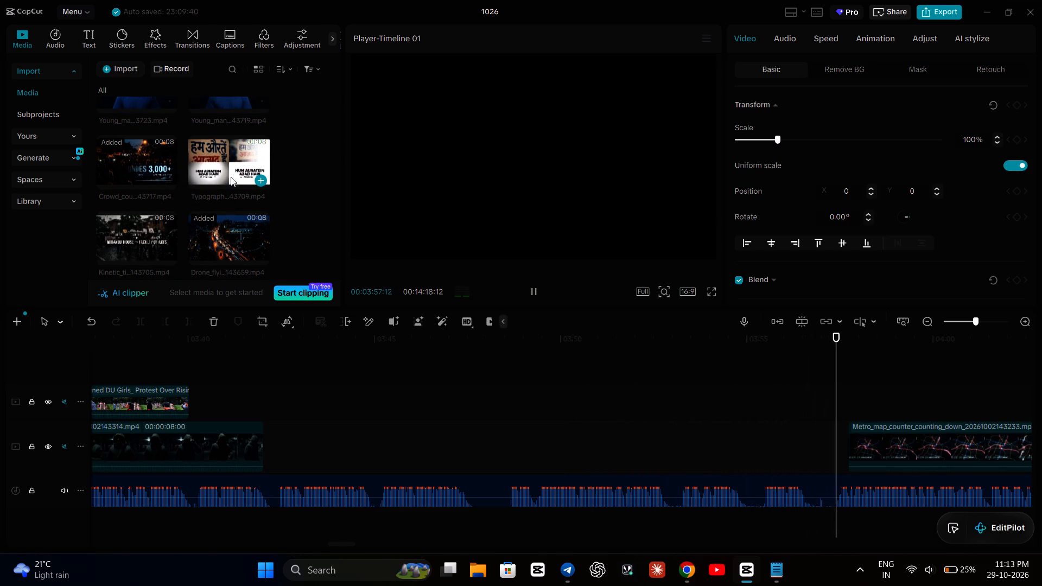
pyautogui.doubleClick(149, 230)
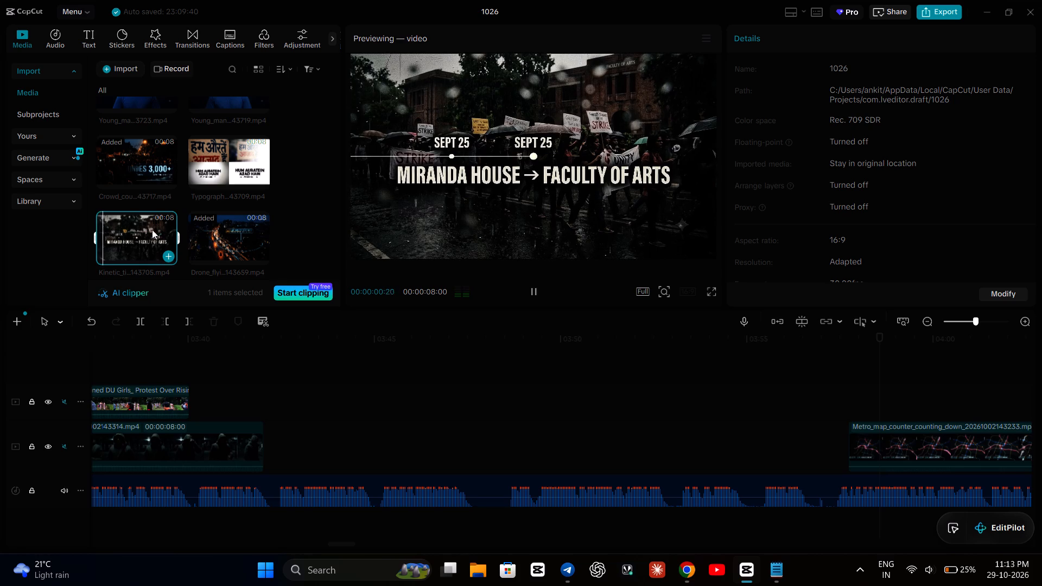
pyautogui.doubleClick(215, 226)
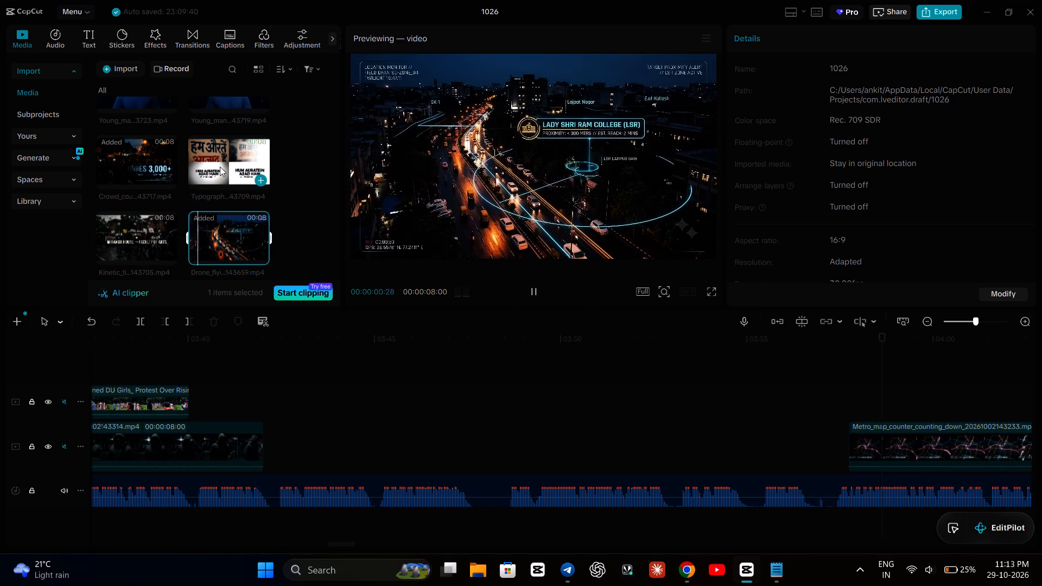
pyautogui.doubleClick(220, 167)
pyautogui.scroll(-1, 244, 216)
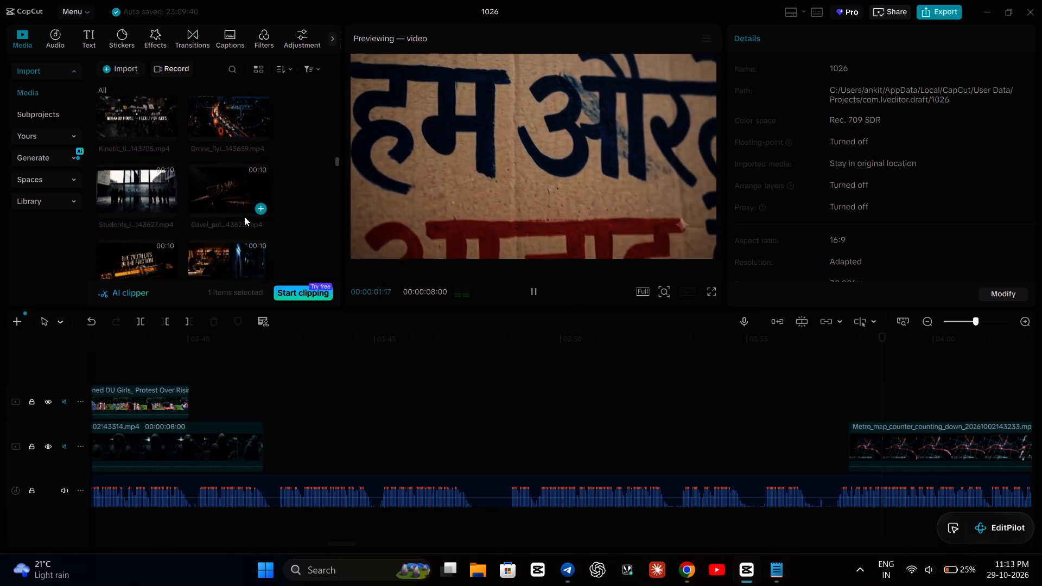
pyautogui.scroll(-1, 244, 216)
pyautogui.doubleClick(219, 188)
pyautogui.doubleClick(166, 184)
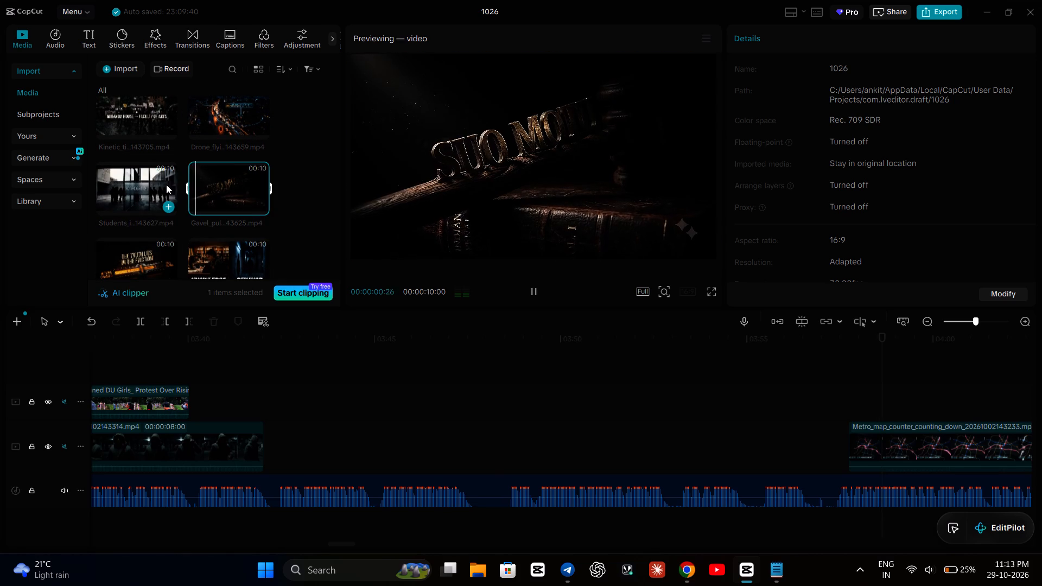
pyautogui.doubleClick(154, 261)
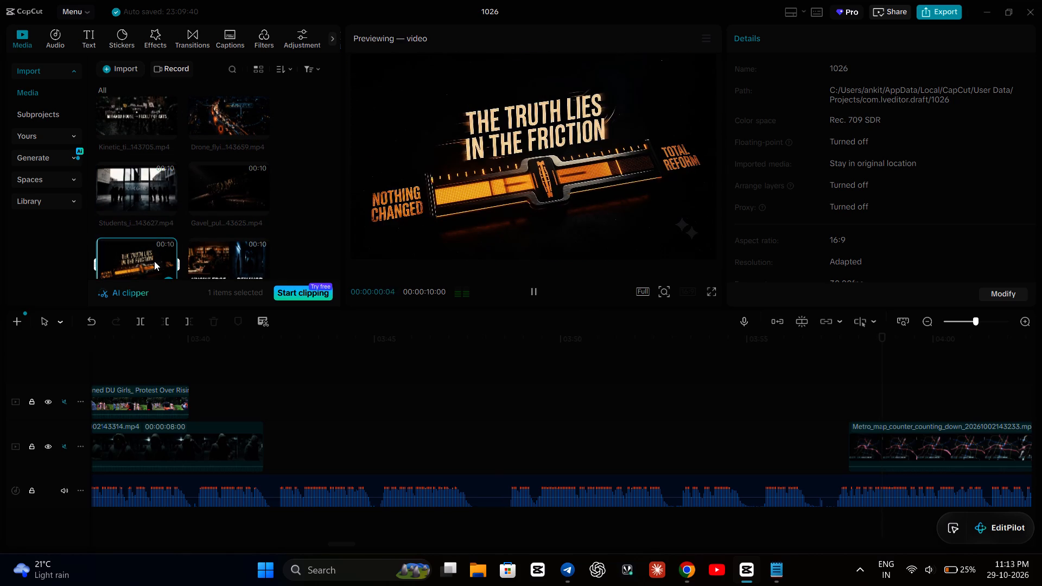
pyautogui.doubleClick(211, 252)
# Preview further library clips for the gap, from the falling folders and Proof Over Posts to the dark spots map and Delhi skyline.
pyautogui.scroll(-1, 211, 252)
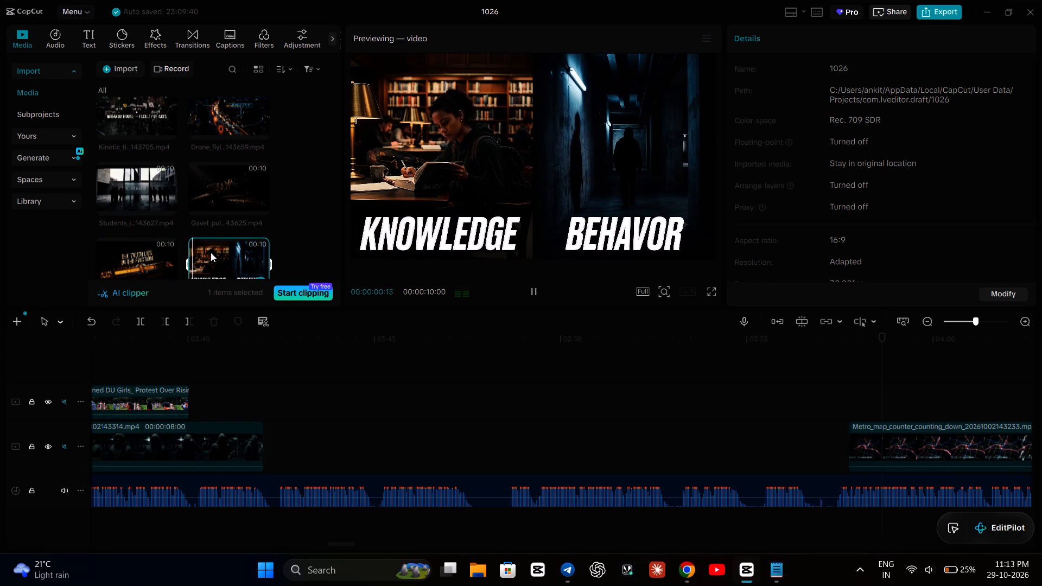
pyautogui.scroll(-1, 211, 252)
pyautogui.doubleClick(219, 227)
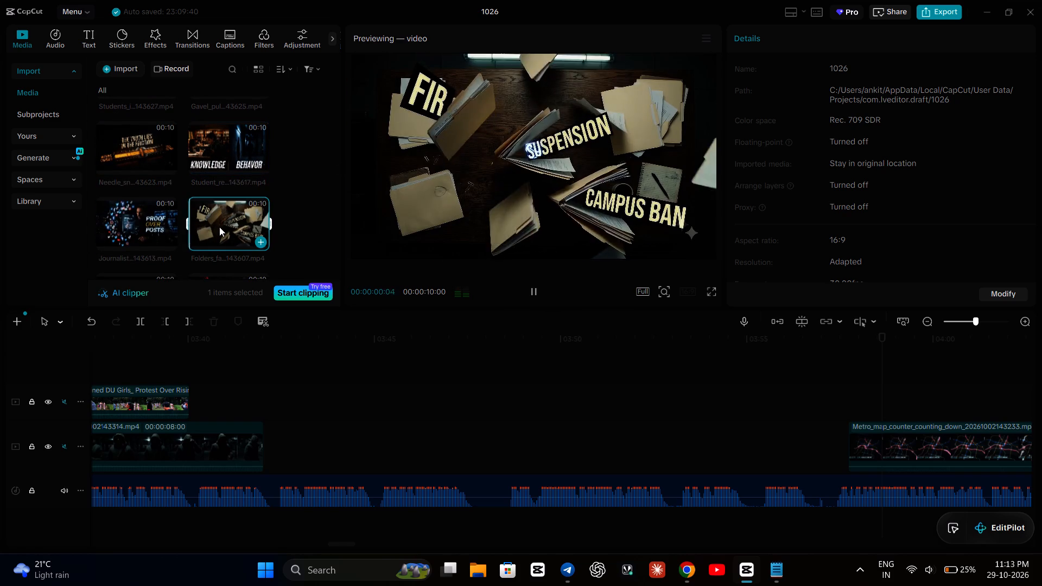
pyautogui.doubleClick(154, 221)
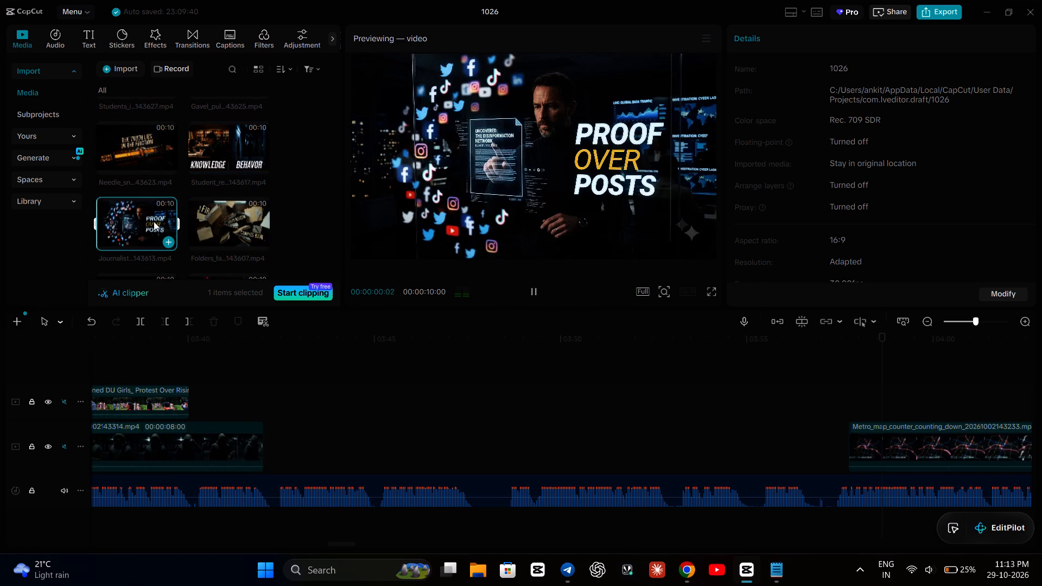
pyautogui.scroll(-1, 211, 207)
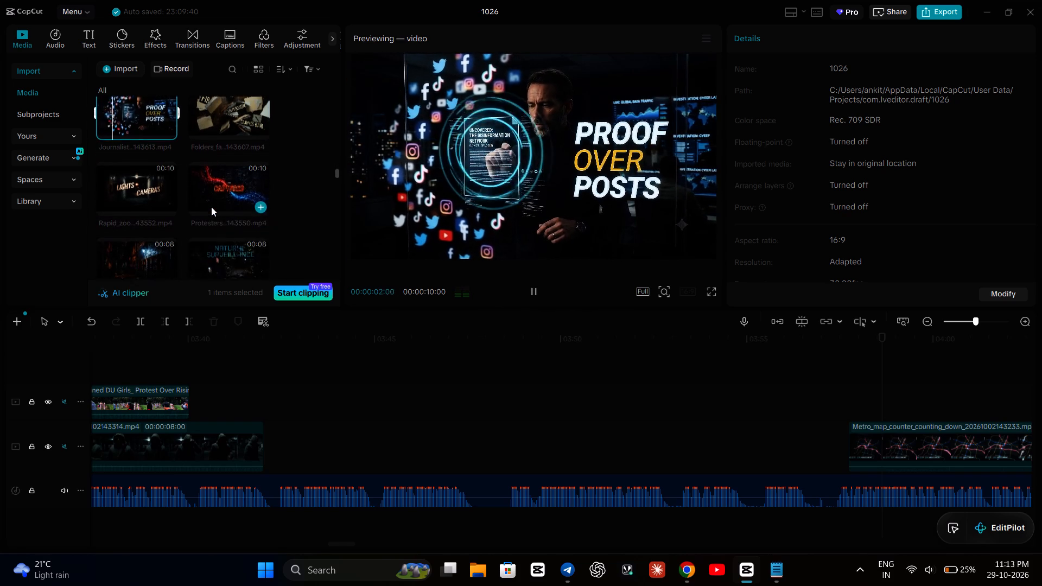
pyautogui.scroll(-1, 211, 207)
pyautogui.doubleClick(143, 171)
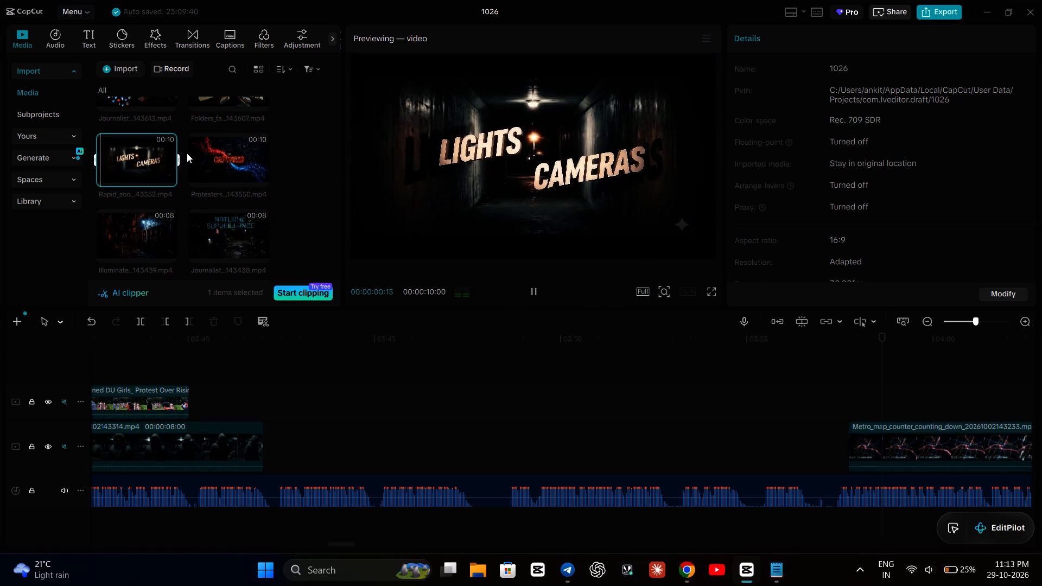
pyautogui.doubleClick(201, 154)
pyautogui.doubleClick(158, 232)
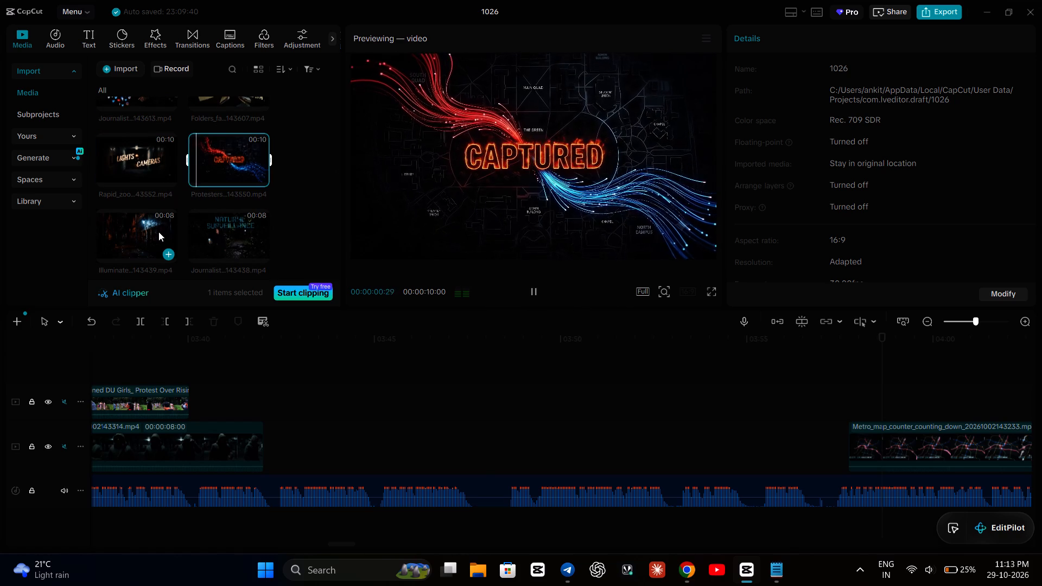
pyautogui.doubleClick(222, 221)
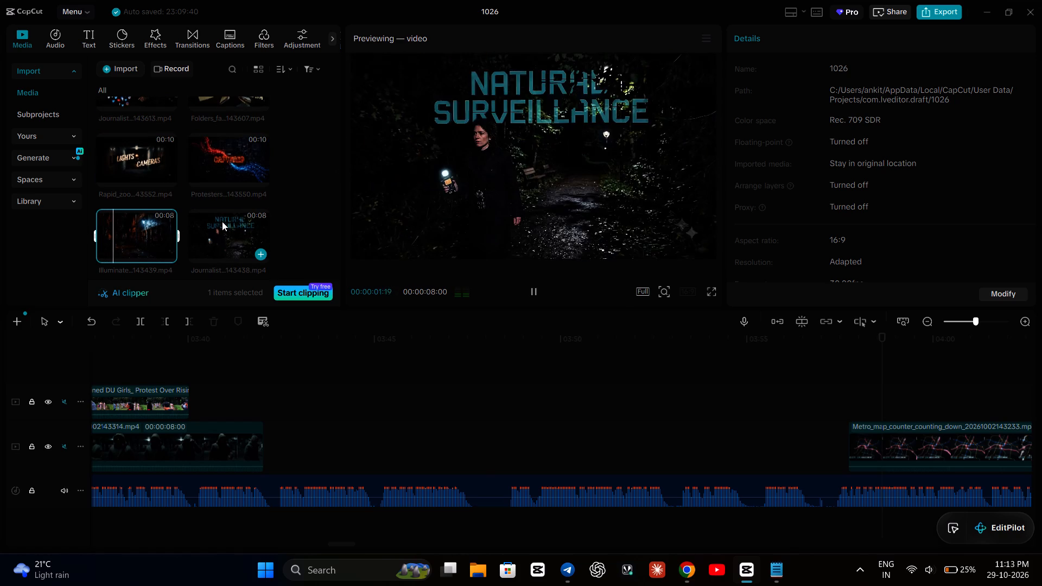
pyautogui.scroll(-1, 222, 221)
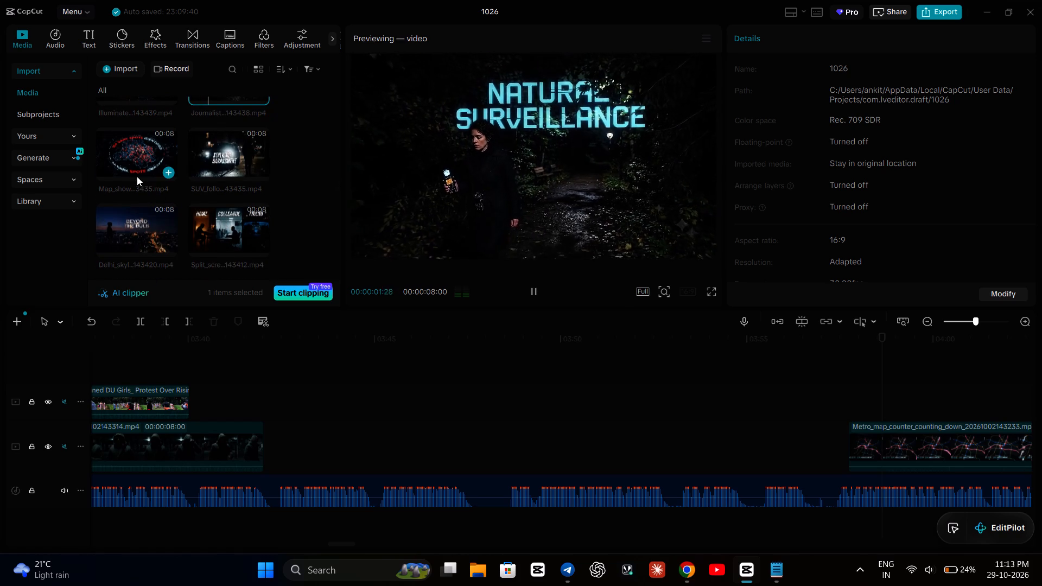
pyautogui.doubleClick(137, 176)
pyautogui.doubleClick(206, 156)
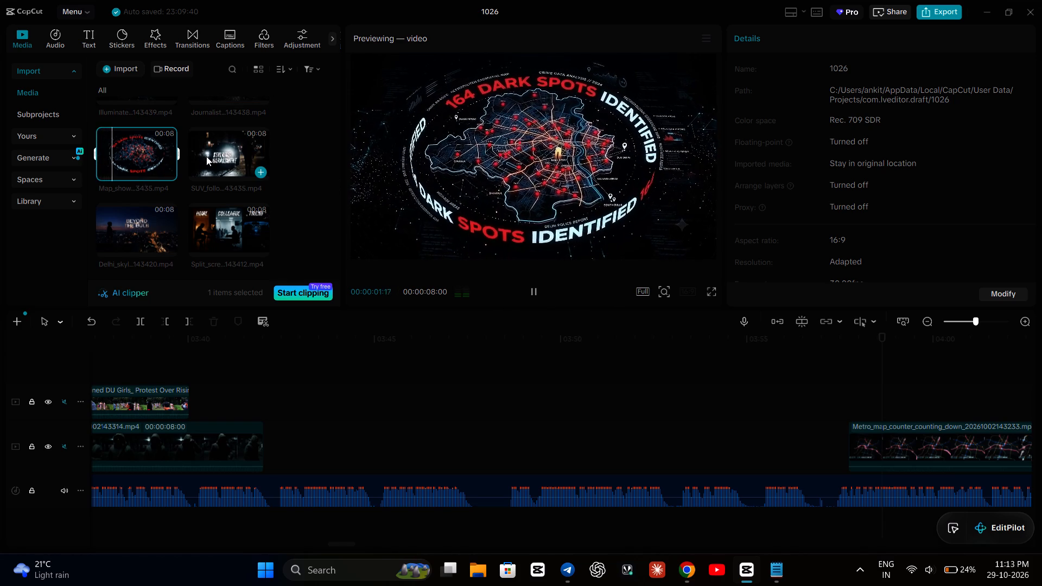
pyautogui.doubleClick(160, 222)
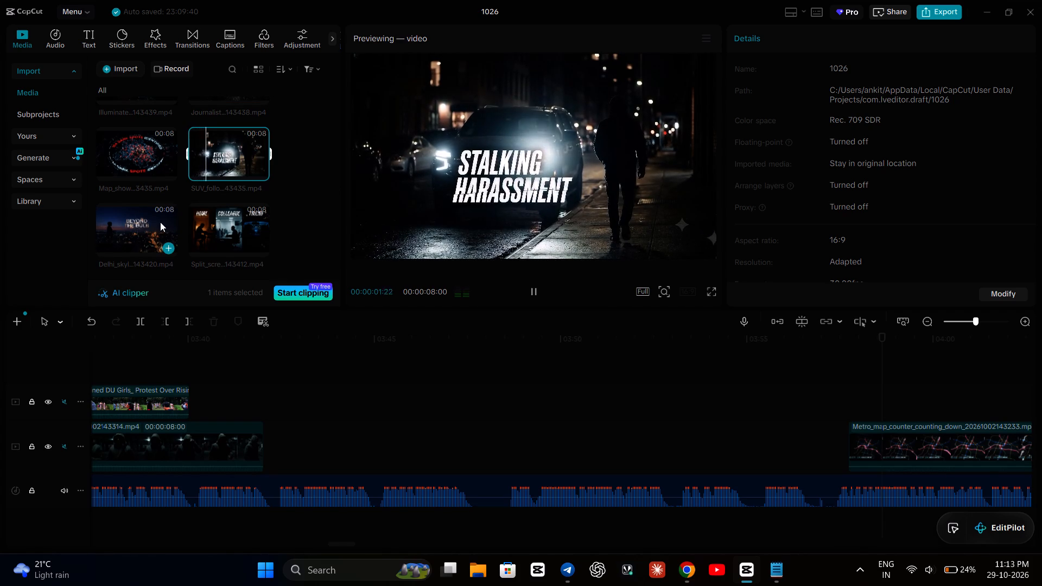
# Preview more library clips for the gap, from Stalking Harassment and Home/Colleague/Friend through the Men/Women pillars, neon heart, Safety Tax and harassment hotspots.
pyautogui.doubleClick(209, 156)
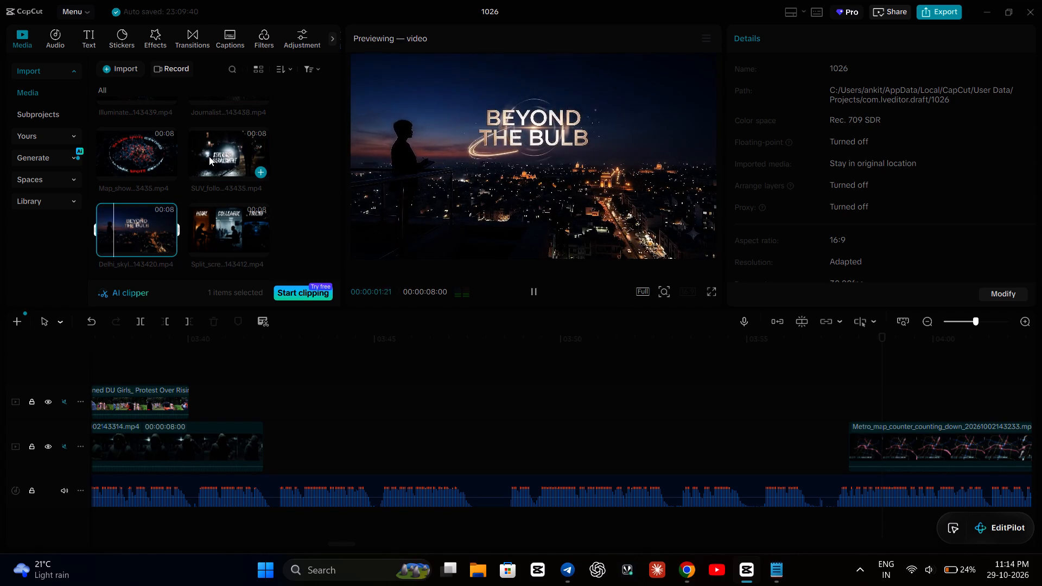
pyautogui.click(223, 216)
pyautogui.doubleClick(223, 216)
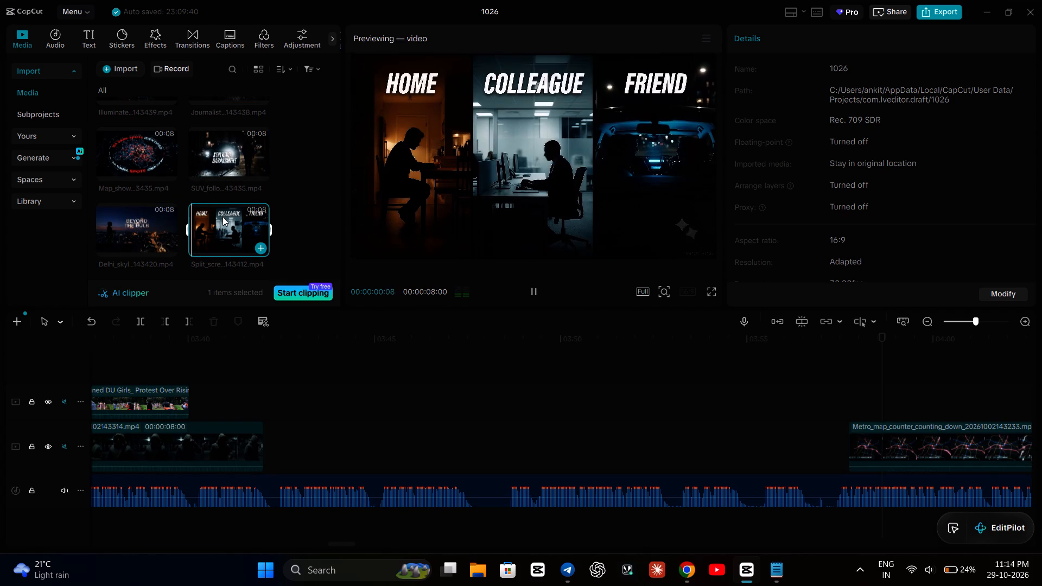
pyautogui.scroll(-1, 223, 216)
pyautogui.doubleClick(144, 199)
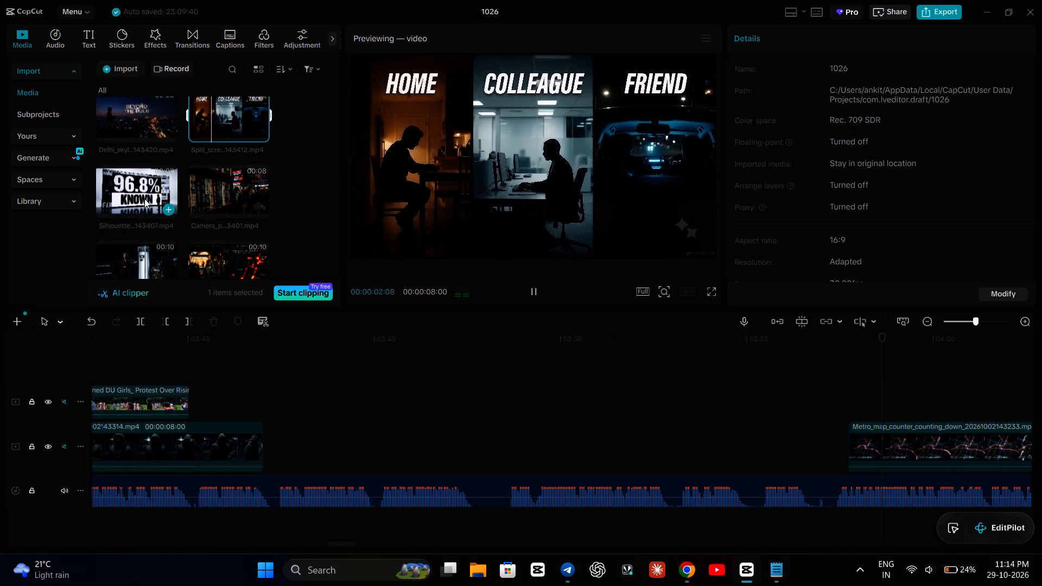
pyautogui.doubleClick(202, 181)
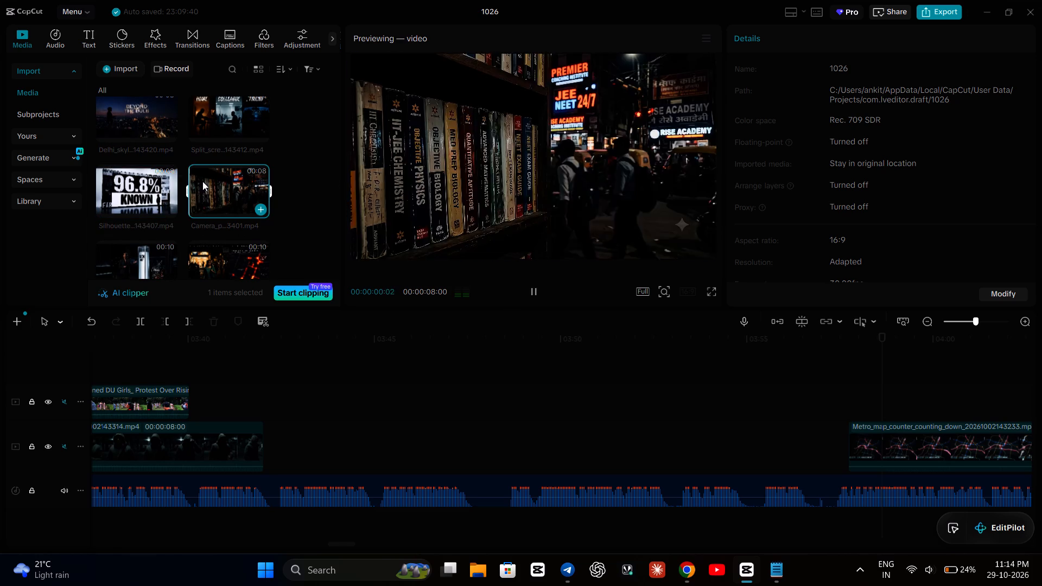
pyautogui.scroll(-1, 202, 181)
pyautogui.doubleClick(202, 181)
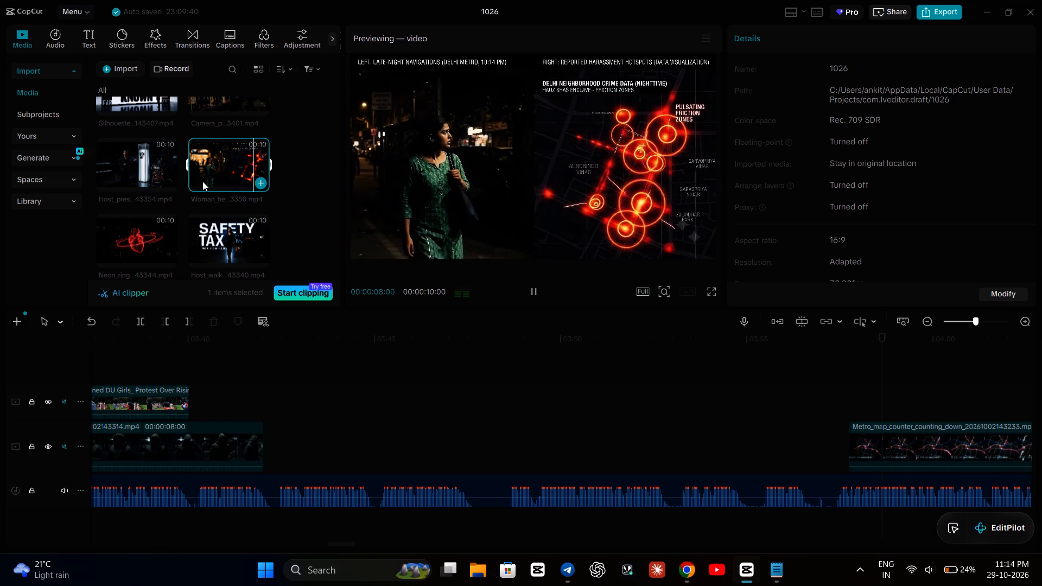
pyautogui.doubleClick(139, 173)
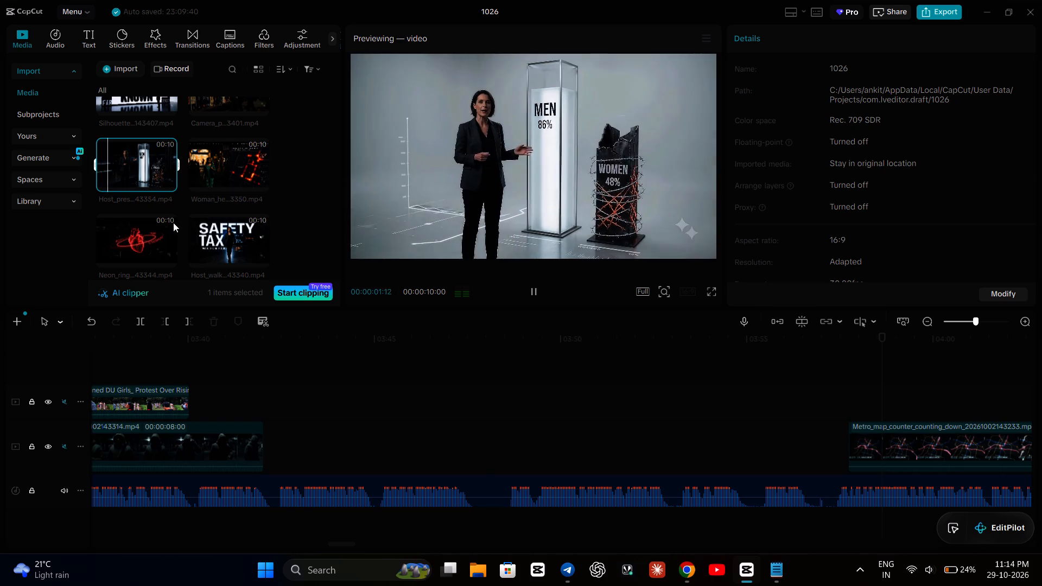
pyautogui.doubleClick(160, 236)
pyautogui.doubleClick(217, 224)
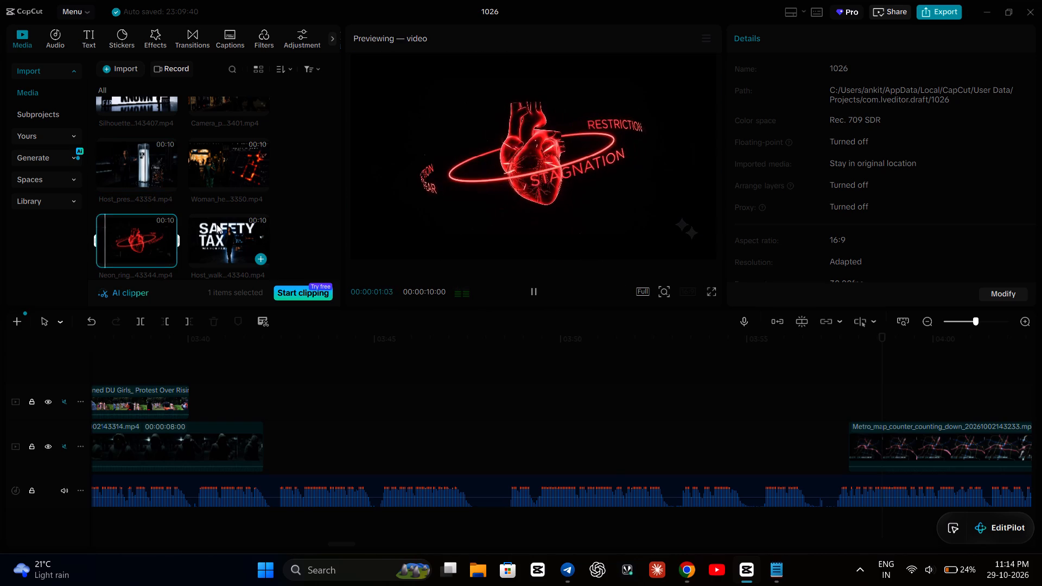
pyautogui.doubleClick(226, 170)
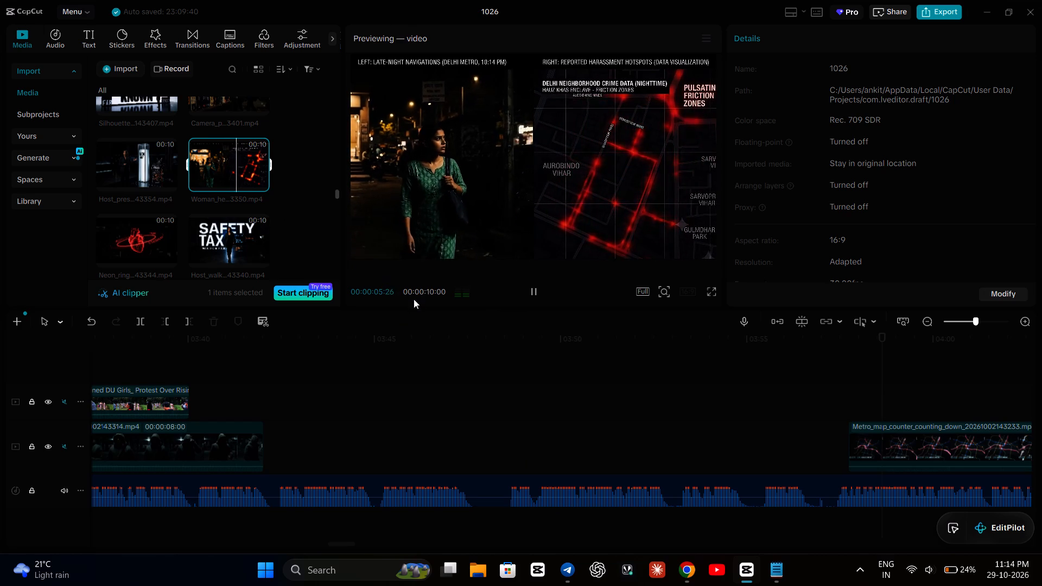
# Place the timeline playhead at about 03:43 in the empty gap before the Metro_map_counter clip.
pyautogui.click(327, 391)
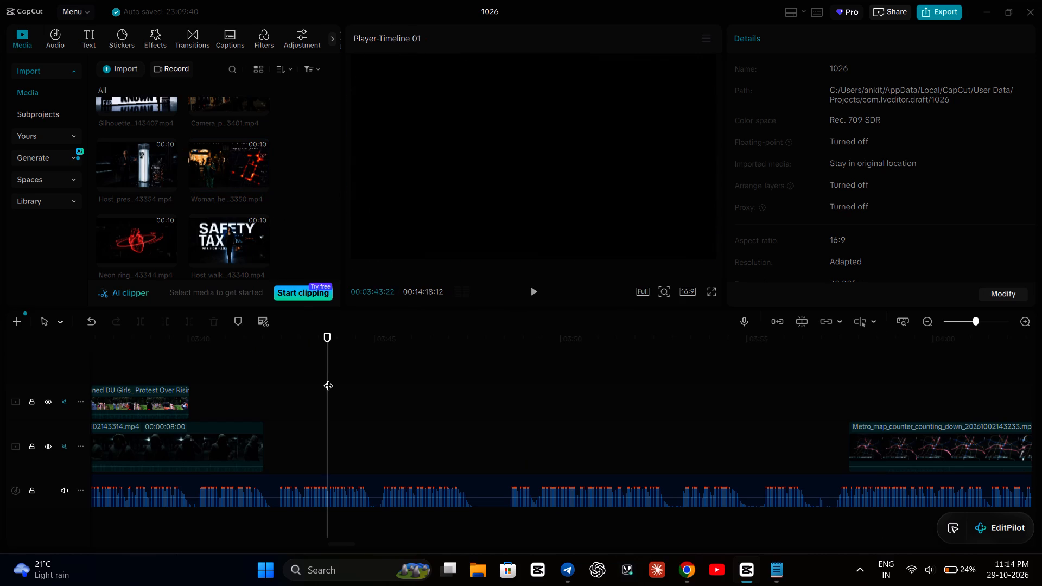
# Add the Woman_hesitating_at_street_corner clip to the main track gap so it ends where the Metro_map_counter clip starts.
pyautogui.press('space')
pyautogui.click(731, 394)
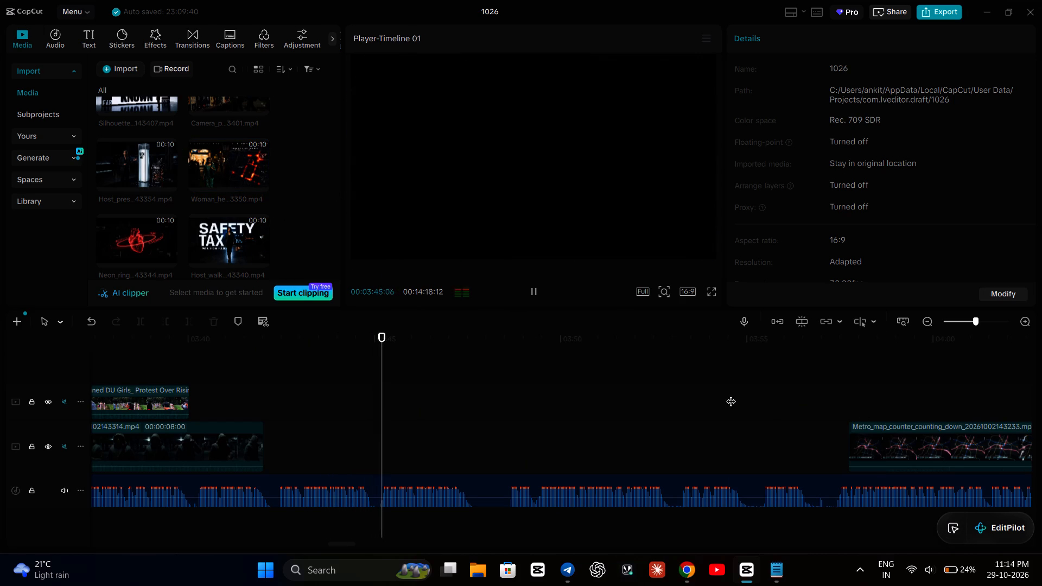
pyautogui.click(601, 377)
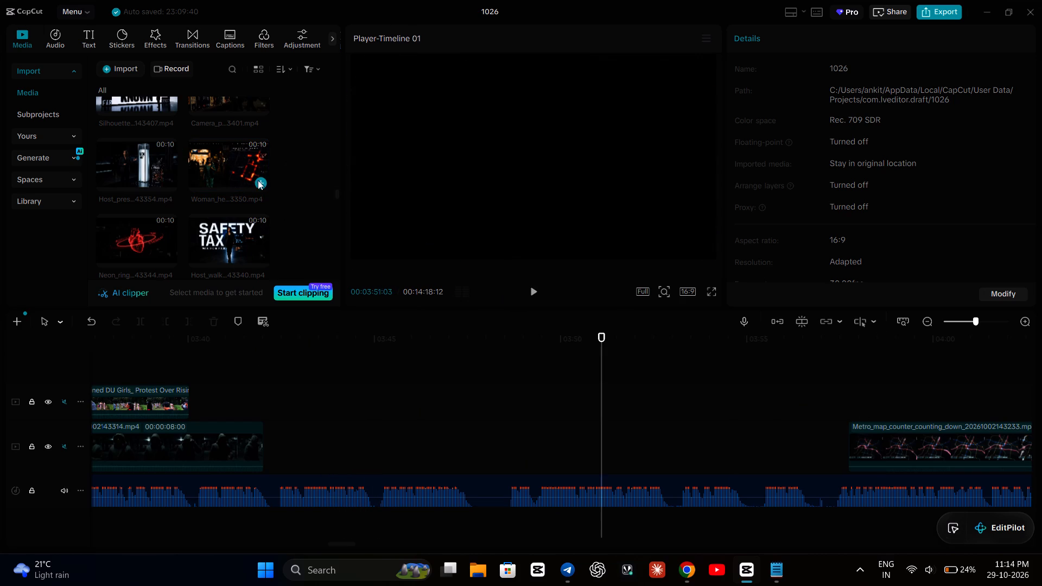
pyautogui.click(264, 179)
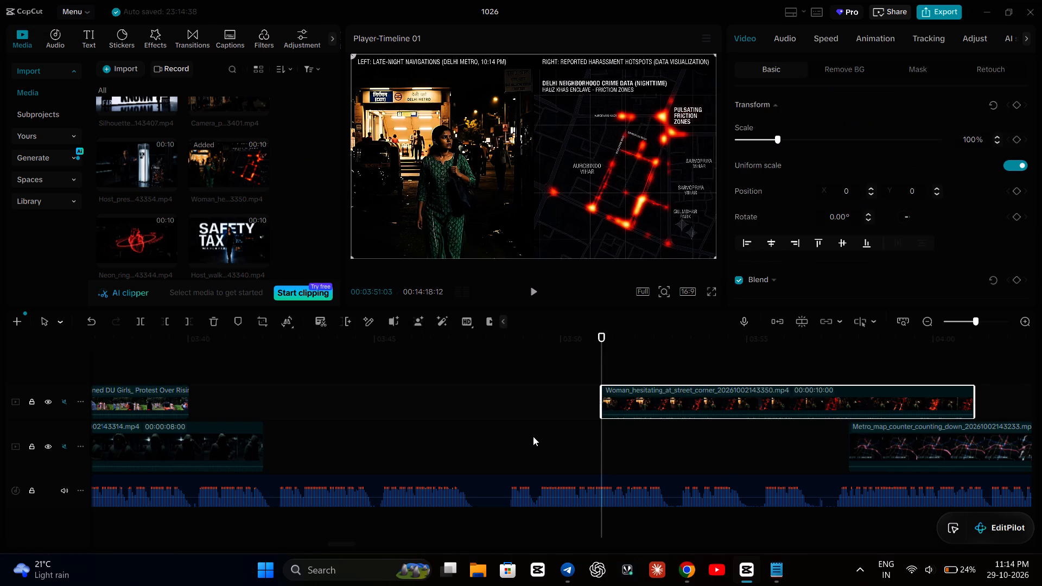
pyautogui.press('space')
pyautogui.press('space')
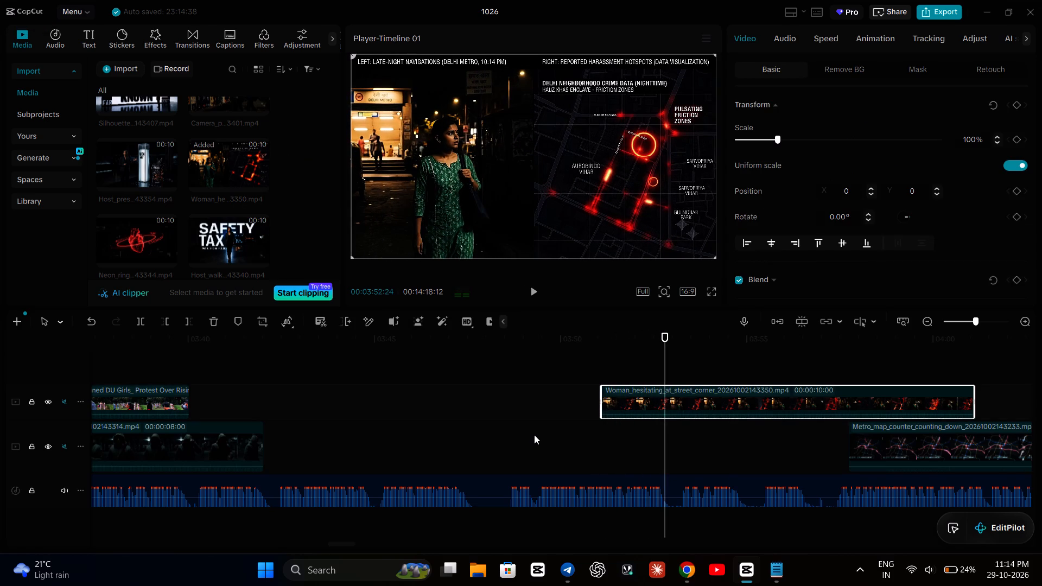
pyautogui.moveTo(789, 396); pyautogui.dragTo(712, 426)
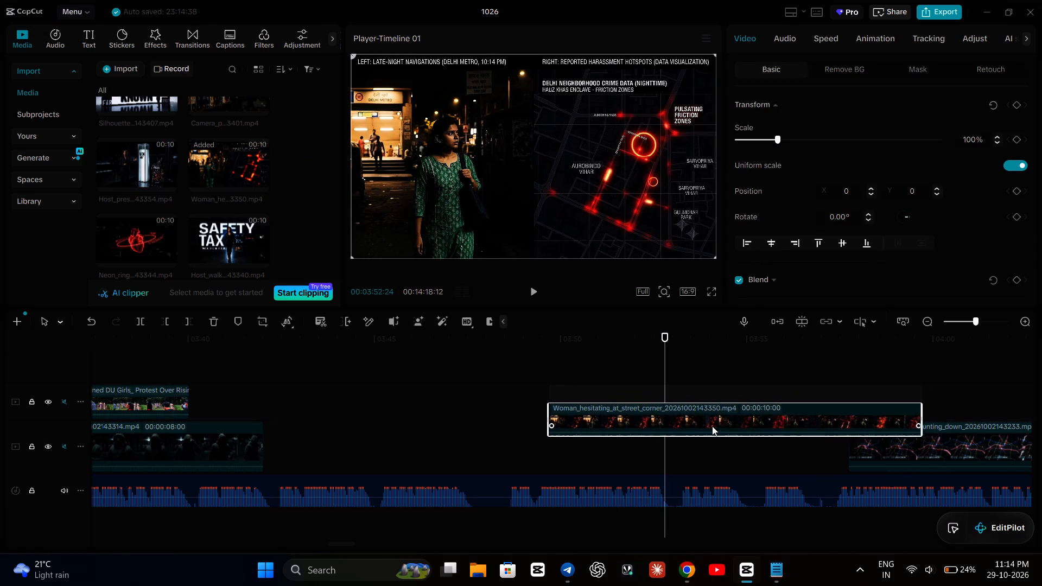
pyautogui.moveTo(712, 426); pyautogui.dragTo(662, 450)
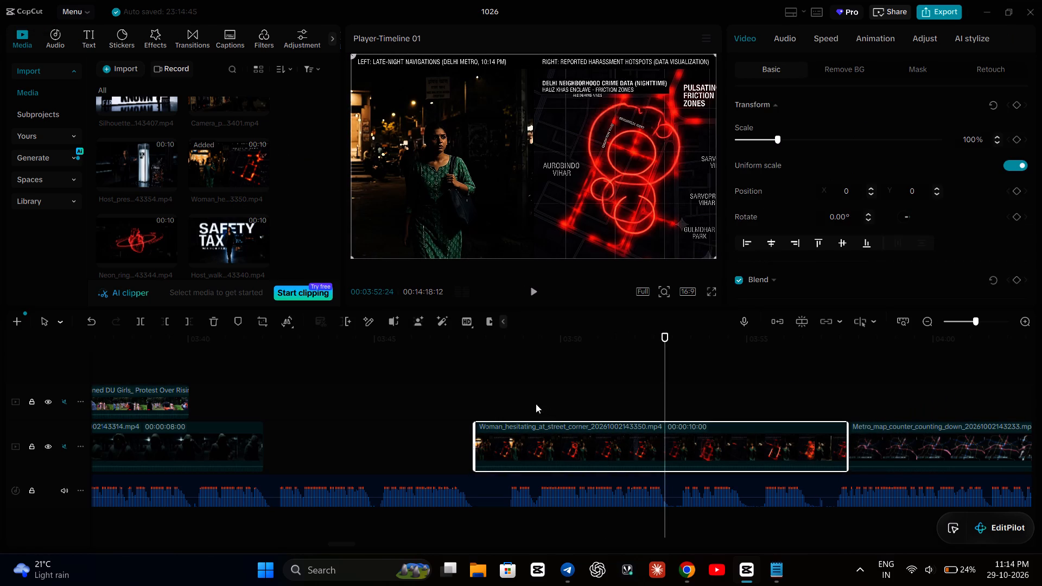
# Trim the end of the Woman_hesitating clip to 00:00:09:04 and shift it back against the Metro_map_counter clip.
pyautogui.click(434, 396)
pyautogui.press('space')
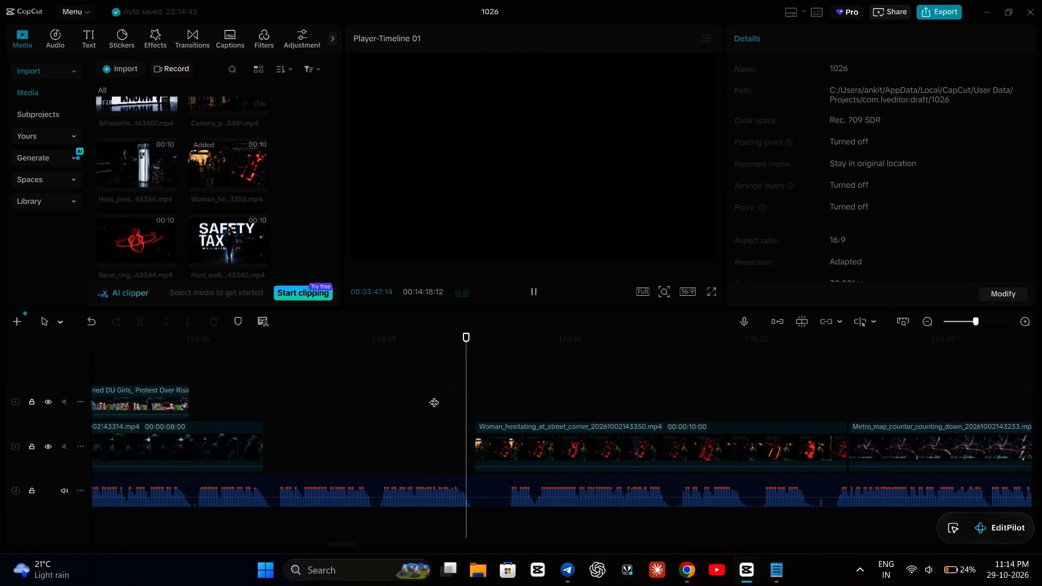
pyautogui.press('space')
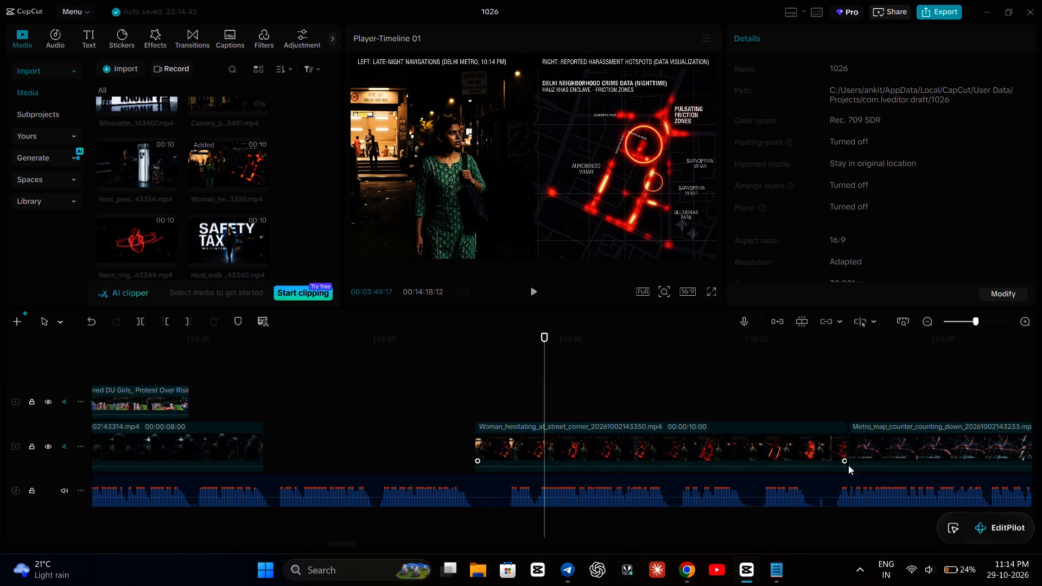
pyautogui.click(829, 447)
pyautogui.moveTo(849, 439); pyautogui.dragTo(846, 439)
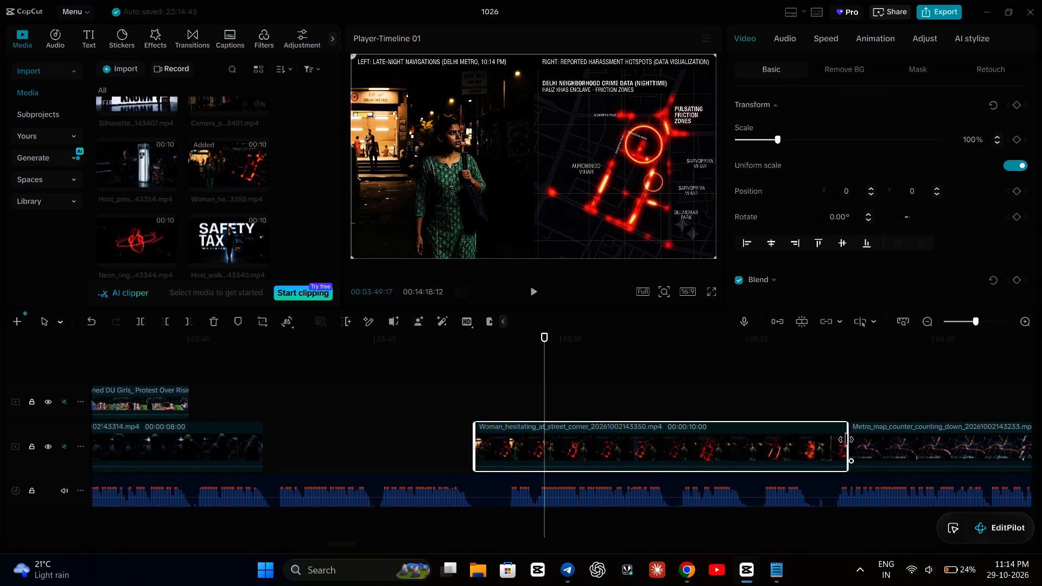
pyautogui.moveTo(846, 439); pyautogui.dragTo(813, 445)
pyautogui.moveTo(723, 446); pyautogui.dragTo(756, 447)
# Play the timeline from the Woman_hesitating_at_street_corner clip through the Metro_map_counter clip to review the edit.
pyautogui.click(452, 379)
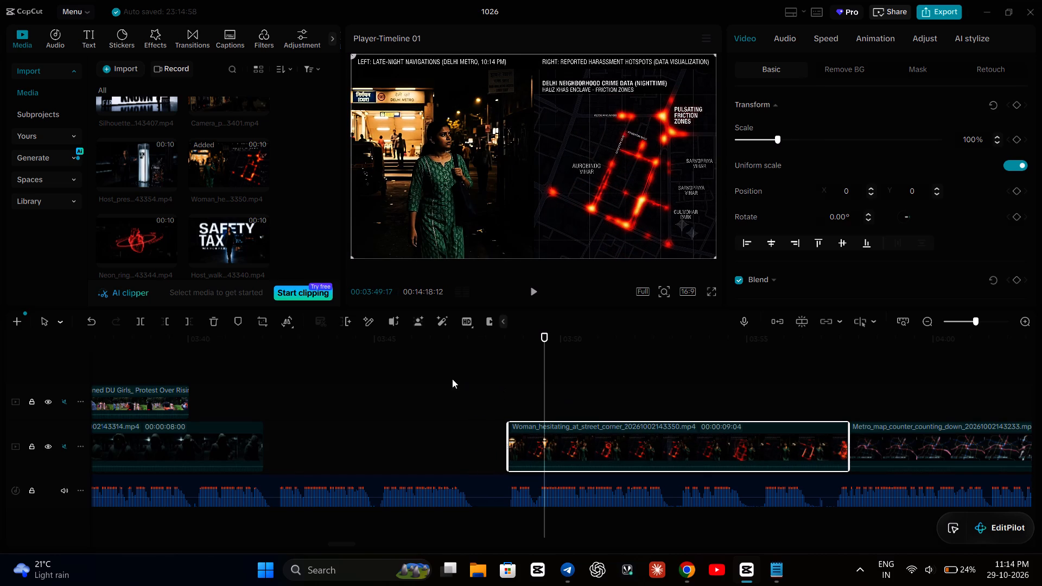
pyautogui.press('space')
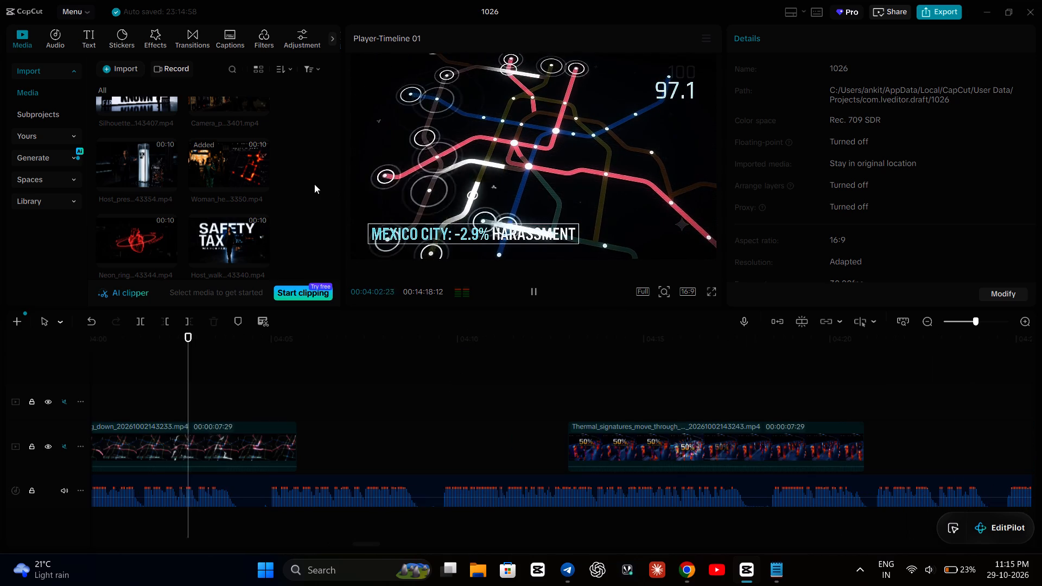
# Preview library clips for the gap before the Thermal_signatures clip, from the dark window clip through Mental Bandwidth, The Trip Not Taken and 8:00 PM: The Calculation.
pyautogui.scroll(-2, 314, 184)
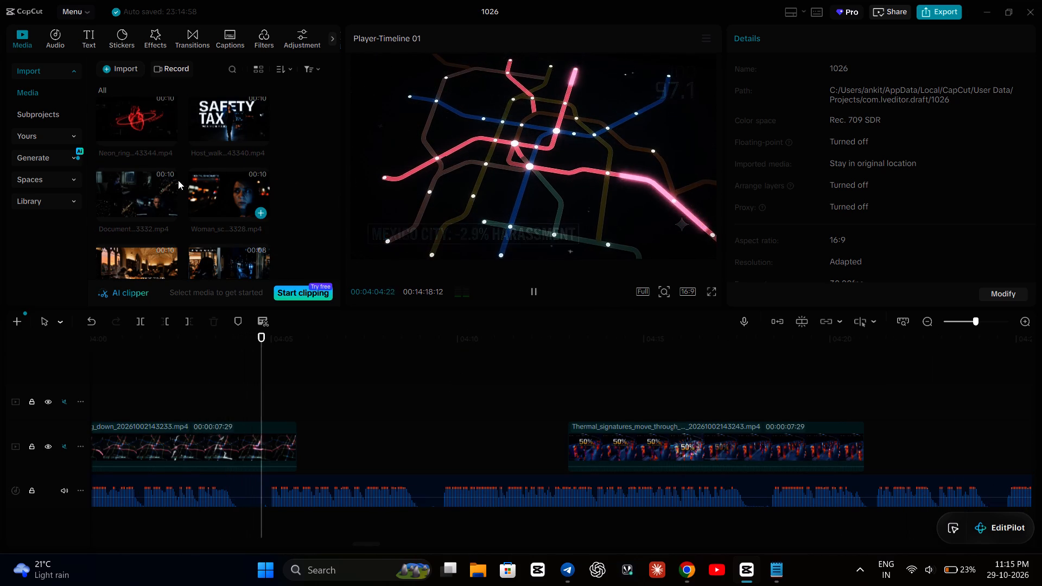
pyautogui.click(156, 183)
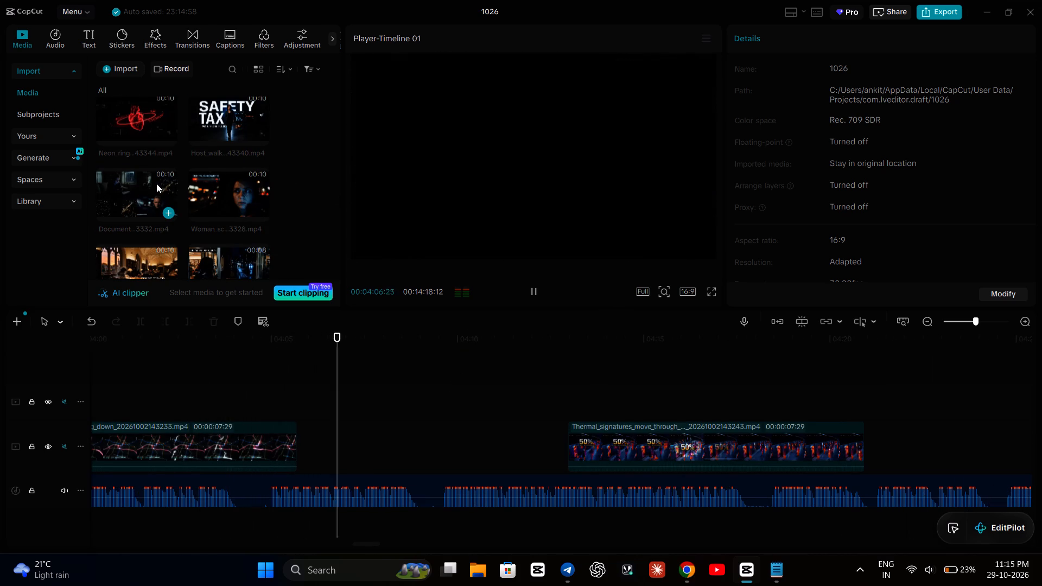
pyautogui.doubleClick(156, 183)
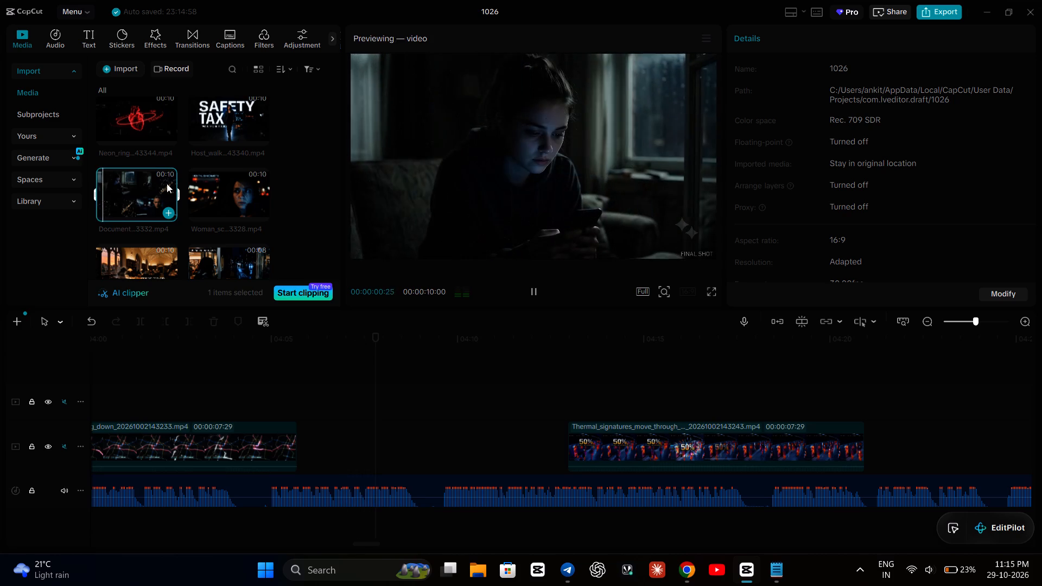
pyautogui.doubleClick(224, 201)
pyautogui.scroll(-1, 224, 201)
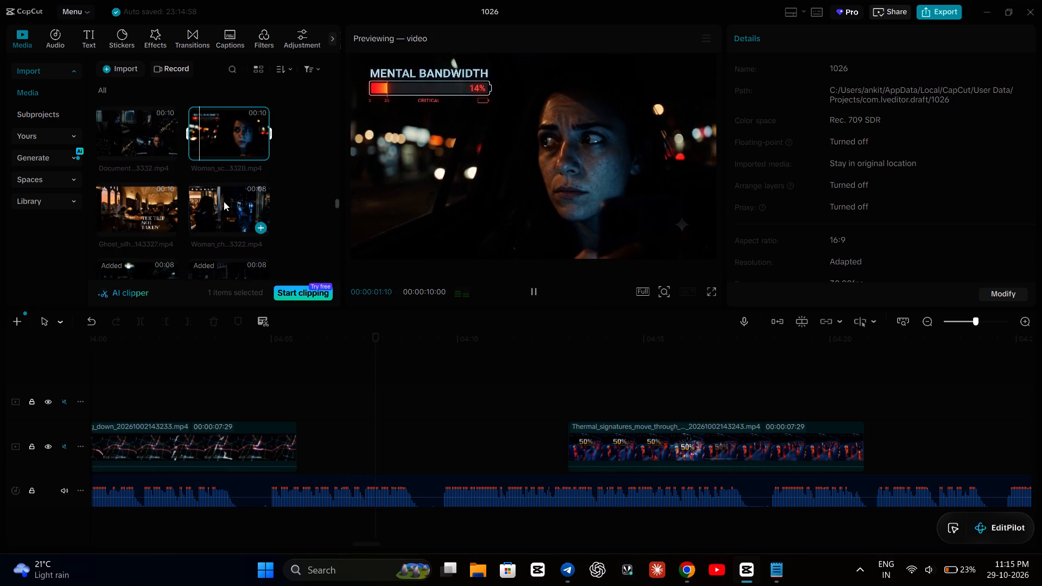
pyautogui.doubleClick(153, 203)
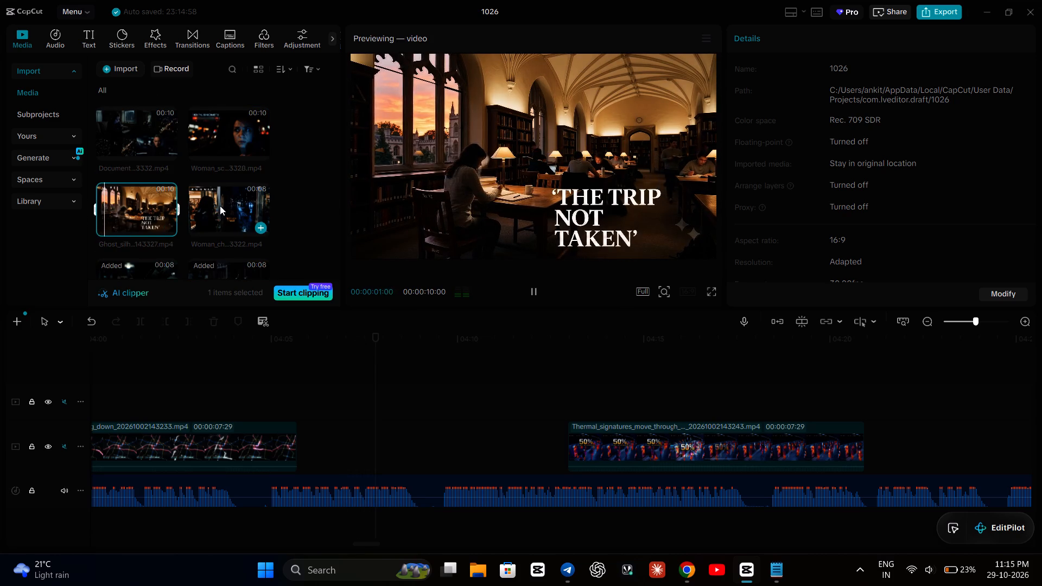
pyautogui.doubleClick(220, 206)
pyautogui.scroll(-1, 219, 208)
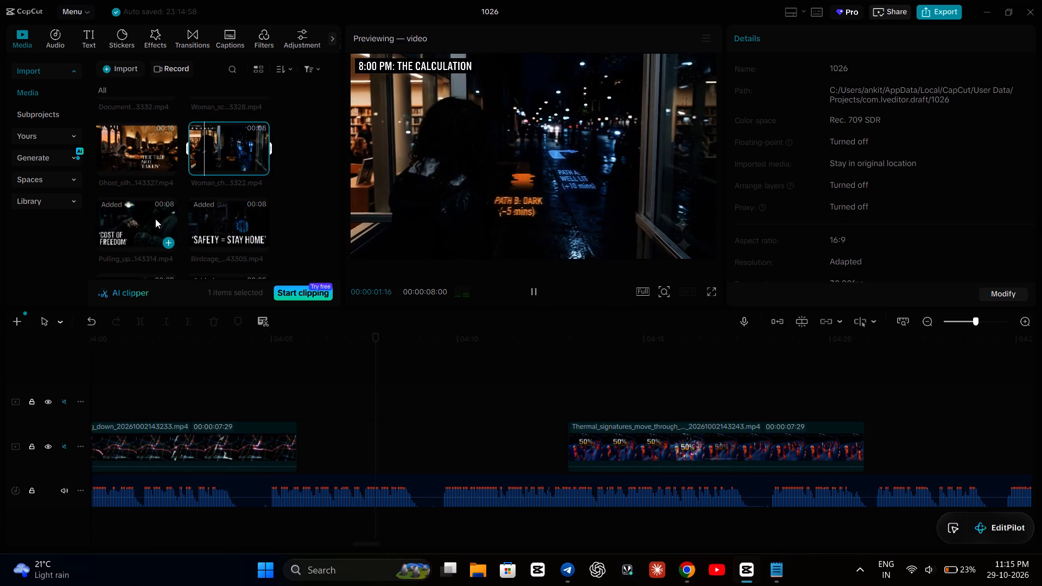
pyautogui.scroll(-2, 223, 212)
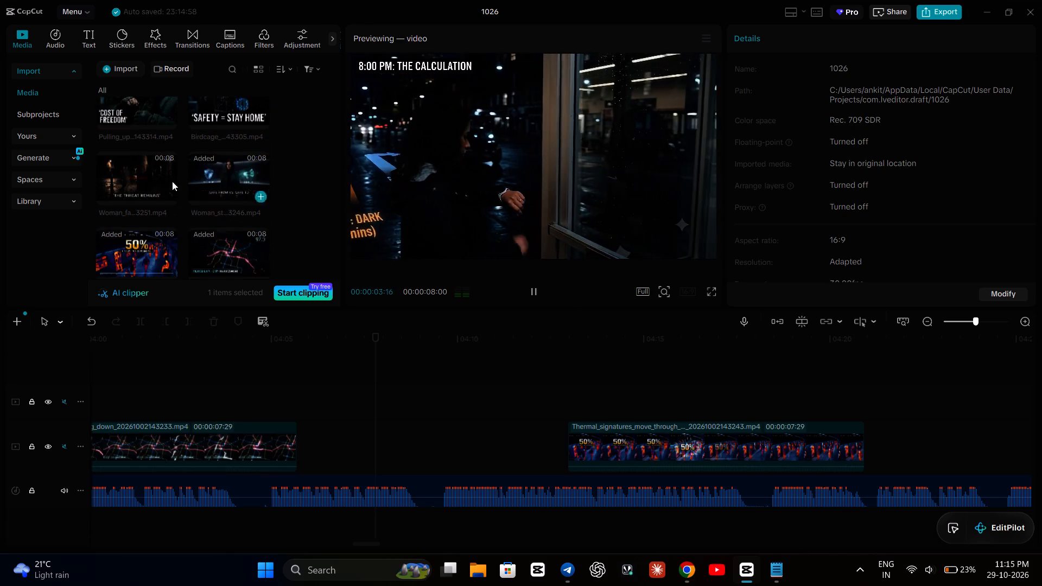
# Preview further library clips for the gap: The Threat Remains, The Invisible Gap and Threat-Free Space.
pyautogui.doubleClick(150, 175)
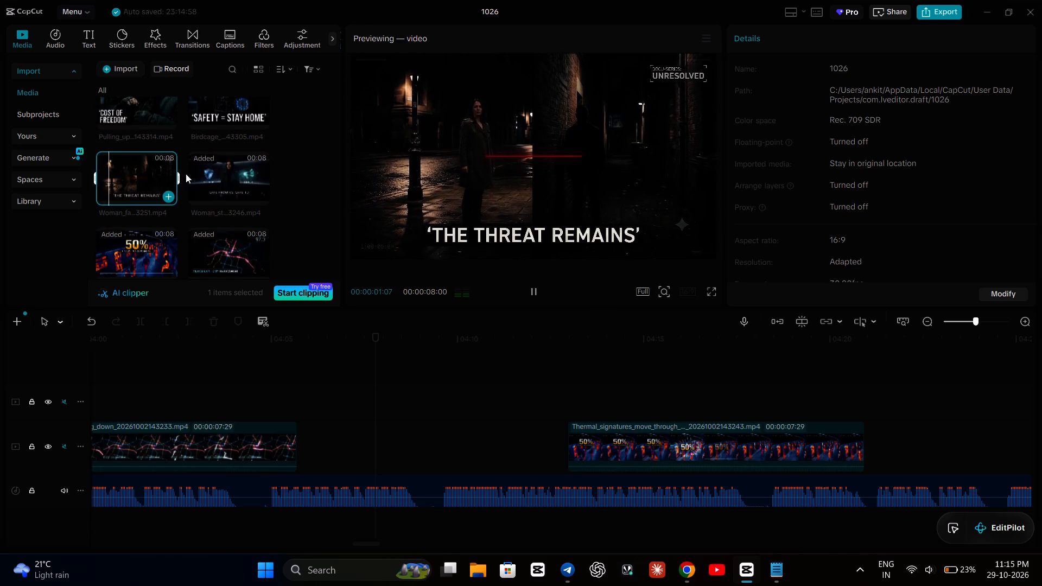
pyautogui.scroll(-3, 212, 174)
pyautogui.doubleClick(221, 166)
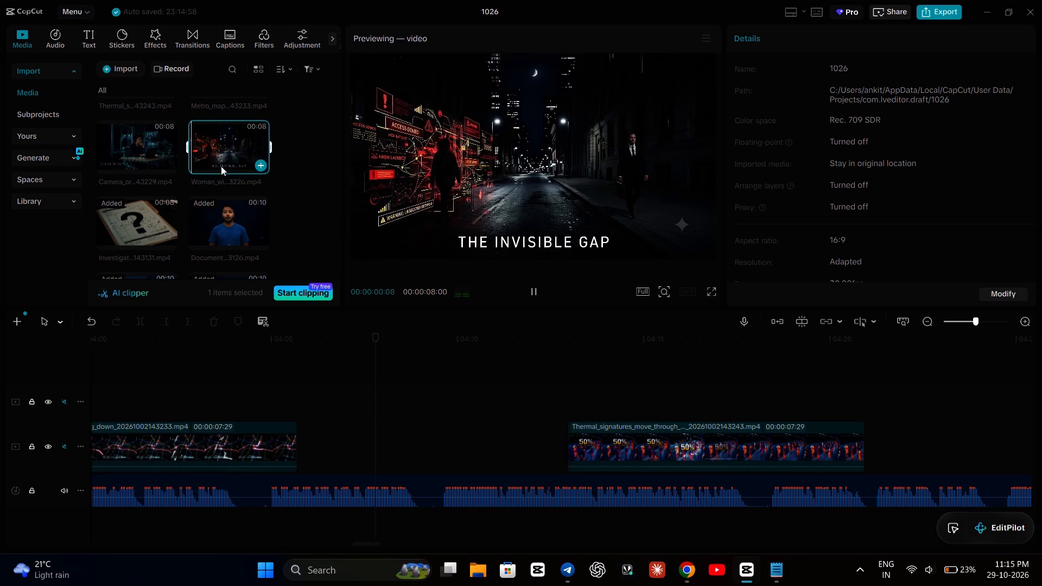
pyautogui.doubleClick(155, 149)
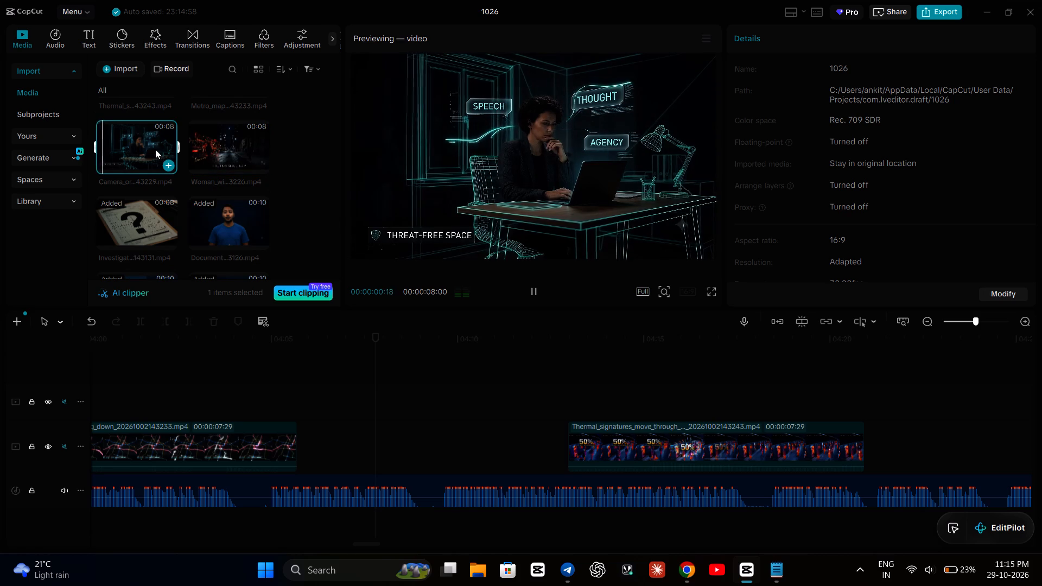
pyautogui.scroll(-3, 220, 186)
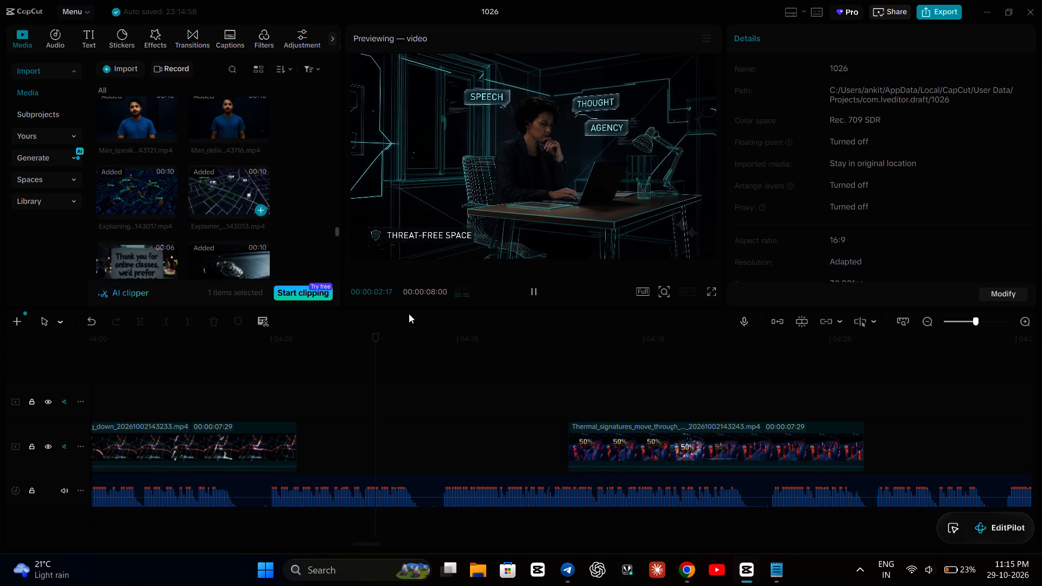
pyautogui.click(676, 564)
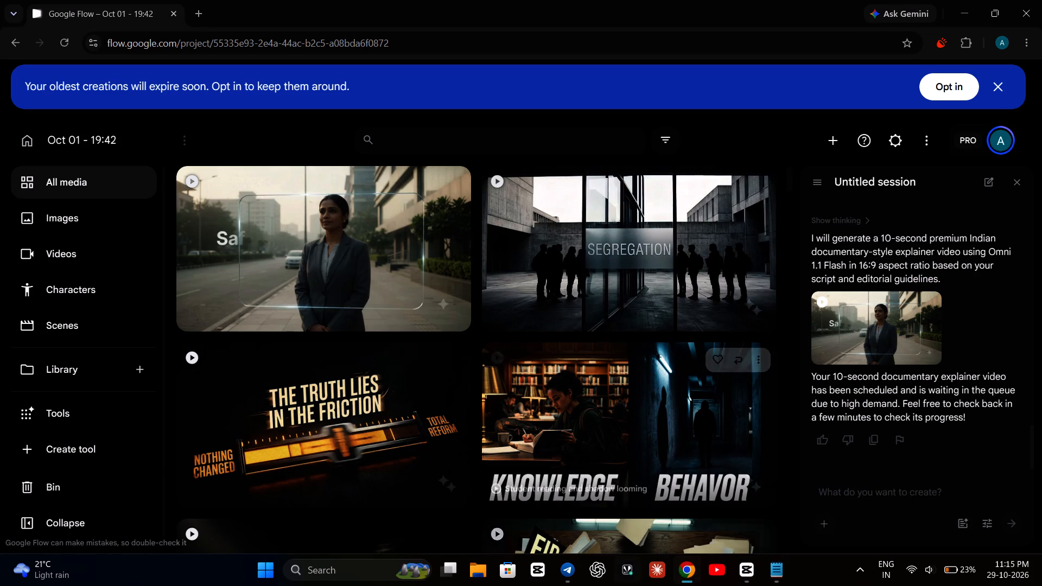
pyautogui.click(744, 568)
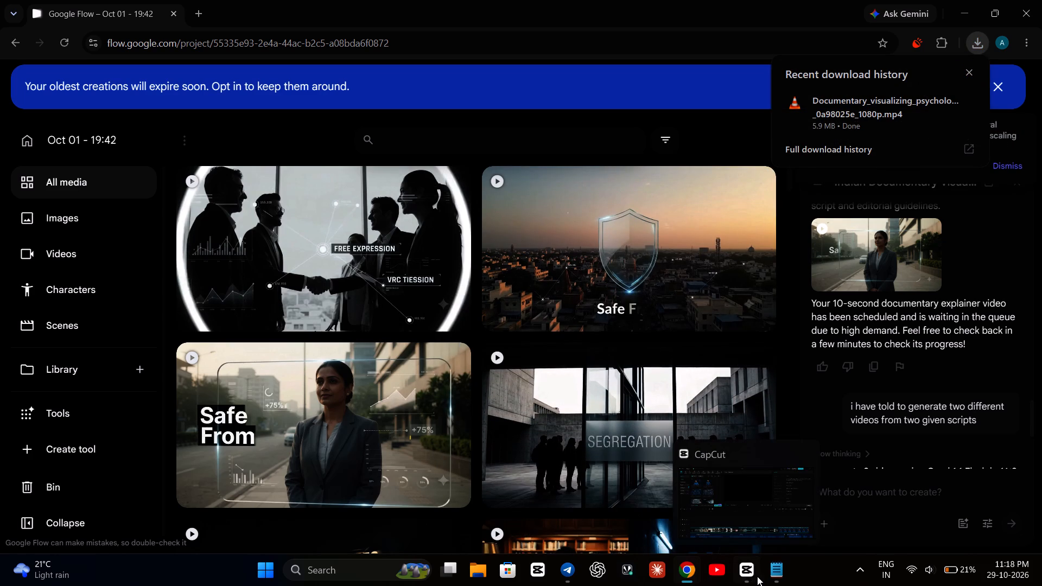
# Play the CapCut timeline from about 00:03:06 to 00:03:25, rechecking the browser's recent downloads in between.
pyautogui.click(739, 571)
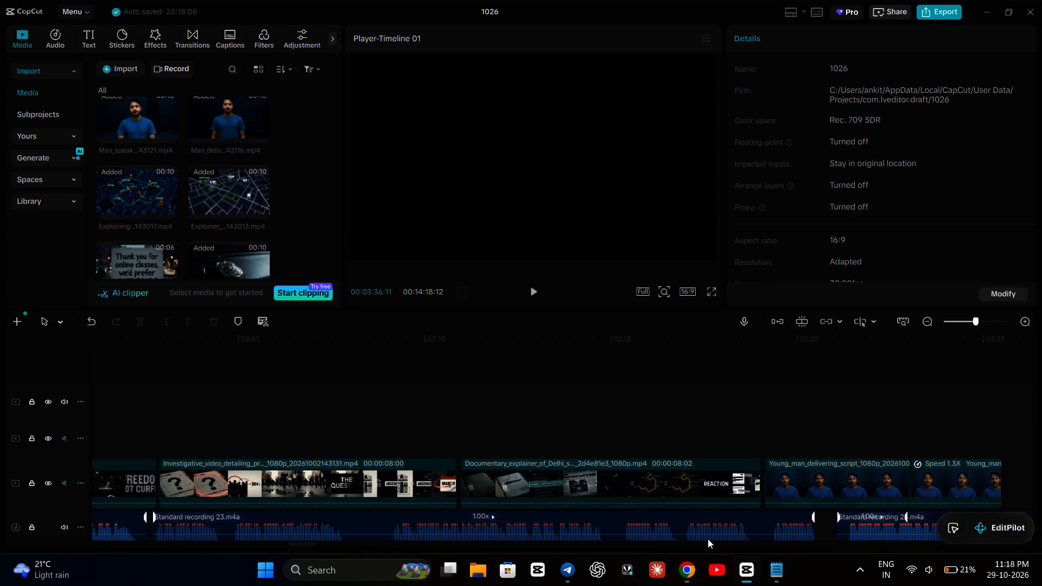
pyautogui.click(269, 374)
pyautogui.press('space')
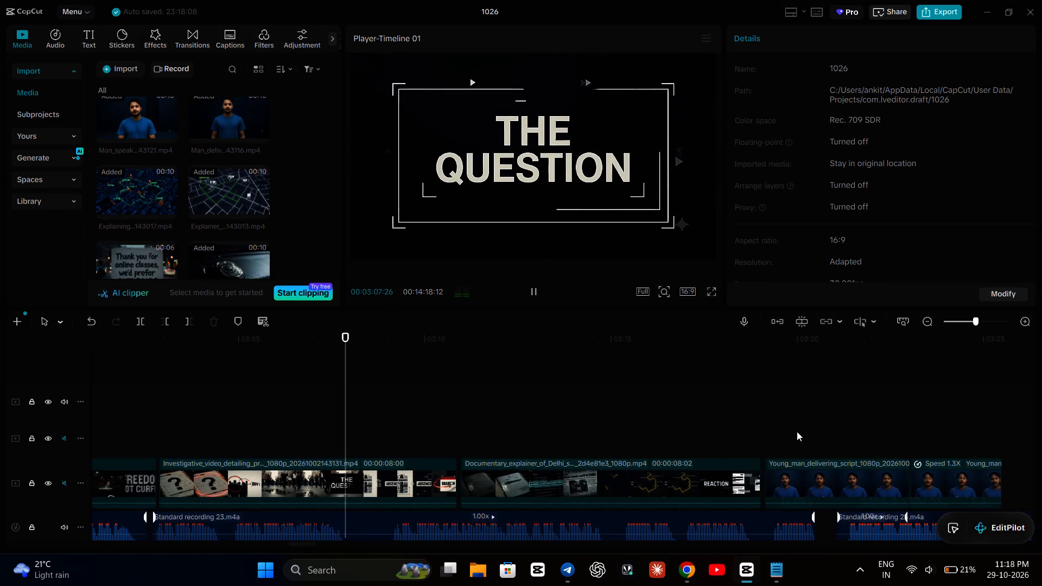
pyautogui.hscroll(-2, 860, 434)
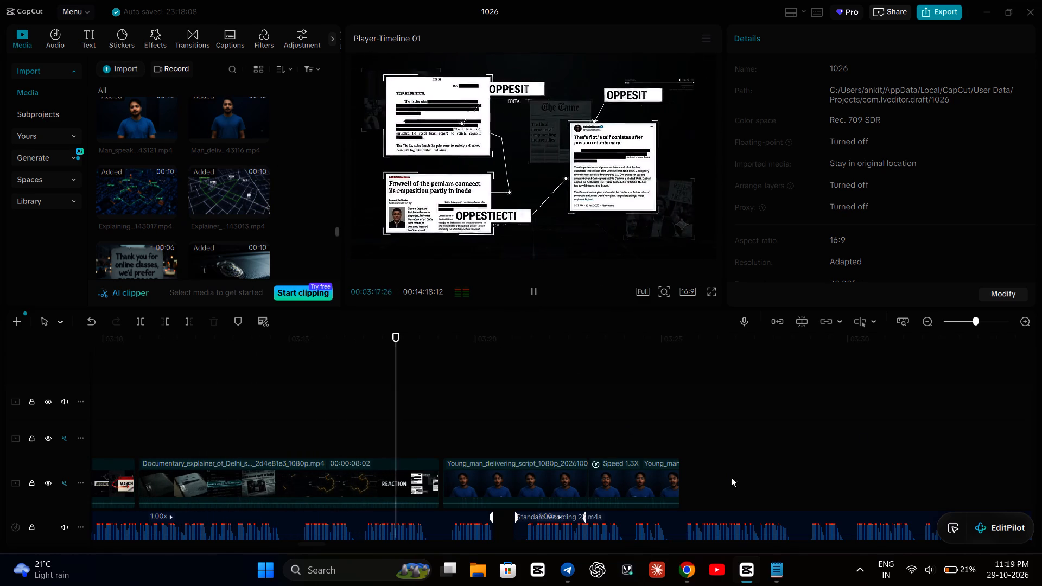
pyautogui.click(682, 577)
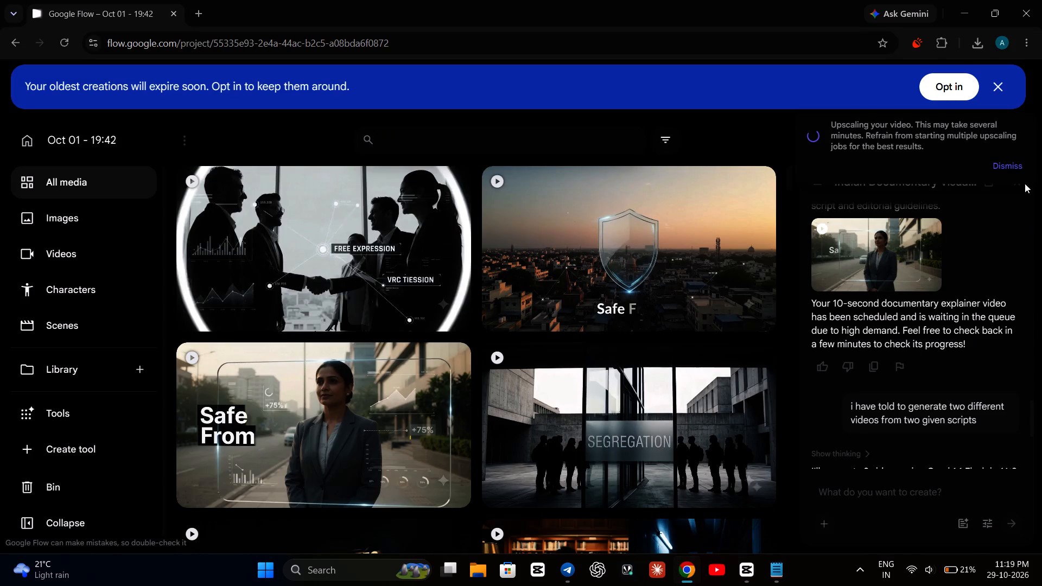
pyautogui.click(982, 44)
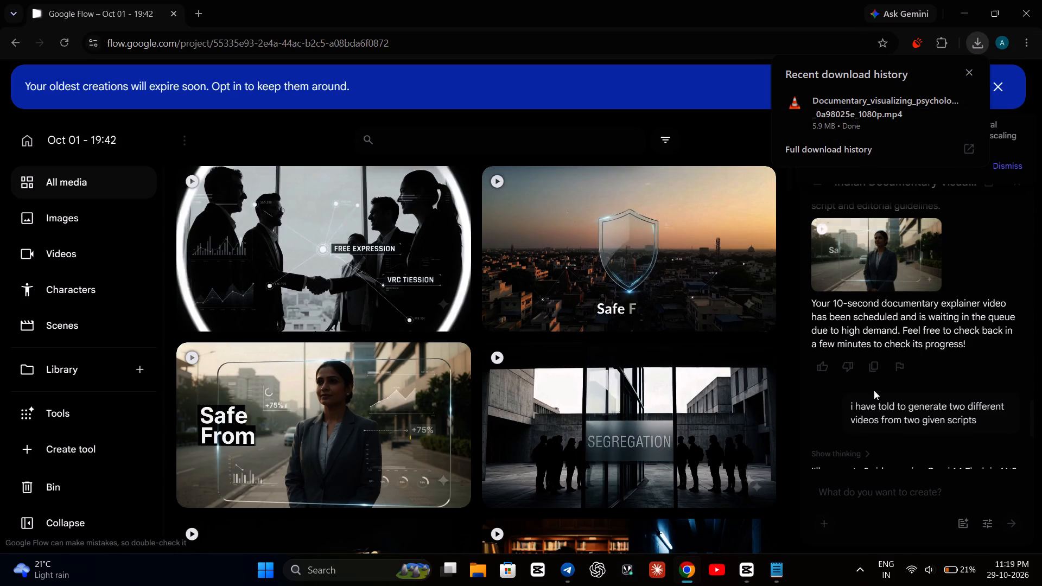
pyautogui.click(752, 575)
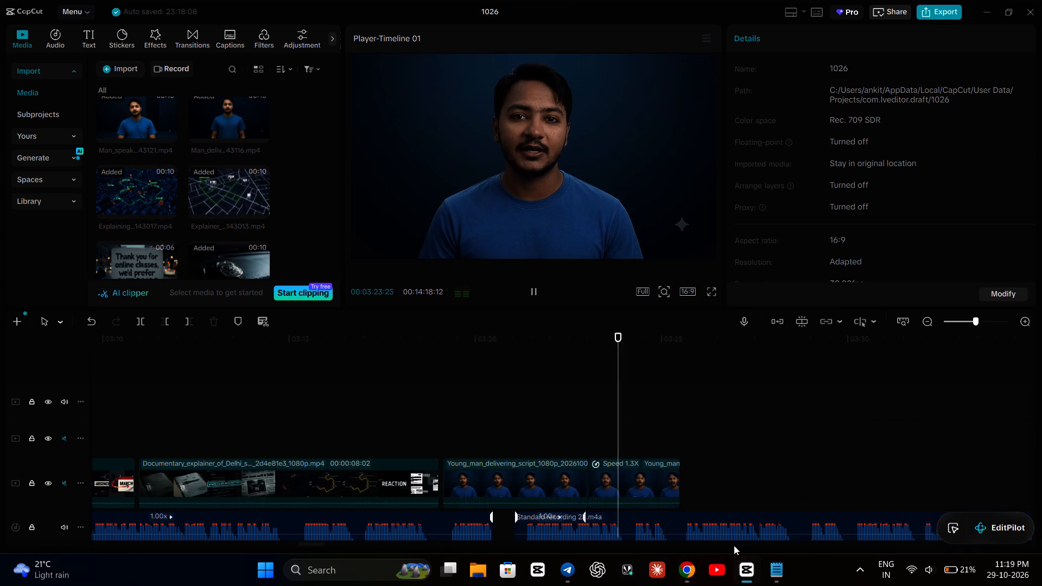
pyautogui.press('space')
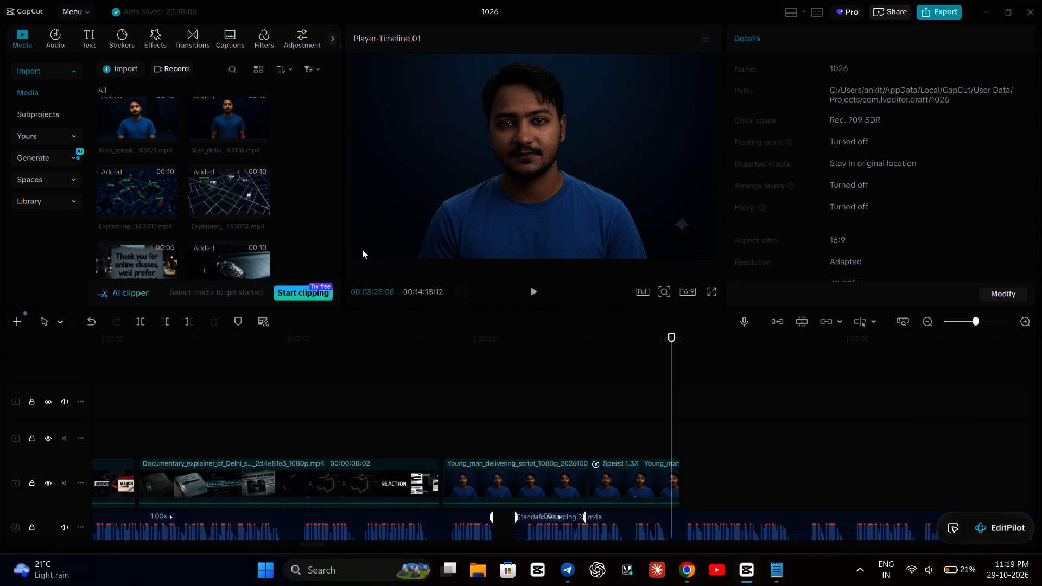
# Import the Documentary_visualizing_psycholo..._0a98025e_1080p video from New Volume (D:) into the project media.
pyautogui.click(114, 62)
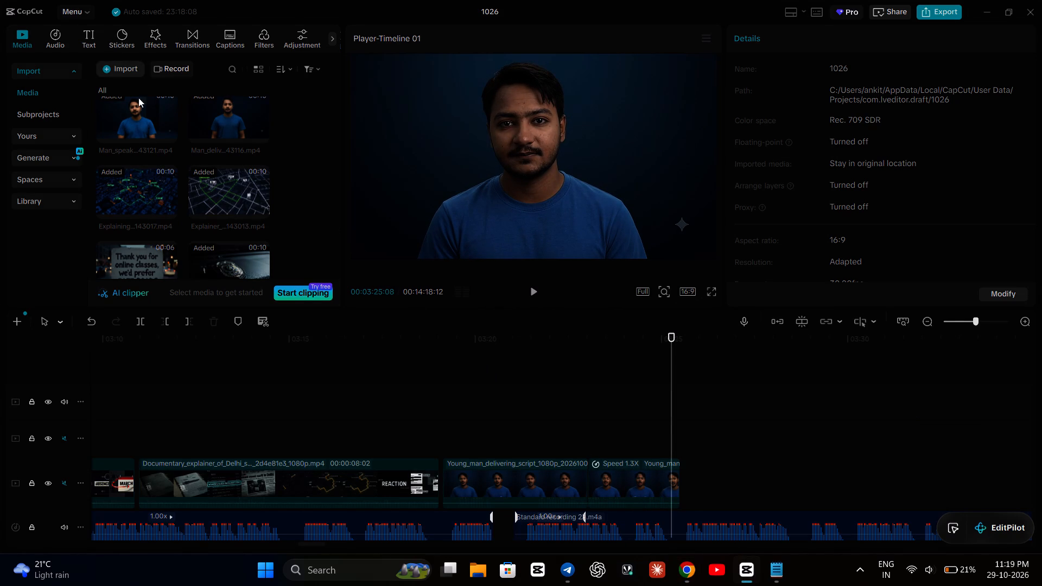
pyautogui.click(142, 92)
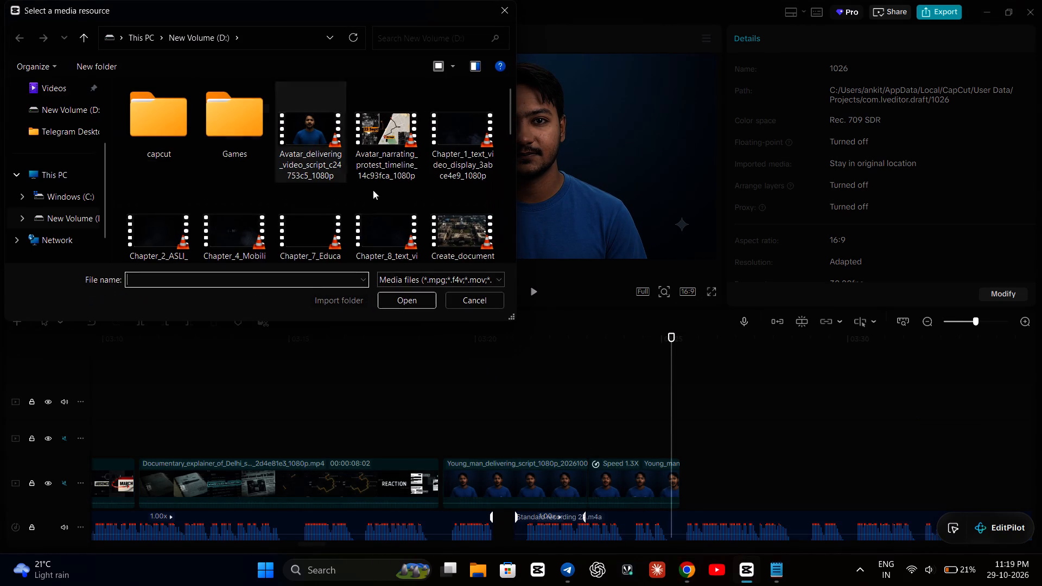
pyautogui.scroll(-1, 403, 195)
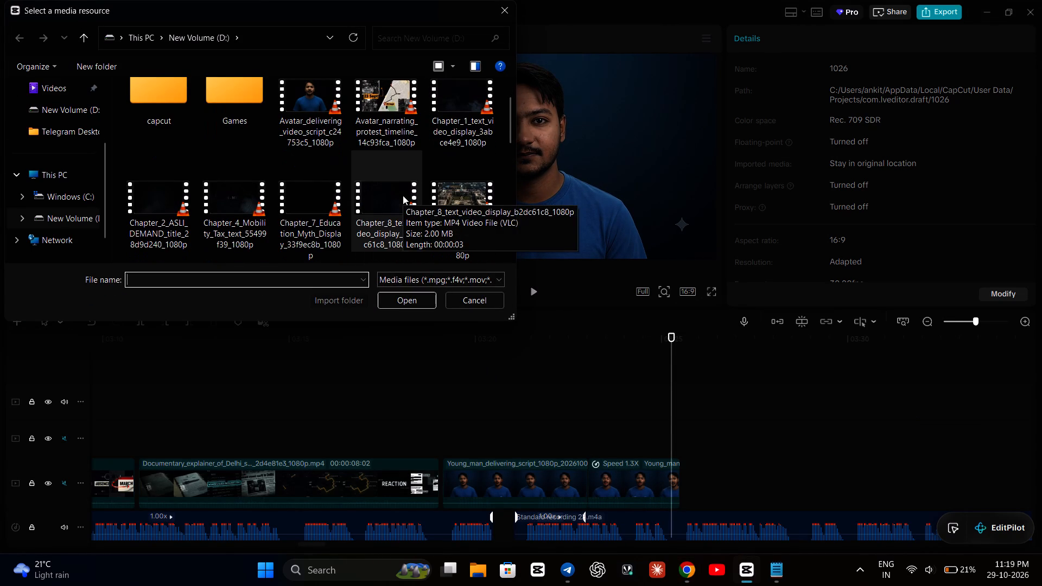
pyautogui.scroll(-2, 403, 195)
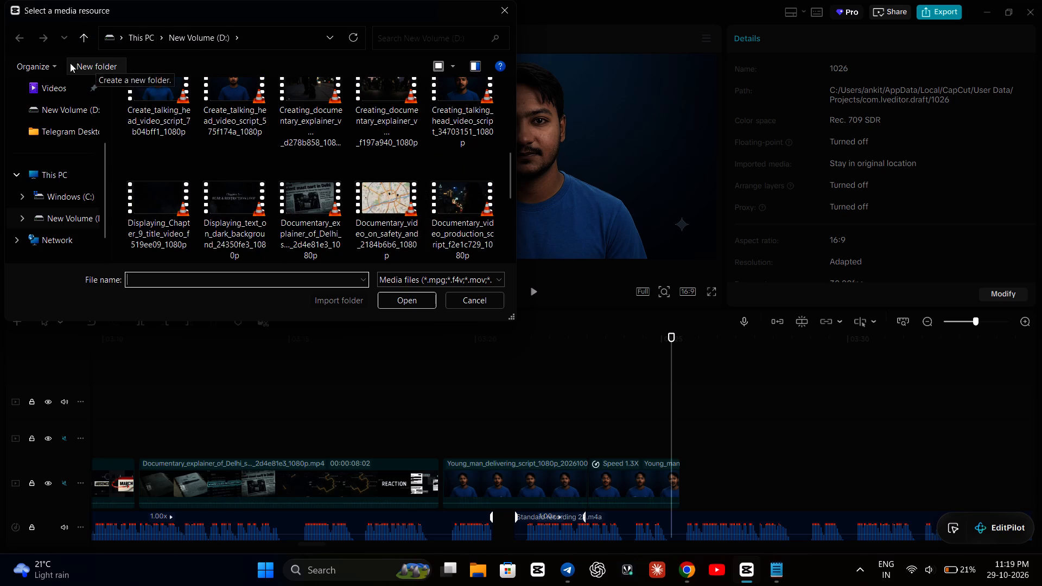
pyautogui.click(42, 62)
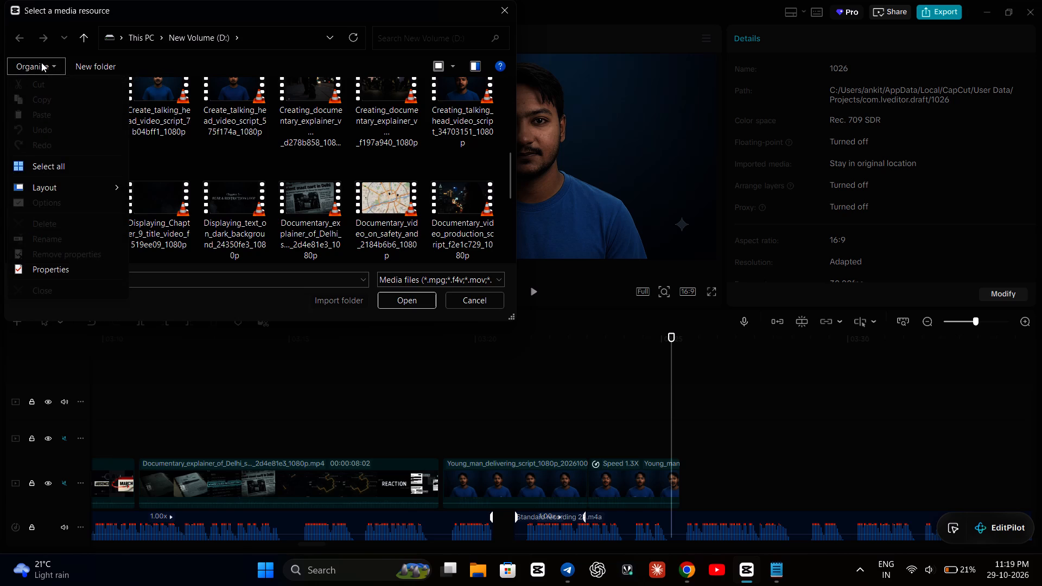
pyautogui.click(179, 157)
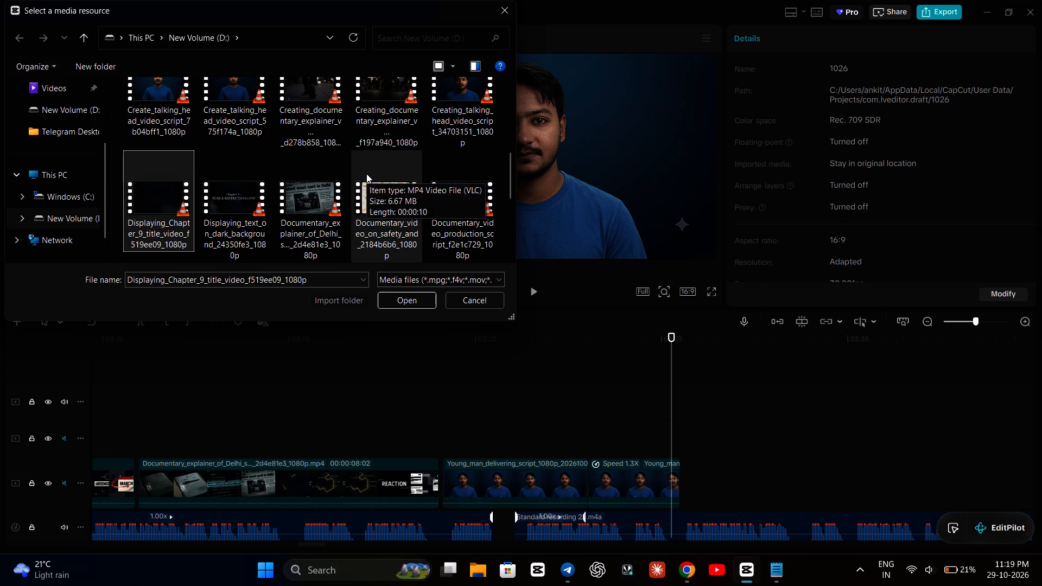
pyautogui.scroll(-1, 368, 174)
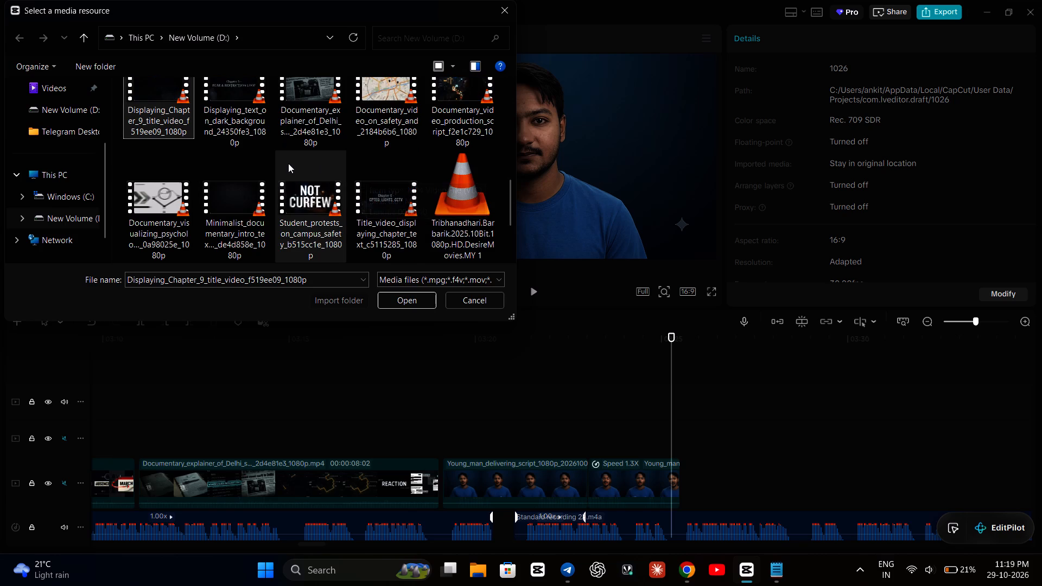
pyautogui.click(174, 202)
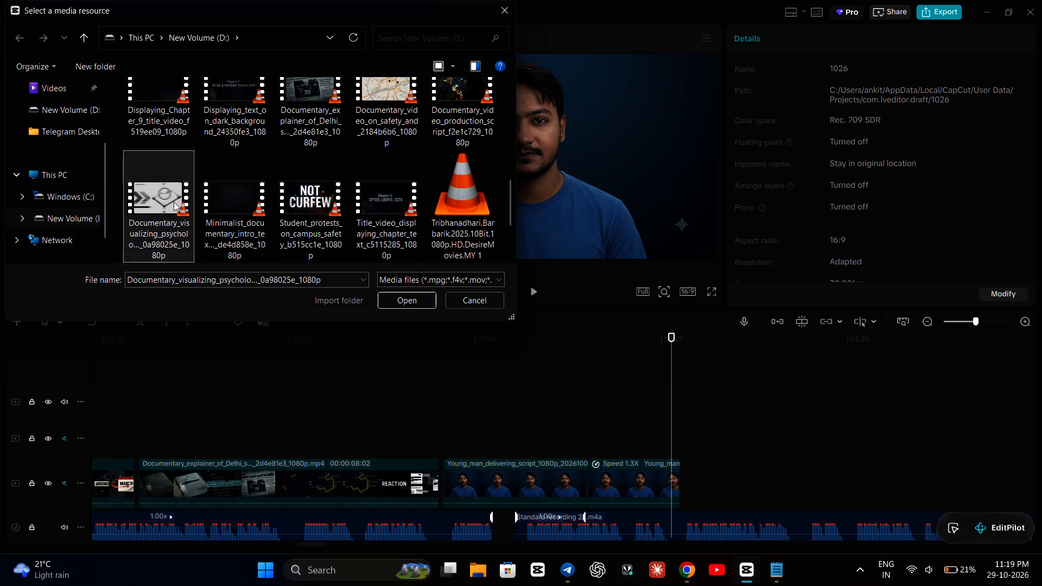
pyautogui.click(393, 303)
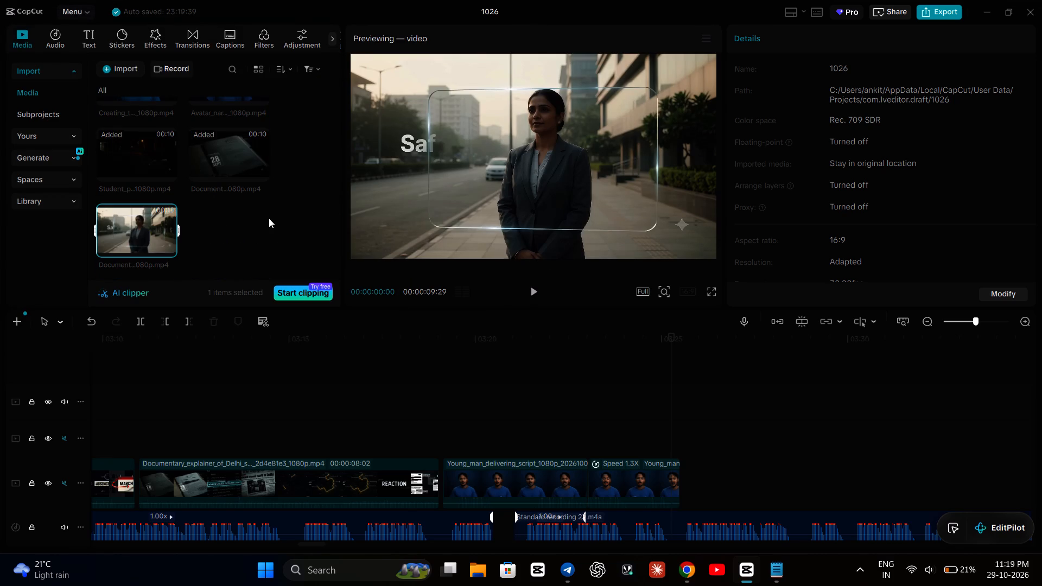
# Add the imported Documentary_visualizing clip to the main video track, directly after the Young_man clip at about 00:03:25.
pyautogui.click(169, 246)
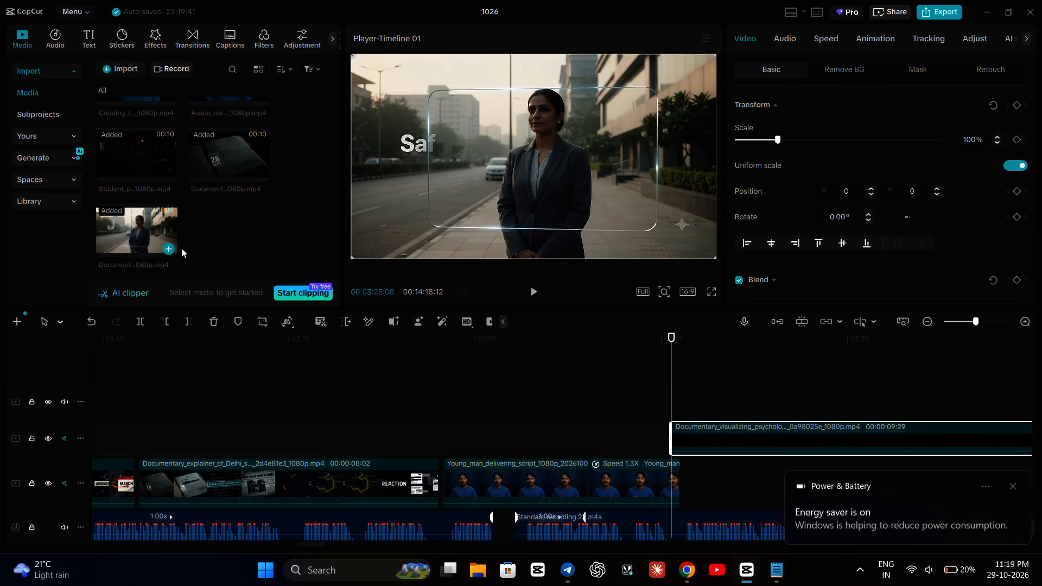
pyautogui.moveTo(758, 442); pyautogui.dragTo(770, 457)
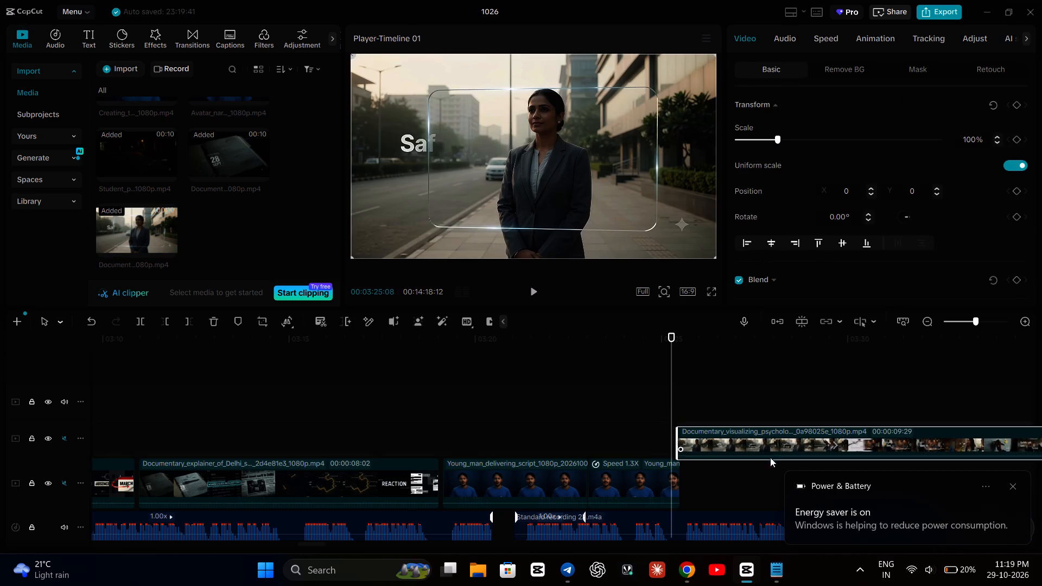
pyautogui.moveTo(770, 457); pyautogui.dragTo(767, 468)
# Play the timeline from about 00:03:22 to 00:03:37 to check the Documentary_visualizing clip against the narration.
pyautogui.click(559, 391)
pyautogui.press('space')
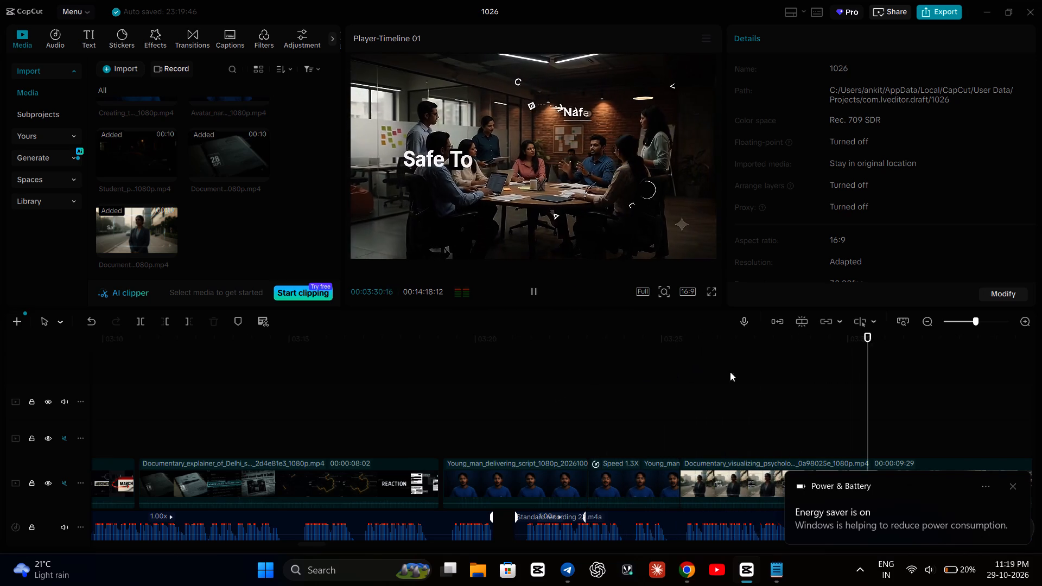
pyautogui.click(1017, 490)
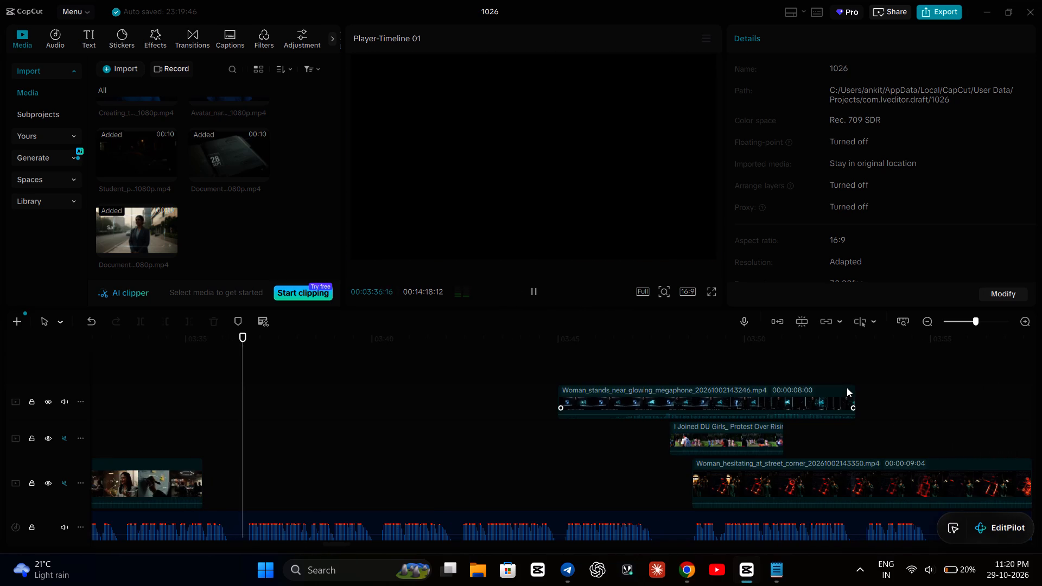
pyautogui.press('space')
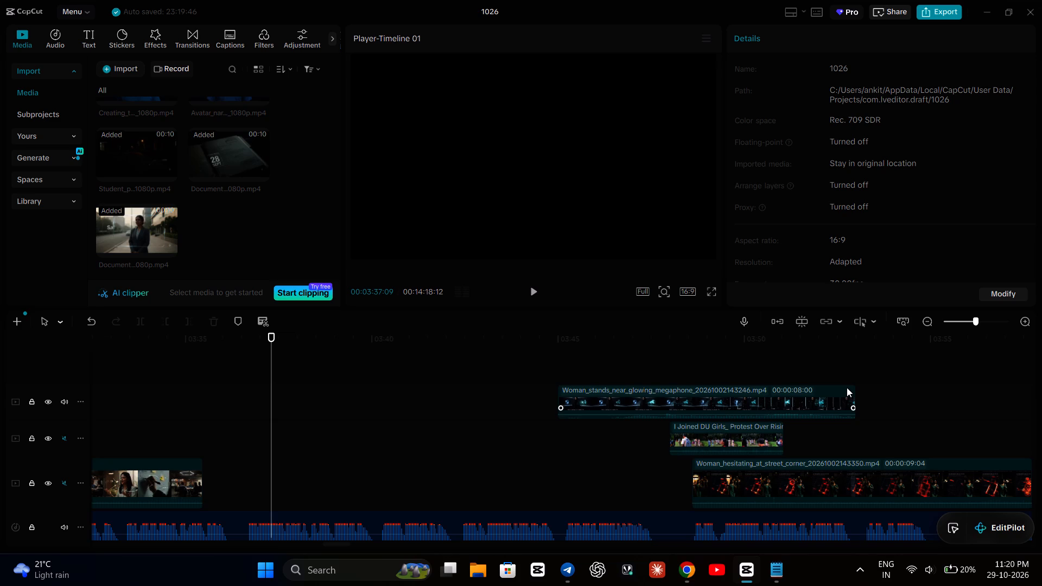
# Check the browser's recent downloads for the People_discussing_in_safe_space_cf2bf838_1080p video, and import it from New Volume (D:) into the CapCut project.
pyautogui.click(678, 567)
pyautogui.click(995, 38)
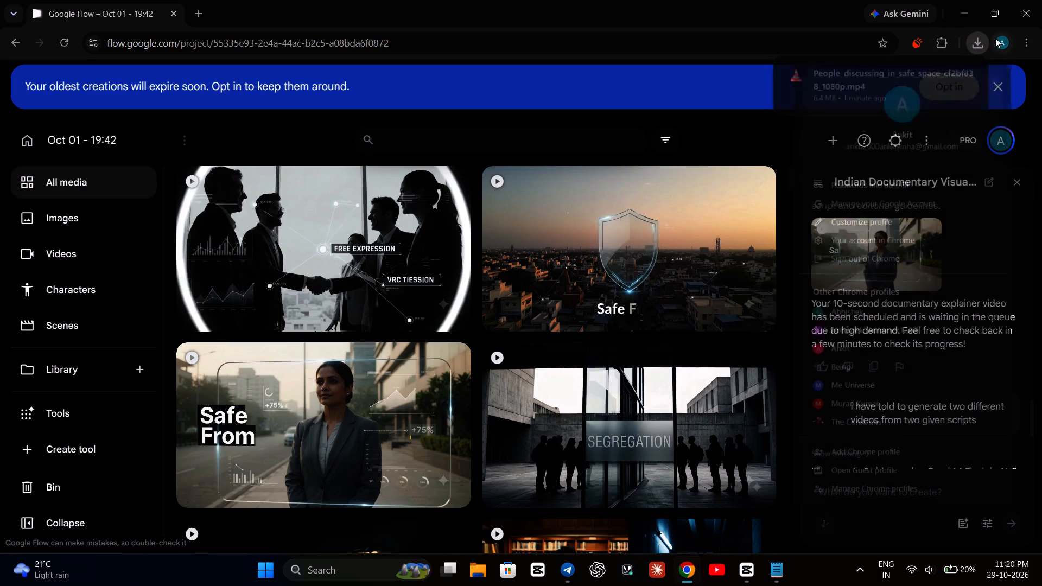
pyautogui.click(995, 38)
pyautogui.click(982, 41)
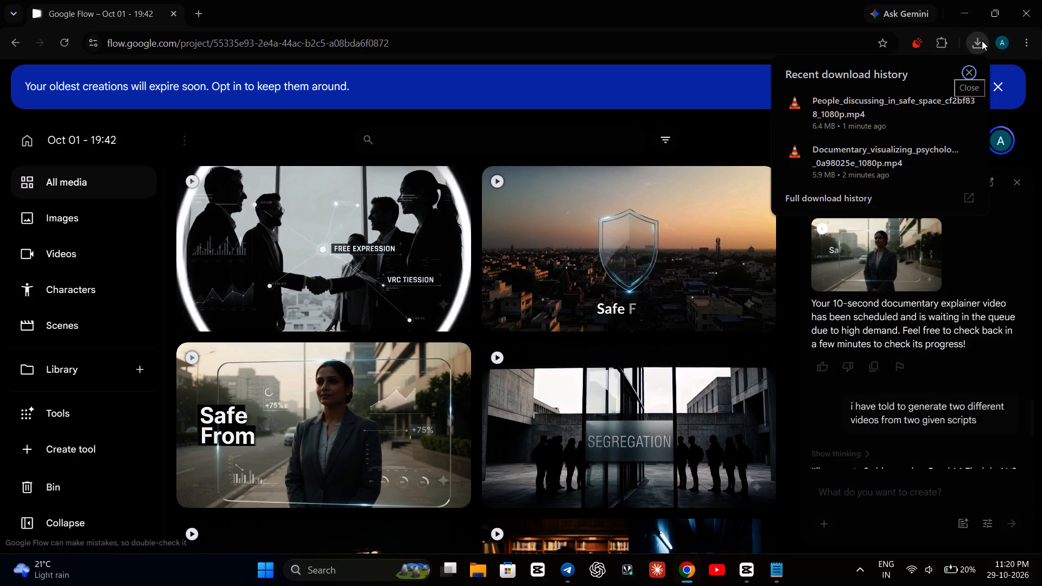
pyautogui.click(744, 568)
pyautogui.click(112, 65)
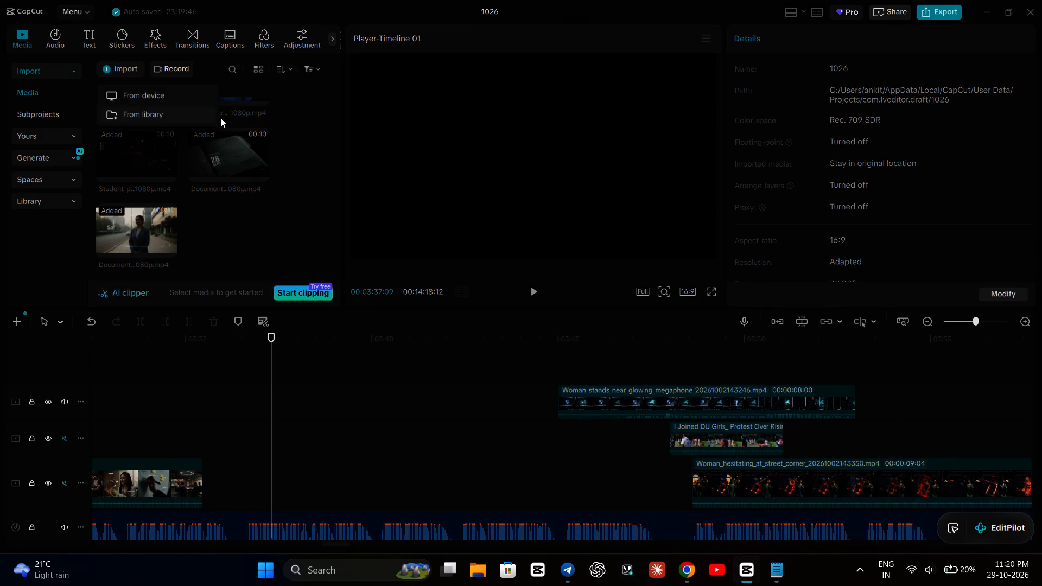
pyautogui.click(160, 87)
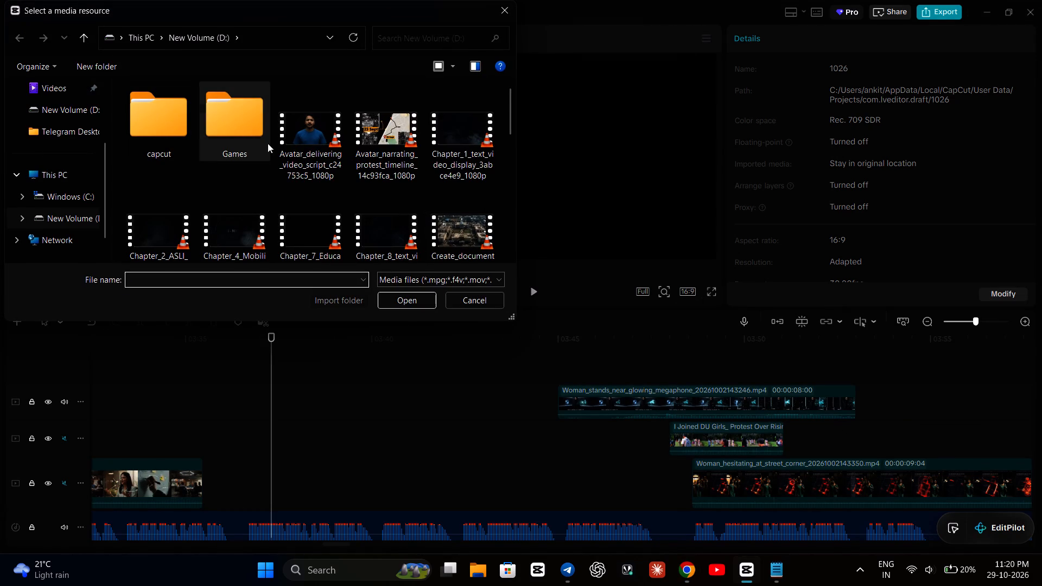
pyautogui.scroll(-5, 402, 195)
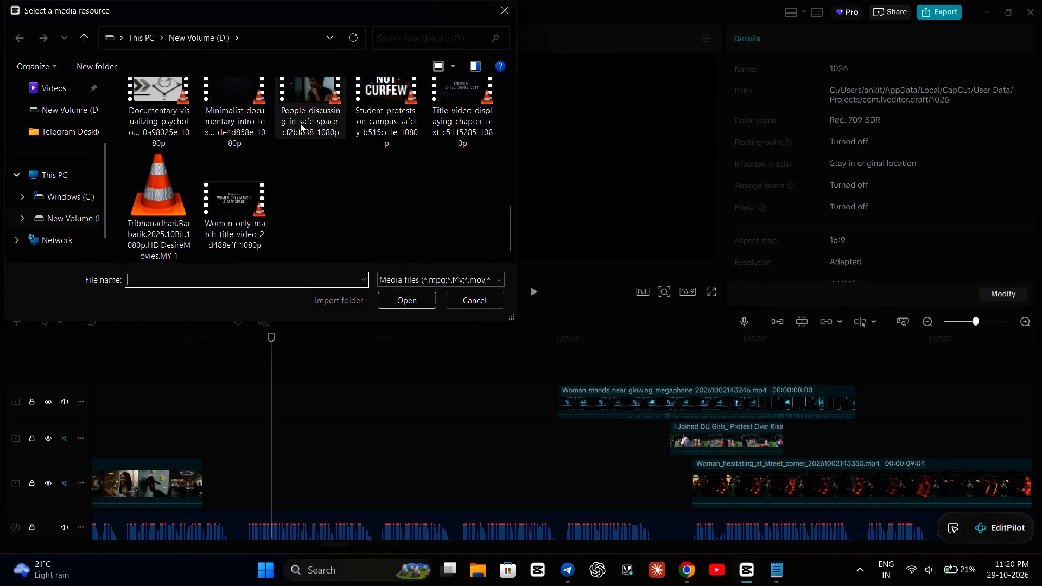
pyautogui.click(315, 105)
pyautogui.click(410, 297)
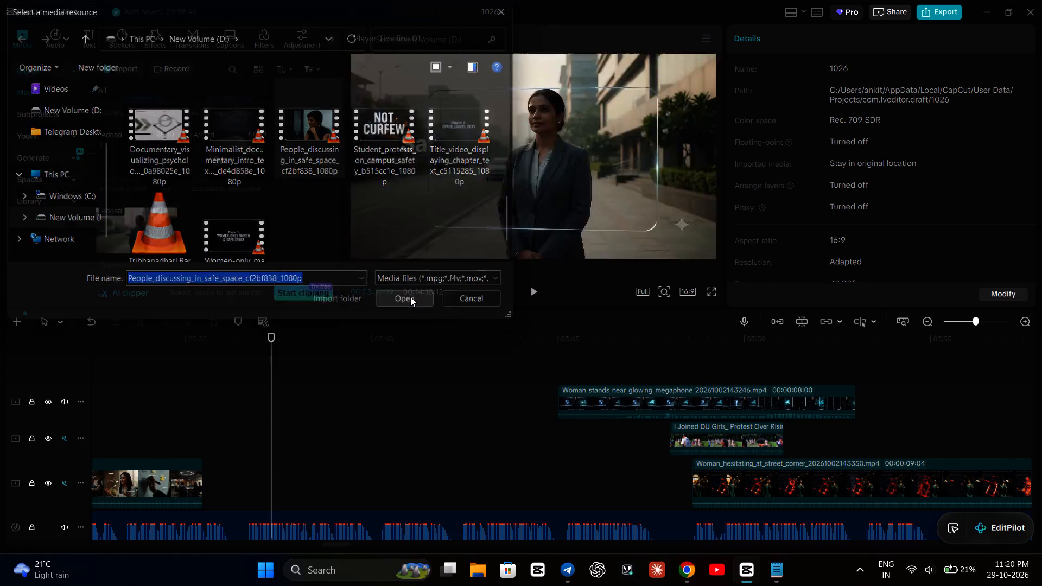
# Add the imported People_discussing_in_safe_space clip to the main video track at about 00:03:37.
pyautogui.click(256, 247)
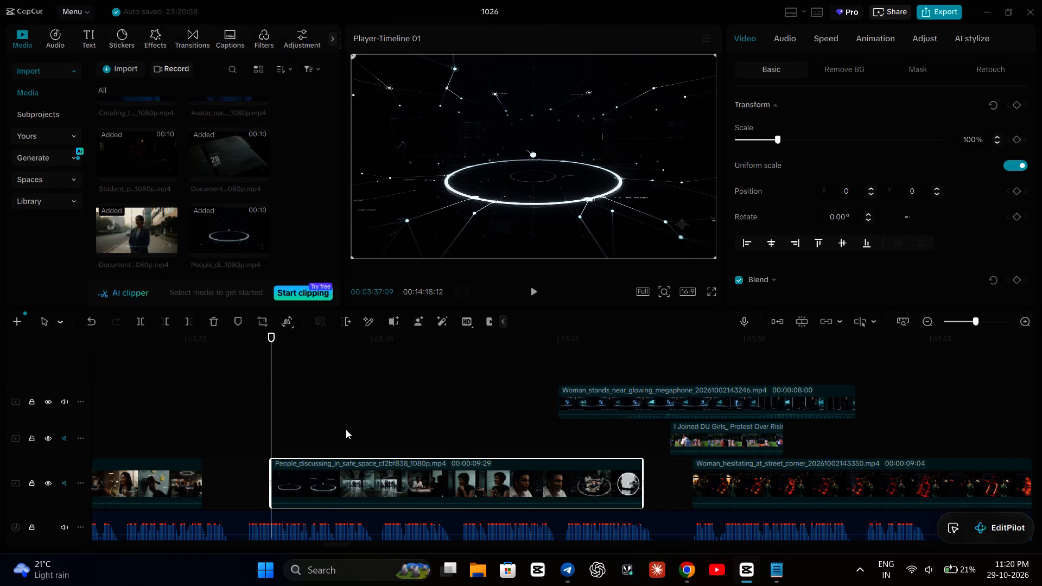
# Play the timeline from the Documentary_explainer clip through to about 00:03:50 to review both newly placed clips against the narration.
pyautogui.hscroll(3, 346, 429)
pyautogui.click(323, 424)
pyautogui.press('space')
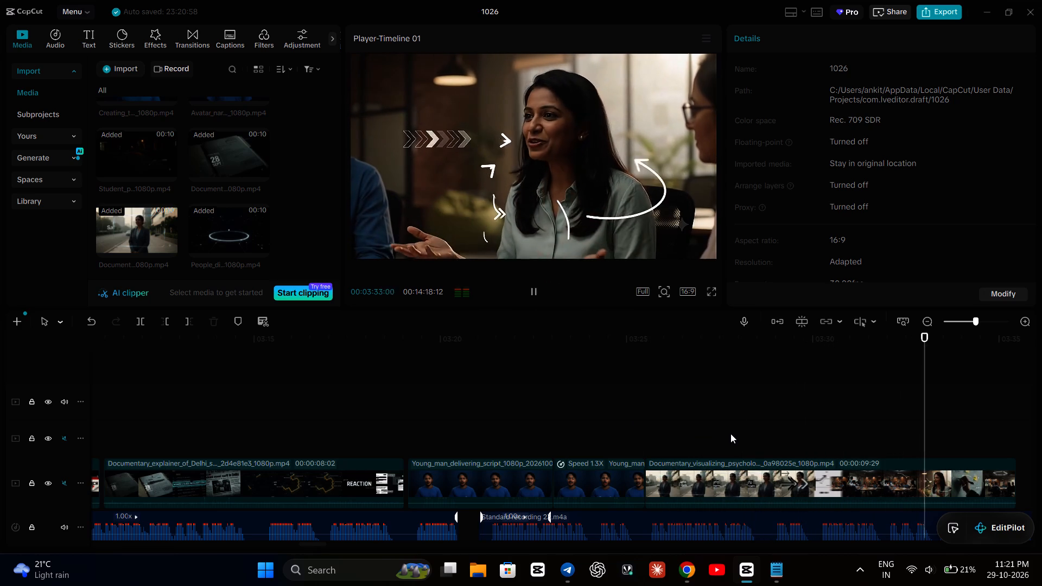
pyautogui.hscroll(-1, 730, 434)
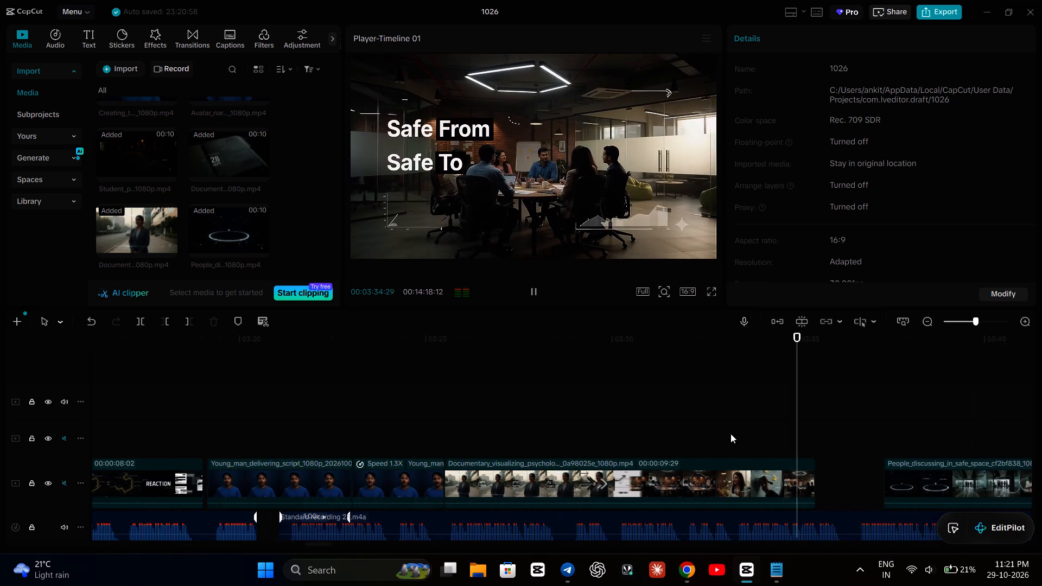
pyautogui.hscroll(-1, 730, 434)
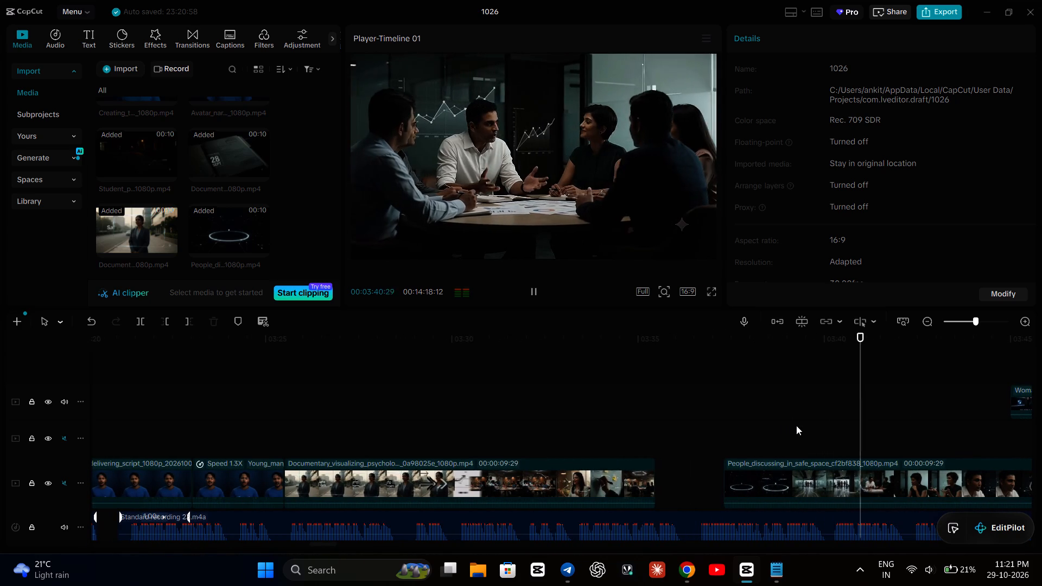
pyautogui.hscroll(-1, 796, 425)
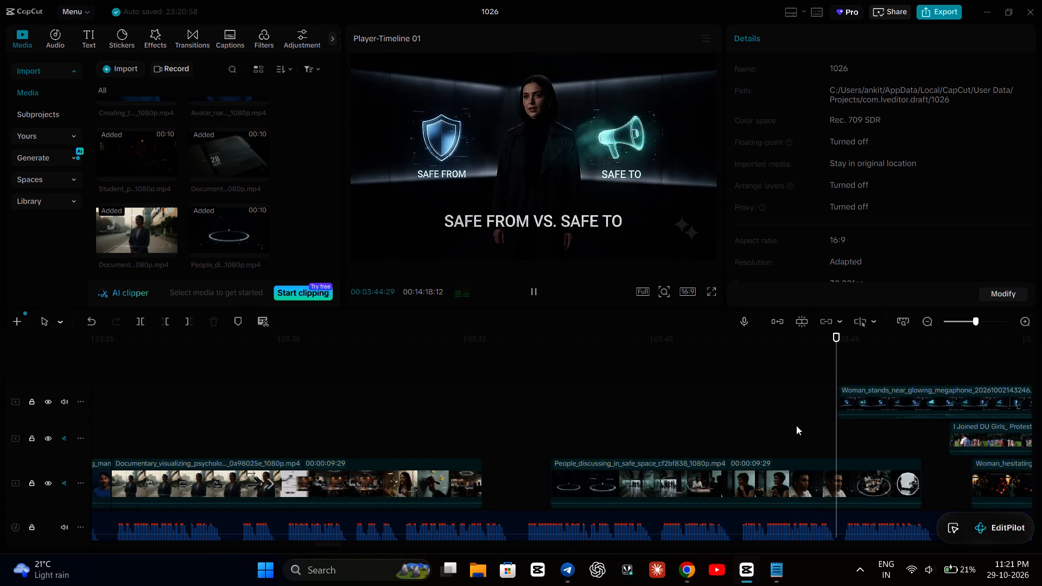
pyautogui.hscroll(-1, 796, 425)
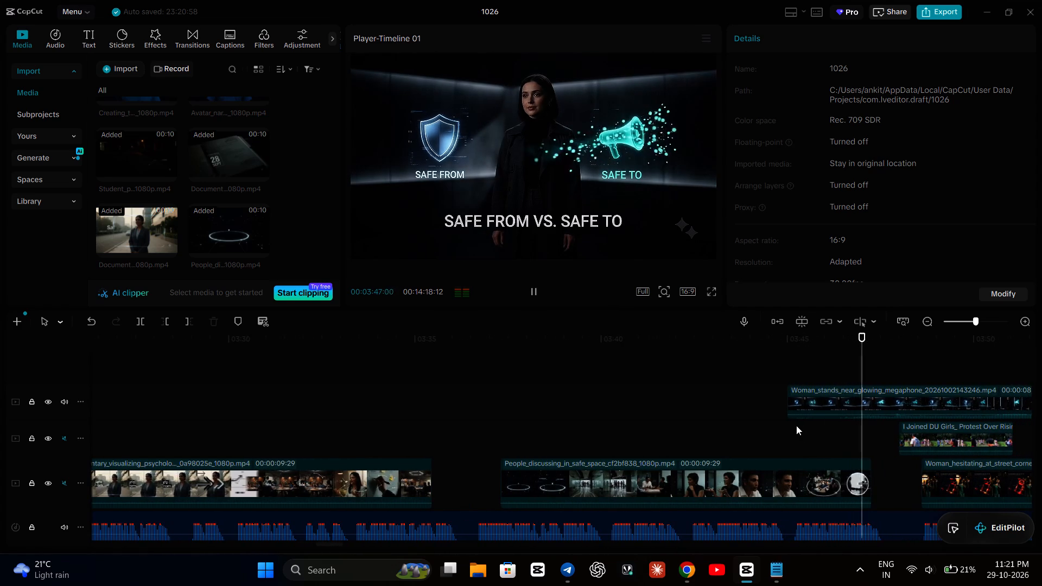
pyautogui.hscroll(1, 796, 425)
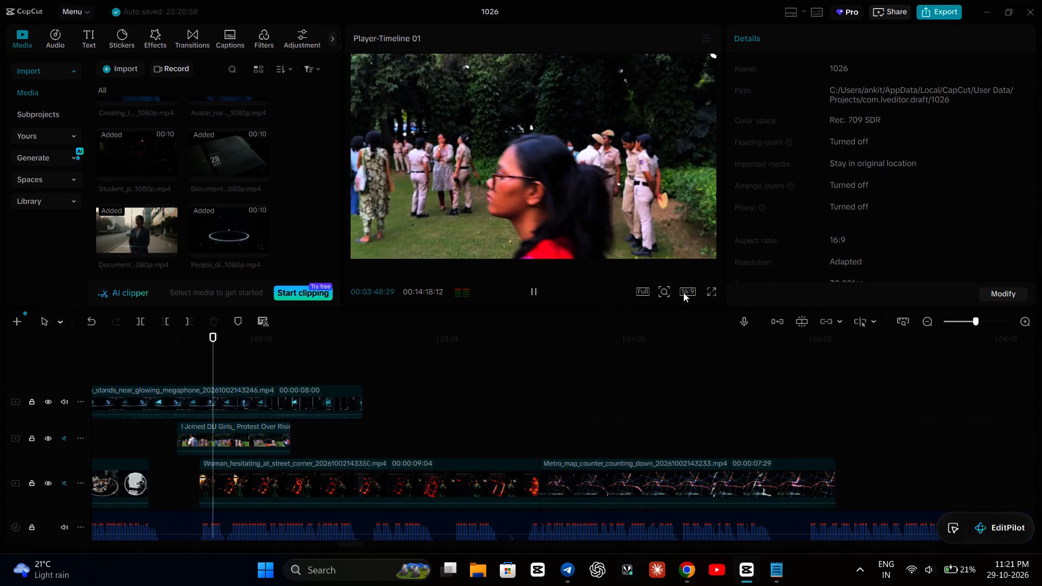
pyautogui.click(534, 289)
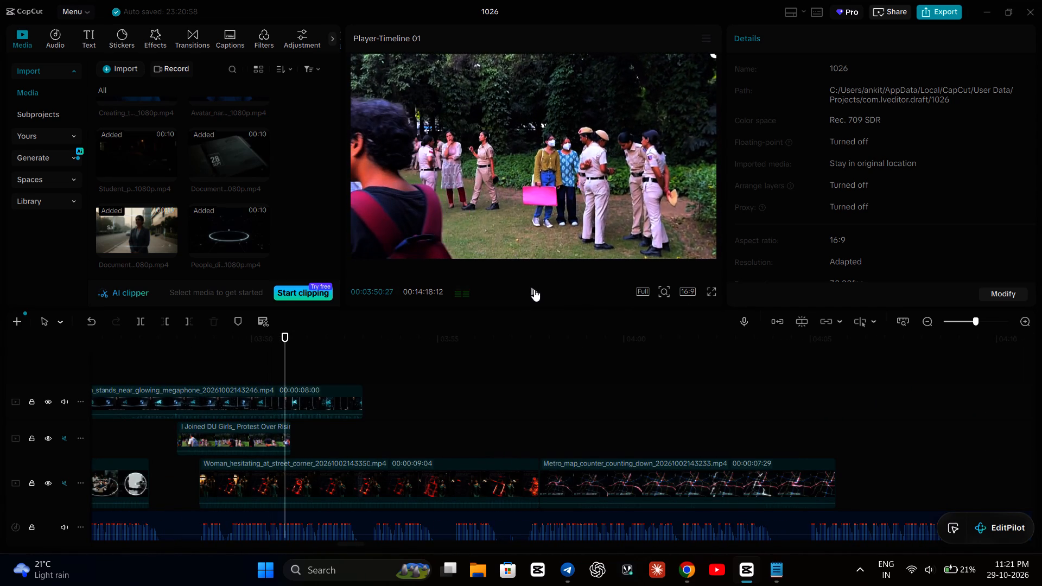
# Move the Documentary_visualizing clip to start at about 00:03:27, ending where the People_discussing clip begins.
pyautogui.hscroll(2, 889, 460)
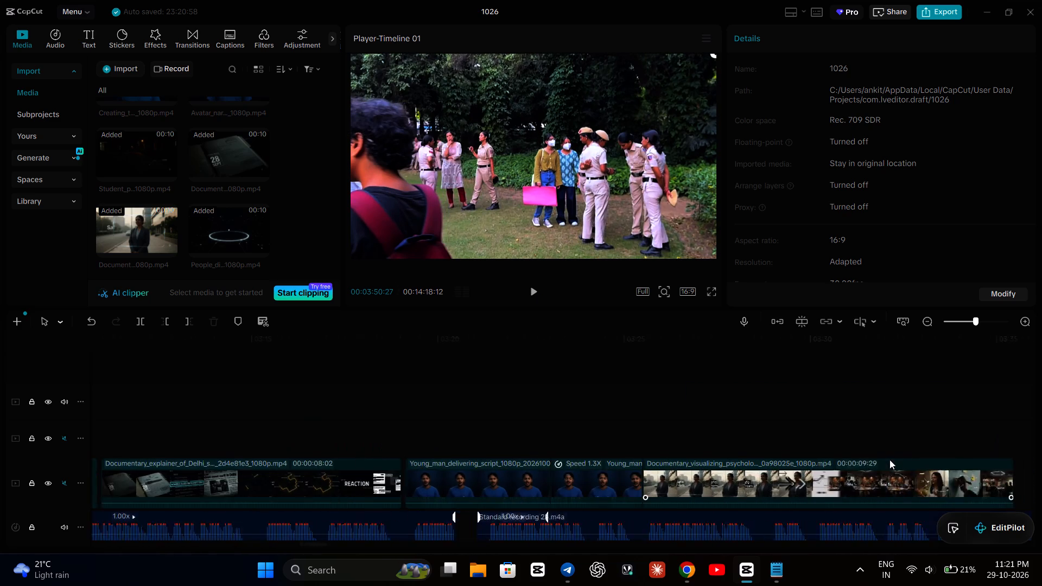
pyautogui.hscroll(3, 889, 460)
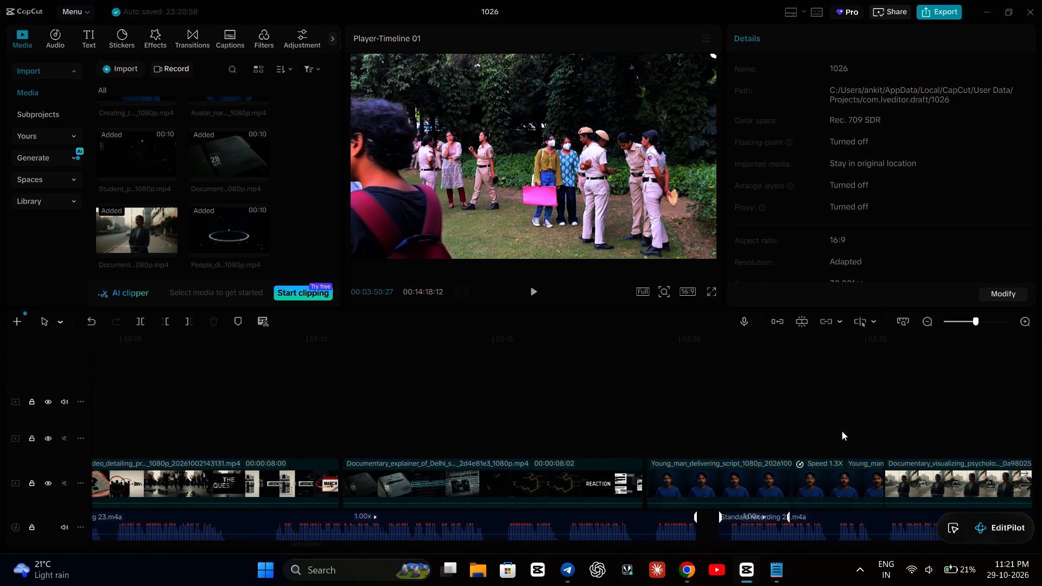
pyautogui.click(811, 419)
pyautogui.hscroll(-1, 871, 416)
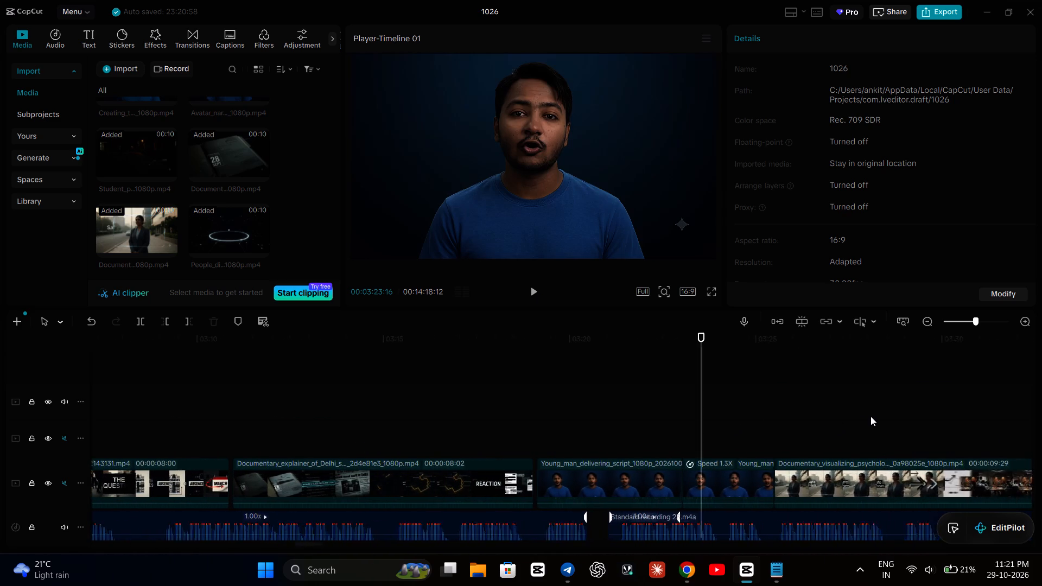
pyautogui.hscroll(-1, 871, 416)
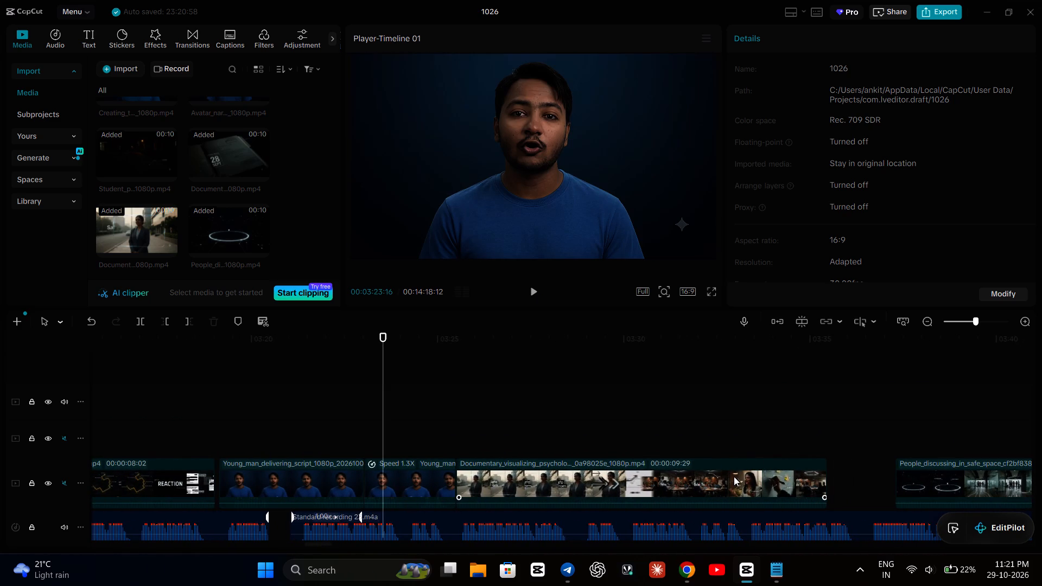
pyautogui.moveTo(734, 476); pyautogui.dragTo(803, 474)
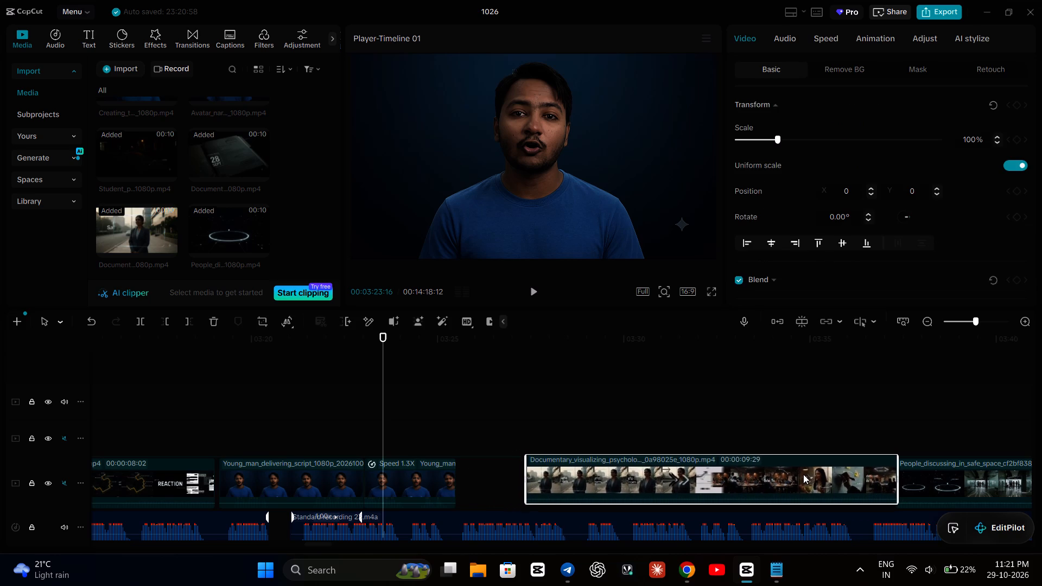
pyautogui.moveTo(803, 474); pyautogui.dragTo(803, 475)
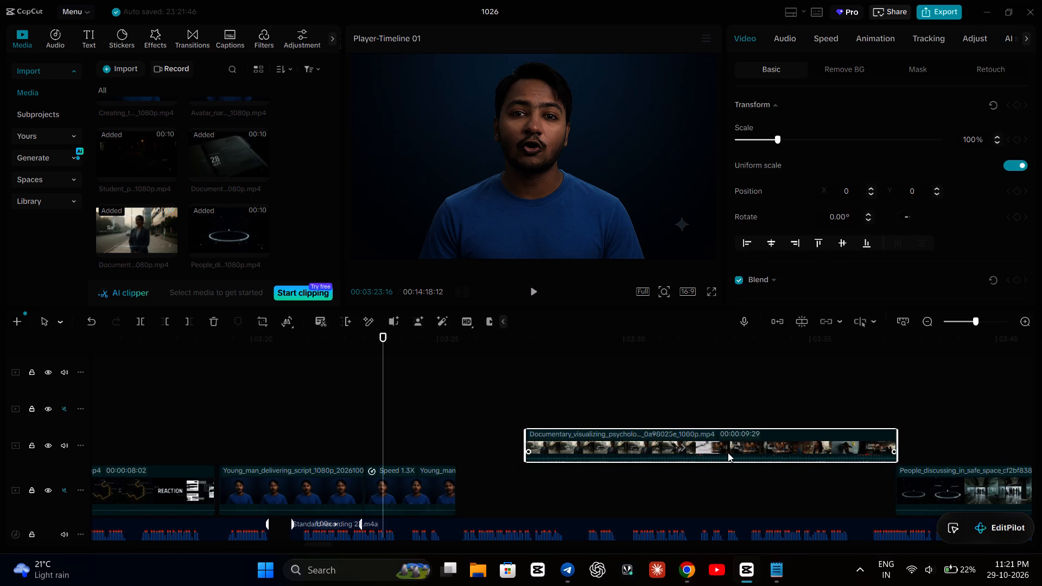
# Place the Documentary_visualizing clip on the main video track, ending where the People_discussing clip begins.
pyautogui.moveTo(728, 453); pyautogui.dragTo(725, 501)
# Play the timeline from about 00:03:20 to about 00:03:34 to check the Documentary_visualizing clip against the narration.
pyautogui.click(270, 402)
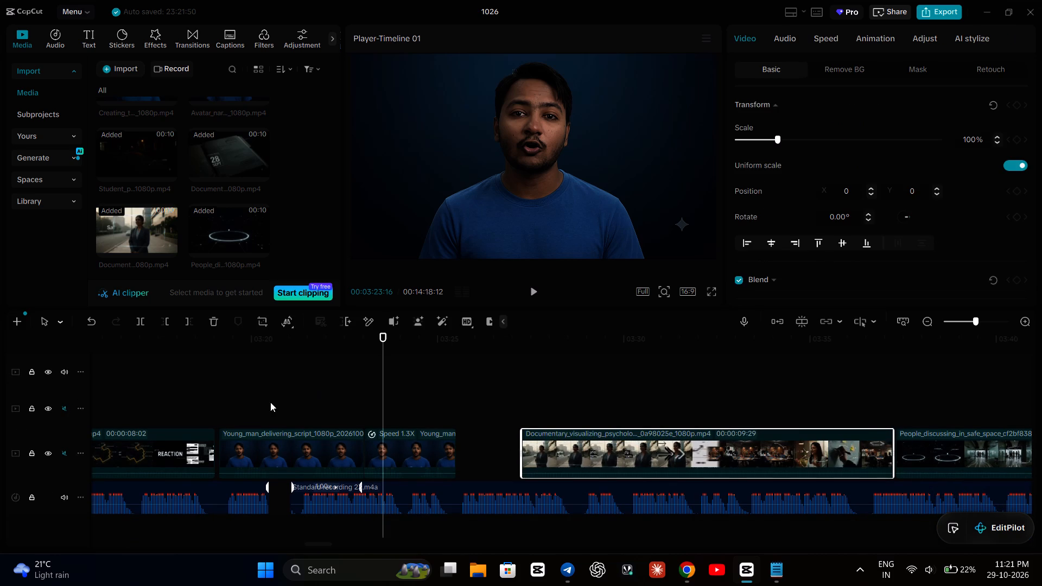
pyautogui.press('space')
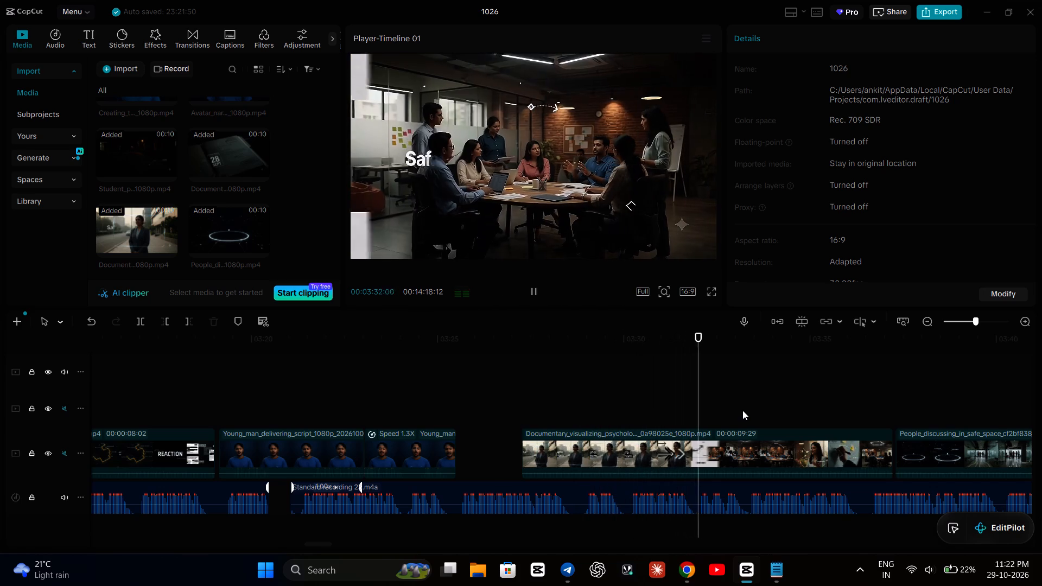
pyautogui.press('space')
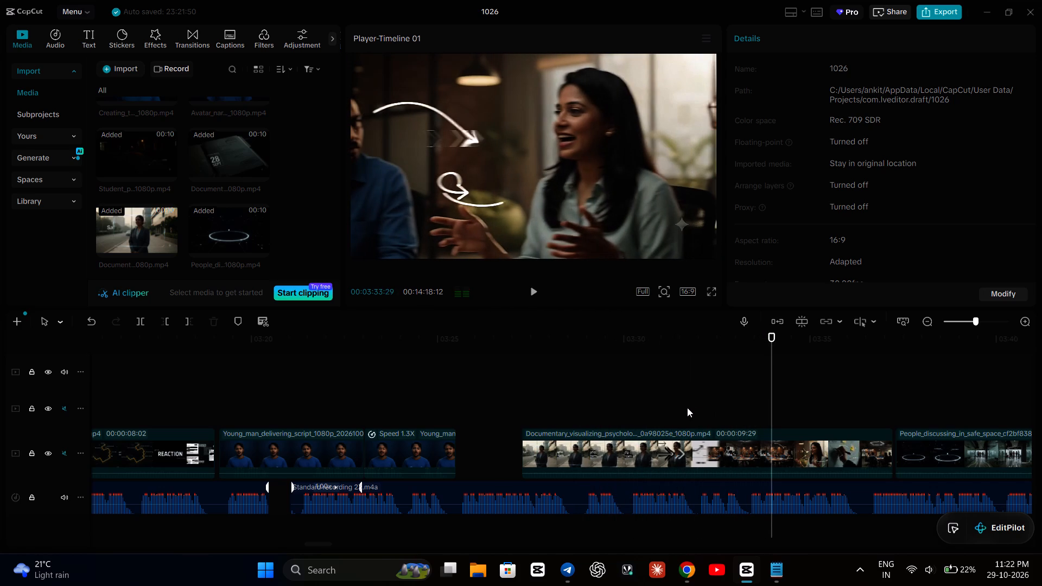
pyautogui.press('space')
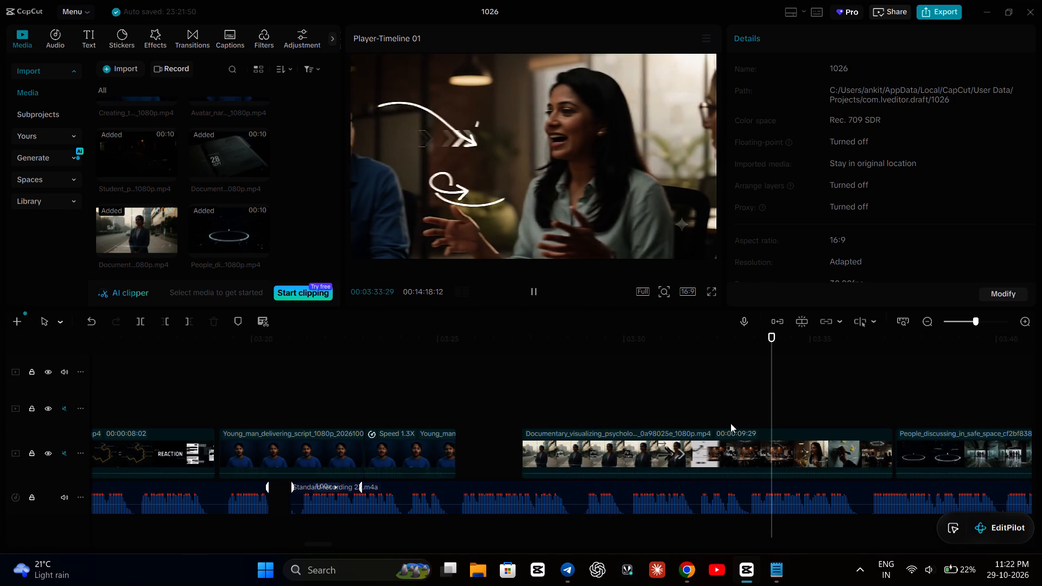
pyautogui.press('space')
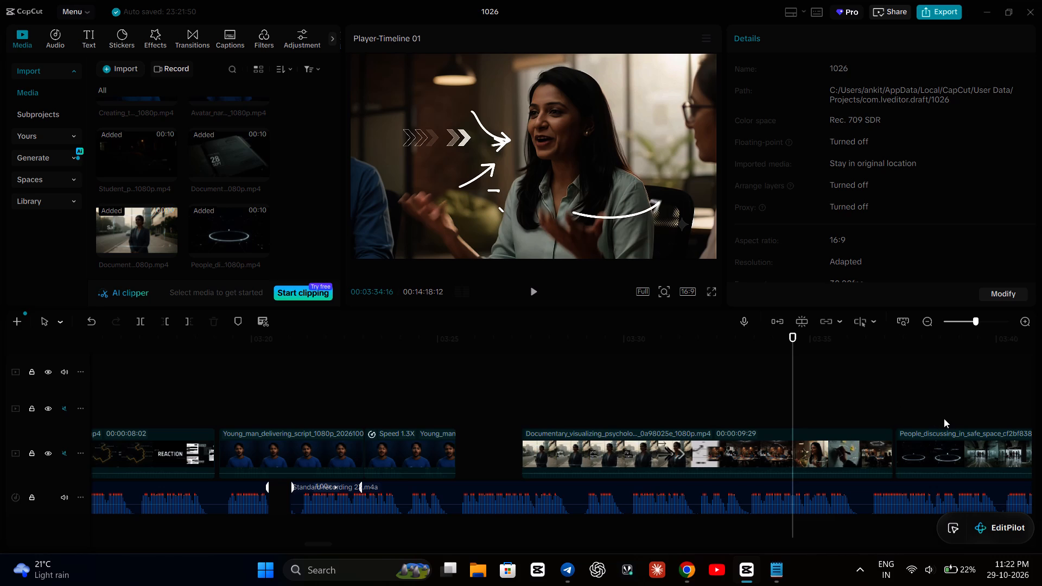
# Shift the People_discussing clip to start at about 00:03:38, and move the Documentary_visualizing clip to end directly against it.
pyautogui.hscroll(-2, 939, 415)
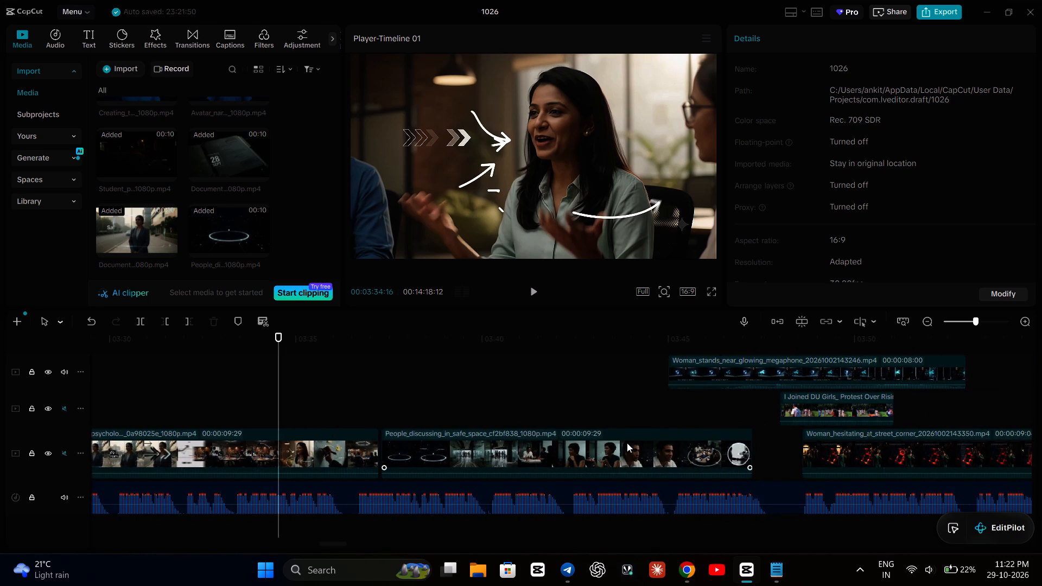
pyautogui.moveTo(624, 443); pyautogui.dragTo(655, 444)
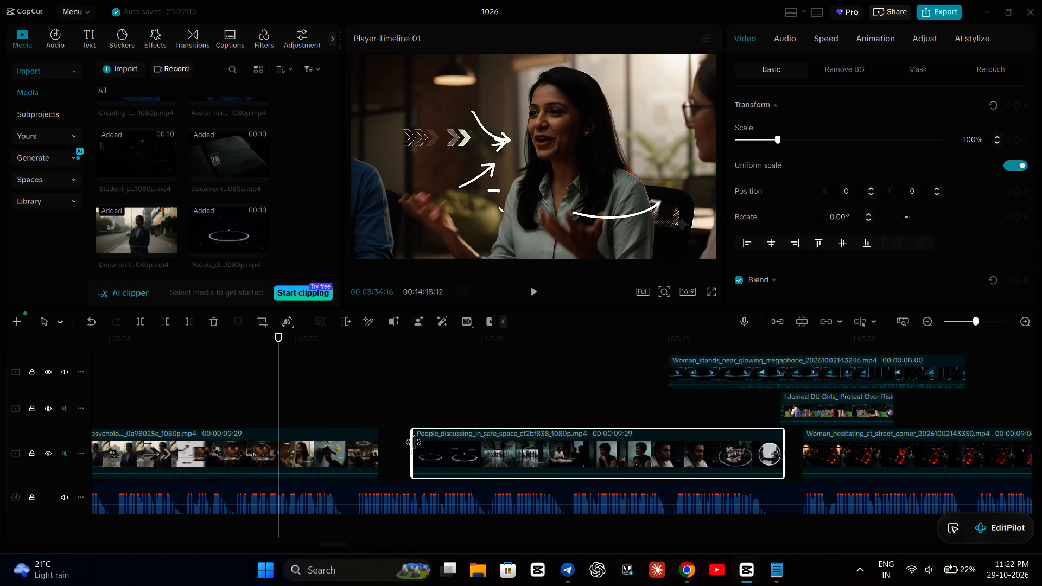
pyautogui.moveTo(328, 445); pyautogui.dragTo(361, 447)
# Split the Woman_stands_near_glowing_megaphone clip at about 00:03:48, where the protest clip begins, and delete the part after the cut.
pyautogui.click(758, 380)
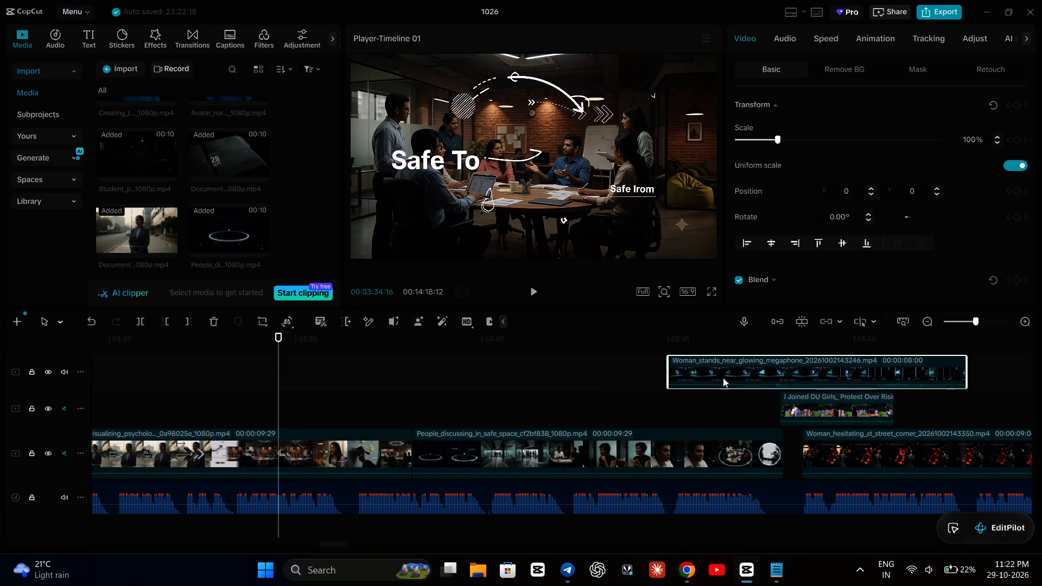
pyautogui.click(606, 381)
pyautogui.press('space')
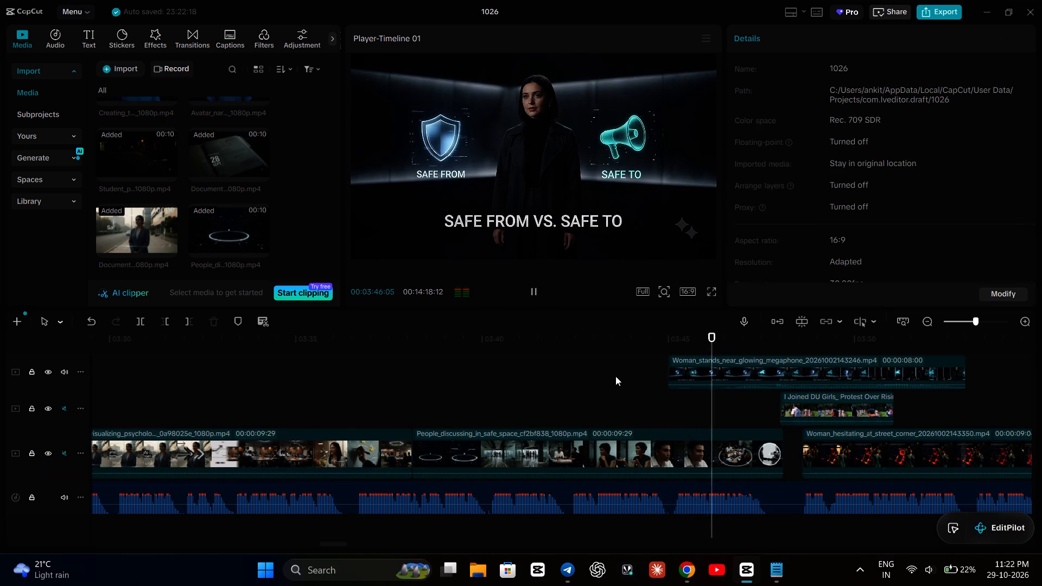
pyautogui.press('space')
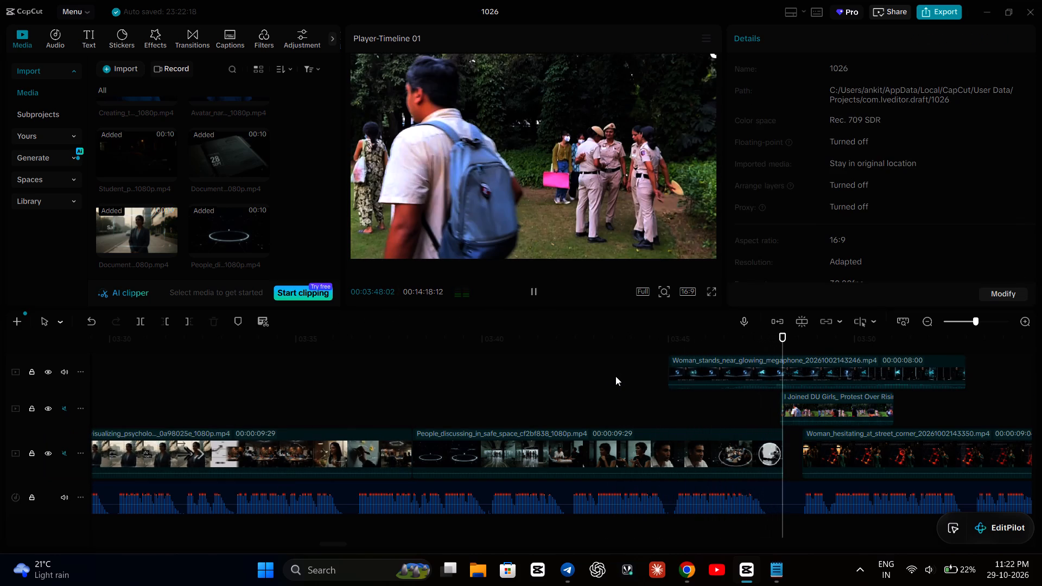
pyautogui.click(749, 359)
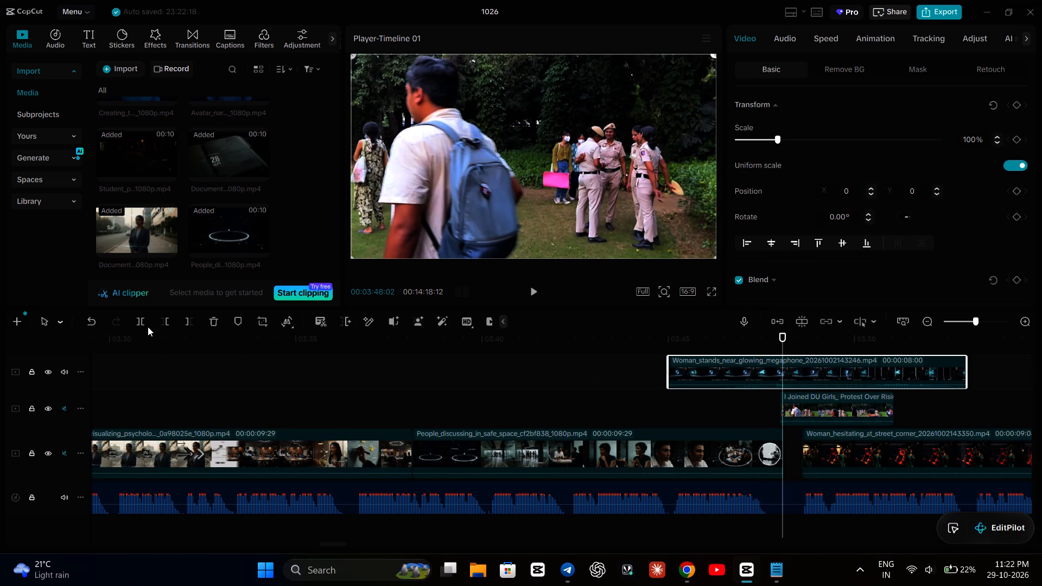
pyautogui.click(137, 317)
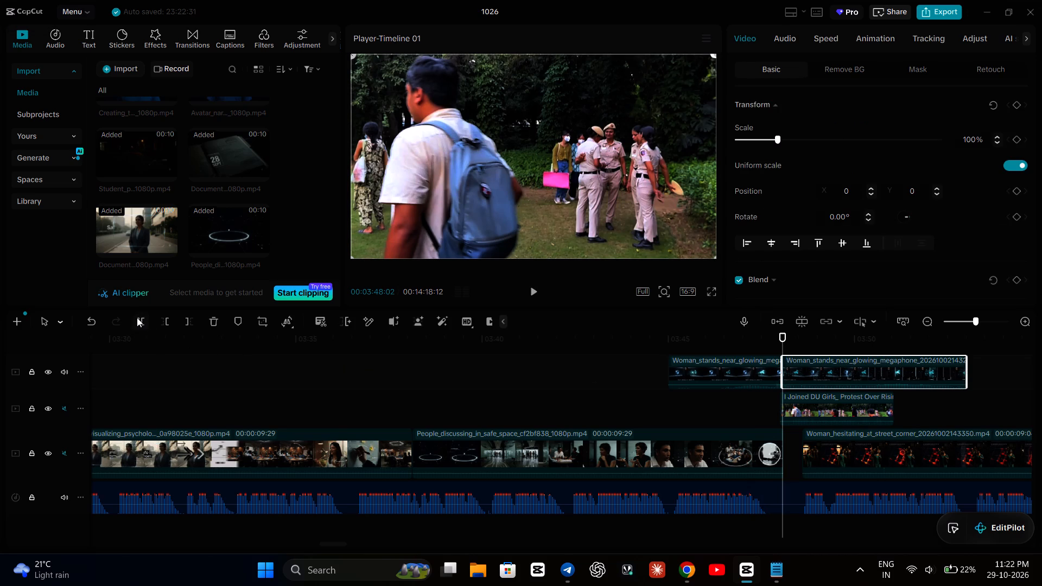
pyautogui.click(215, 321)
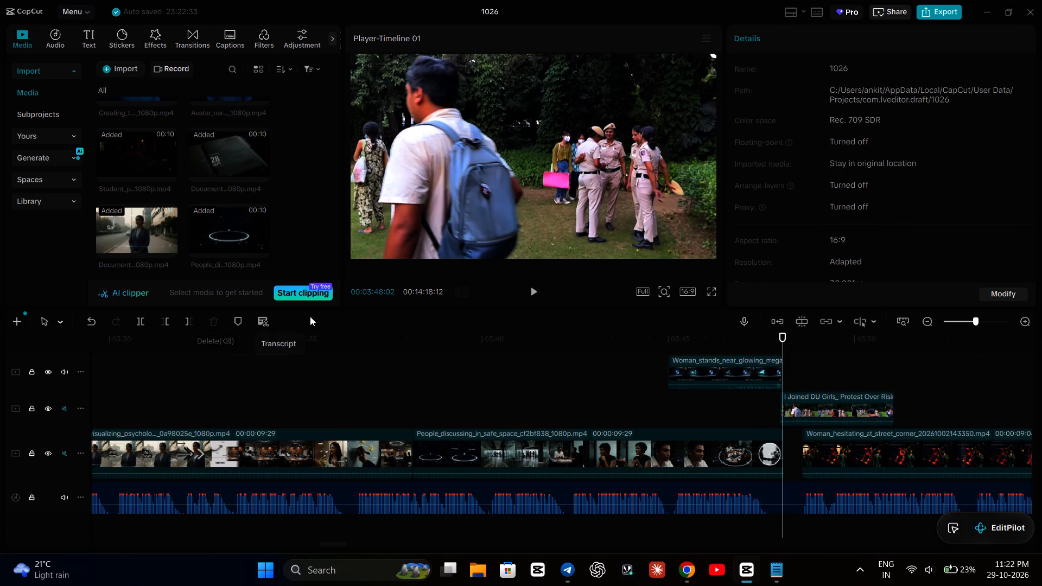
# Move the remaining megaphone piece into the main-track gap between the Young_man and Documentary_visualizing clips, trimming its end to fit.
pyautogui.moveTo(714, 365); pyautogui.dragTo(391, 352)
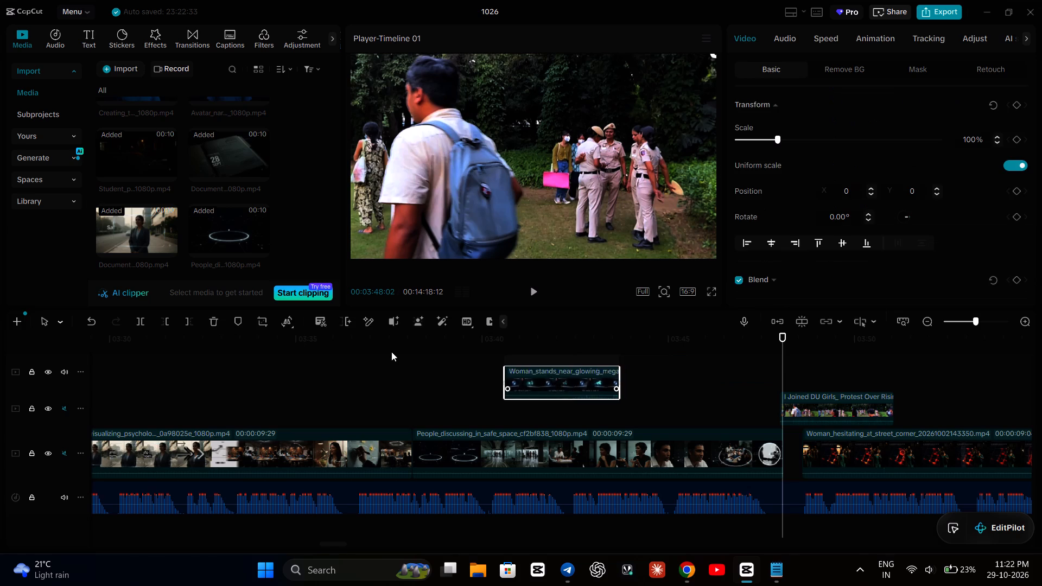
pyautogui.moveTo(391, 352); pyautogui.dragTo(286, 446)
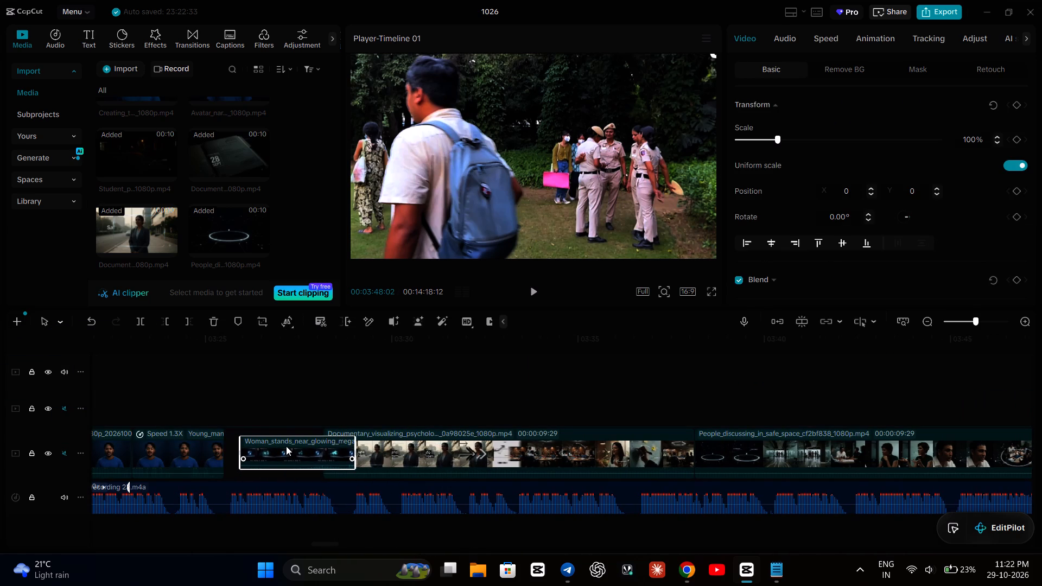
pyautogui.moveTo(286, 446); pyautogui.dragTo(265, 397)
pyautogui.moveTo(333, 394); pyautogui.dragTo(315, 403)
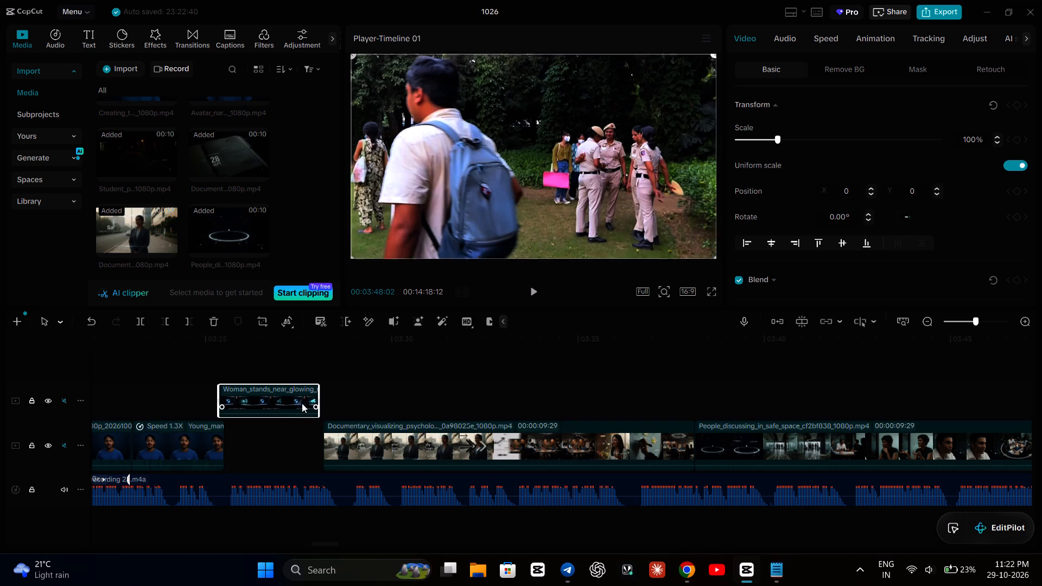
pyautogui.moveTo(288, 395); pyautogui.dragTo(295, 435)
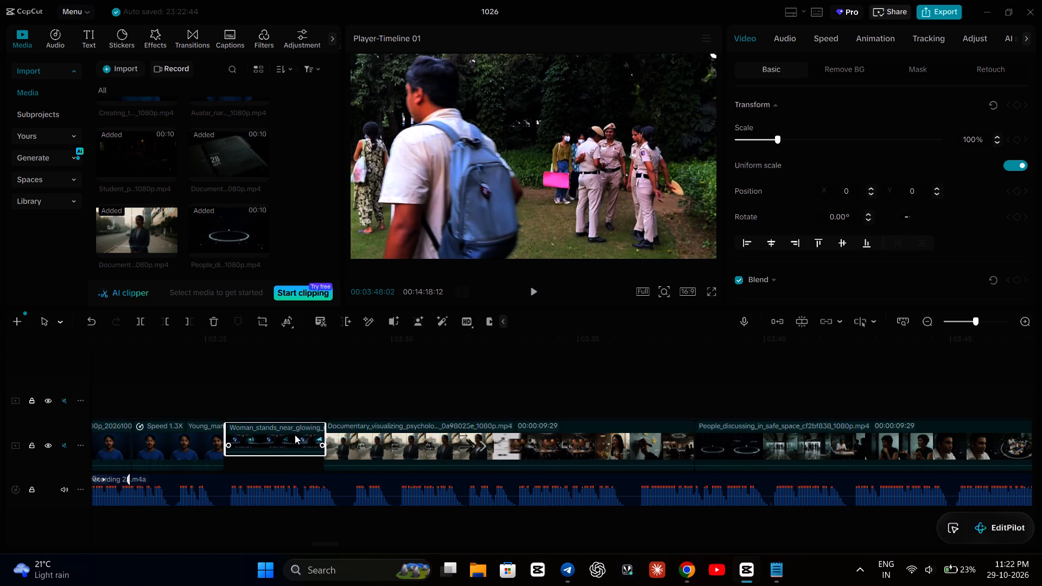
pyautogui.moveTo(295, 435); pyautogui.dragTo(290, 443)
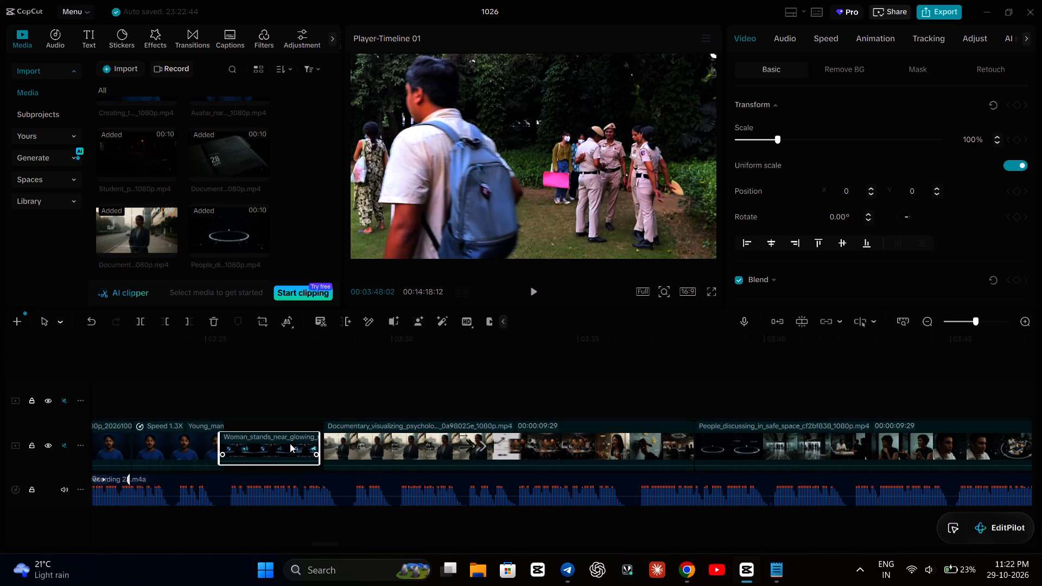
pyautogui.moveTo(290, 443); pyautogui.dragTo(295, 443)
pyautogui.moveTo(290, 429); pyautogui.dragTo(288, 467)
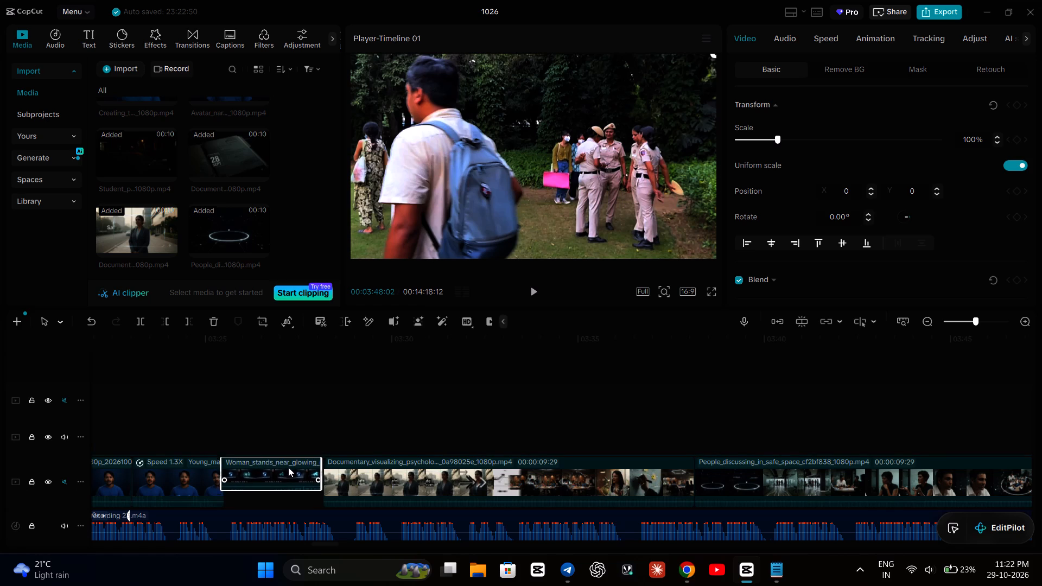
pyautogui.moveTo(288, 467); pyautogui.dragTo(291, 473)
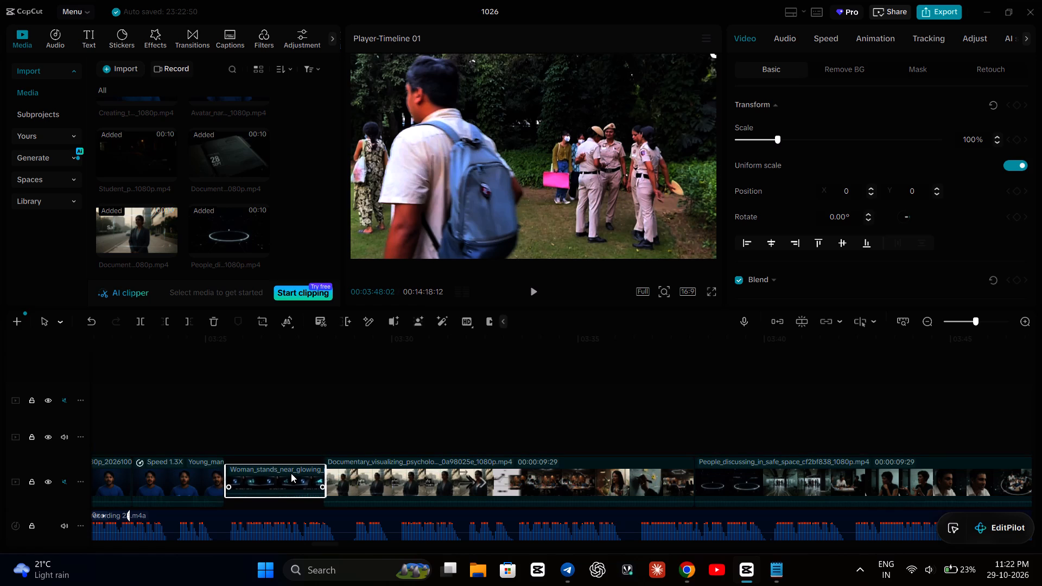
pyautogui.moveTo(291, 473); pyautogui.dragTo(289, 479)
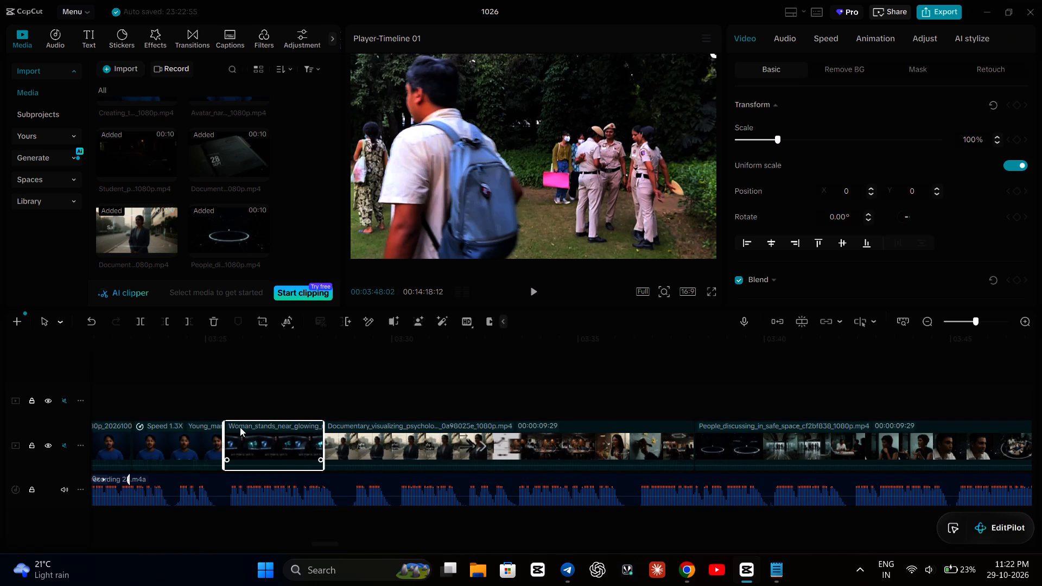
# Play the timeline from about 00:03:22 to review the rearranged clips against the narration.
pyautogui.click(120, 373)
pyautogui.press('space')
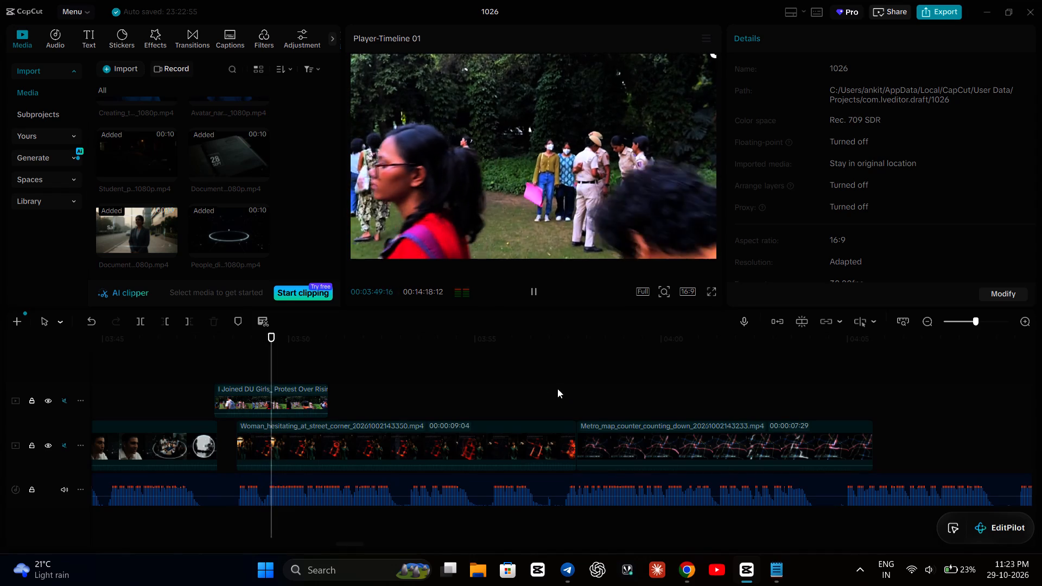
# Move the DU Girls protest clip off the start of the Woman_hesitating clip to a higher track, starting at about 00:03:53.
pyautogui.moveTo(256, 394); pyautogui.dragTo(372, 380)
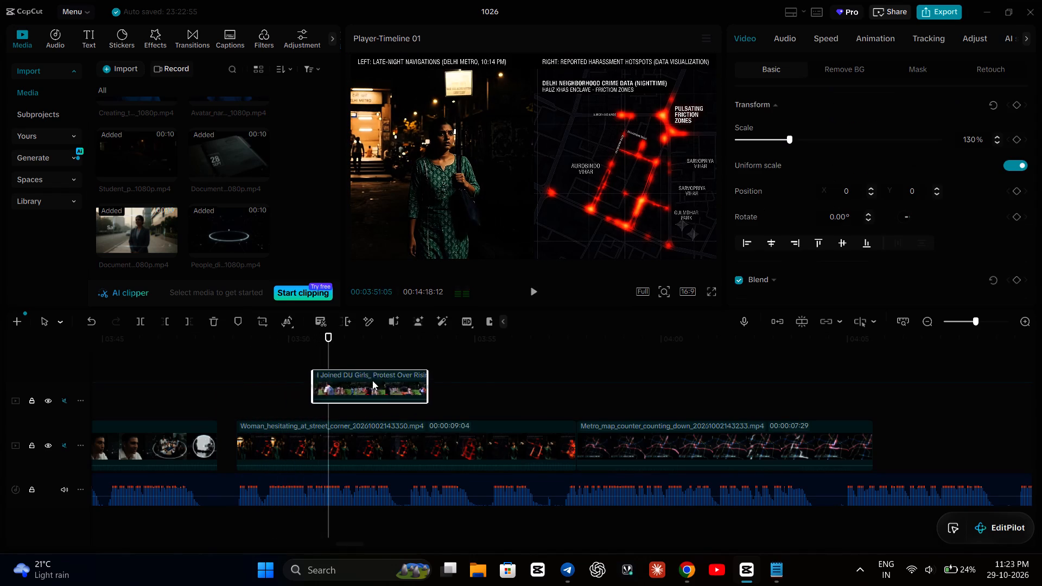
pyautogui.moveTo(372, 380); pyautogui.dragTo(447, 382)
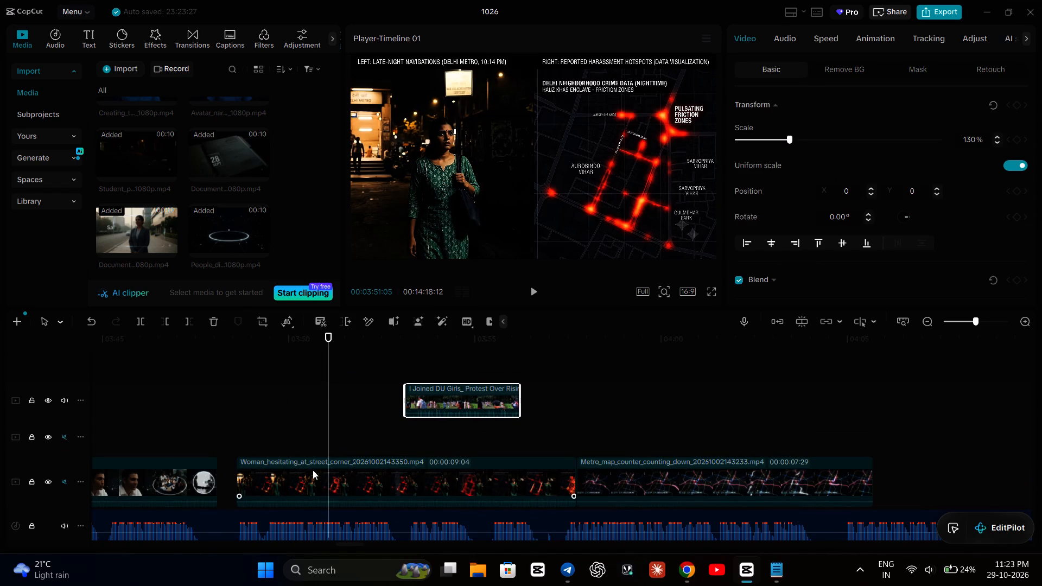
# Shift the Woman_hesitating clip earlier against the preceding main-track clip, and extend its end toward the Metro_map_counter clip to a 00:00:09:14 duration.
pyautogui.click(307, 474)
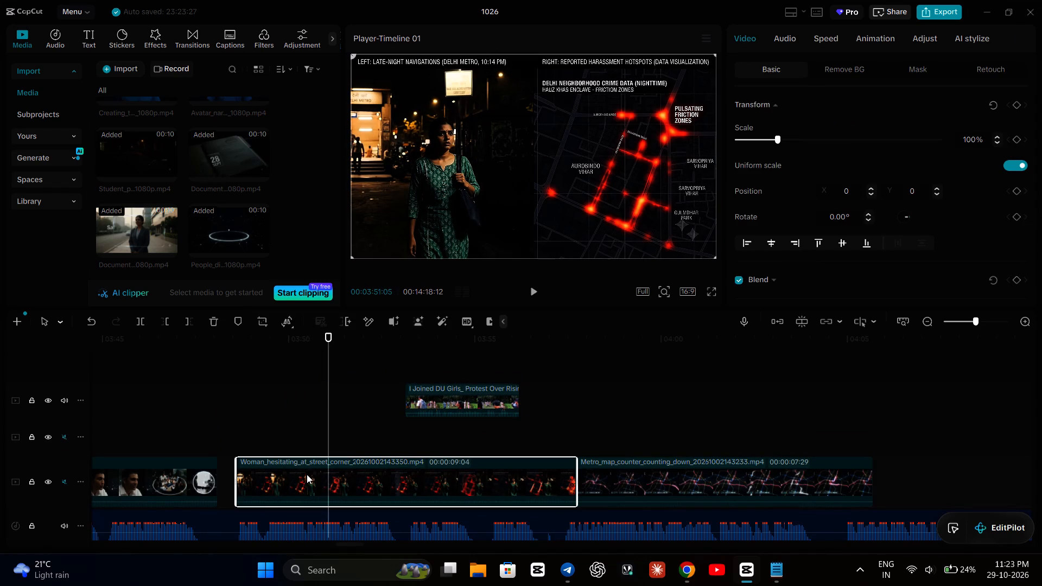
pyautogui.moveTo(236, 479); pyautogui.dragTo(222, 479)
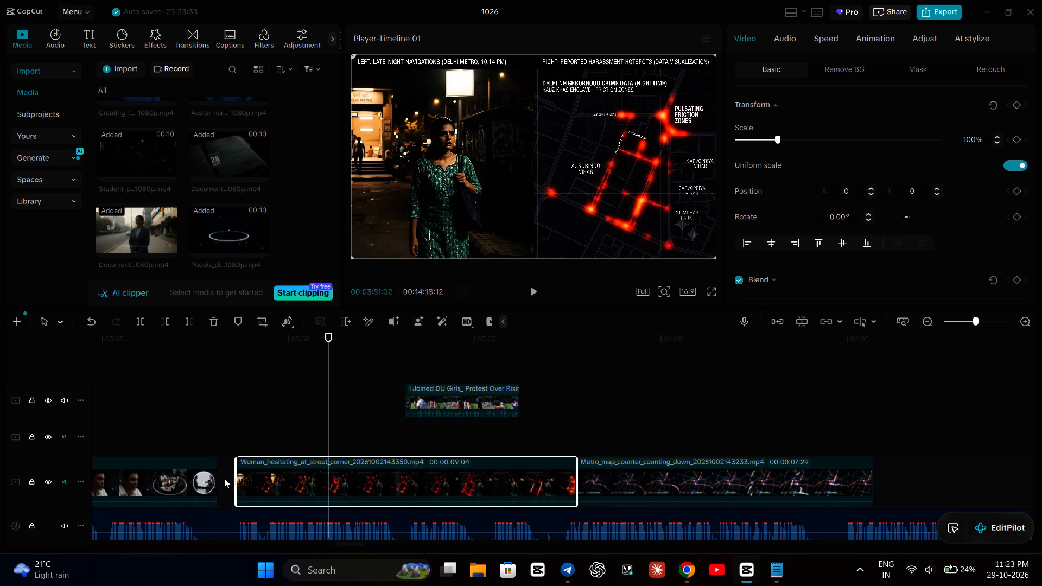
pyautogui.moveTo(273, 473); pyautogui.dragTo(258, 475)
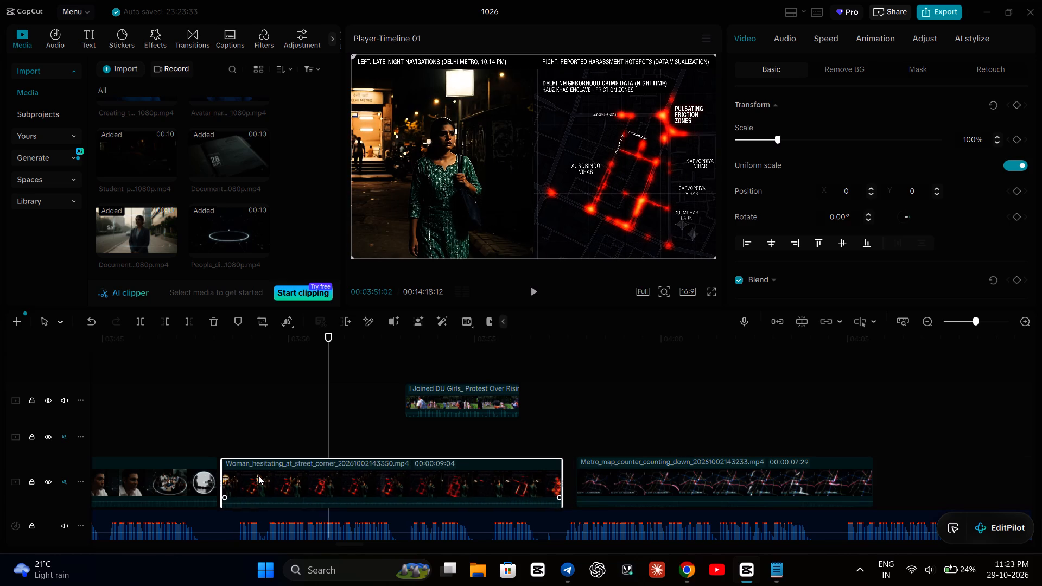
pyautogui.moveTo(258, 475); pyautogui.dragTo(255, 475)
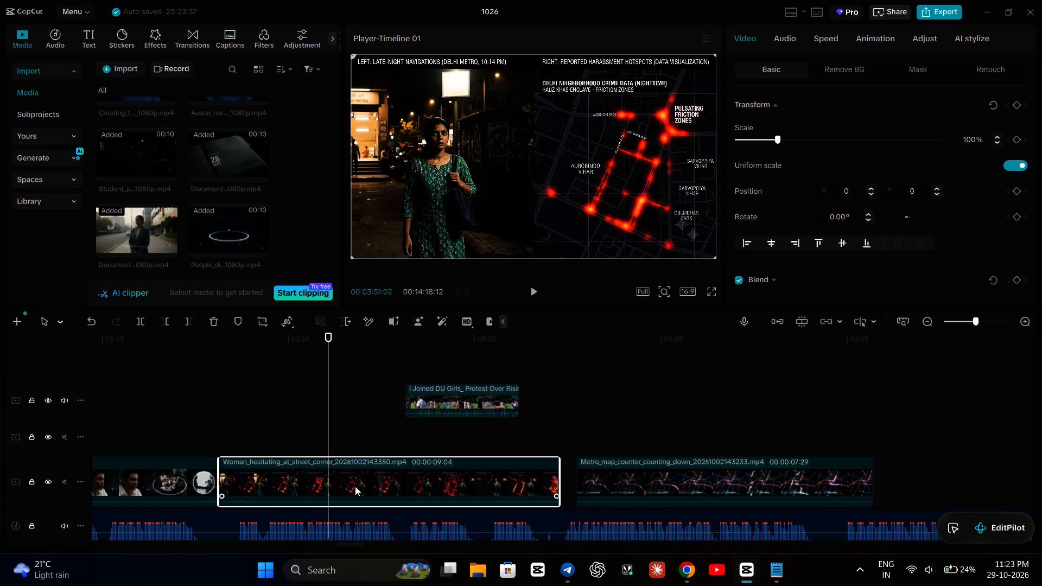
pyautogui.moveTo(558, 471); pyautogui.dragTo(571, 474)
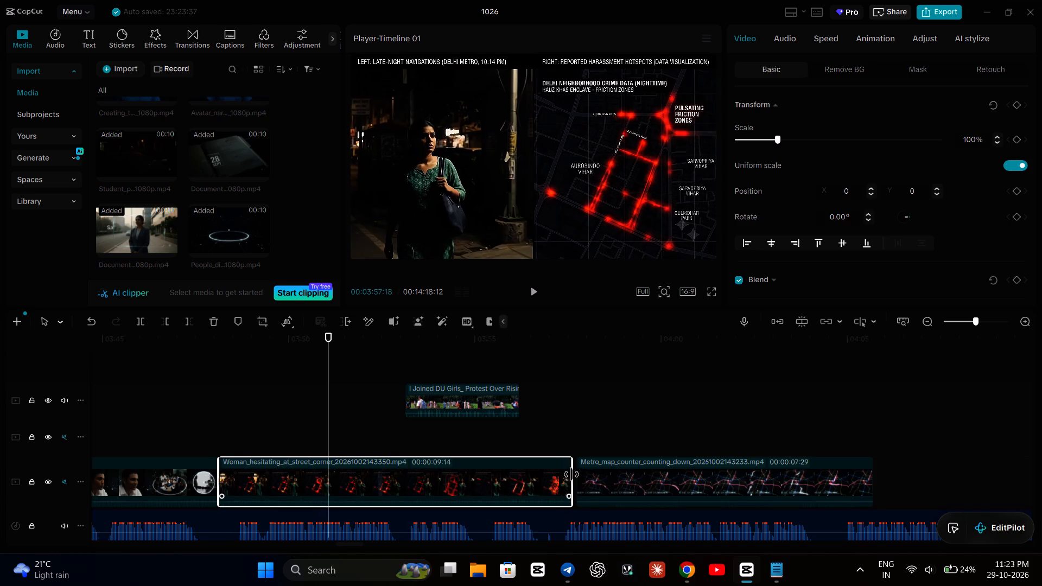
# Extend the end of the Woman_hesitating_at_street_corner clip to meet the Metro_map clip, for a duration of 00:00:09:18.
pyautogui.moveTo(571, 474); pyautogui.dragTo(576, 476)
# Play from just before the Woman_hesitating clip to about 00:03:56 to check the protest overlay against the narration.
pyautogui.click(196, 425)
pyautogui.press('space')
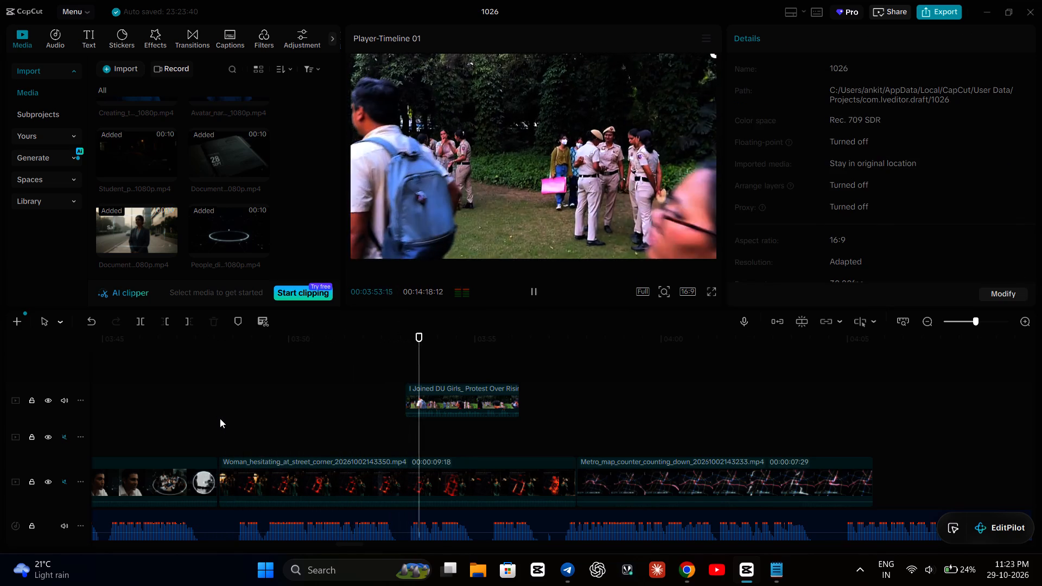
pyautogui.click(144, 406)
pyautogui.press('space')
pyautogui.press('space')
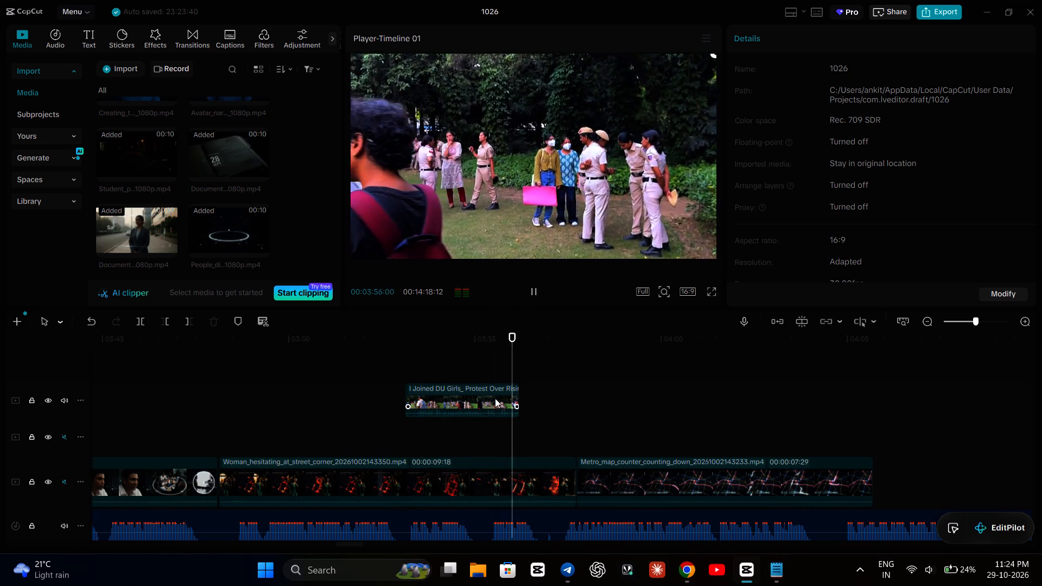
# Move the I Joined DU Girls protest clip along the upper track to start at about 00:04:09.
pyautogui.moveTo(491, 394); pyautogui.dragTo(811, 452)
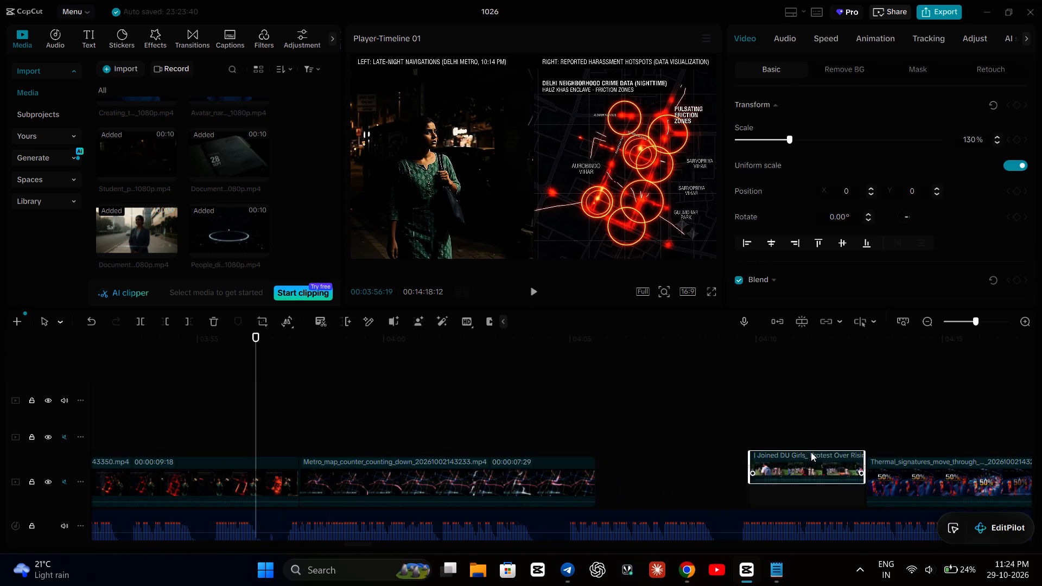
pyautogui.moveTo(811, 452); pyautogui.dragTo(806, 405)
# Replay the timeline through the Woman_hesitating and Metro_map clips to check that they match the narration.
pyautogui.click(126, 402)
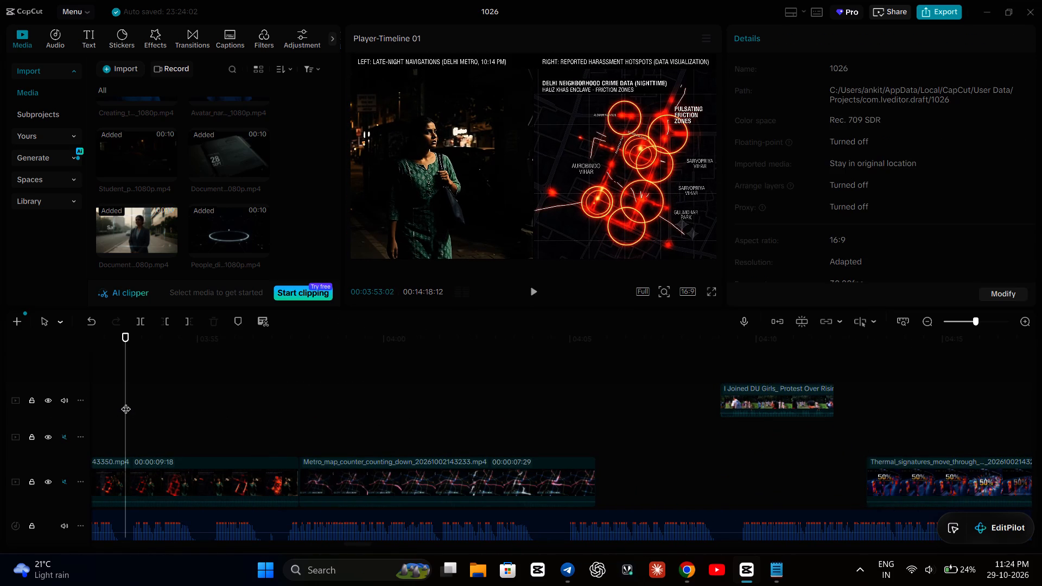
pyautogui.press('space')
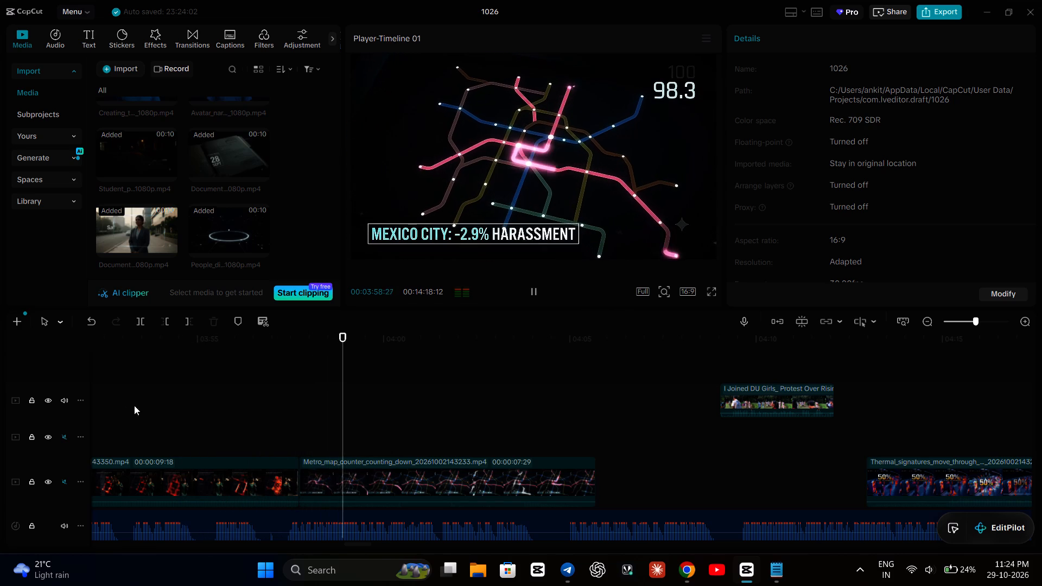
pyautogui.hscroll(3, 217, 422)
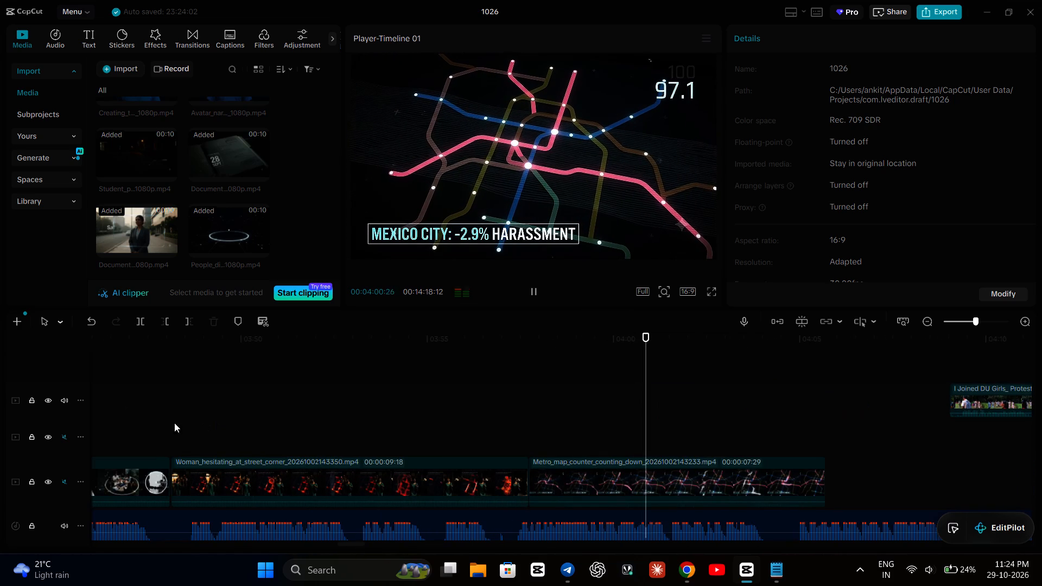
pyautogui.click(135, 418)
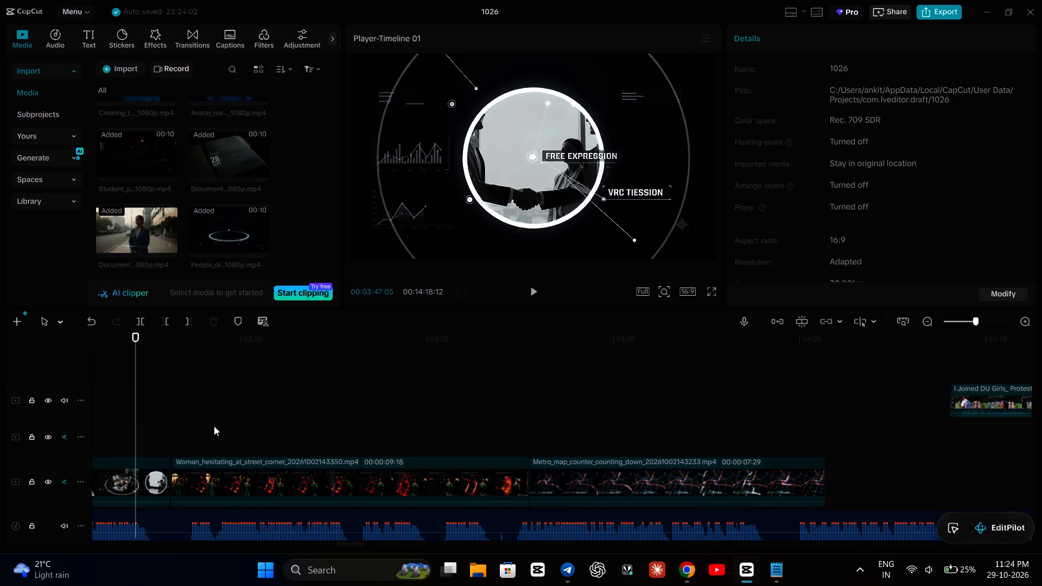
pyautogui.hscroll(3, 214, 426)
pyautogui.click(176, 419)
pyautogui.press('space')
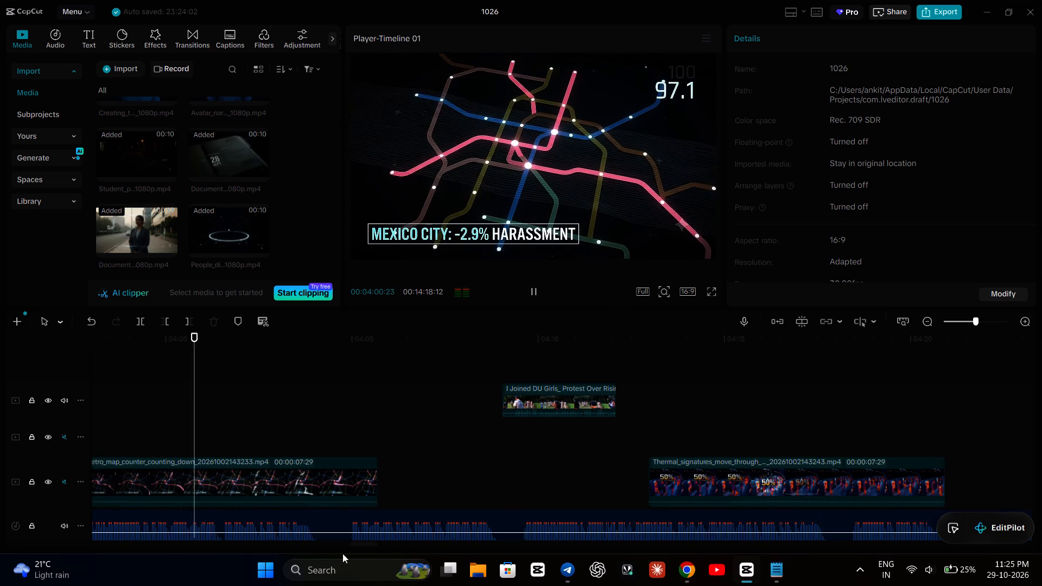
# Check the computer's Bluetooth device list, and close it again.
pyautogui.click(925, 563)
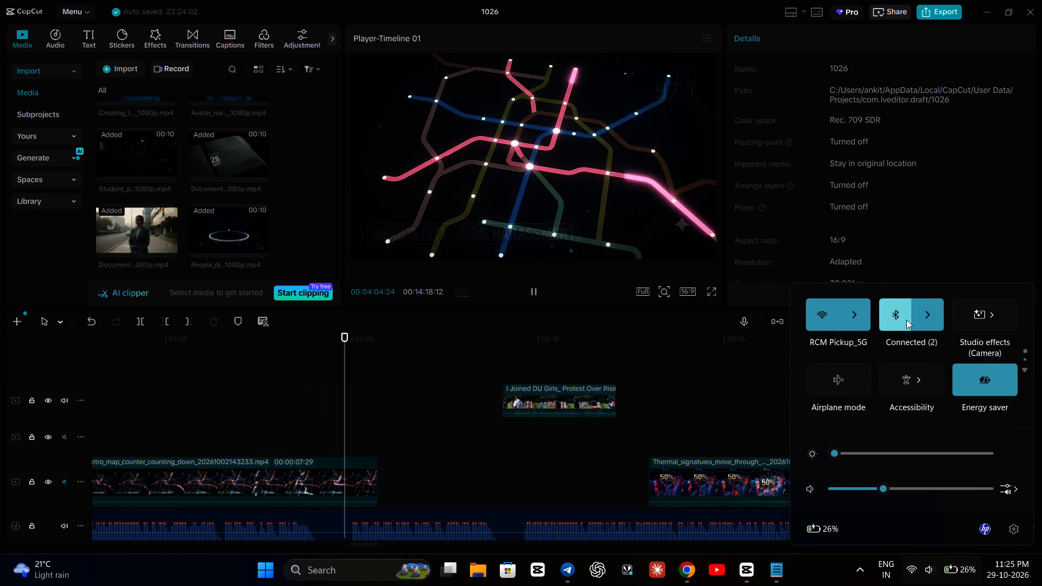
pyautogui.click(919, 313)
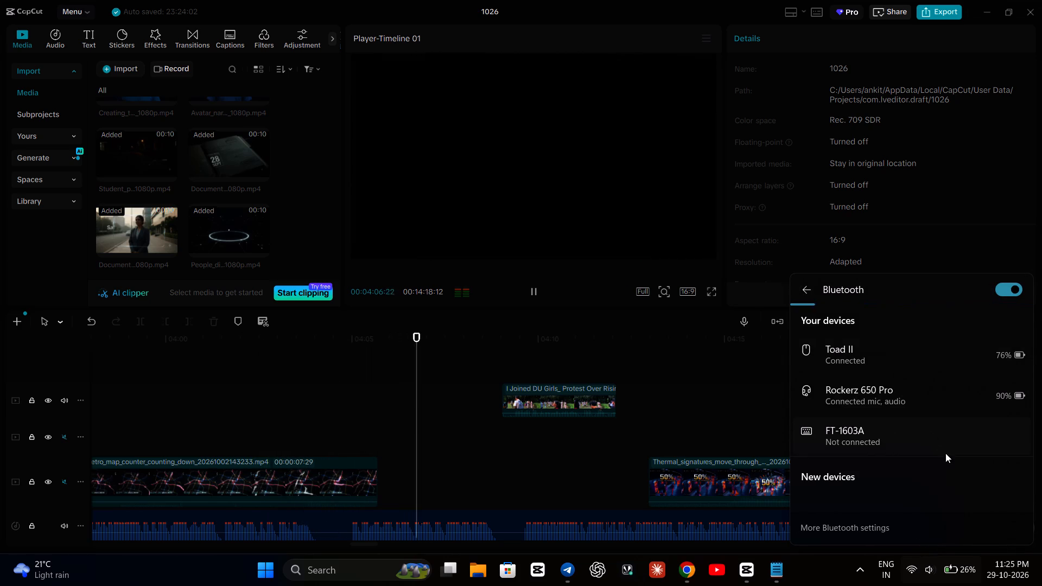
pyautogui.click(955, 571)
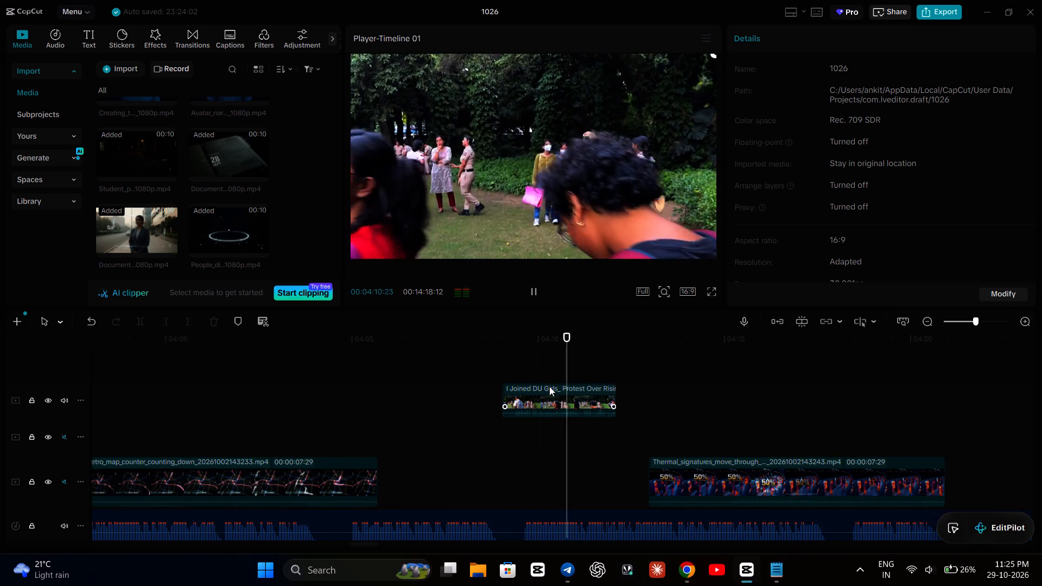
# Move the I Joined DU Girls protest clip to start at about 00:04:18, above the end of the Thermal_signatures clip.
pyautogui.moveTo(549, 386); pyautogui.dragTo(890, 426)
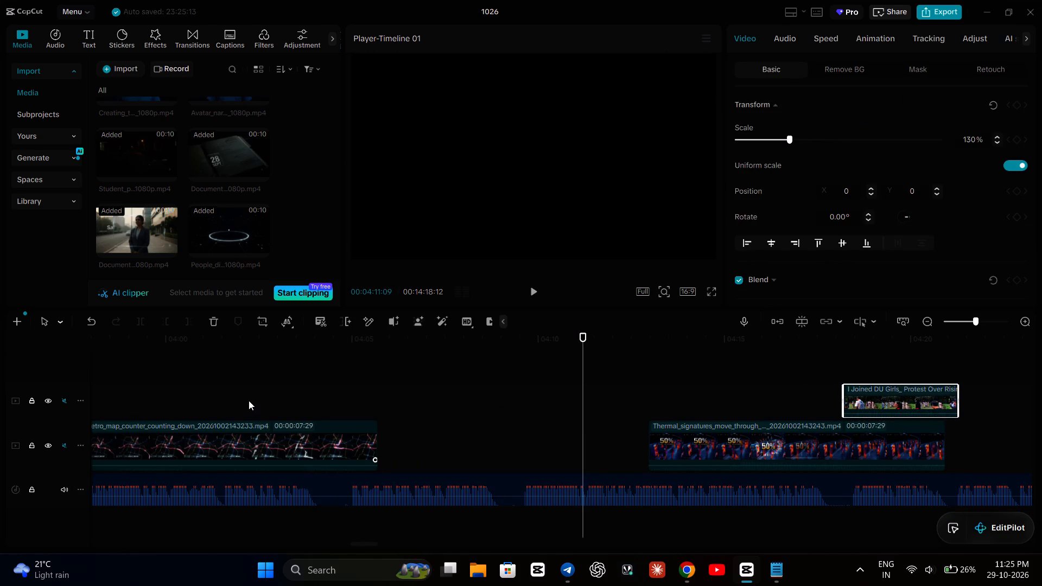
# Move the I Joined DU Girls protest clip down to the main video track, starting at about 00:04:33.
pyautogui.press('space')
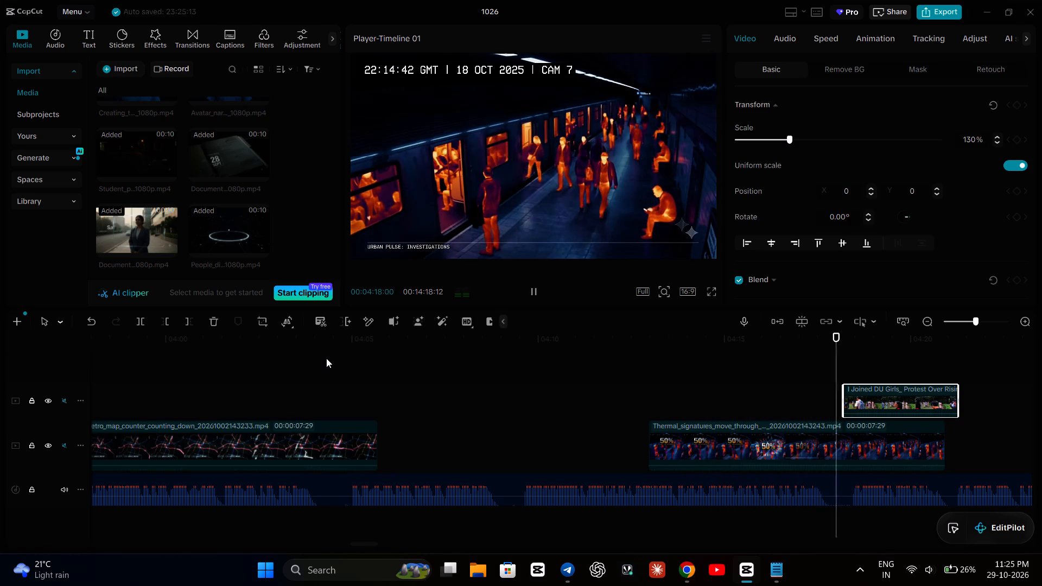
pyautogui.moveTo(905, 394); pyautogui.dragTo(817, 486)
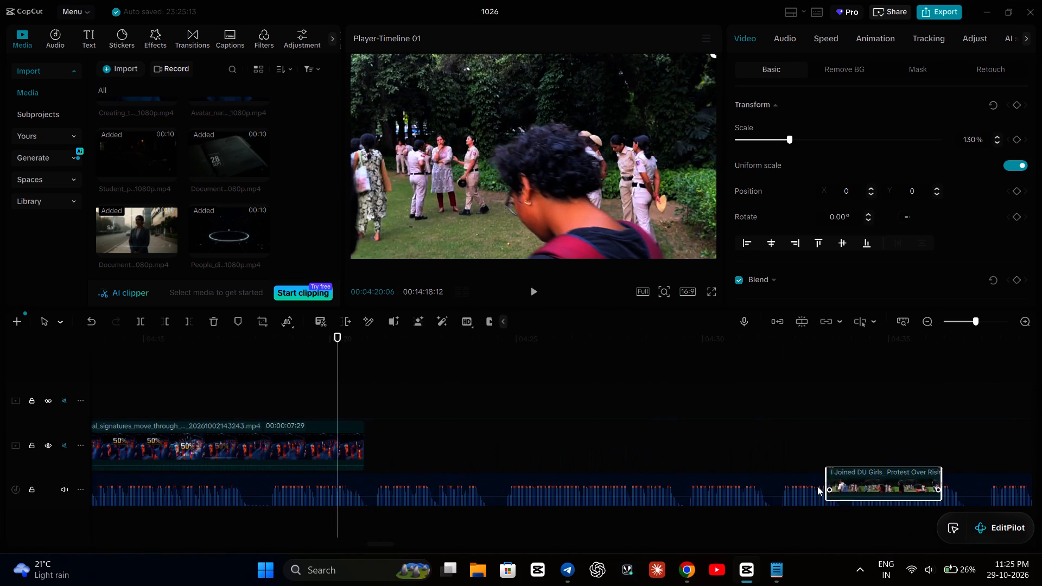
pyautogui.moveTo(817, 486); pyautogui.dragTo(877, 438)
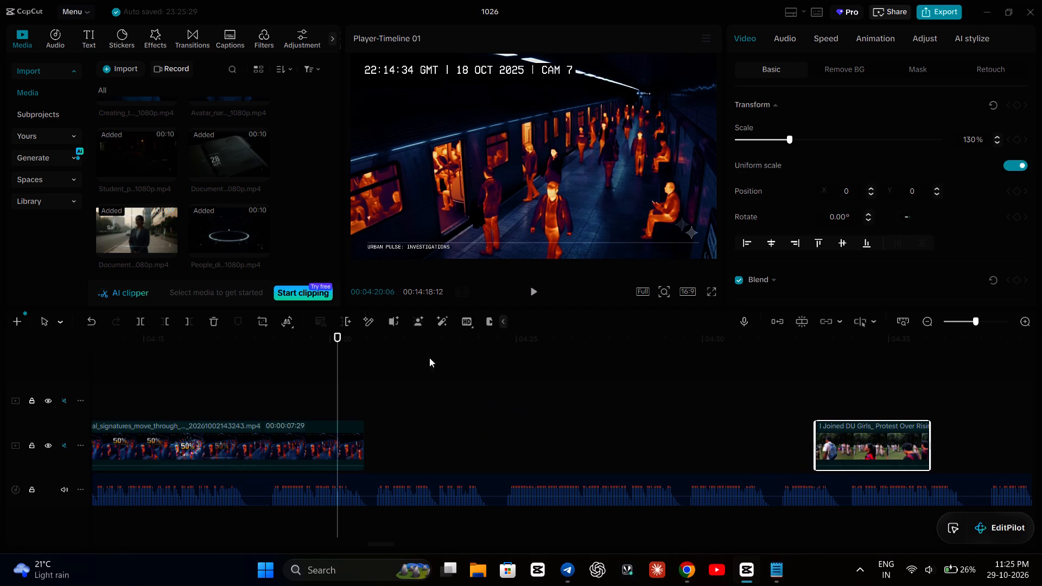
# Replay the narration across the gap after the Thermal_signatures clip to judge which footage it needs.
pyautogui.scroll(15, 293, 215)
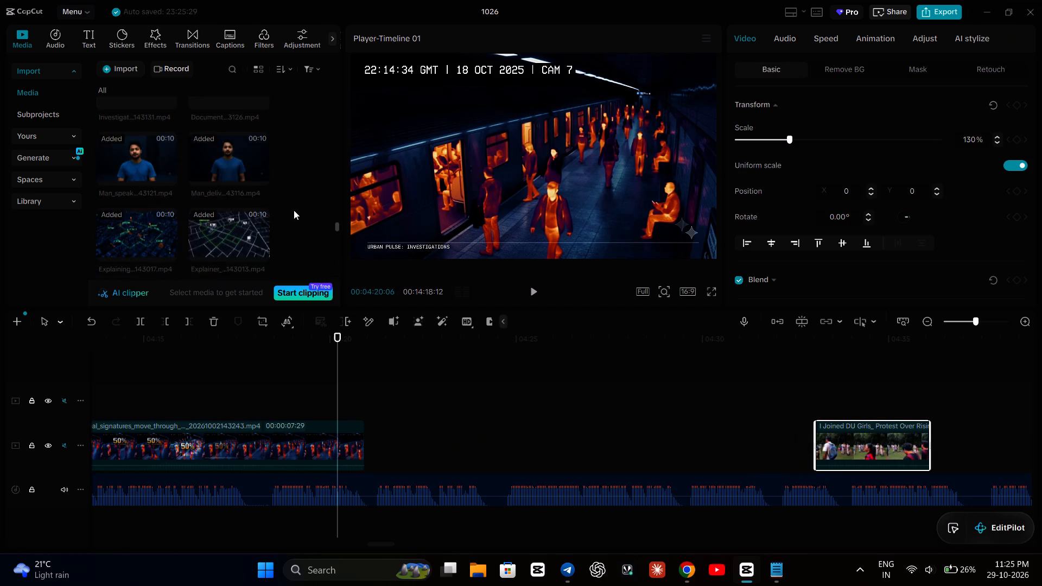
pyautogui.scroll(18, 294, 210)
pyautogui.scroll(4, 294, 210)
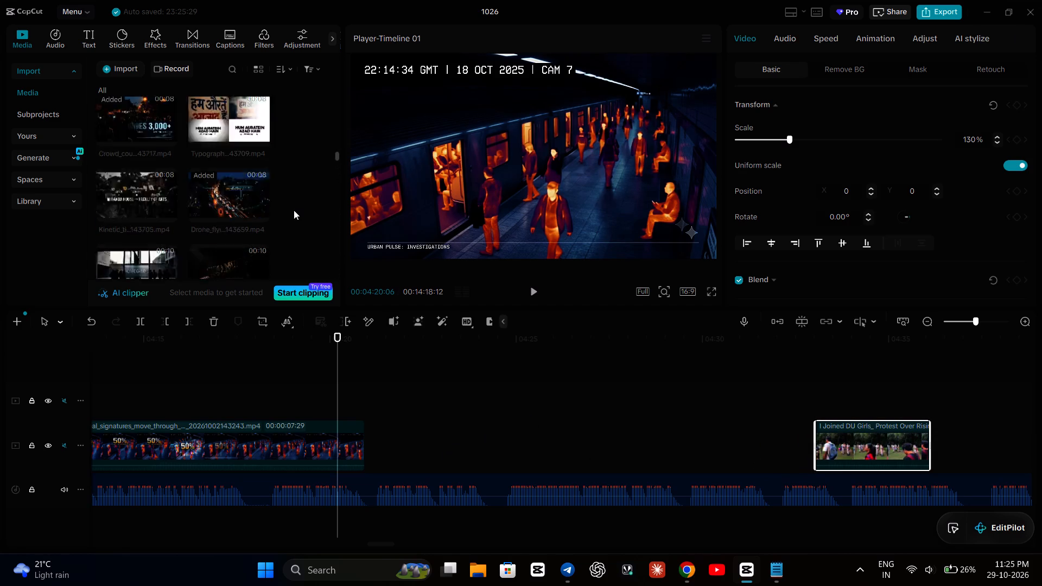
pyautogui.scroll(18, 294, 210)
pyautogui.scroll(4, 294, 210)
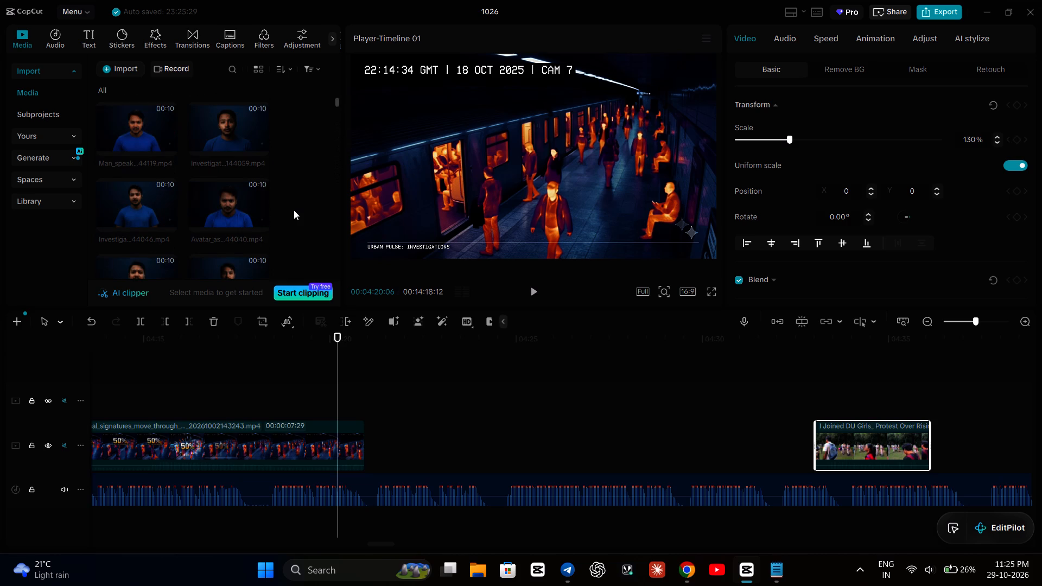
pyautogui.press('space')
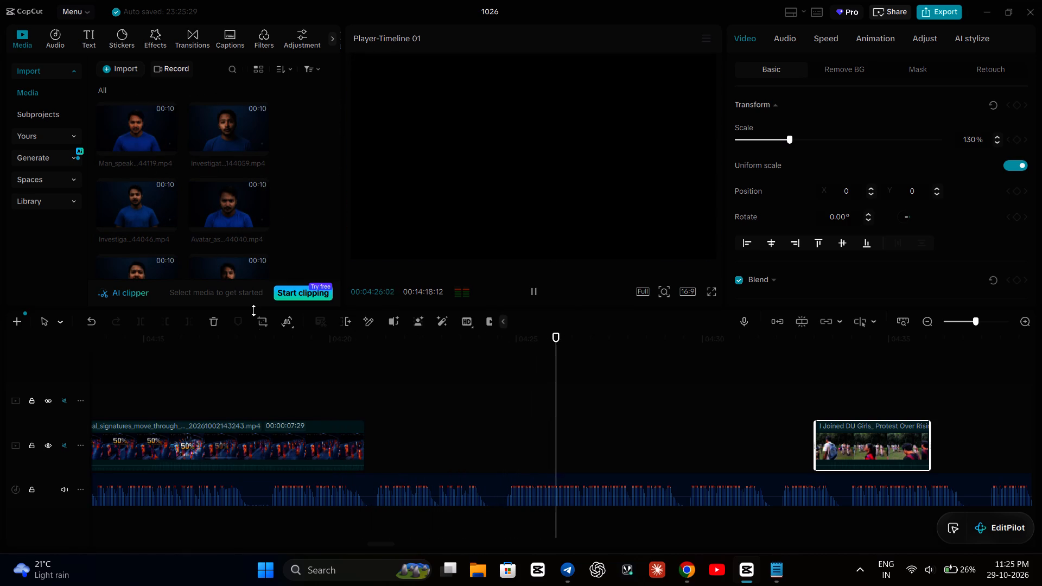
pyautogui.click(269, 395)
pyautogui.press('space')
pyautogui.press('space')
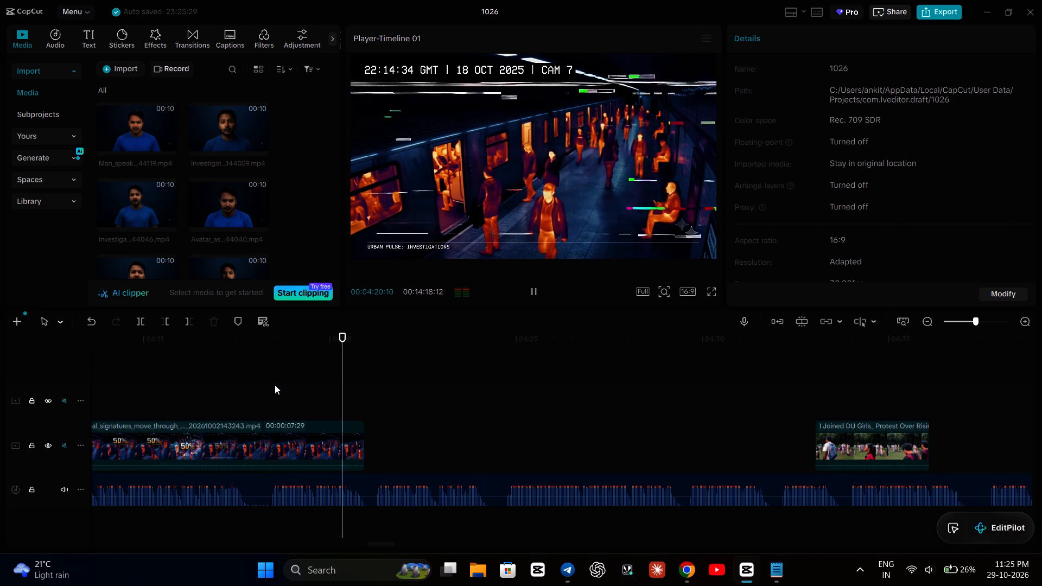
pyautogui.press('space')
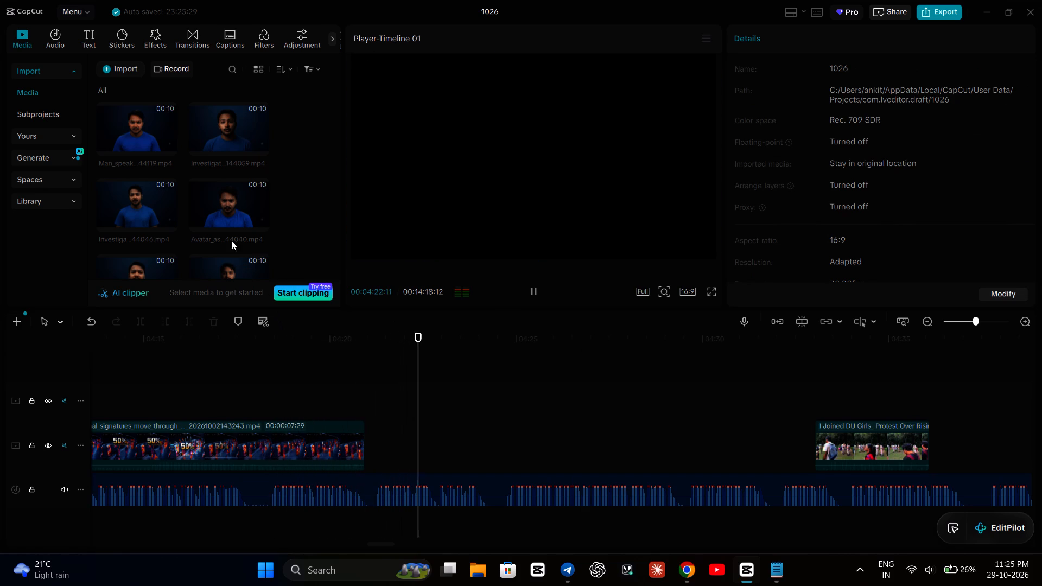
# Preview the first presenter clips in the media library, from Man_speak…44119 through Man_deliv…44015, for one that suits the gap.
pyautogui.doubleClick(233, 139)
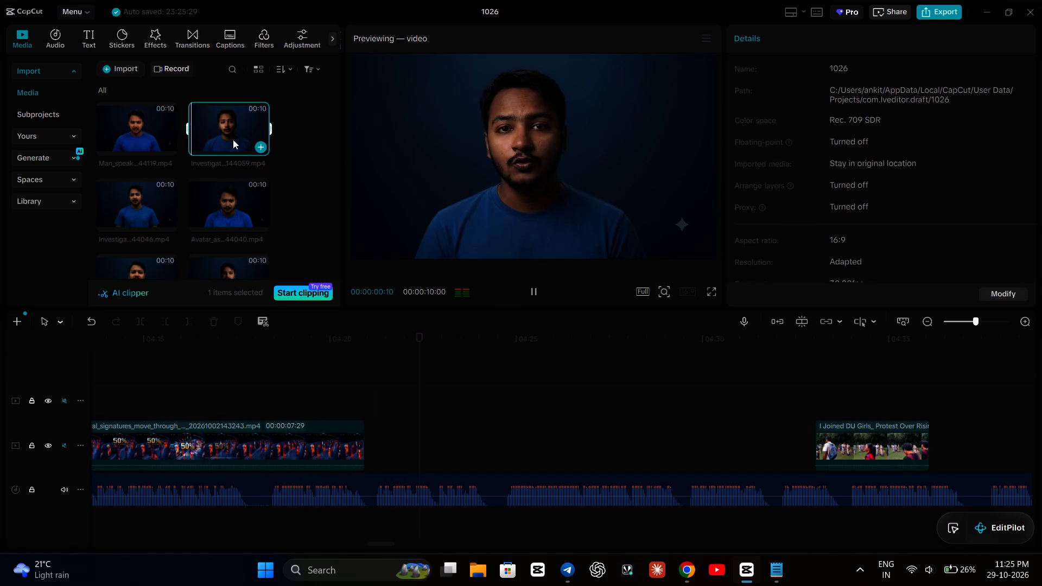
pyautogui.doubleClick(103, 117)
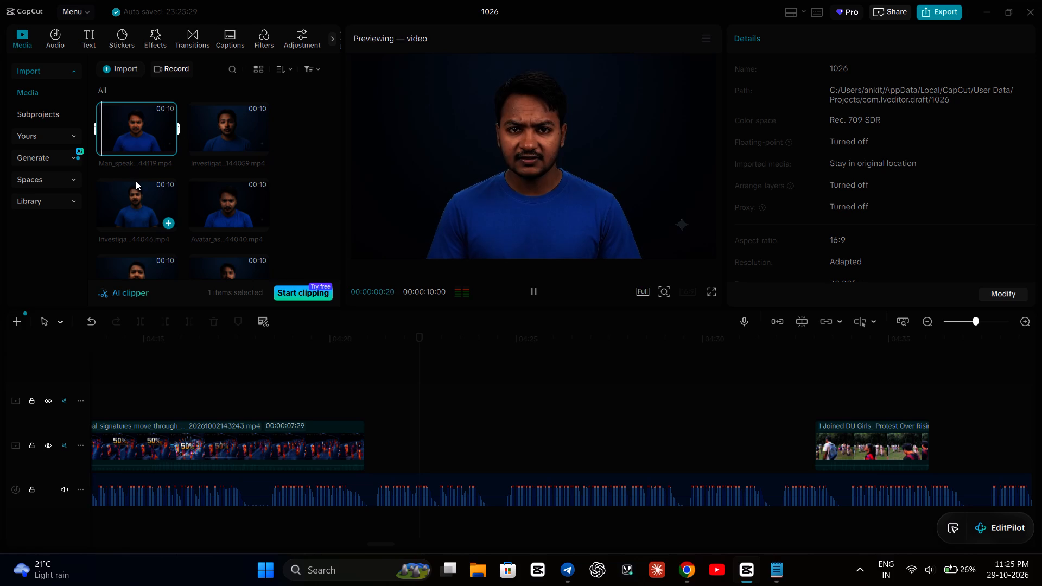
pyautogui.doubleClick(136, 181)
pyautogui.doubleClick(227, 202)
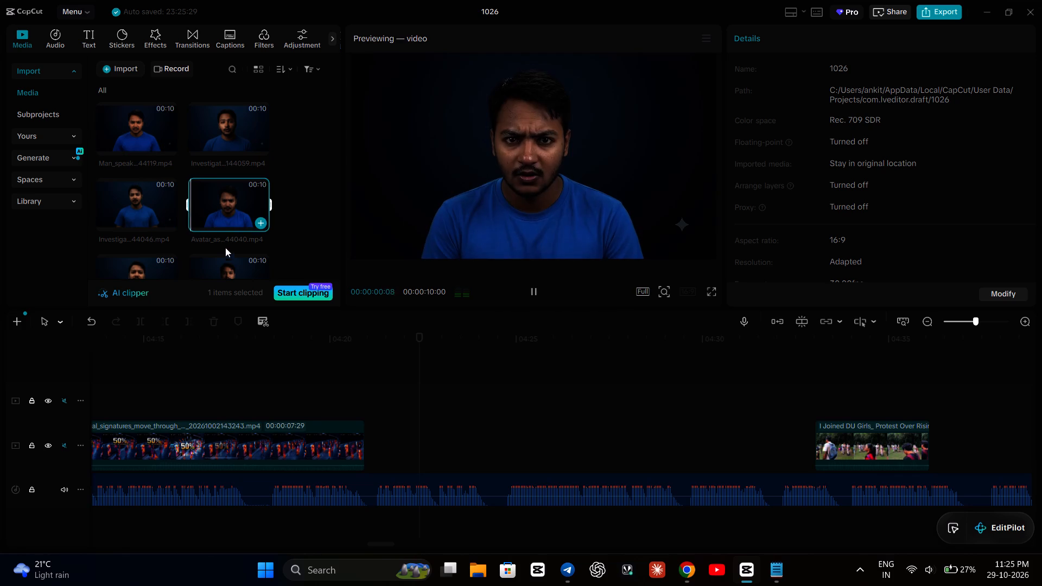
pyautogui.click(226, 265)
pyautogui.click(226, 265)
pyautogui.click(226, 265)
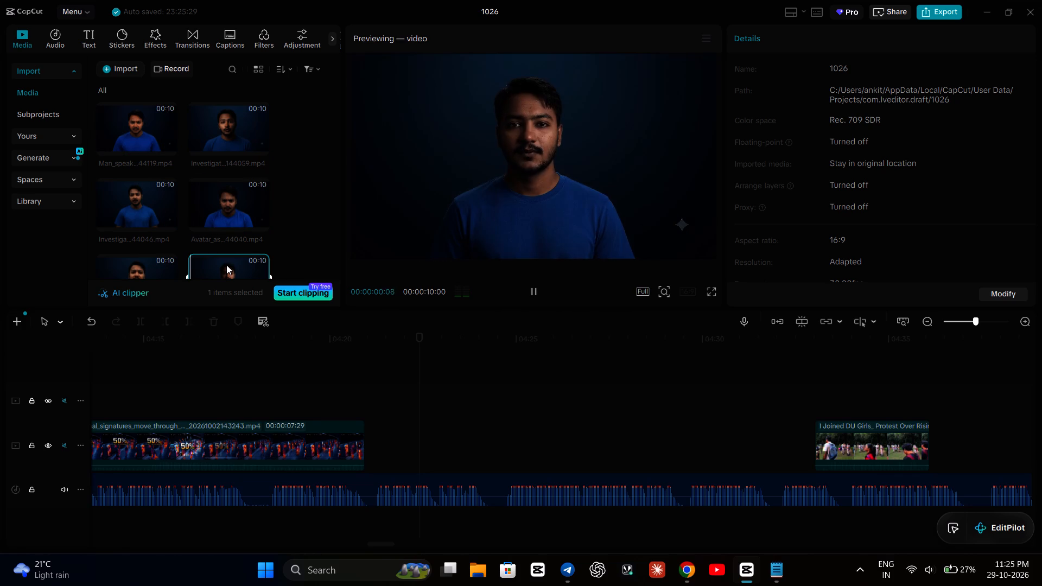
pyautogui.scroll(-2, 226, 265)
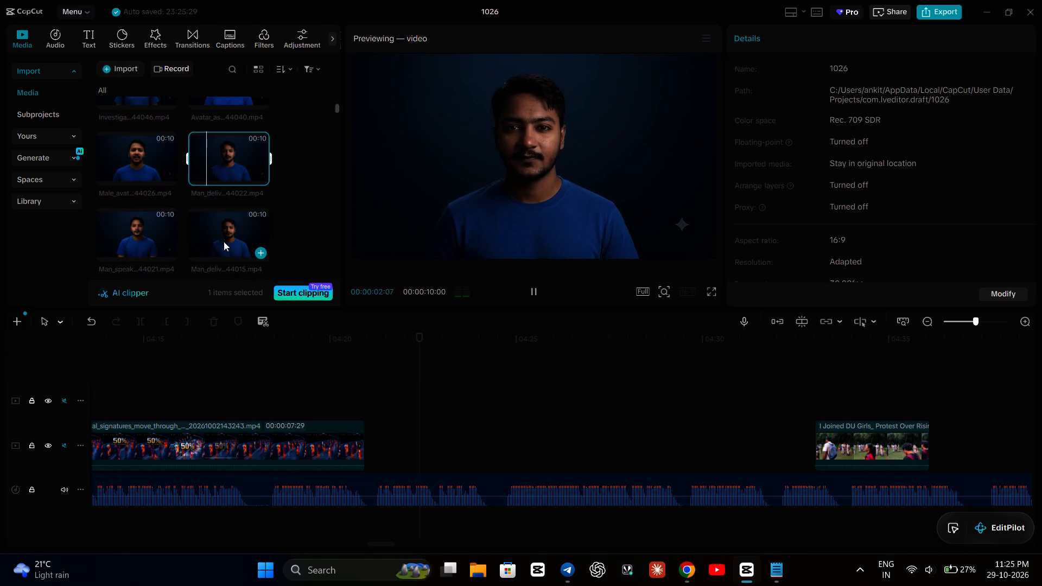
pyautogui.doubleClick(223, 240)
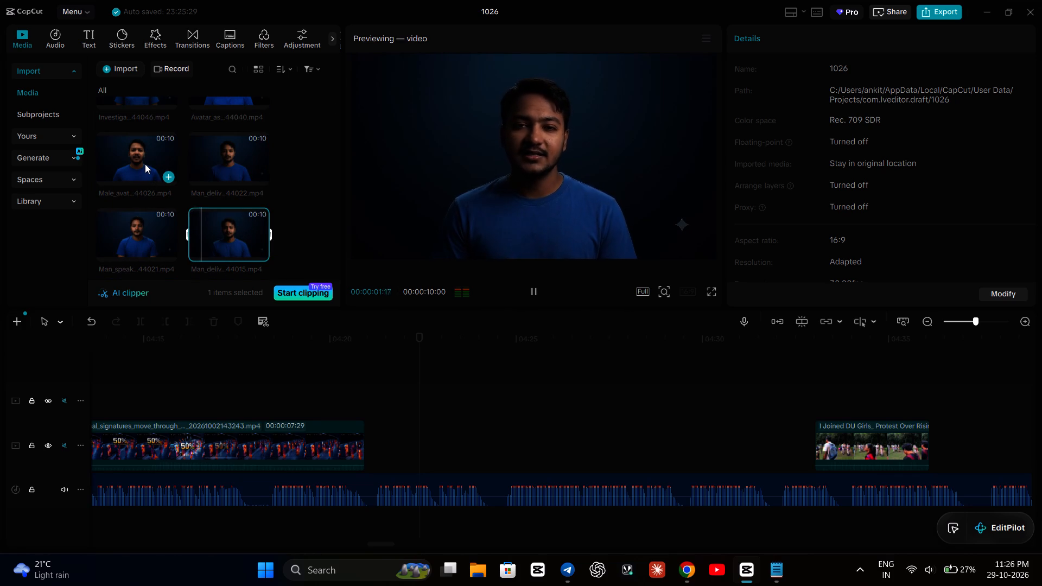
pyautogui.doubleClick(145, 164)
pyautogui.doubleClick(149, 218)
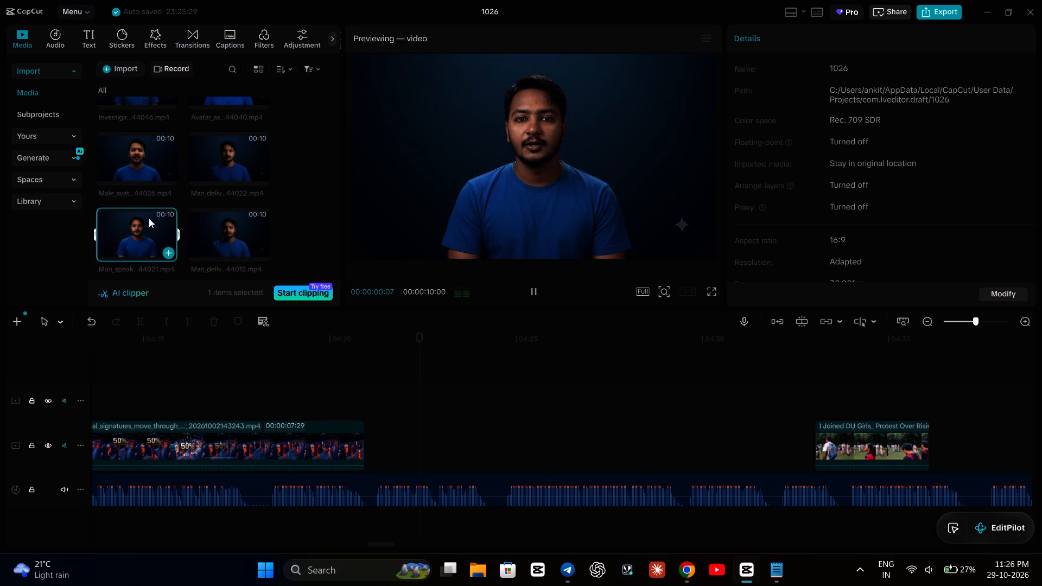
# Preview further presenter clips, from Man_deliv…44011 through Investigat…143849, to find one that suits the narration in the gap.
pyautogui.scroll(-2, 149, 218)
pyautogui.doubleClick(143, 193)
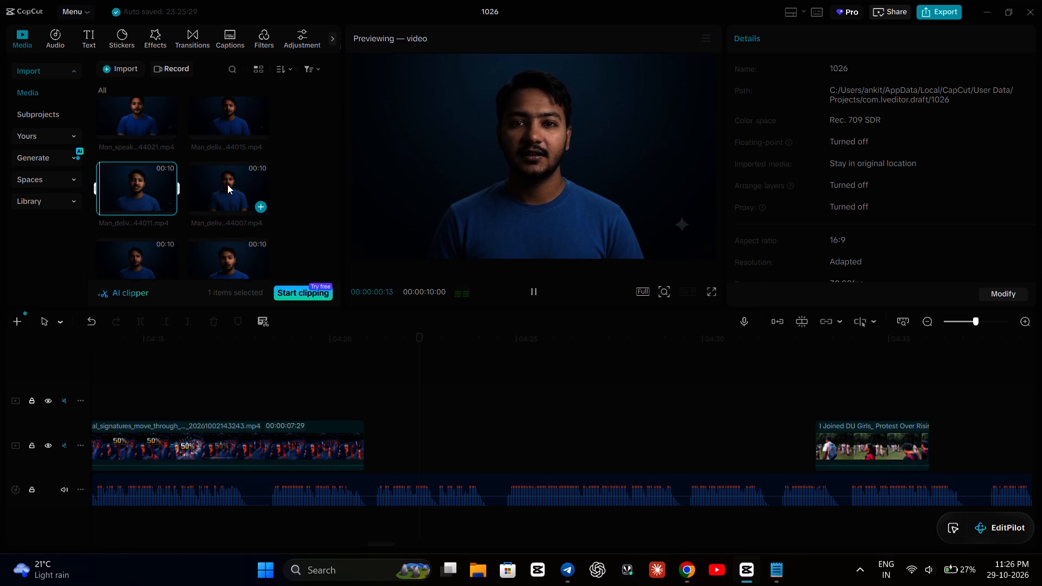
pyautogui.doubleClick(240, 184)
pyautogui.doubleClick(219, 251)
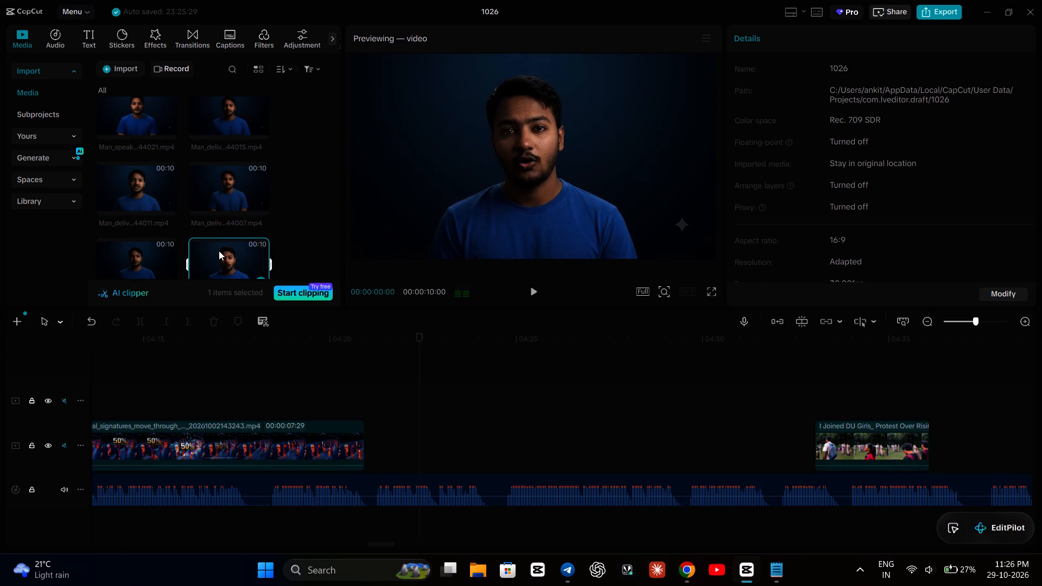
pyautogui.doubleClick(161, 256)
pyautogui.scroll(-1, 161, 256)
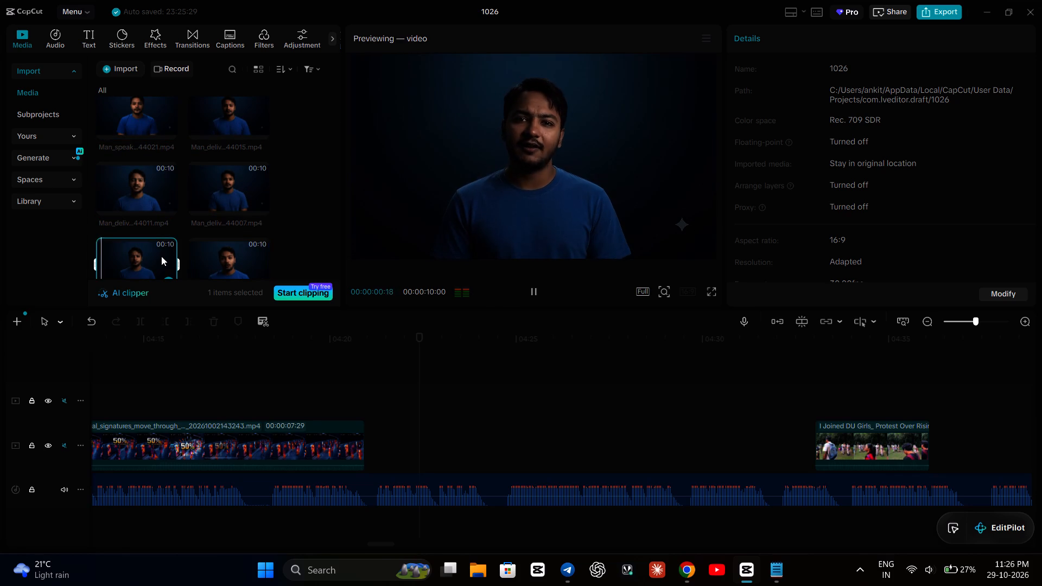
pyautogui.scroll(-1, 161, 256)
pyautogui.doubleClick(155, 225)
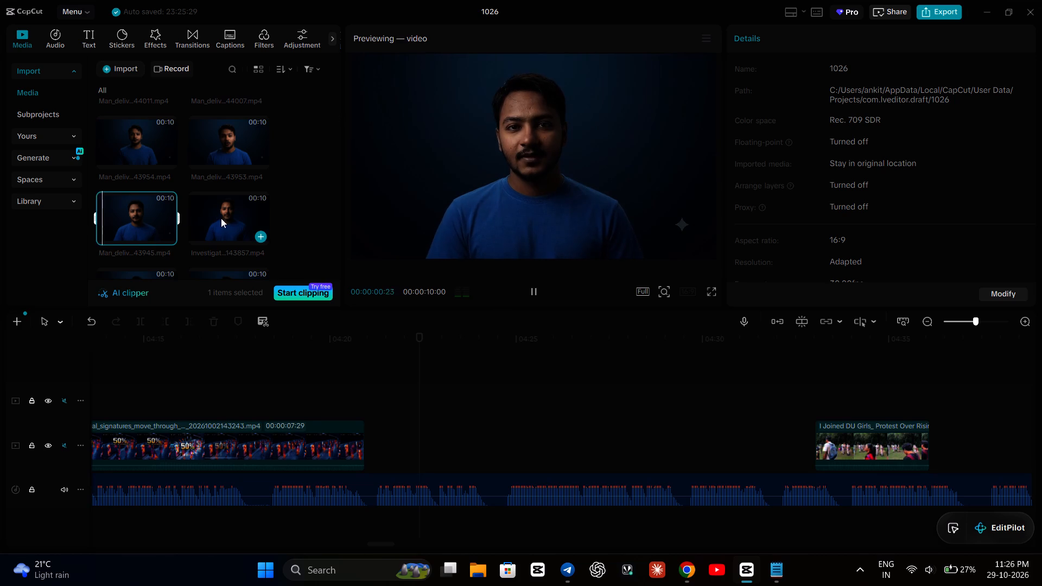
pyautogui.doubleClick(223, 218)
pyautogui.scroll(-1, 223, 218)
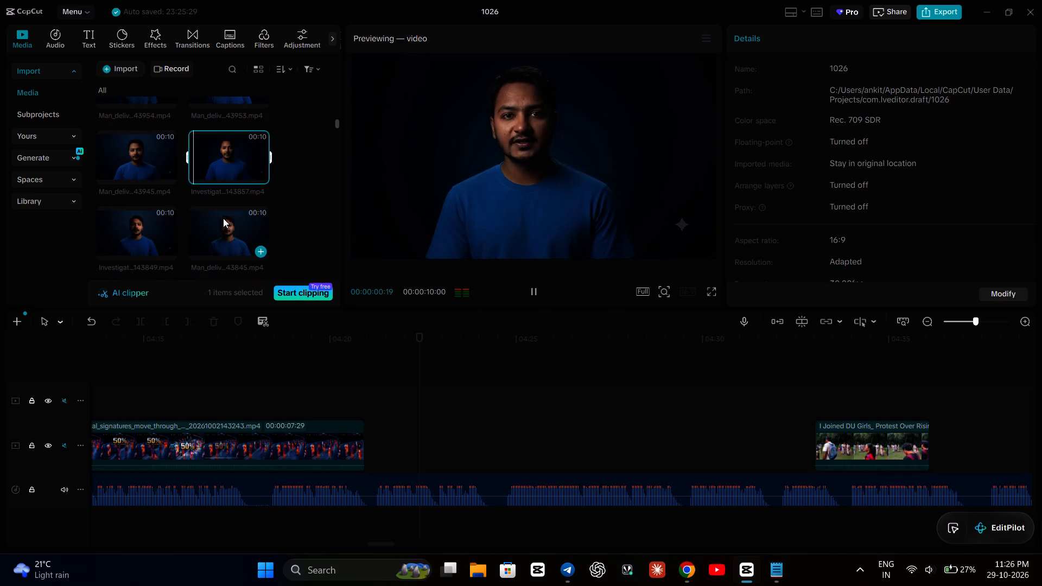
pyautogui.doubleClick(223, 218)
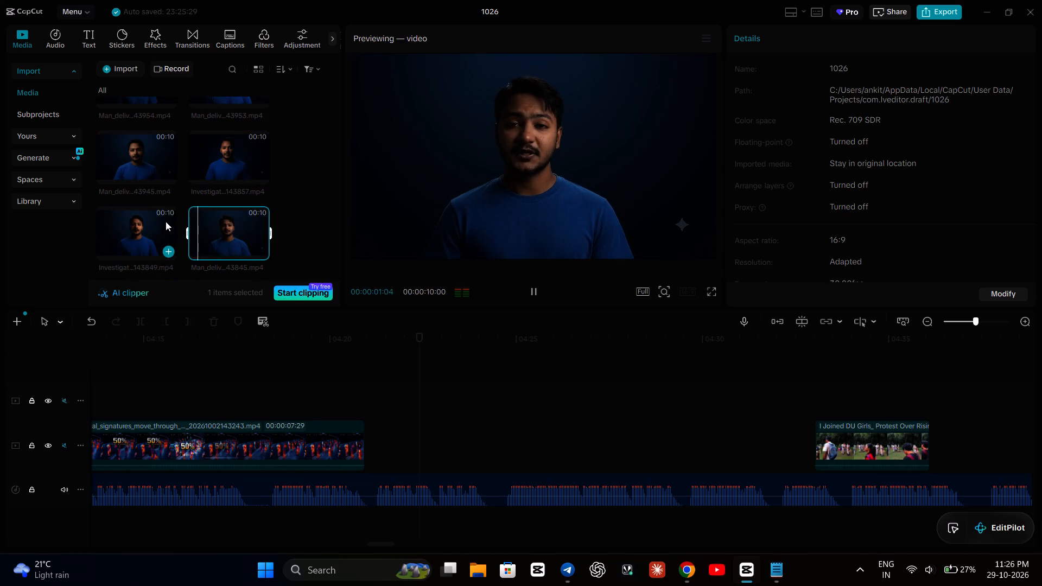
pyautogui.doubleClick(159, 221)
# Preview the remaining presenter clips, from Man_deliv…43839 through Man_expla…43755, to compare them for the gap.
pyautogui.scroll(-2, 159, 221)
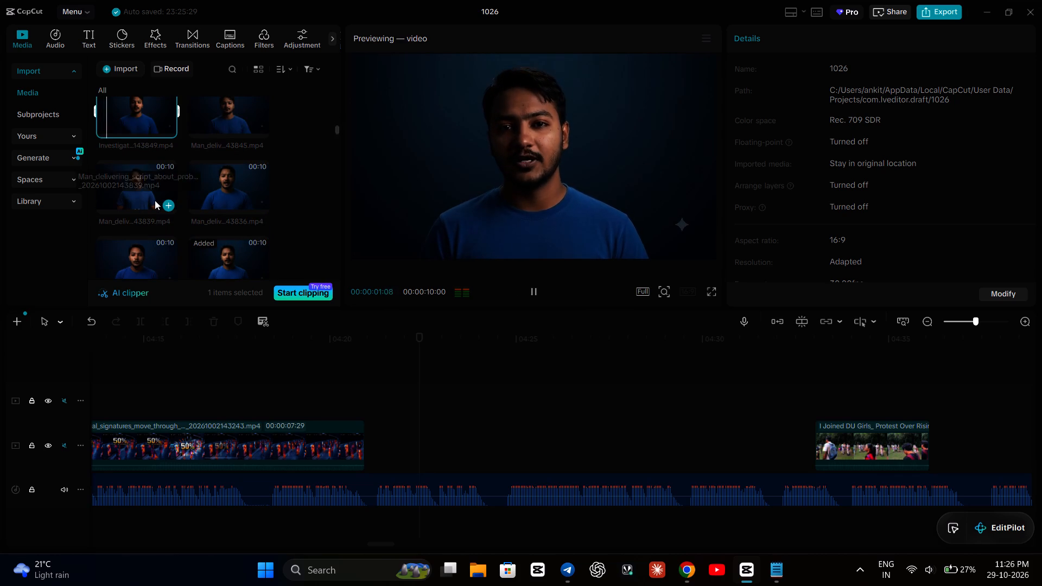
pyautogui.doubleClick(155, 199)
pyautogui.doubleClick(231, 192)
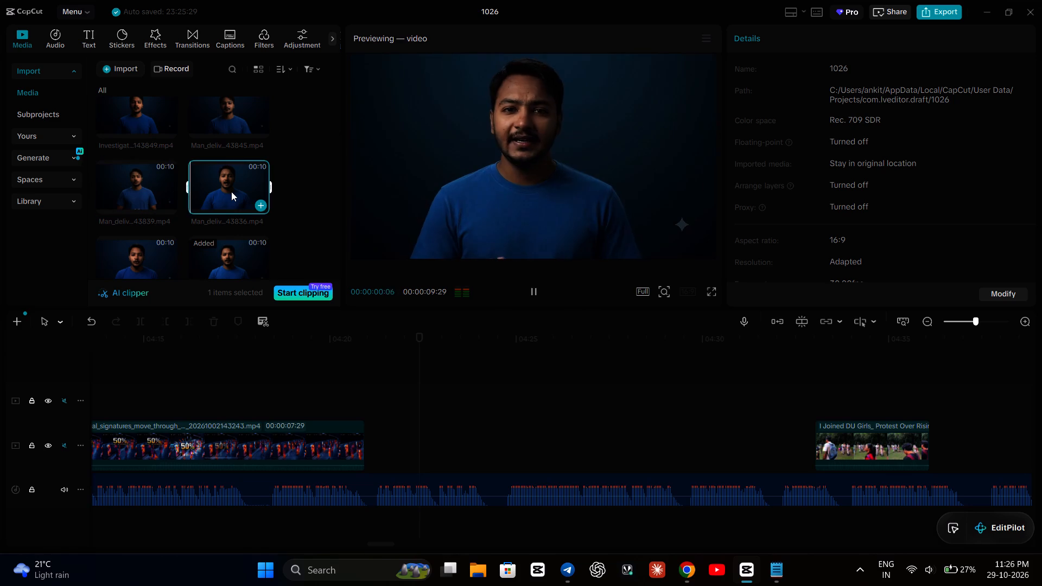
pyautogui.doubleClick(160, 250)
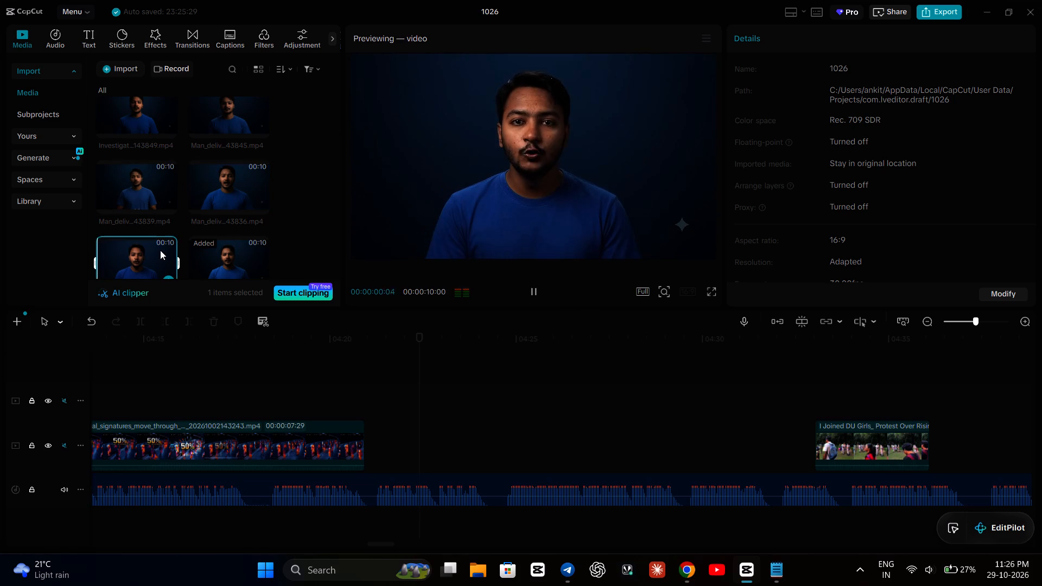
pyautogui.scroll(-2, 160, 250)
pyautogui.click(156, 228)
pyautogui.click(156, 228)
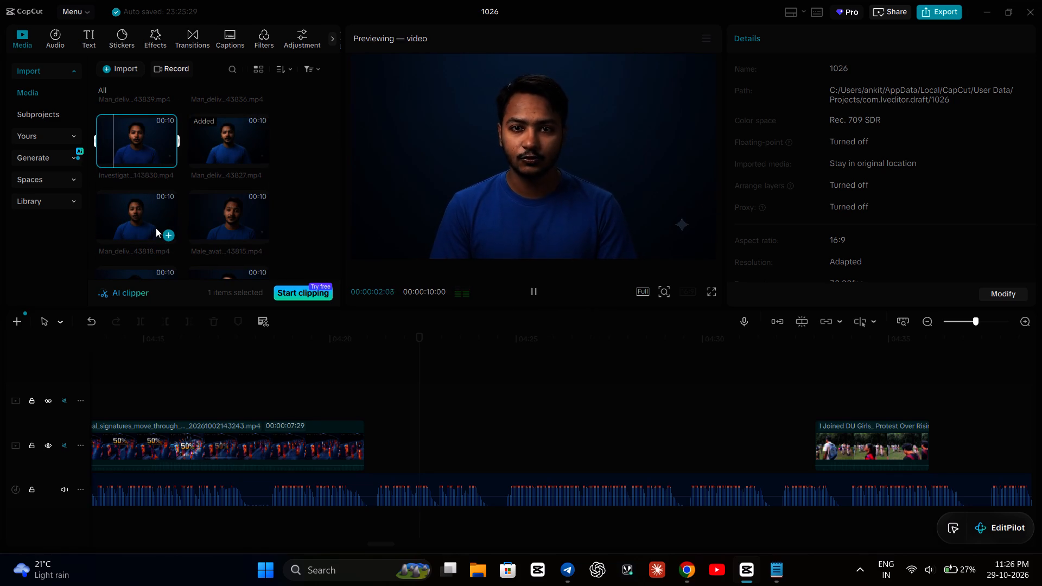
pyautogui.doubleClick(212, 212)
pyautogui.scroll(-1, 212, 212)
pyautogui.doubleClick(212, 212)
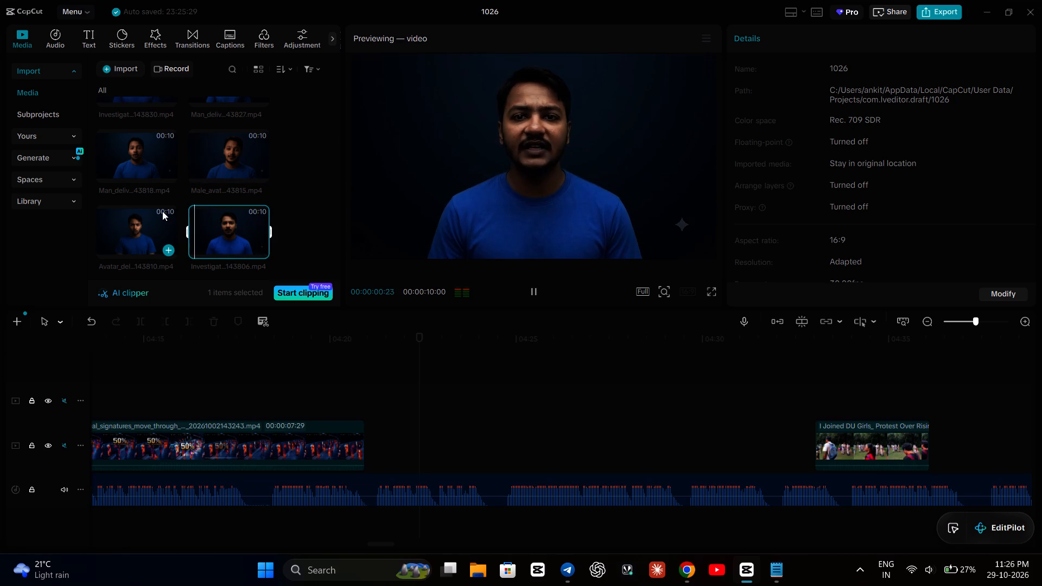
pyautogui.doubleClick(157, 214)
pyautogui.scroll(-3, 196, 199)
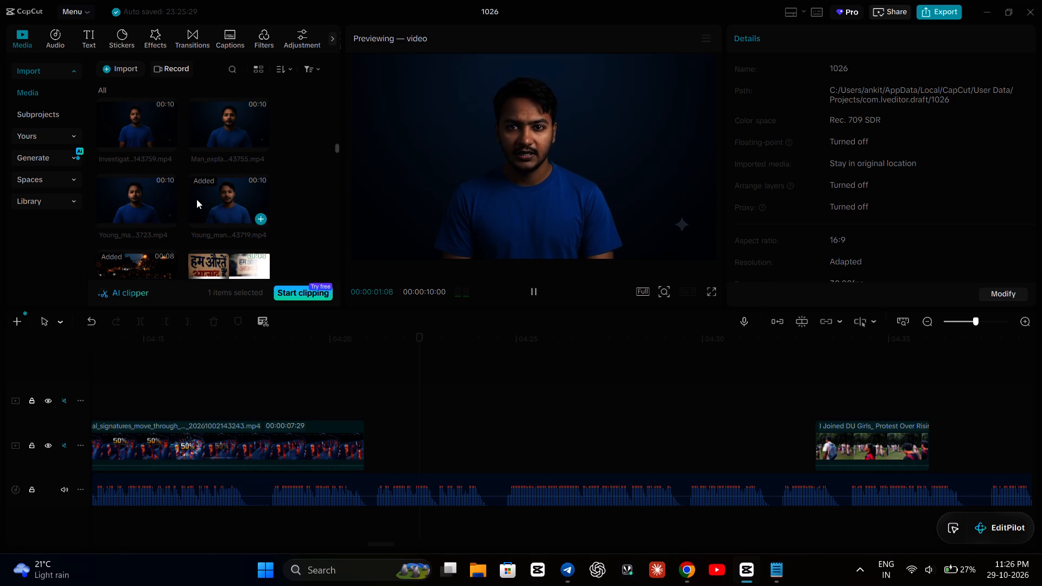
pyautogui.scroll(1, 174, 180)
pyautogui.doubleClick(149, 178)
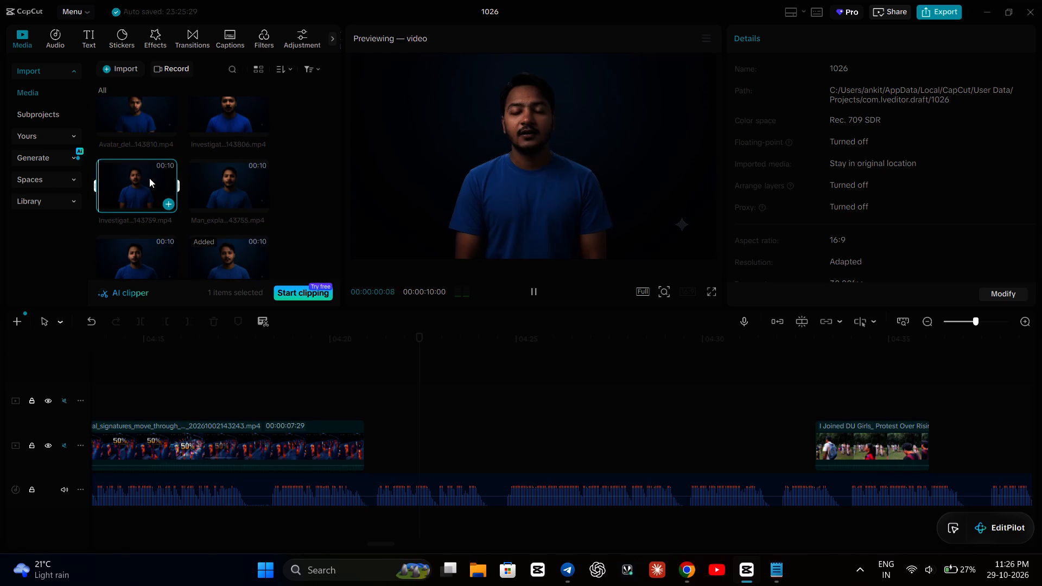
pyautogui.doubleClick(215, 177)
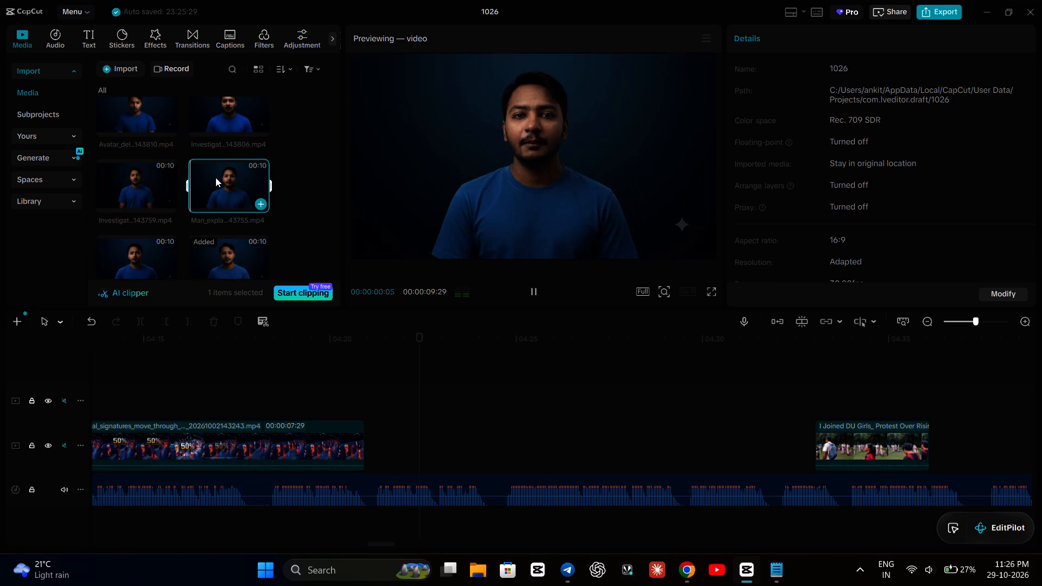
# Add the Young_man_delivering_documentary…143723 clip to the main video track, starting at about 00:04:21, directly after the Thermal_signatures clip.
pyautogui.doubleClick(154, 249)
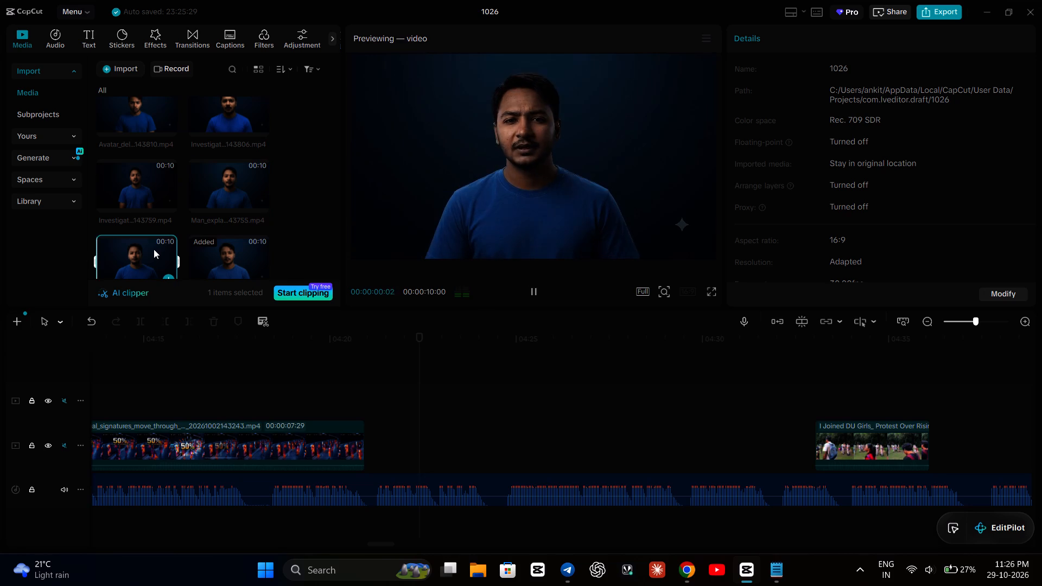
pyautogui.scroll(-1, 218, 200)
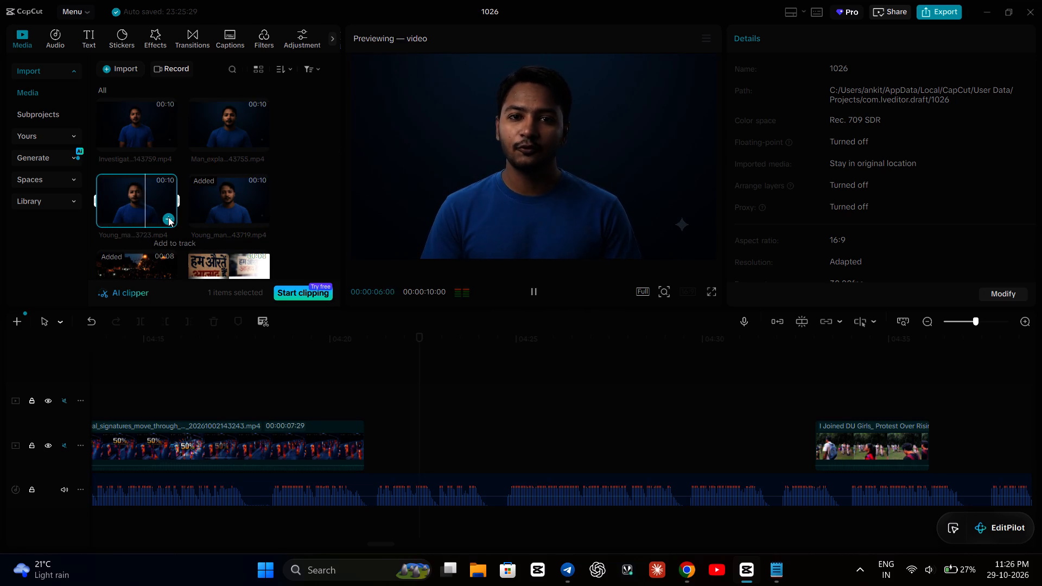
pyautogui.click(168, 217)
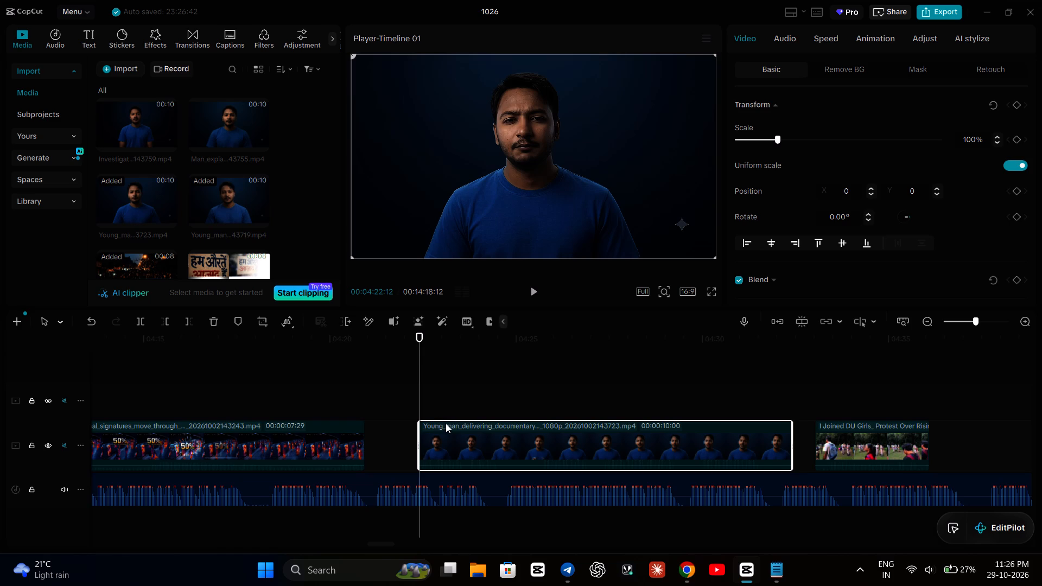
pyautogui.moveTo(447, 427); pyautogui.dragTo(394, 424)
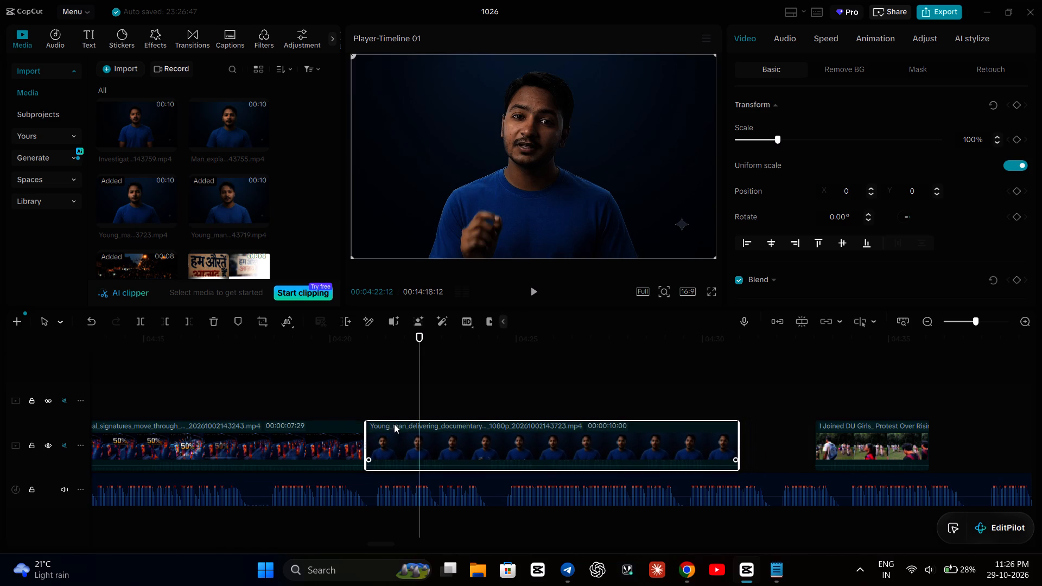
# Play back the newly added presenter clip to compare its speech and gestures with the narration.
pyautogui.click(283, 369)
pyautogui.press('space')
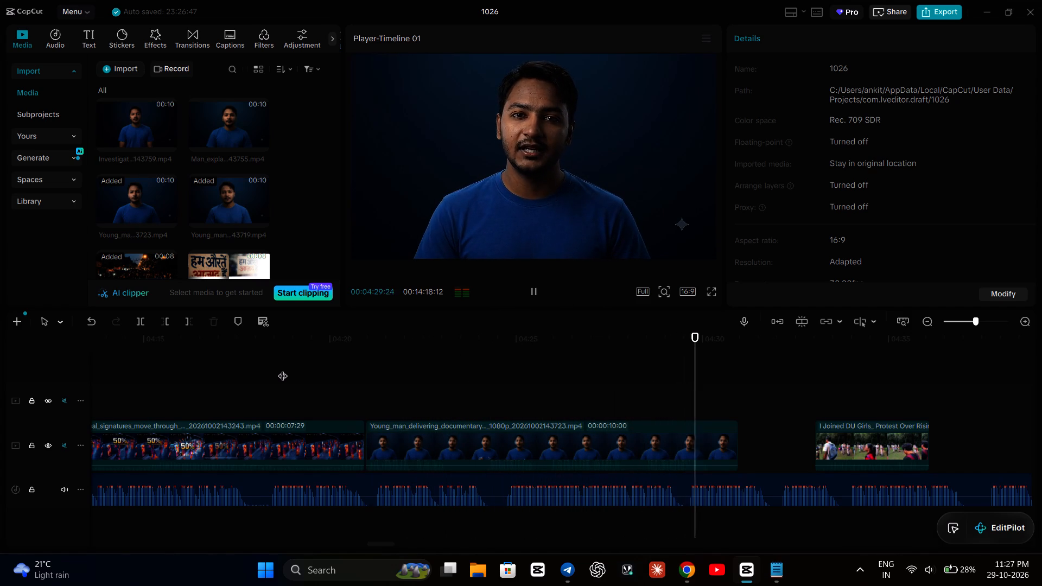
pyautogui.press('space')
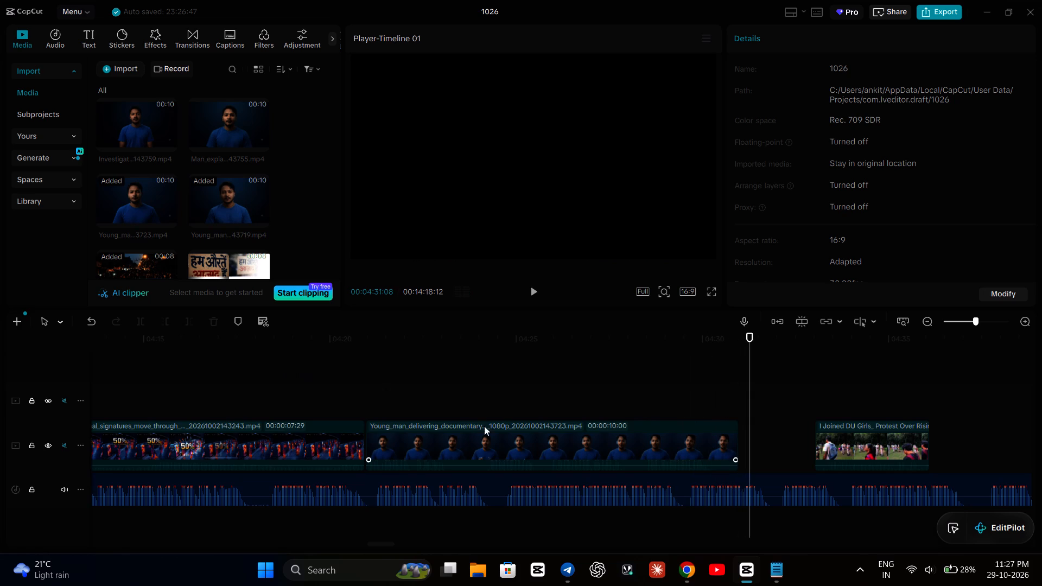
pyautogui.click(483, 435)
pyautogui.click(367, 400)
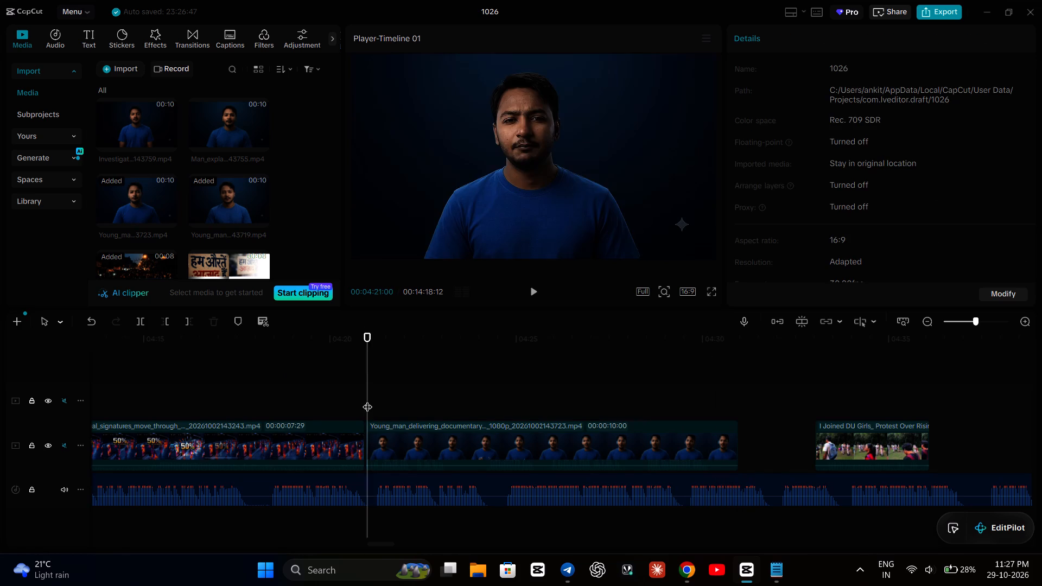
pyautogui.press('space')
pyautogui.press('space')
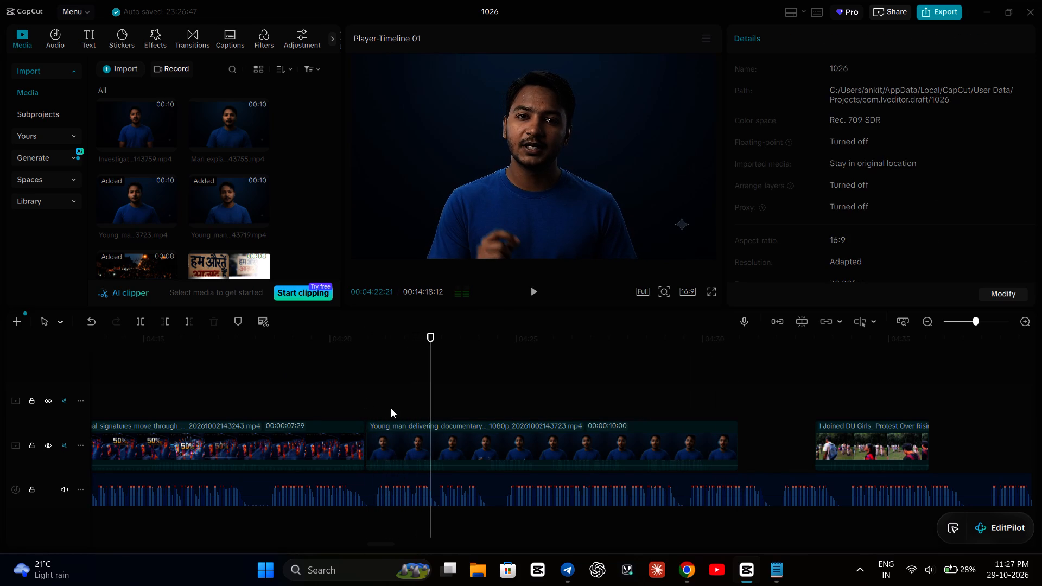
# Slow the Young_man_delivering_documentary…143723 clip down to a speed of 0.85x.
pyautogui.click(468, 450)
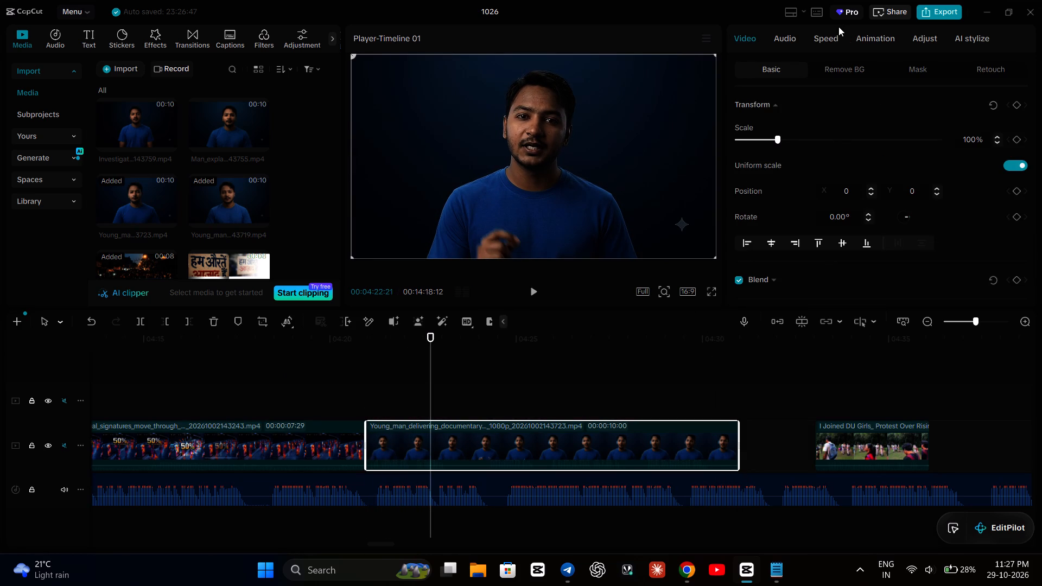
pyautogui.click(834, 33)
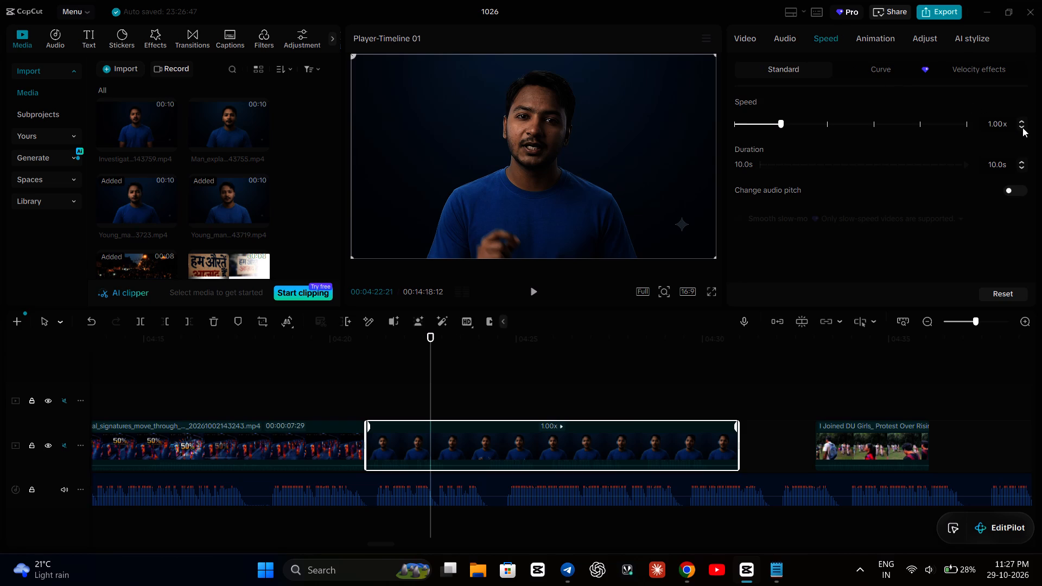
pyautogui.click(1022, 128)
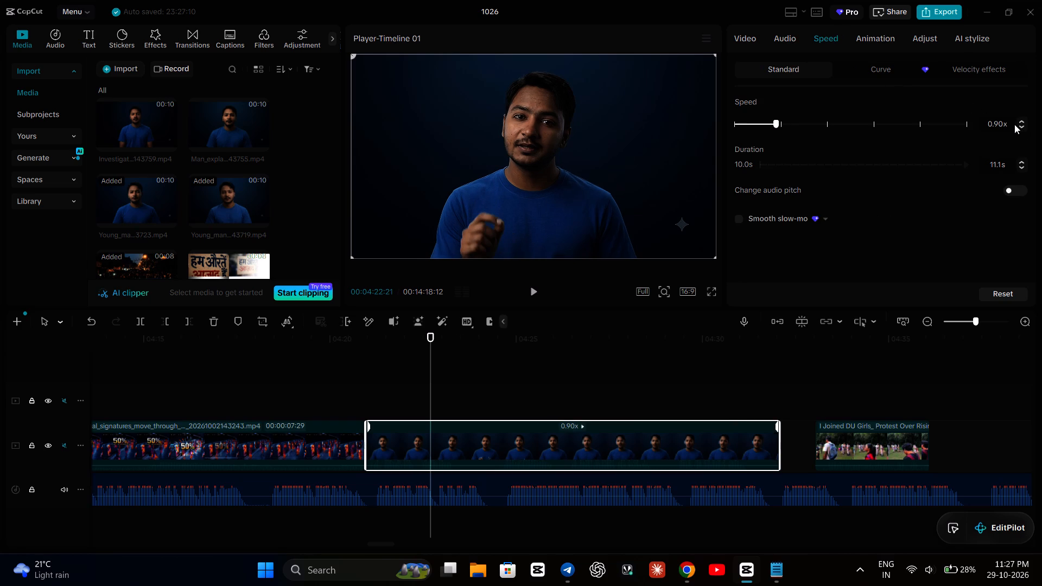
pyautogui.click(1006, 120)
pyautogui.press('BackSpace')
pyautogui.press('BackSpace')
pyautogui.write('85')
pyautogui.press('Return')
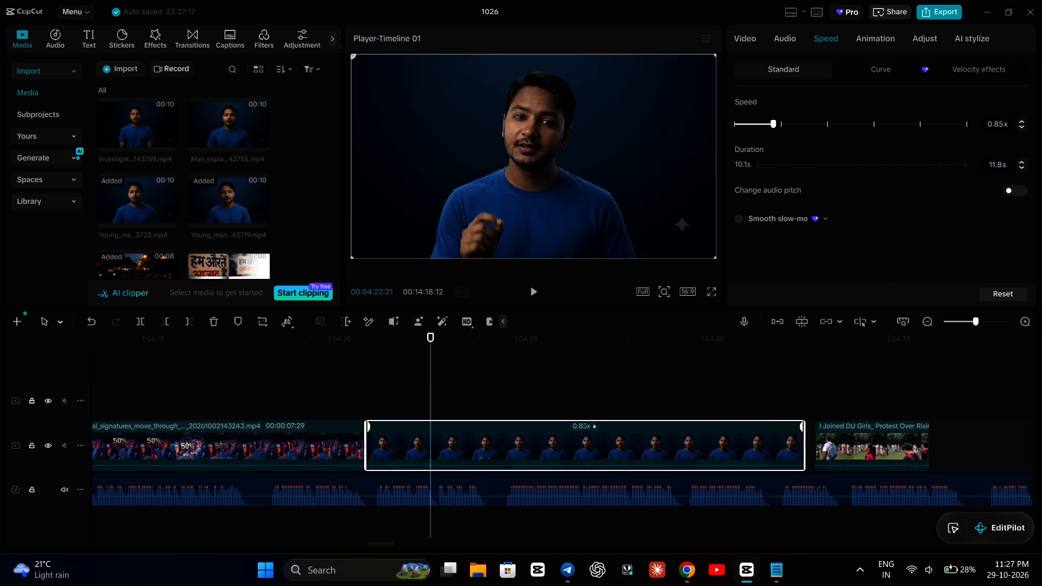
# Play the slowed presenter clip from the end of the Thermal_signatures clip to check how it matches the narration.
pyautogui.click(326, 394)
pyautogui.press('space')
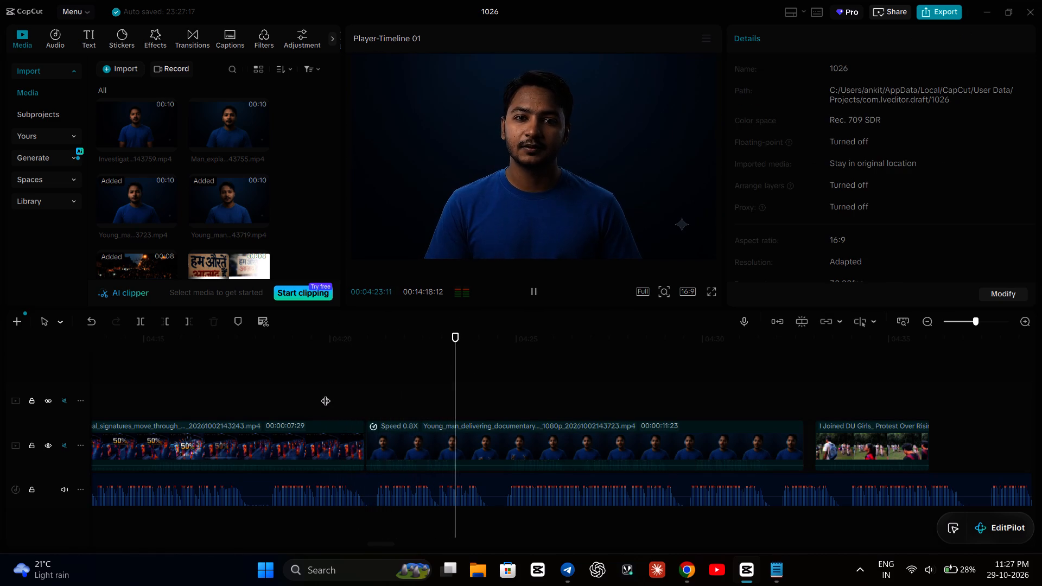
pyautogui.click(313, 391)
pyautogui.press('space')
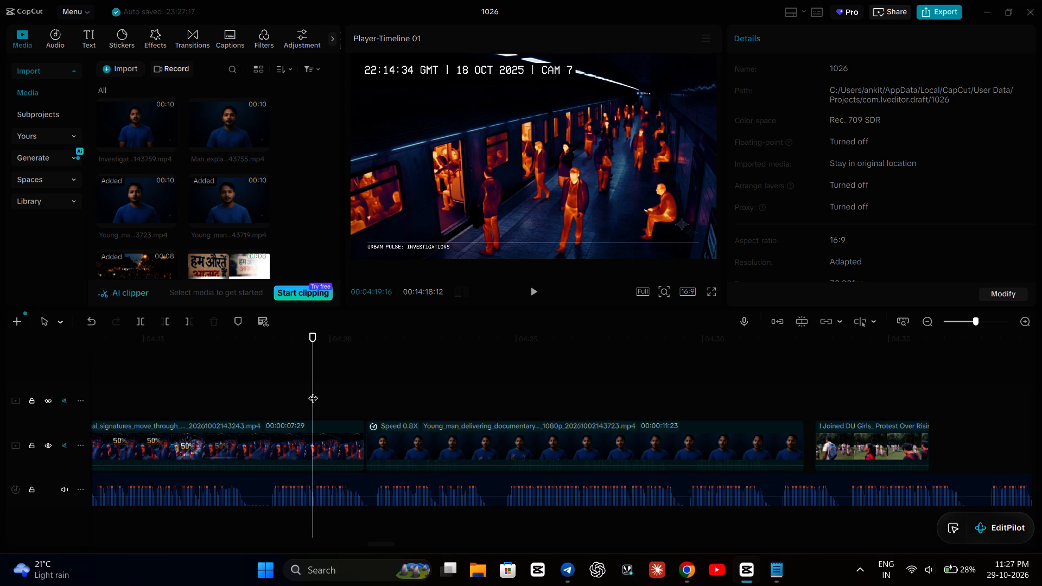
pyautogui.press('space')
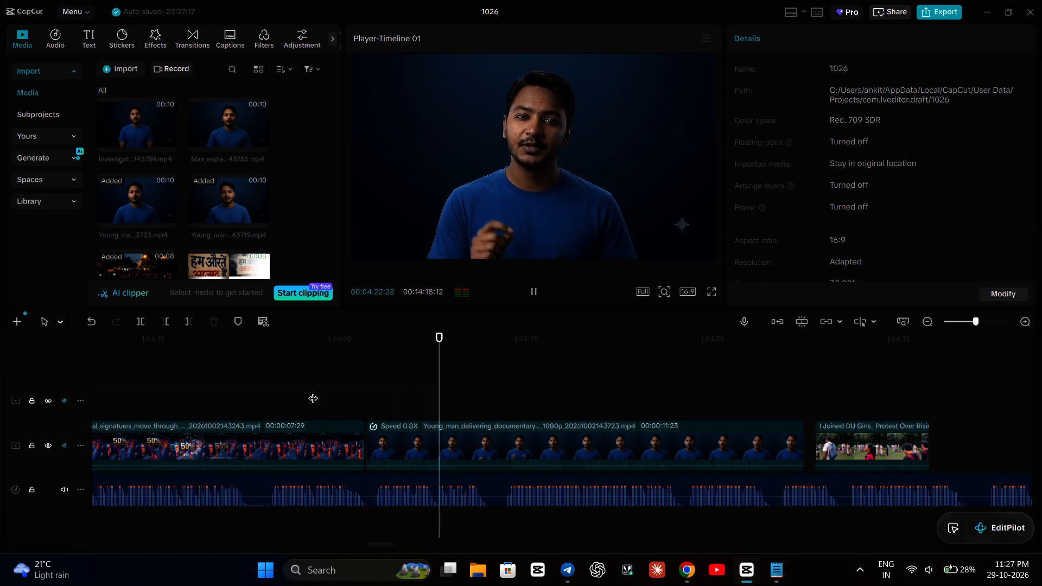
pyautogui.click(333, 393)
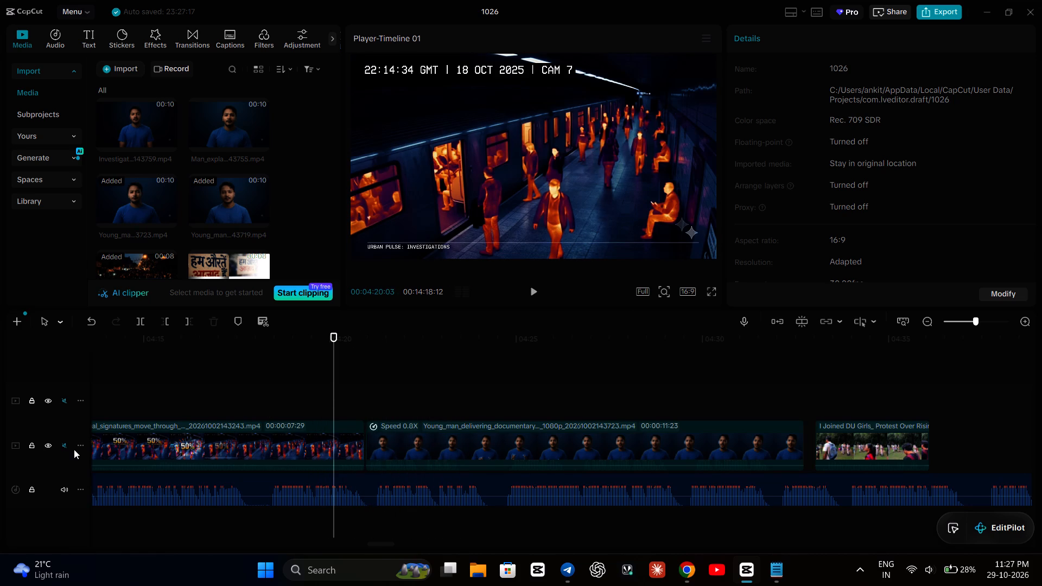
# Temporarily unmute the main video track, play the presenter clip through with its own sound, and mute the track again.
pyautogui.click(63, 446)
pyautogui.press('space')
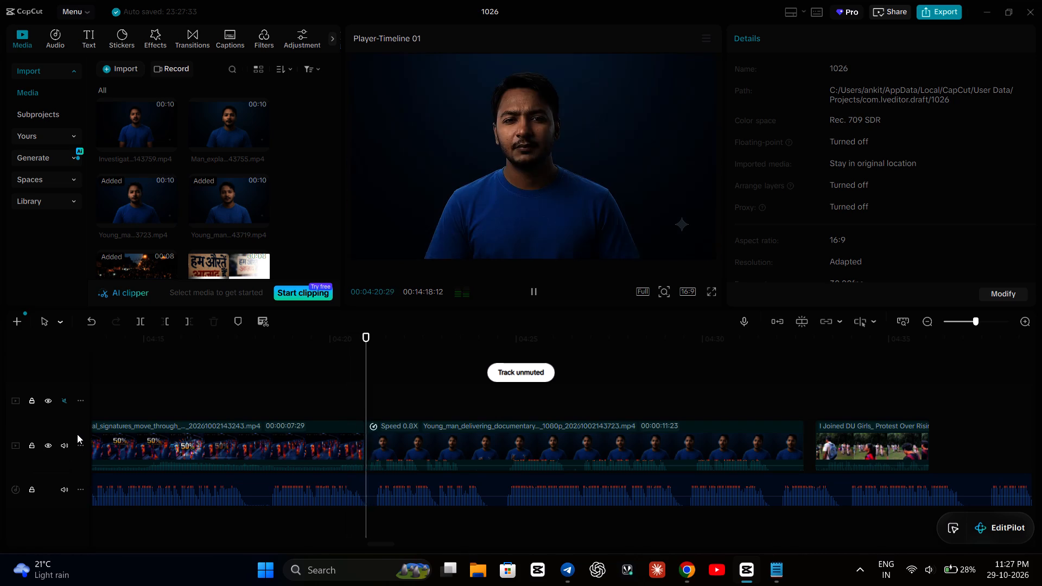
pyautogui.press('space')
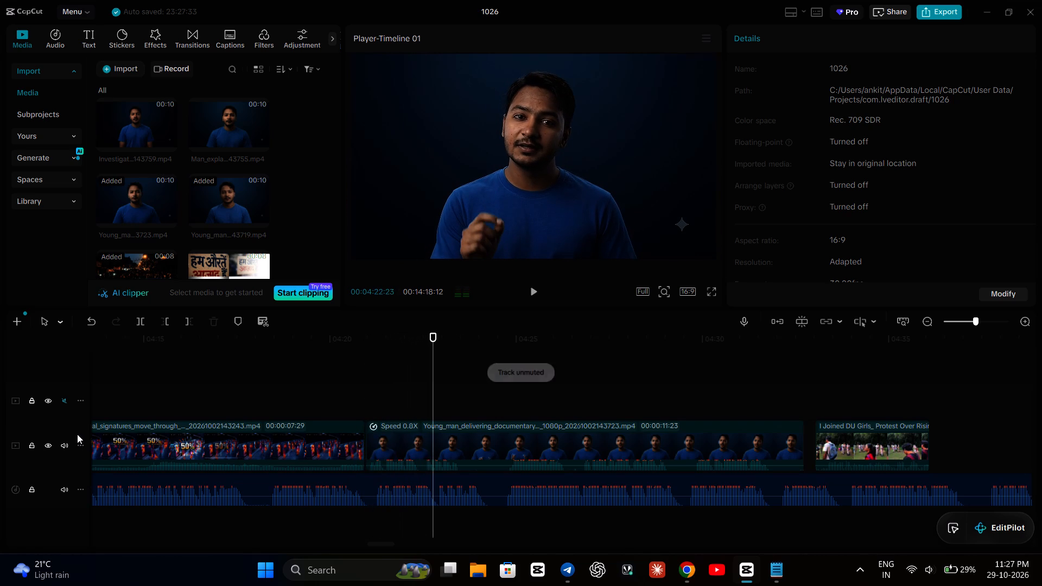
pyautogui.press('space')
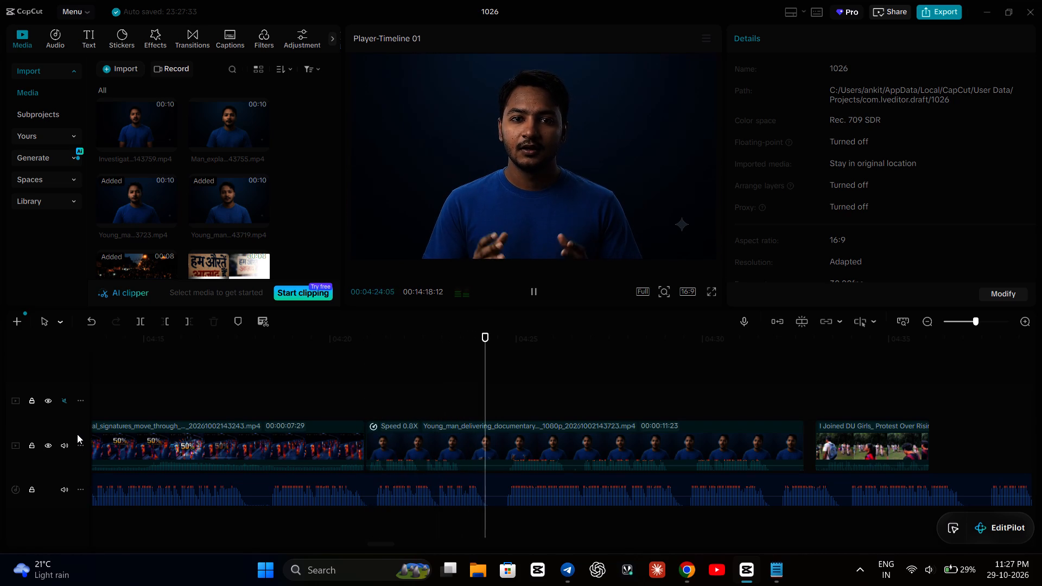
pyautogui.press('space')
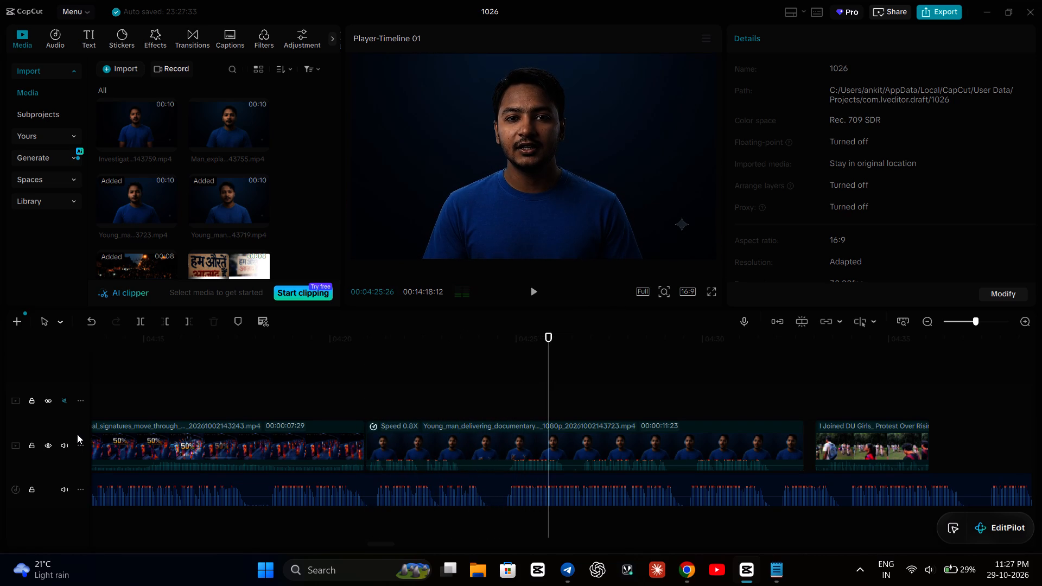
pyautogui.press('space')
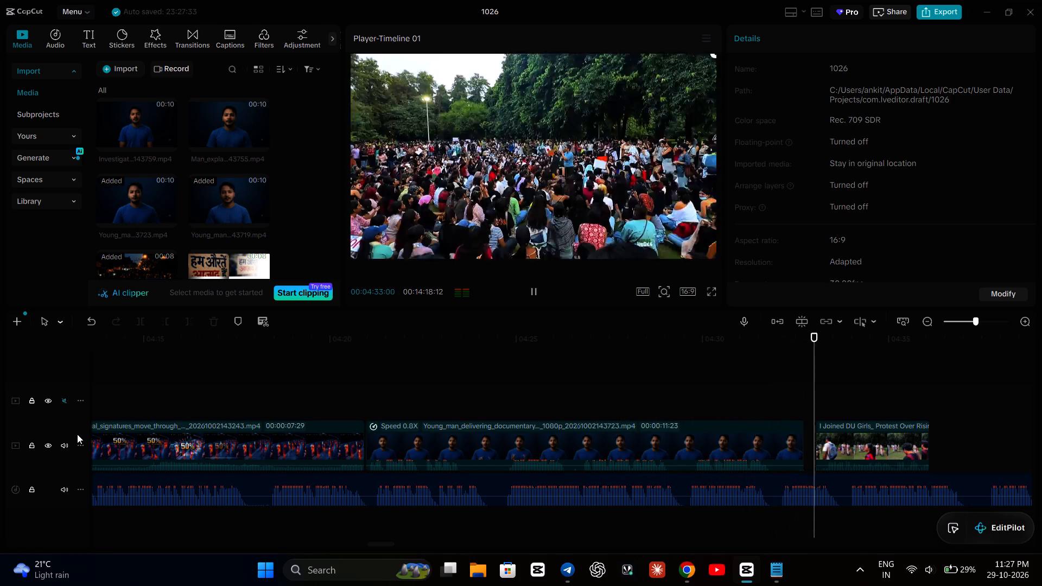
pyautogui.press('space')
pyautogui.click(60, 442)
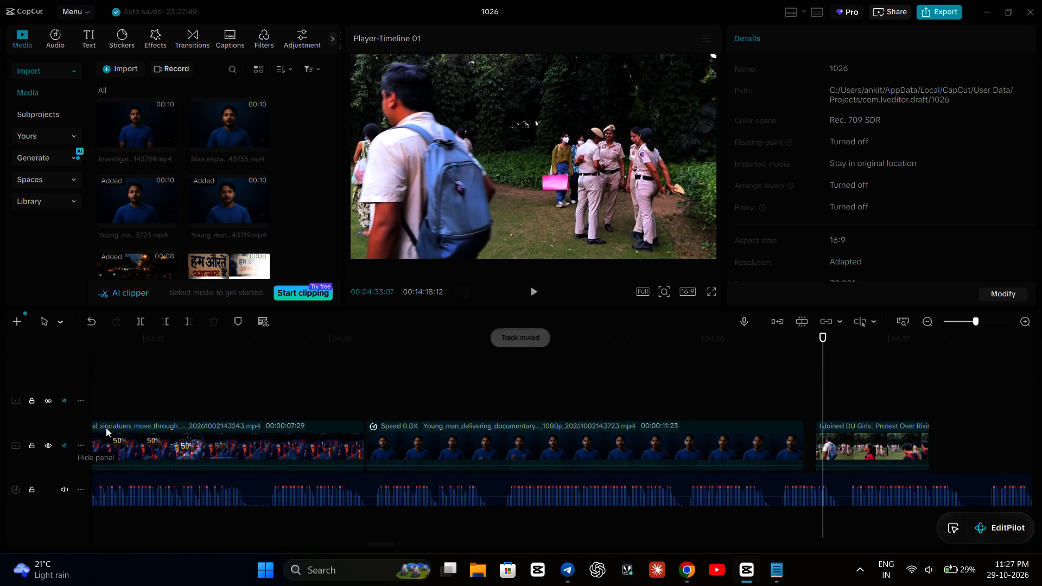
# Replay the opening of the presenter clip in short stretches to examine where its gestures and pauses fall against the narration.
pyautogui.click(306, 381)
pyautogui.press('space')
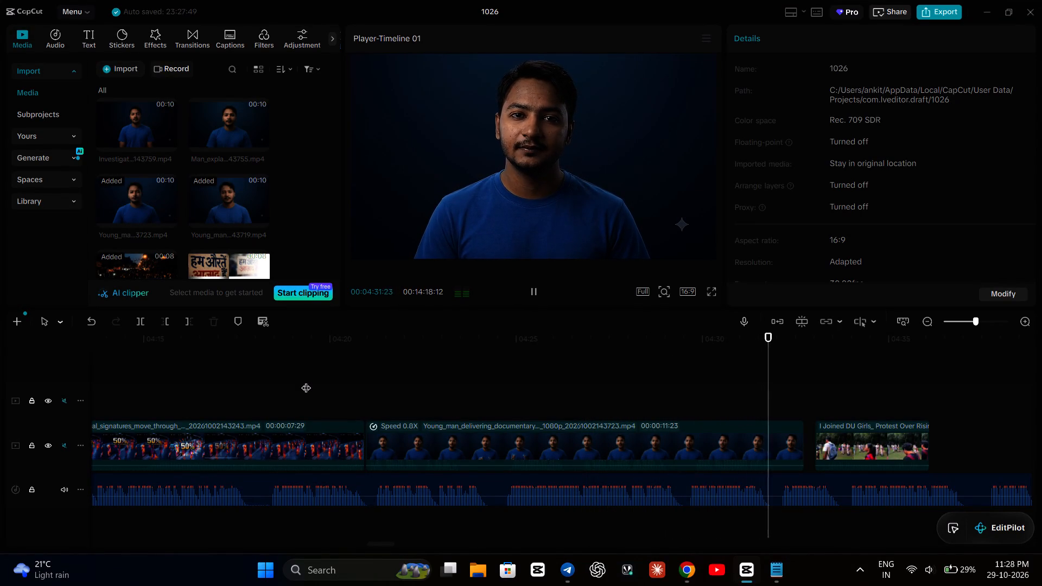
pyautogui.click(291, 391)
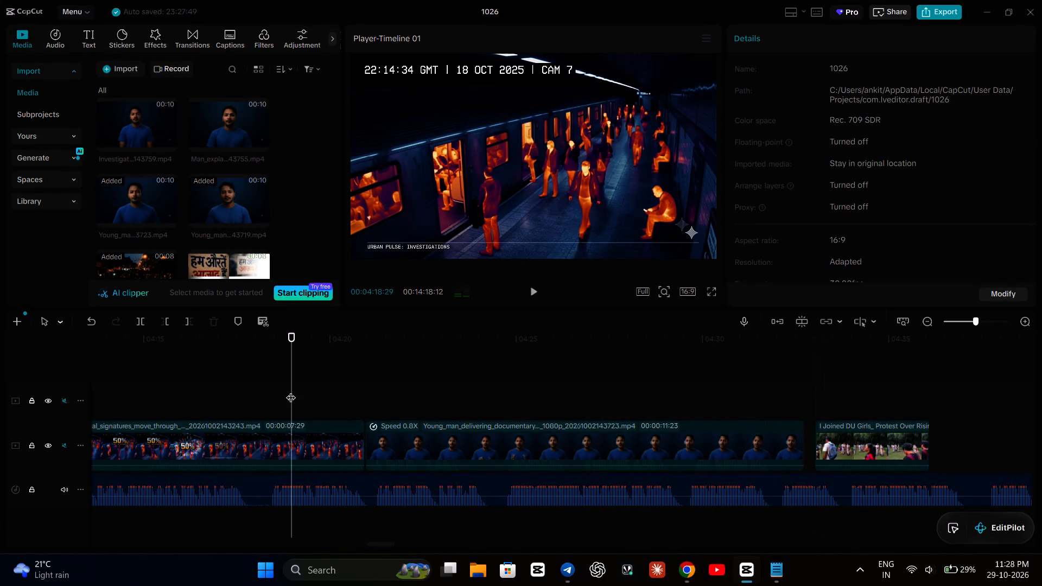
pyautogui.press('space')
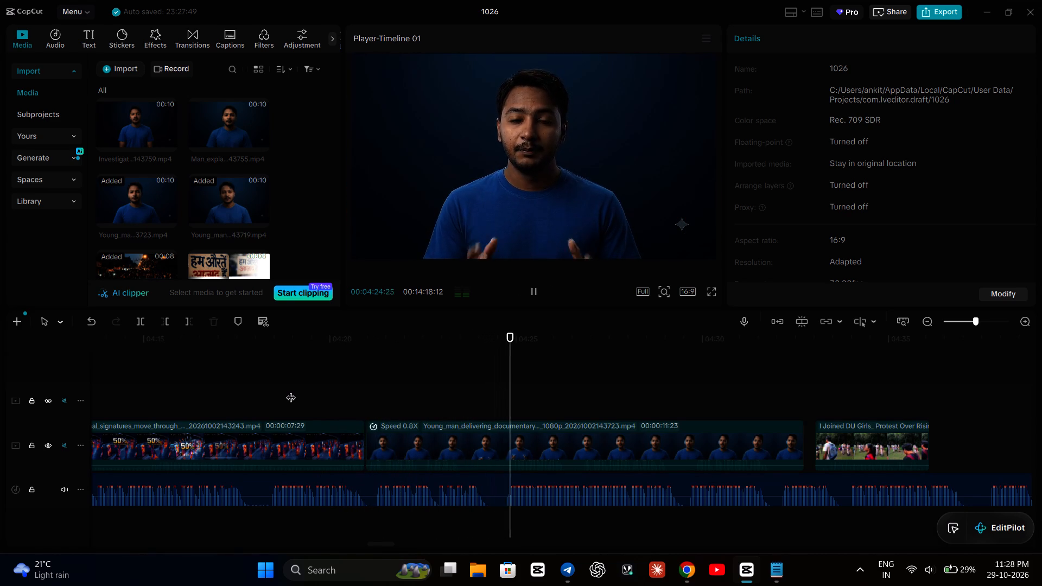
pyautogui.click(386, 384)
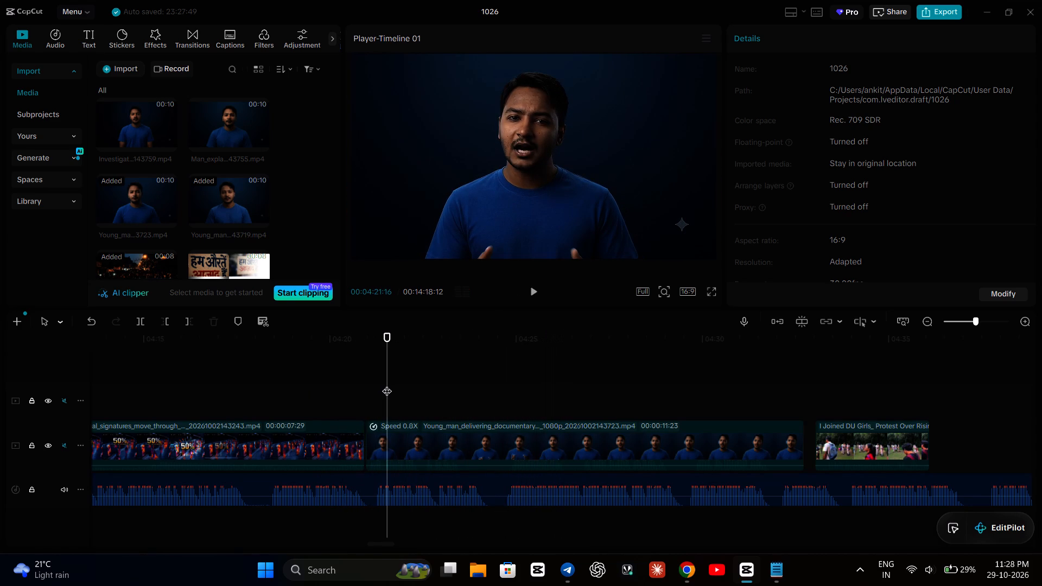
pyautogui.click(414, 387)
pyautogui.press('space')
pyautogui.press('space')
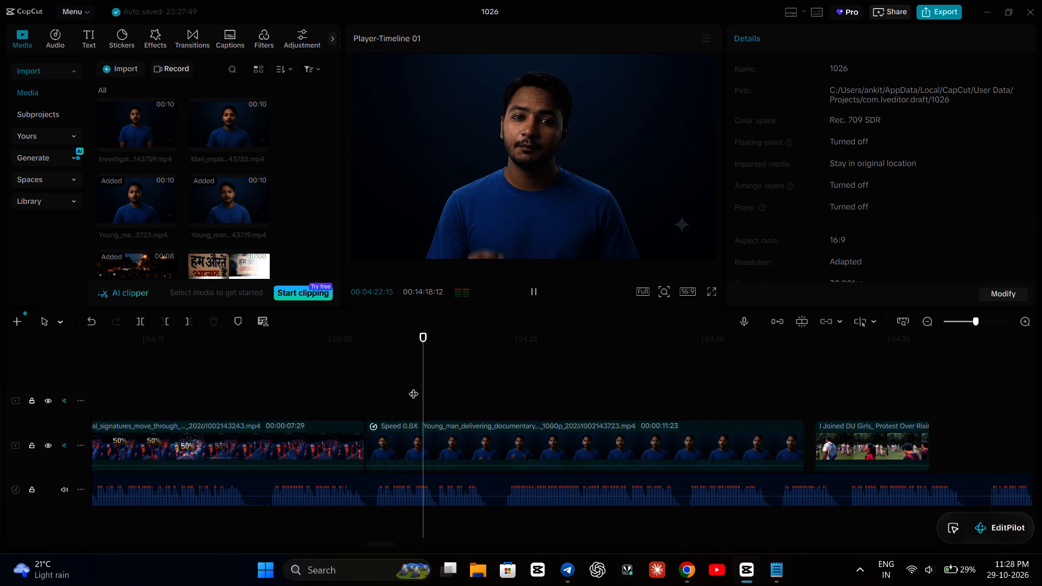
pyautogui.press('space')
pyautogui.press('space')
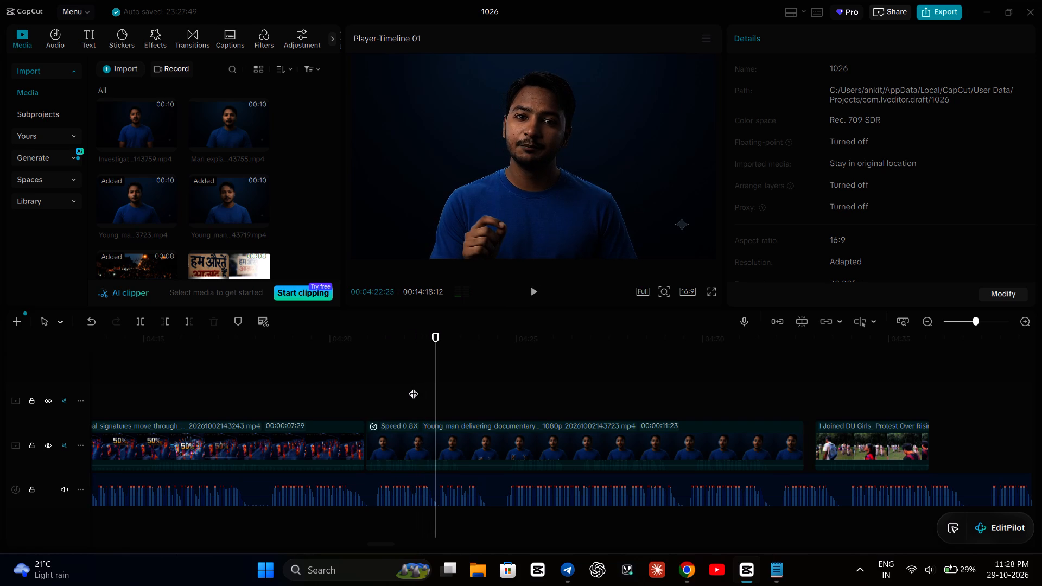
pyautogui.press('space')
pyautogui.press('space')
pyautogui.press('space')
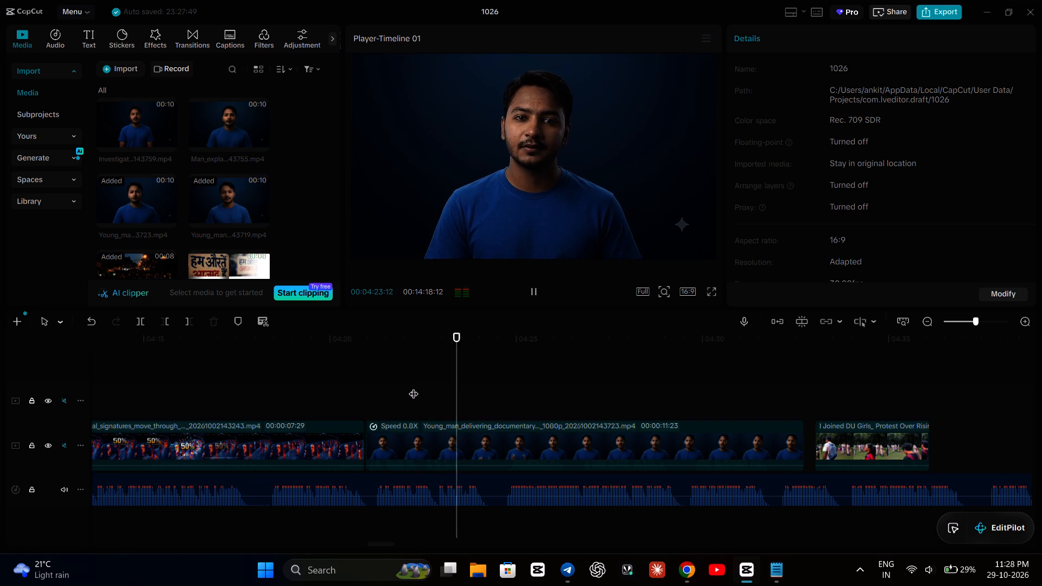
pyautogui.press('space')
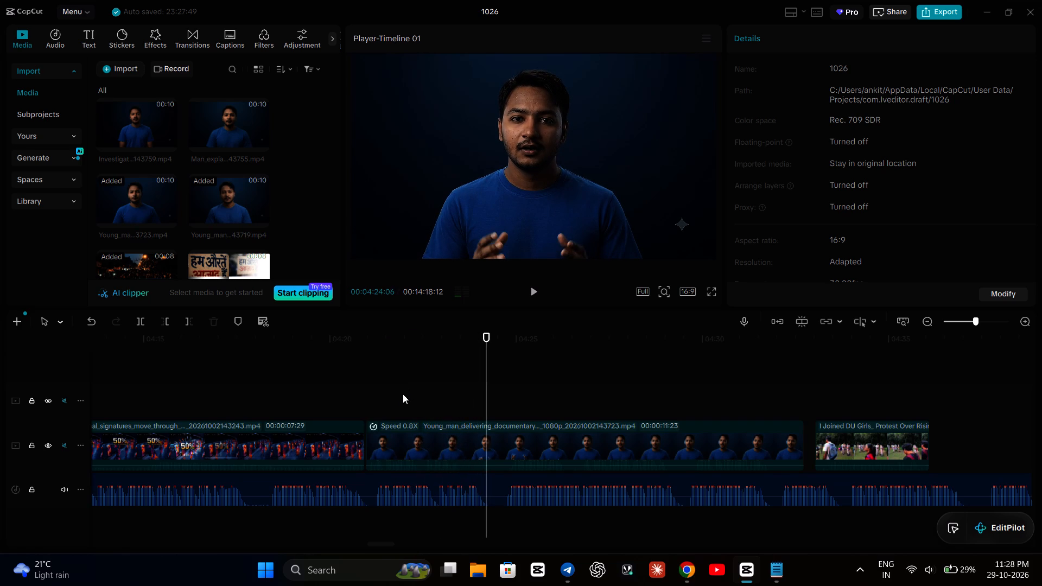
# Split the presenter clip at 00:04:22:19, just as the hand gesture begins.
pyautogui.click(424, 380)
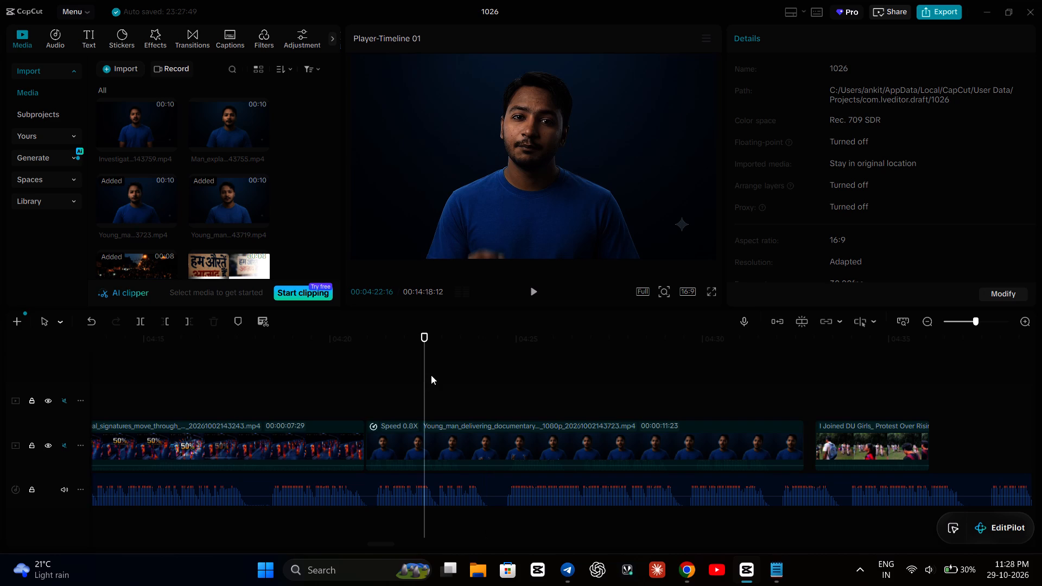
pyautogui.click(414, 434)
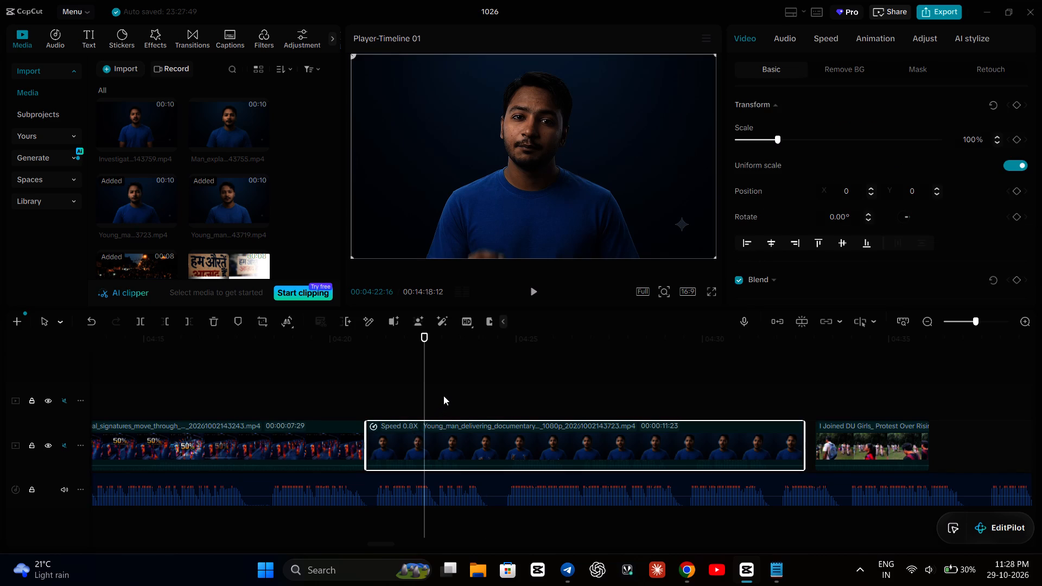
pyautogui.press('space')
pyautogui.press('space')
pyautogui.press('space')
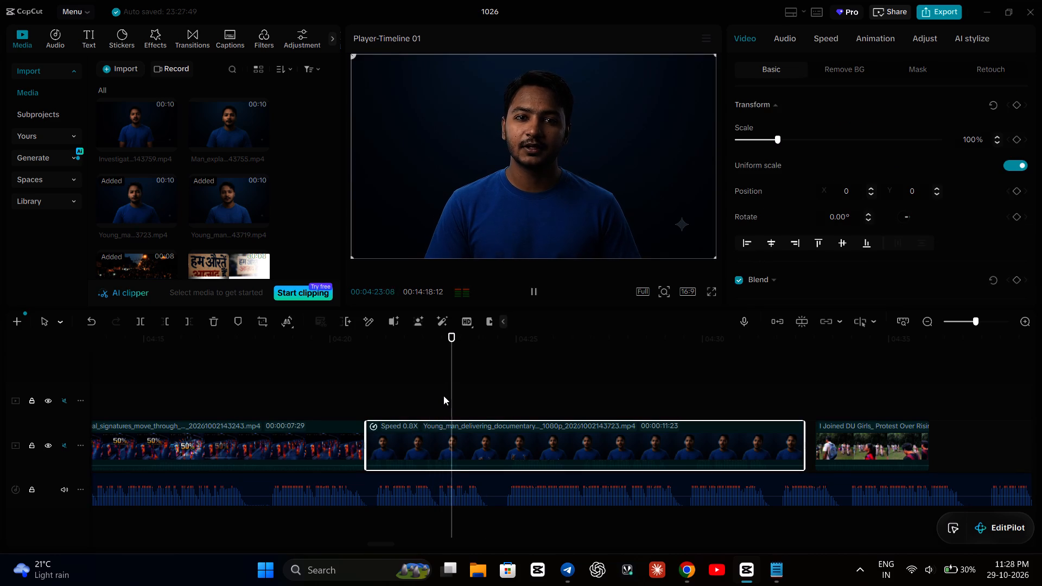
pyautogui.press('space')
pyautogui.click(420, 398)
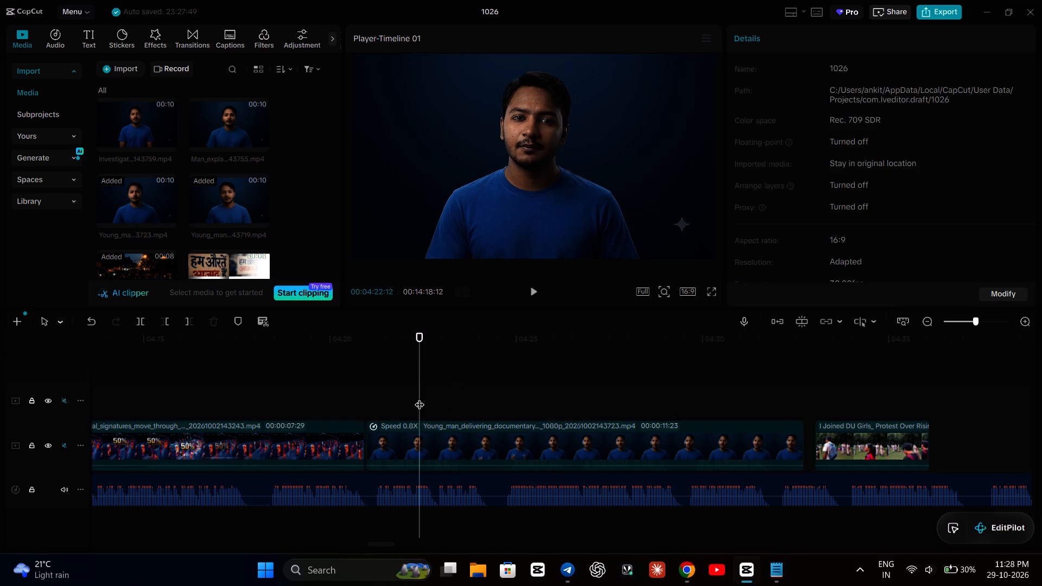
pyautogui.press('space')
pyautogui.press('space')
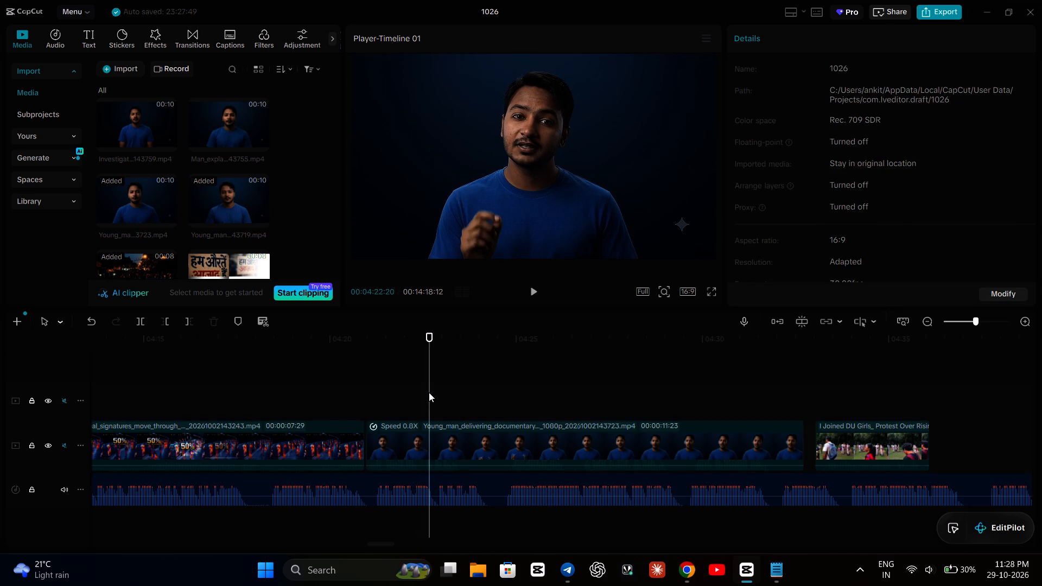
pyautogui.press('Left')
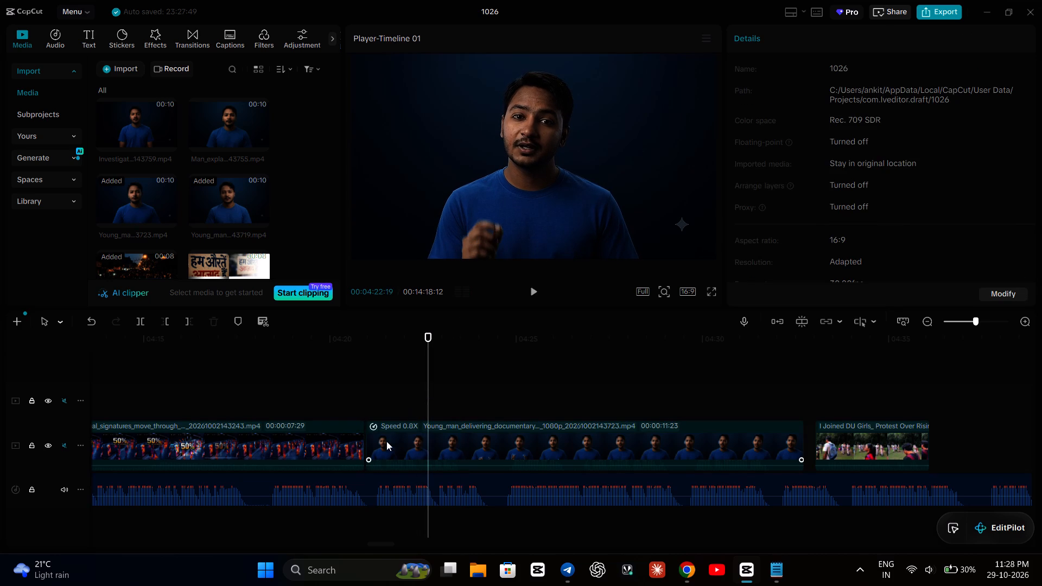
pyautogui.click(401, 451)
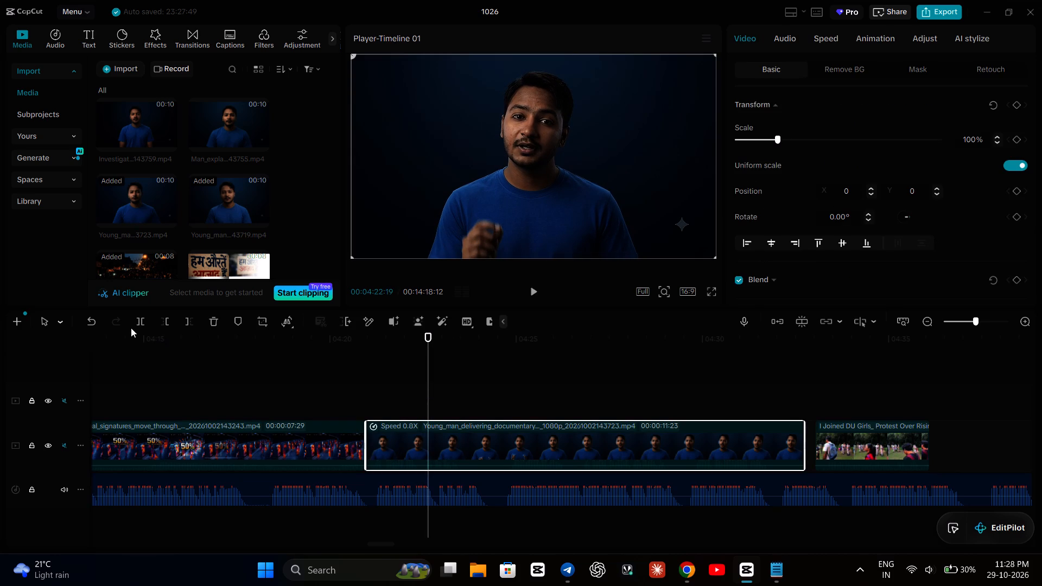
pyautogui.click(141, 321)
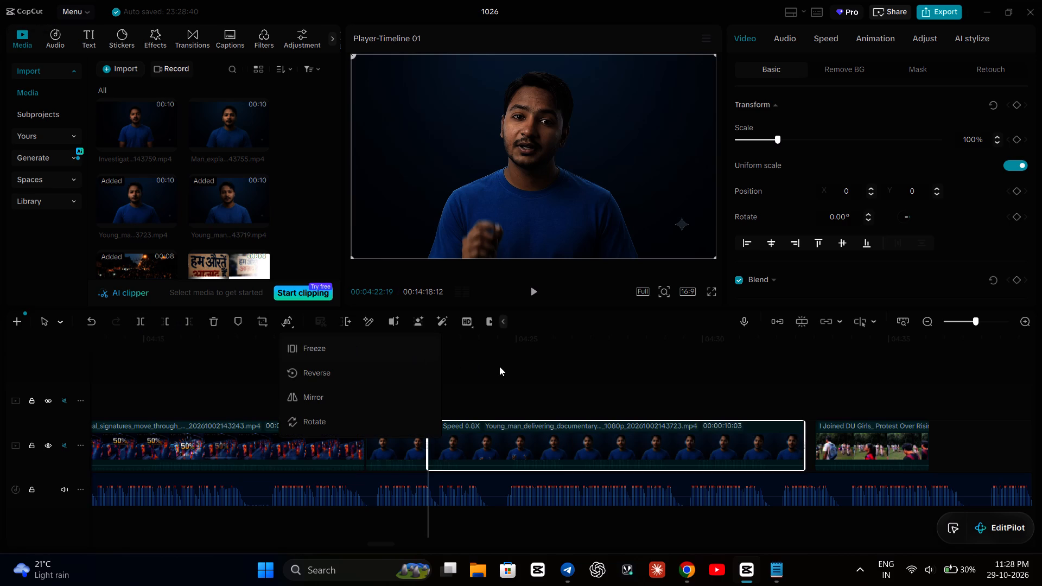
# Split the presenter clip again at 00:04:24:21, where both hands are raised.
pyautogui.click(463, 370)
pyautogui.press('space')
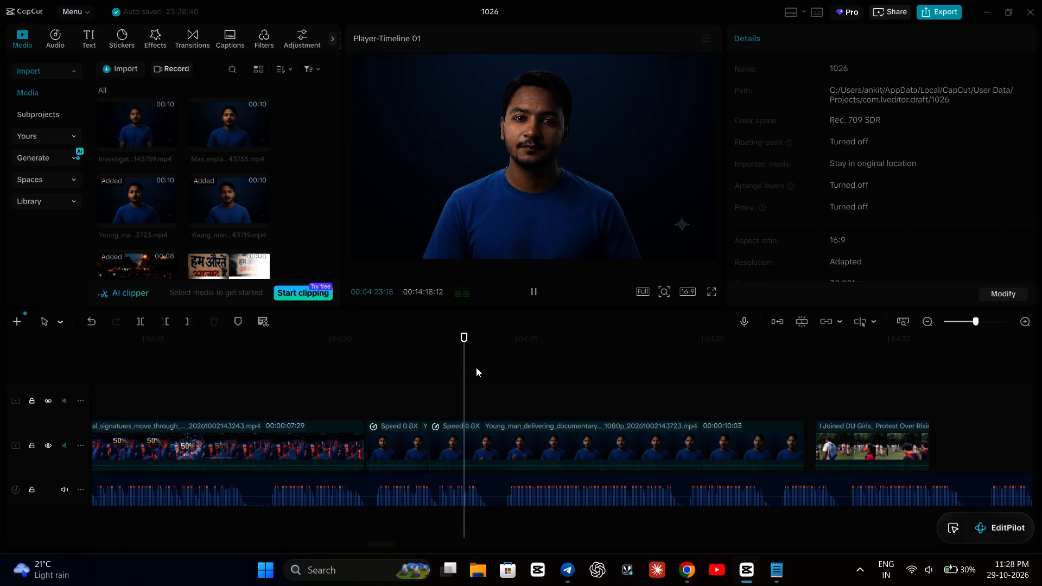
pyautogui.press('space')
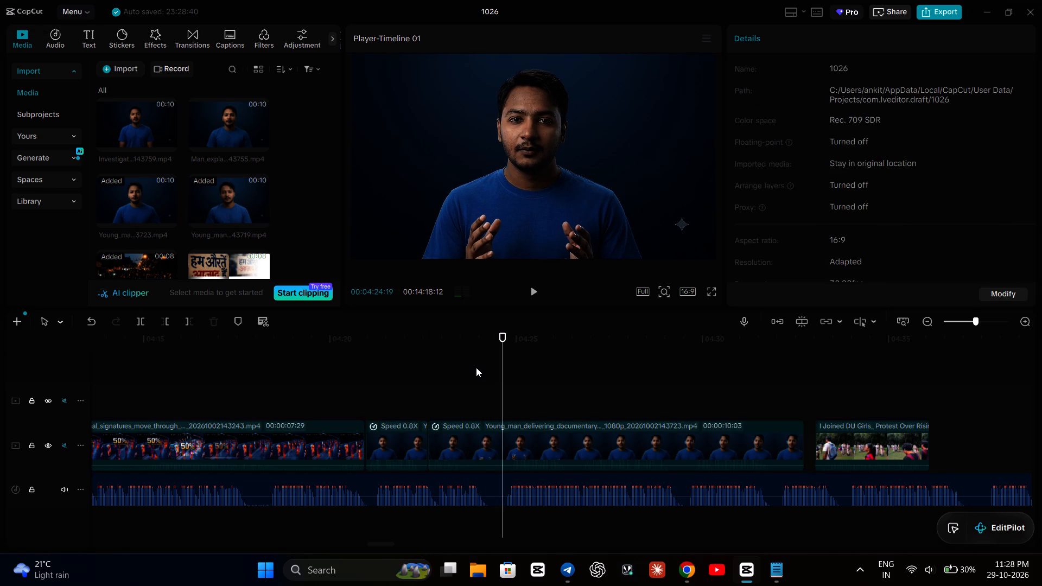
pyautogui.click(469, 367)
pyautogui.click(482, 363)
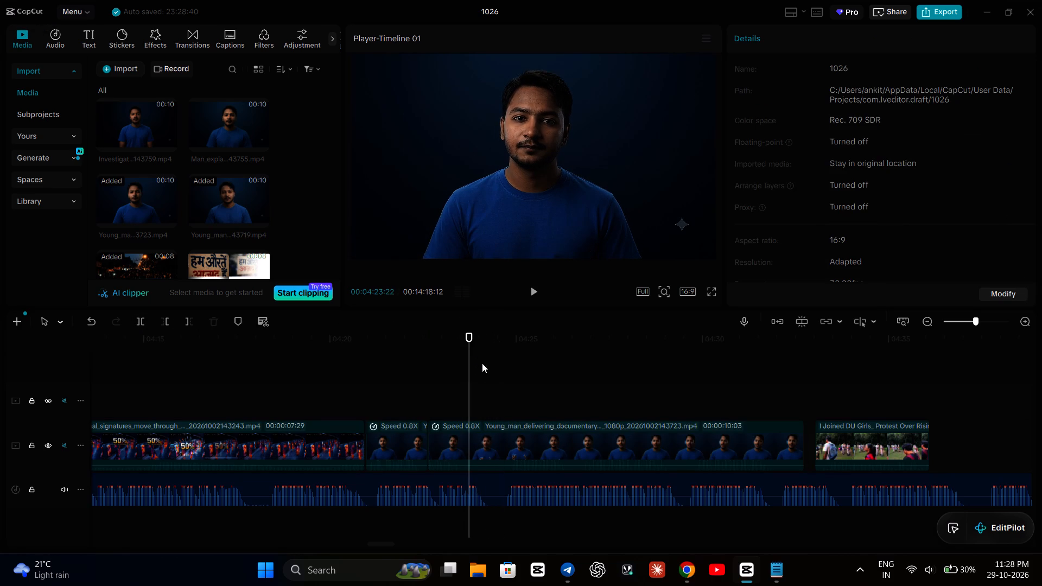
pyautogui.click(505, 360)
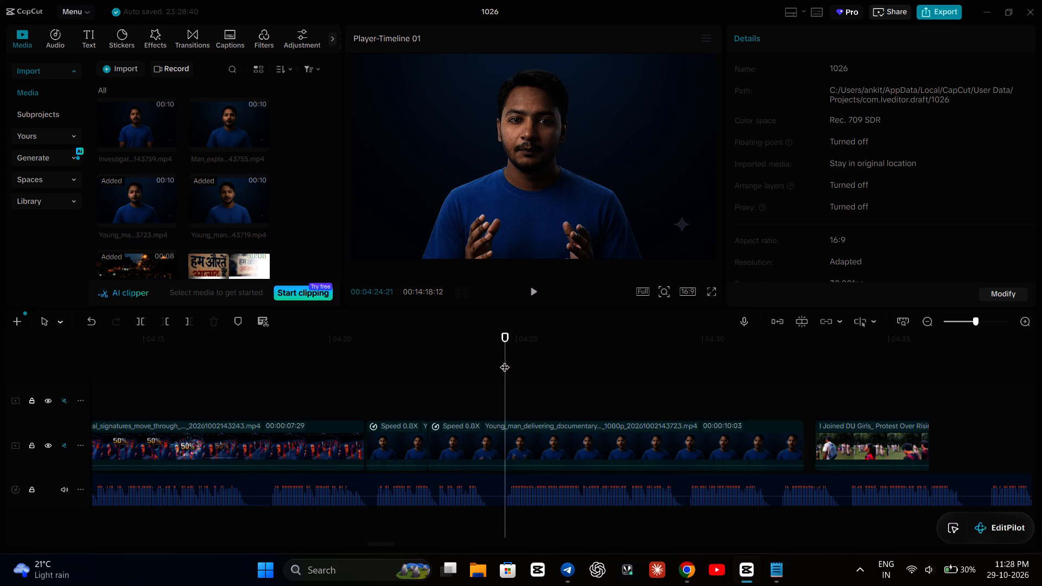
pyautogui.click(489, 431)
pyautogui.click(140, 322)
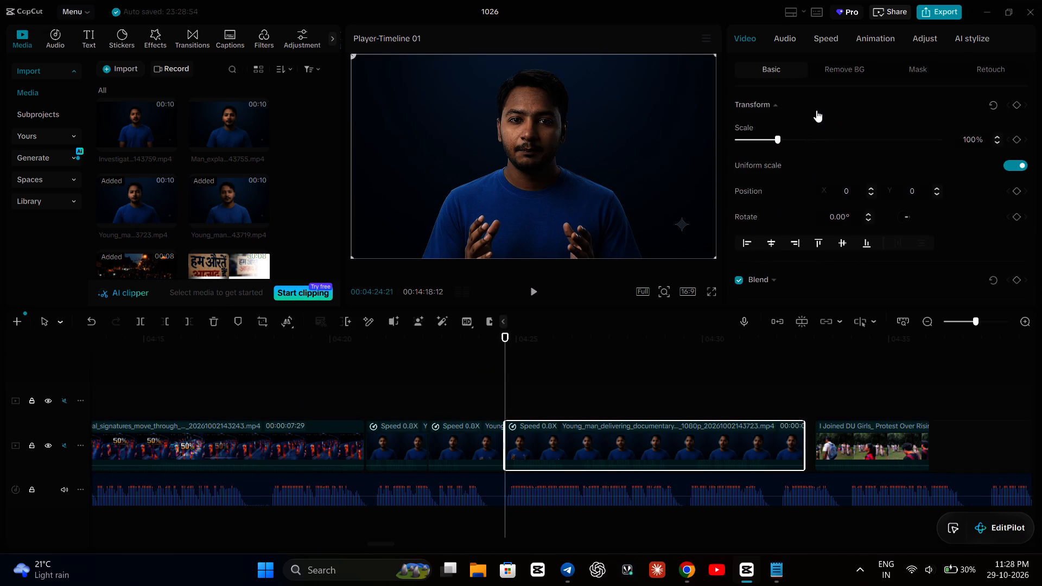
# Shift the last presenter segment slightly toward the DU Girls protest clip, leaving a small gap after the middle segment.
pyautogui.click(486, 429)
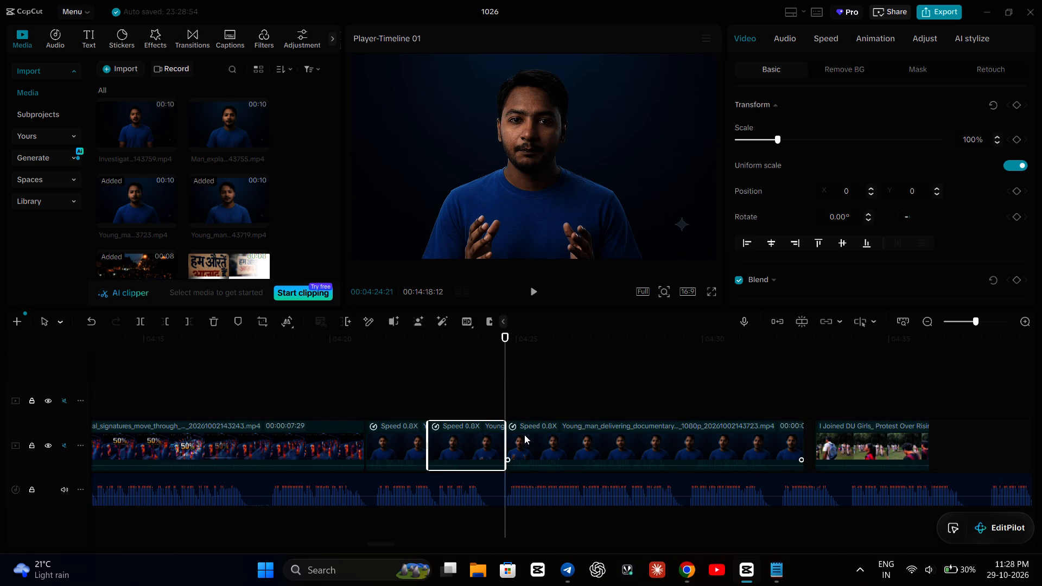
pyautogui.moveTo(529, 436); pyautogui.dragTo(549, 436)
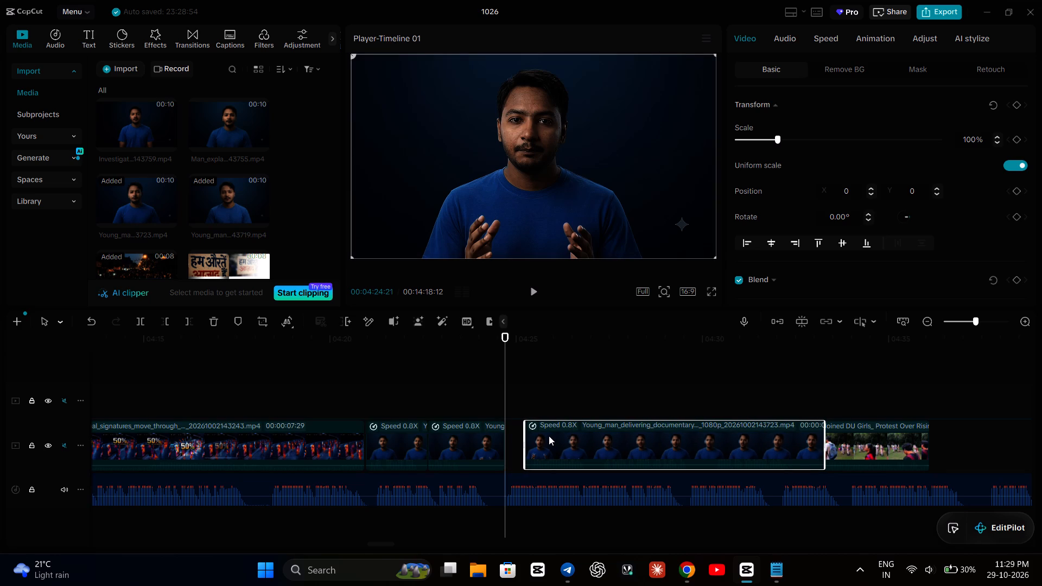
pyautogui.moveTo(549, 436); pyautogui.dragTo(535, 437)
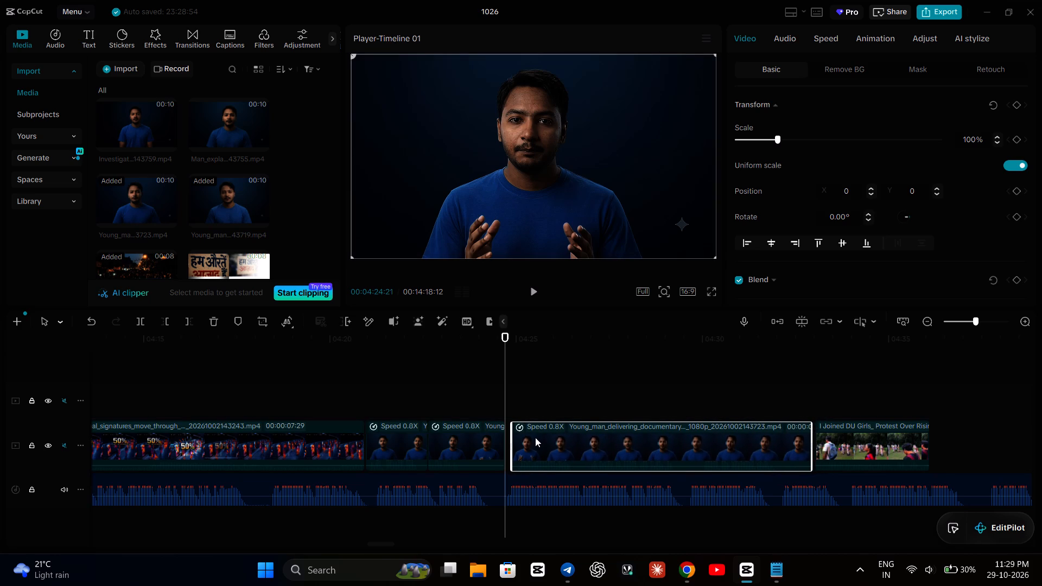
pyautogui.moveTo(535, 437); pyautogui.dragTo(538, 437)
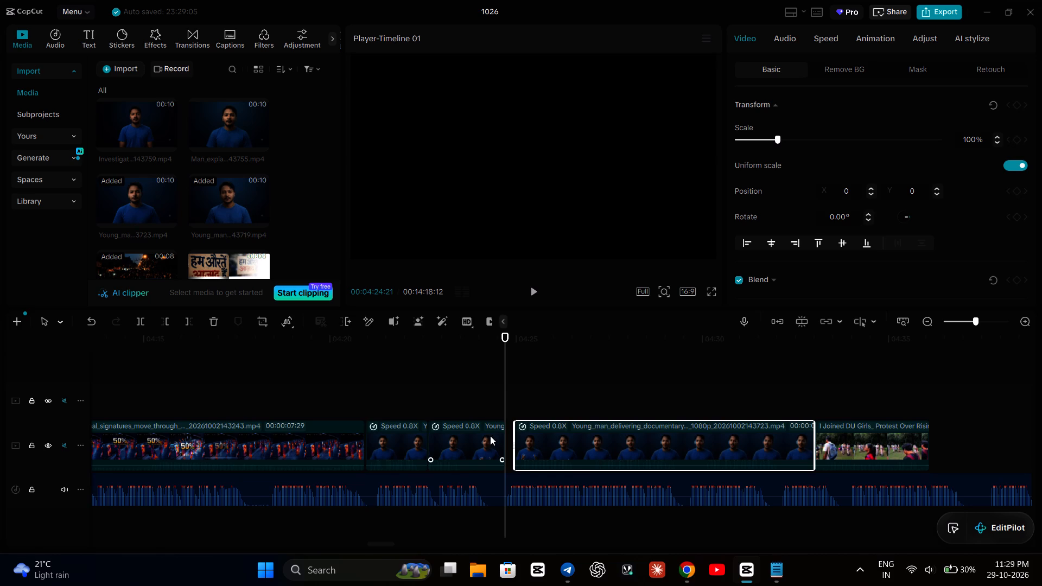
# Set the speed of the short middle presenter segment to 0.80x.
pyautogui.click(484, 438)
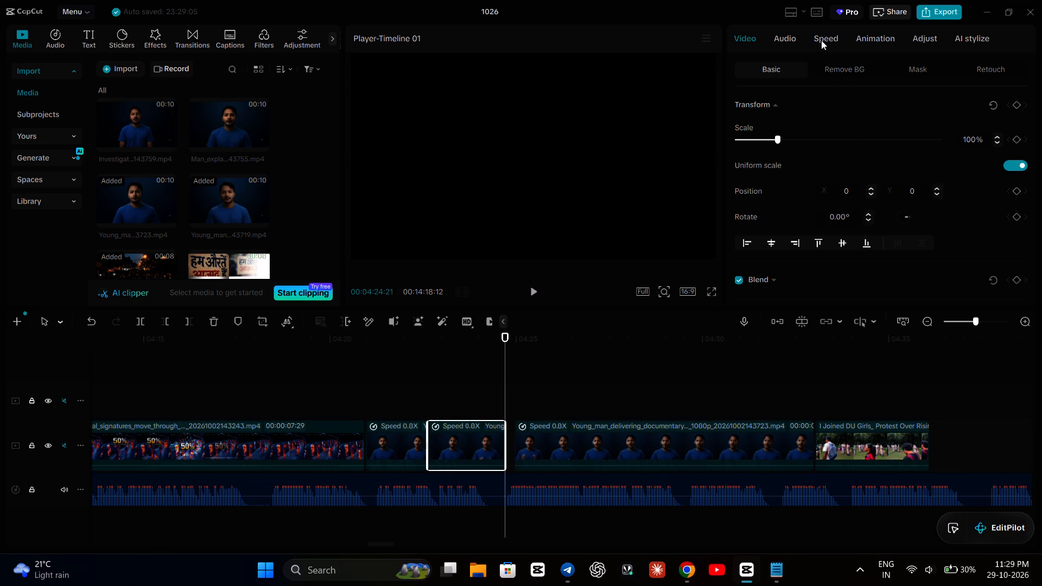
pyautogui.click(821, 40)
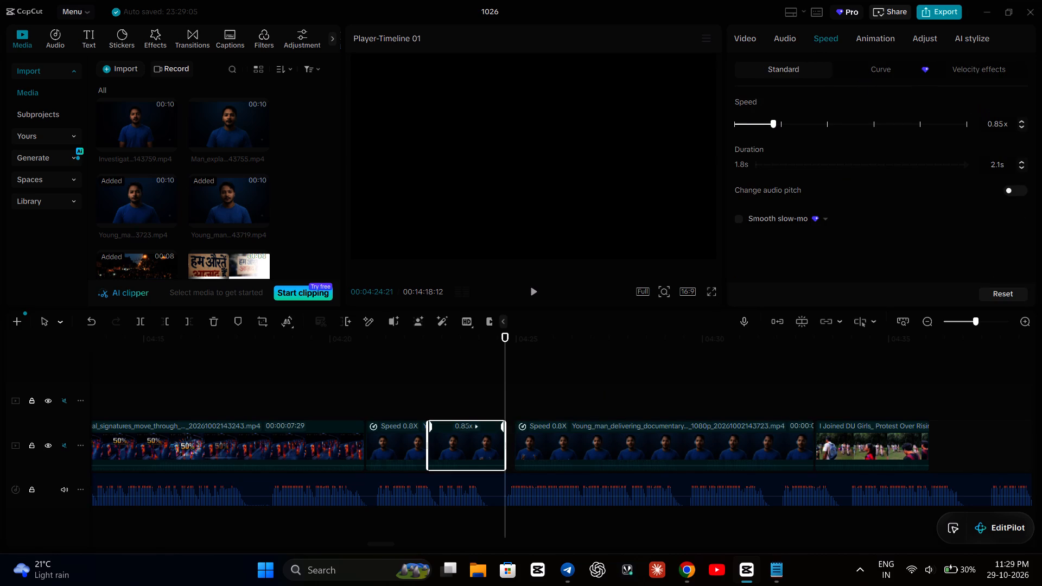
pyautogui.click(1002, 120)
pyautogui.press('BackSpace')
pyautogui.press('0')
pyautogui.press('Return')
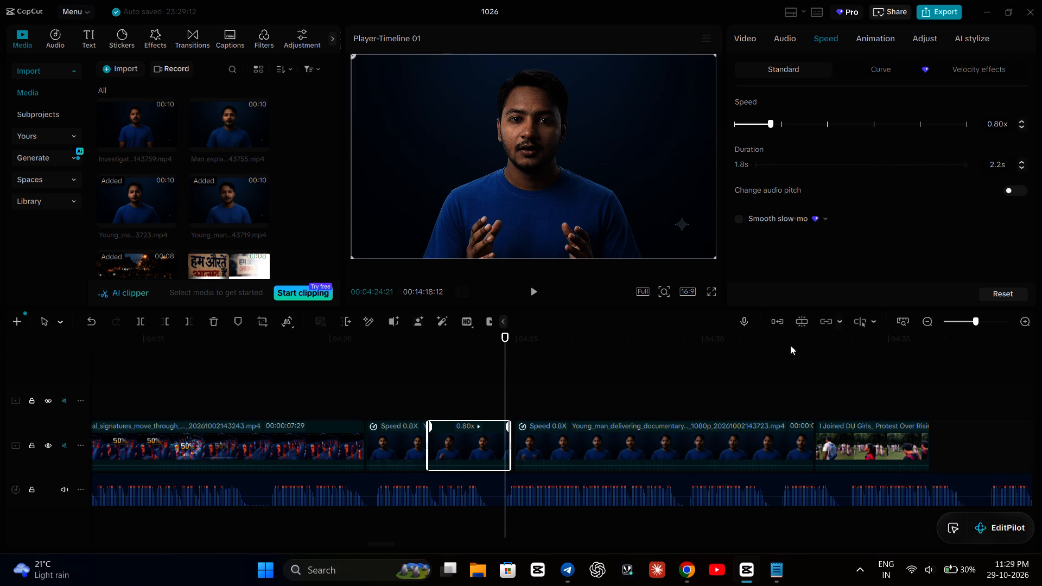
# Play the presenter segments from before the first cut to check the slowed middle segment against the narration.
pyautogui.click(292, 370)
pyautogui.press('space')
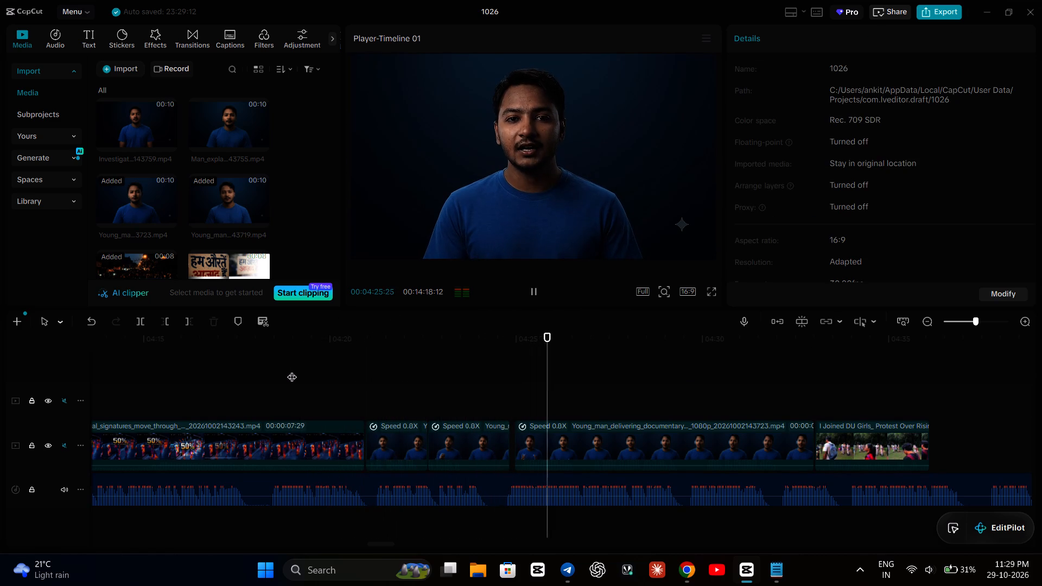
pyautogui.press('space')
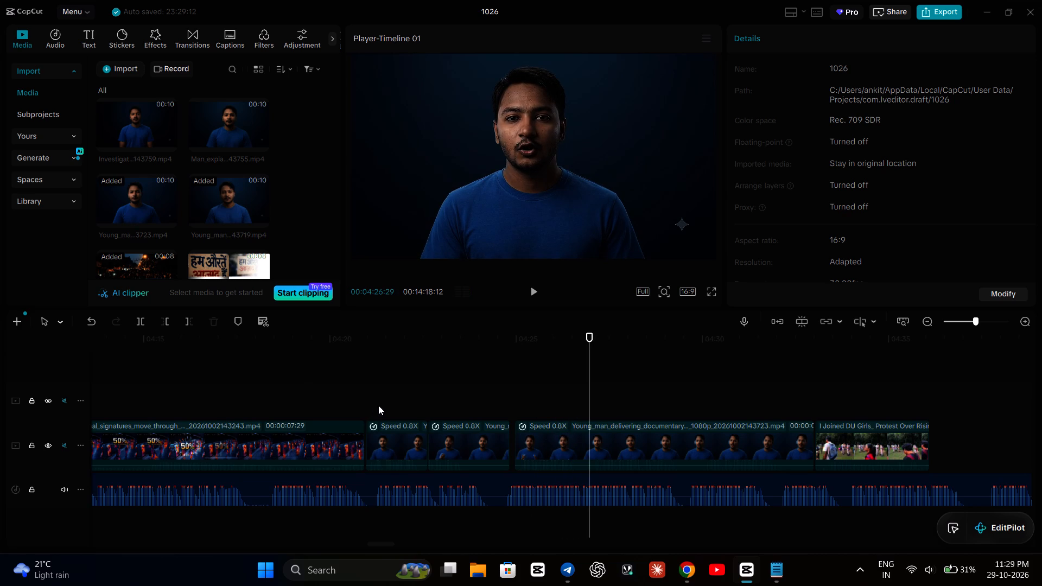
pyautogui.click(379, 402)
pyautogui.press('space')
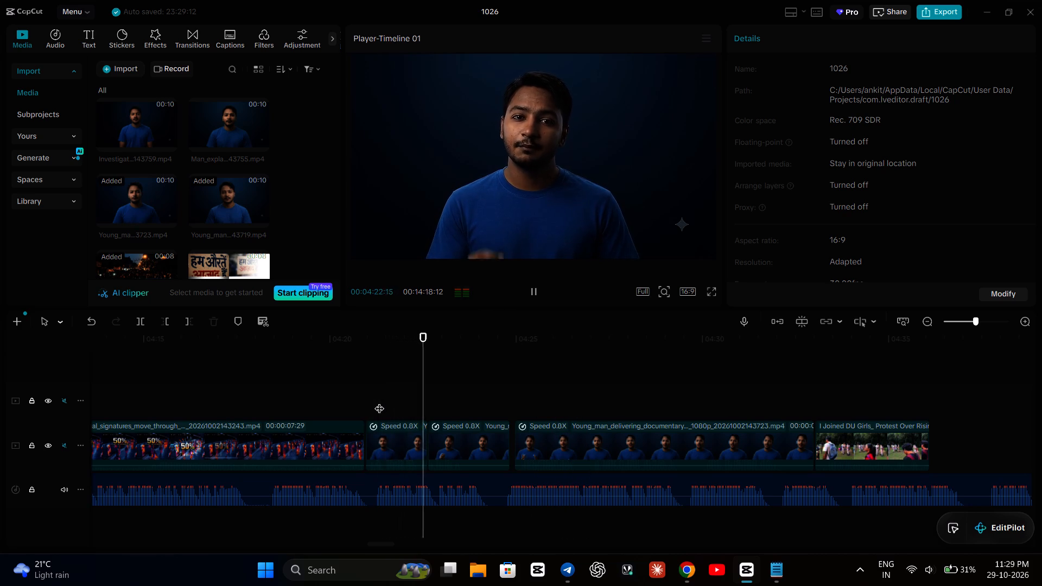
pyautogui.press('space')
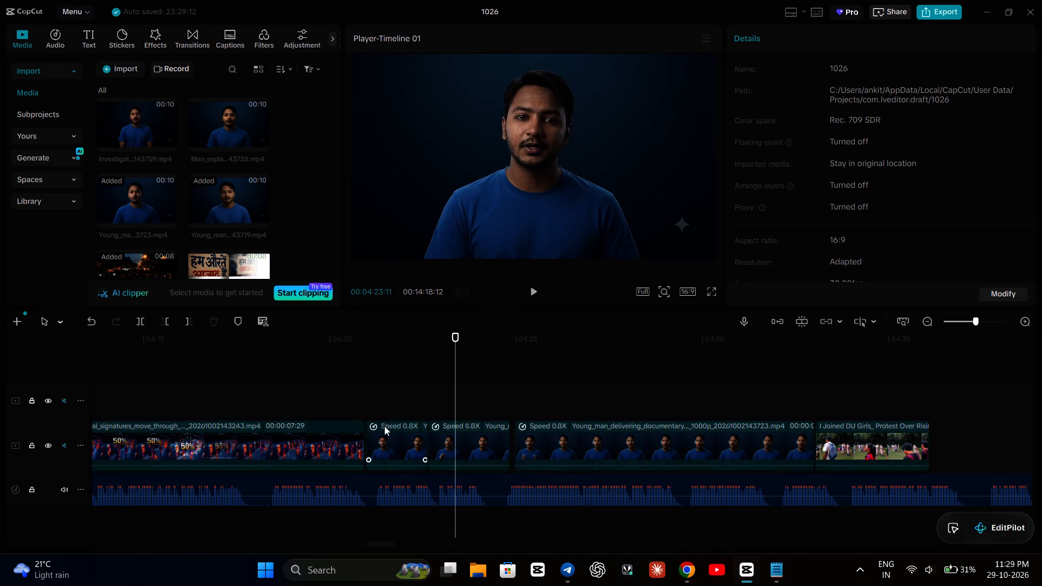
pyautogui.press('space')
pyautogui.press('space')
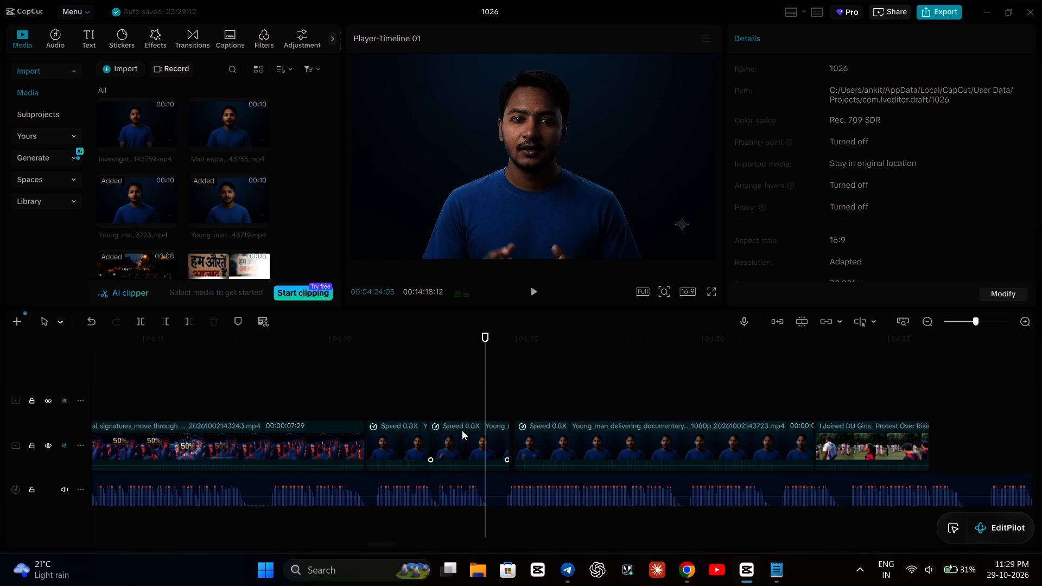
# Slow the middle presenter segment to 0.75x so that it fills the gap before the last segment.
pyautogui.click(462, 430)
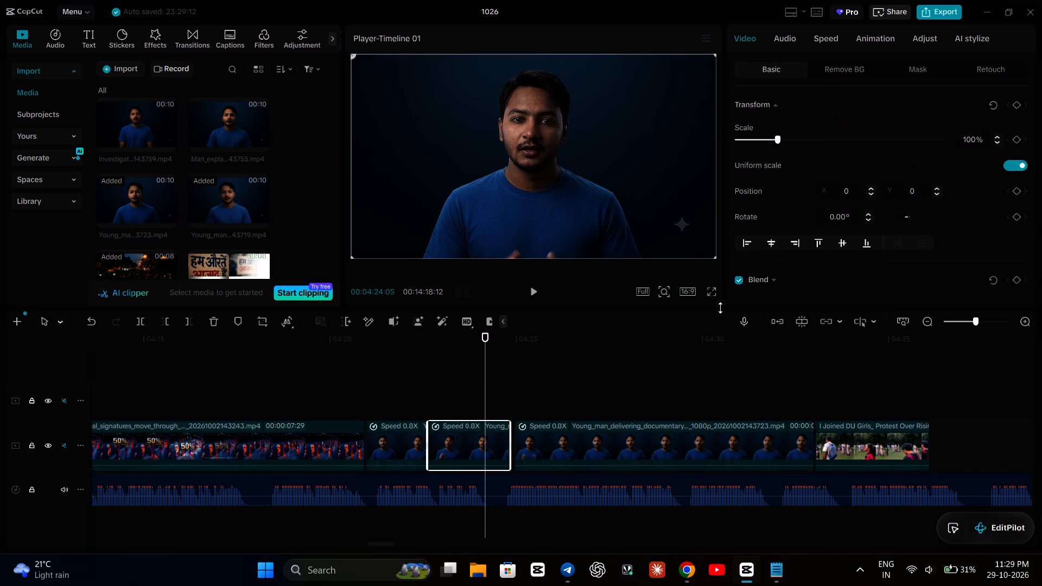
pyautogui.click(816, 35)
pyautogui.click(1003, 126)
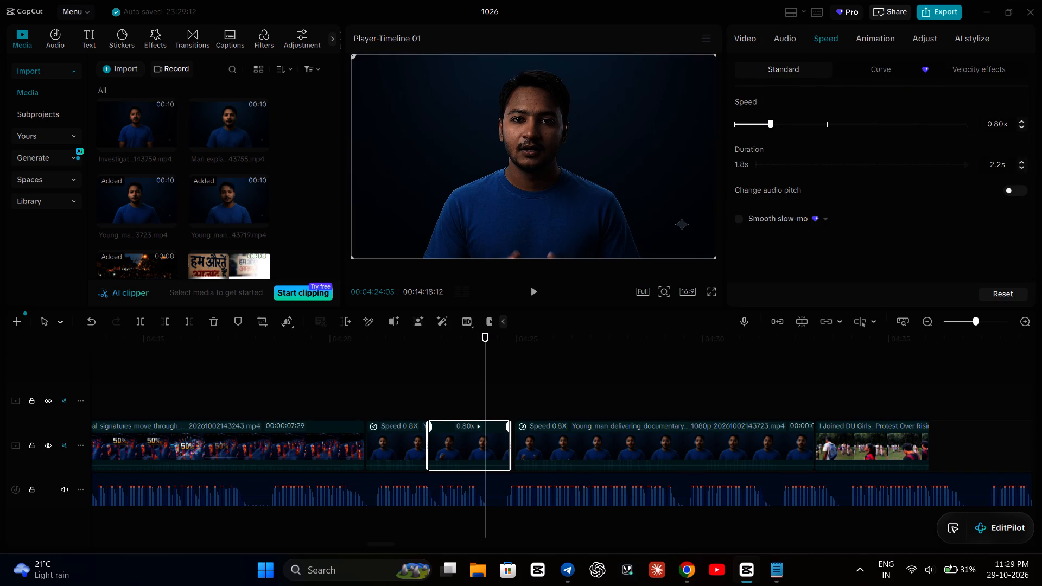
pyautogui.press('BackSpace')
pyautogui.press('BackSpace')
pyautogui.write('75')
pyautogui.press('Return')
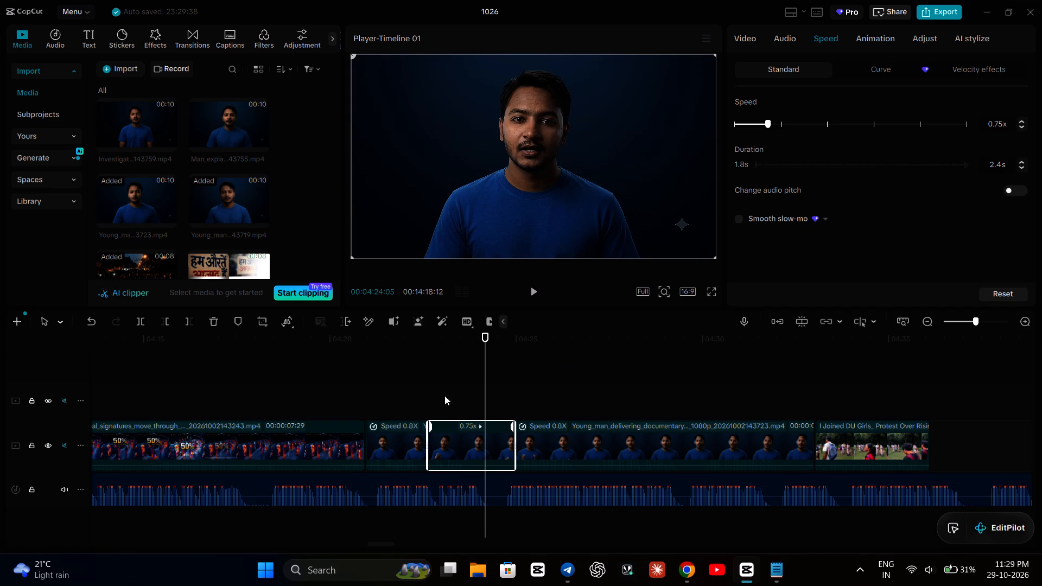
# Replay the presenter segments from the end of the Thermal_signatures clip, pausing around the narration gap to check the gesture timing.
pyautogui.click(398, 395)
pyautogui.press('space')
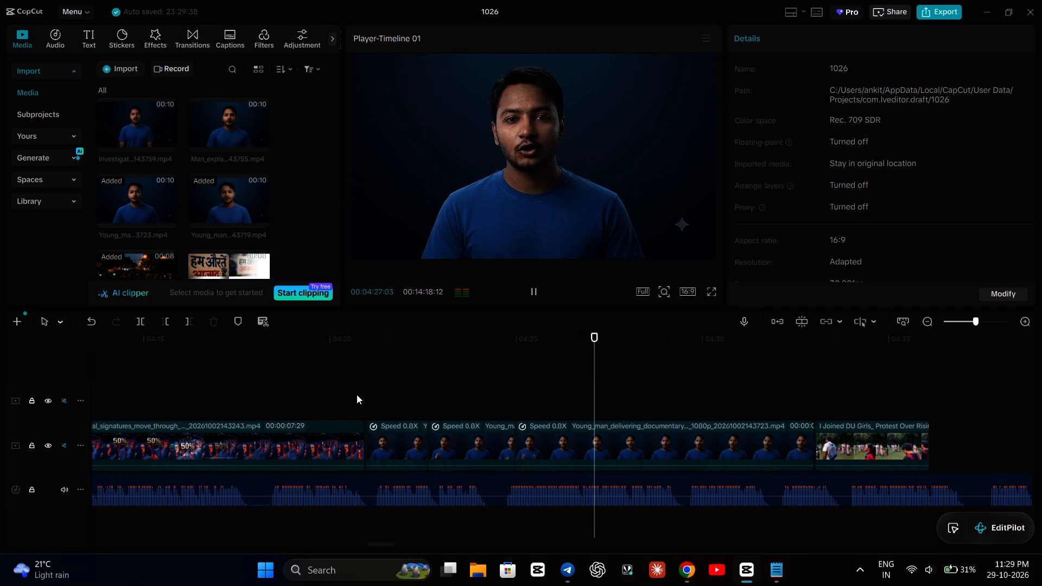
pyautogui.click(343, 389)
pyautogui.press('space')
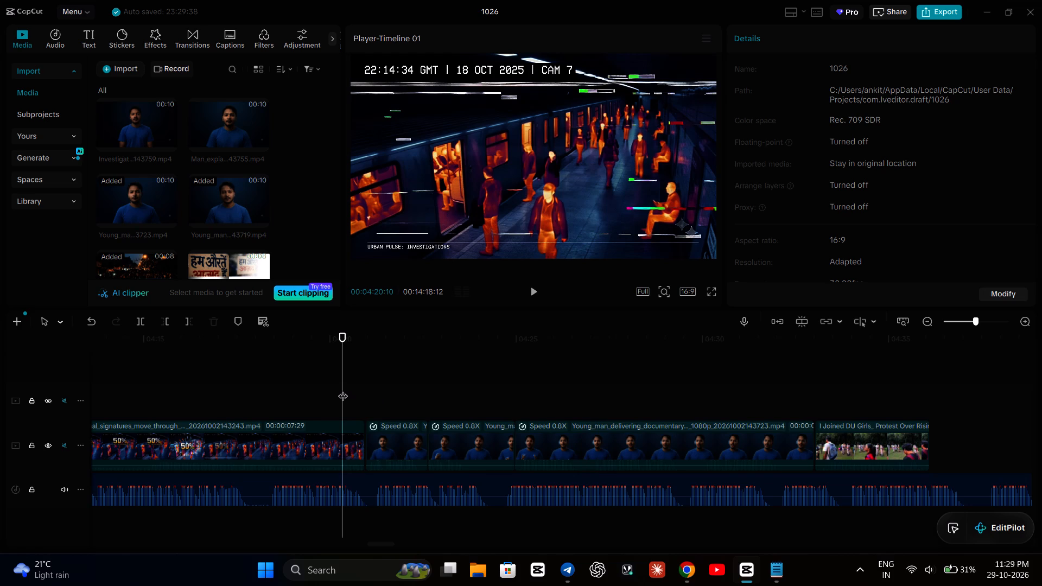
pyautogui.press('space')
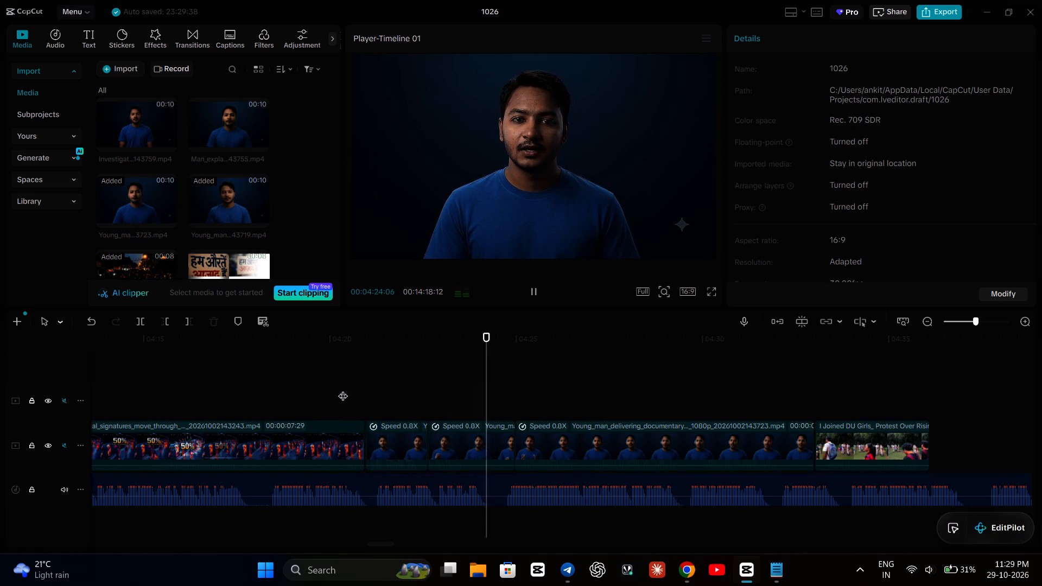
pyautogui.press('space')
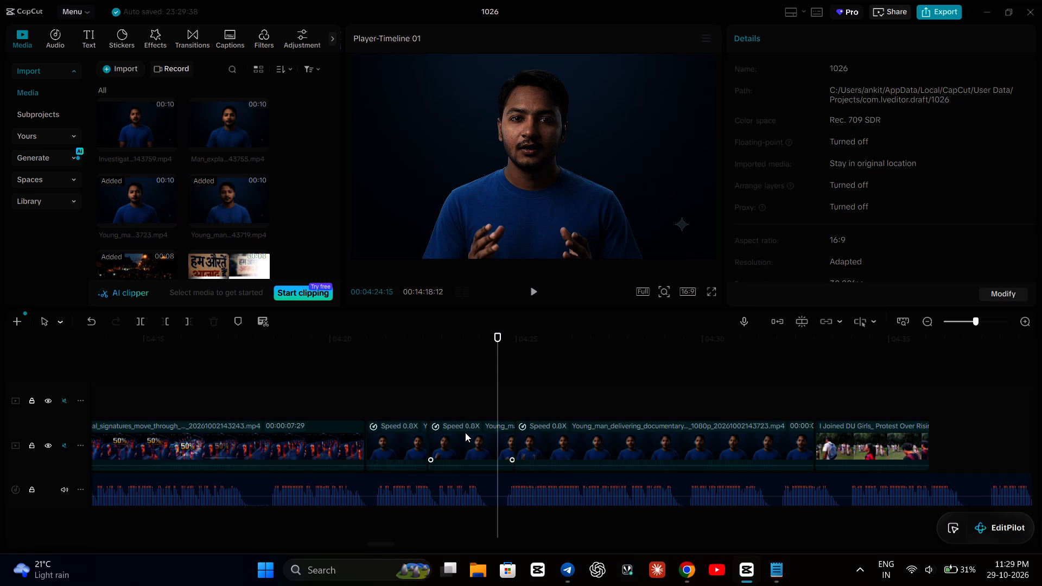
pyautogui.press('space')
pyautogui.press('space')
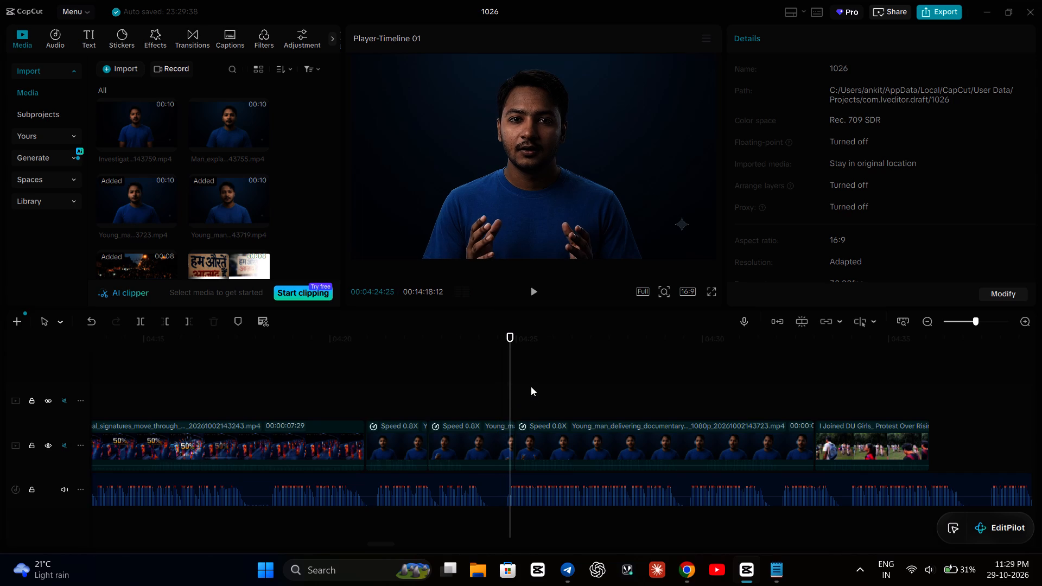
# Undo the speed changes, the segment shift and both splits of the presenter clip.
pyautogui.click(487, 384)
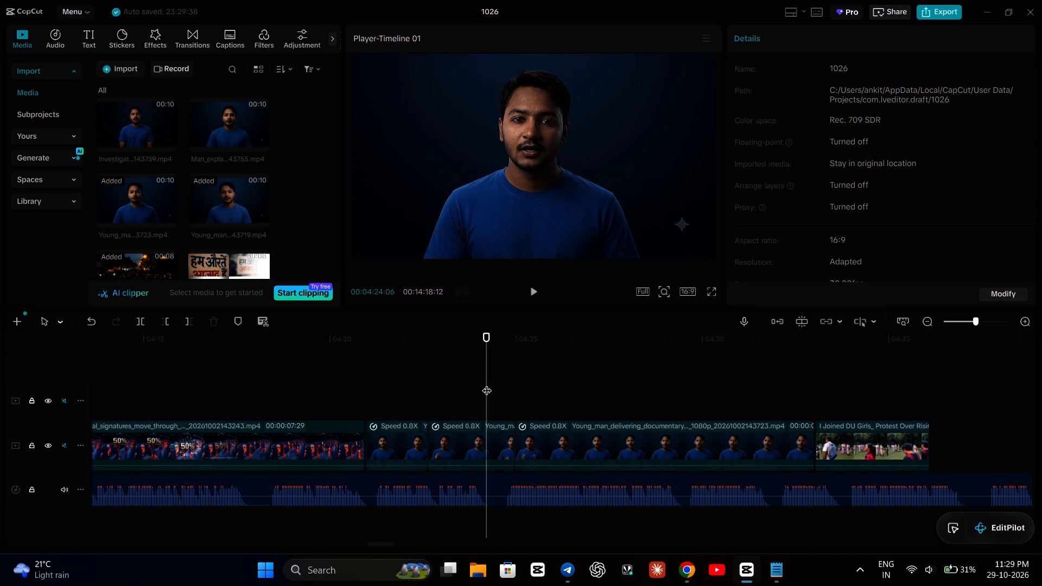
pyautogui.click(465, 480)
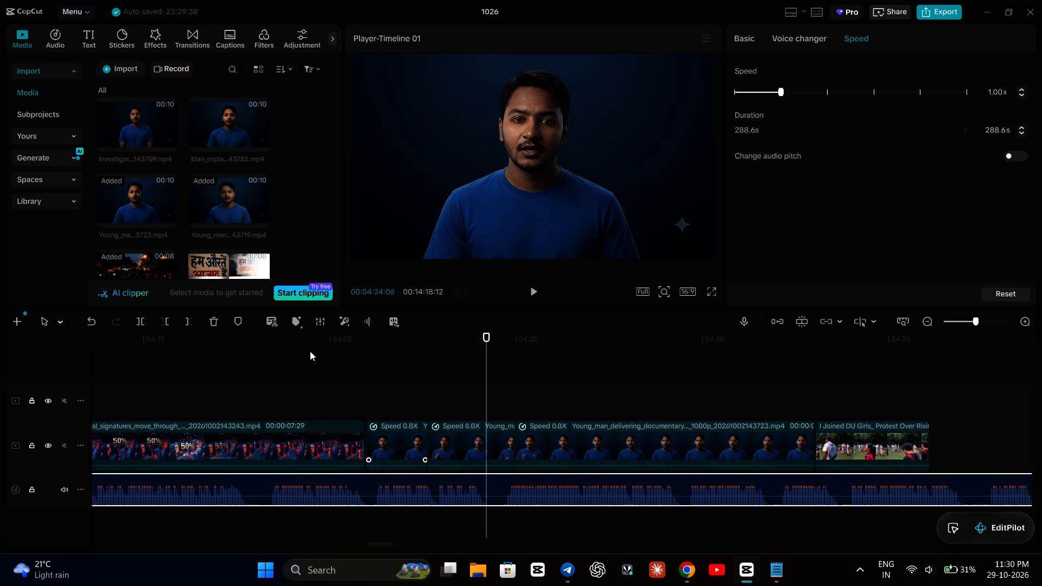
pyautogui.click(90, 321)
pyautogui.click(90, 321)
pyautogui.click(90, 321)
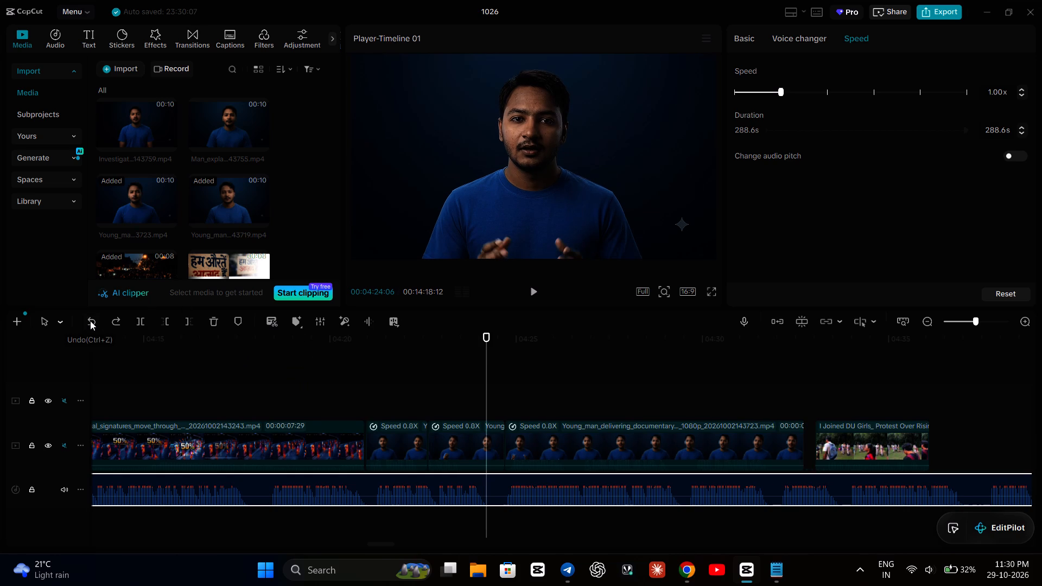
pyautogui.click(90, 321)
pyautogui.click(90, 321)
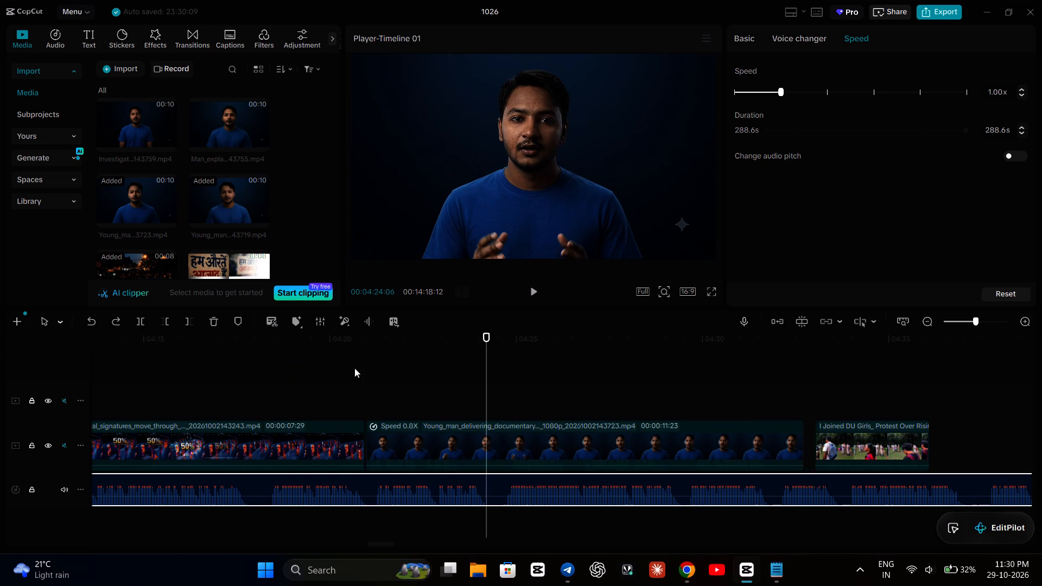
# Split the narration recording at 00:04:24:06, at the start of its pause.
pyautogui.click(139, 323)
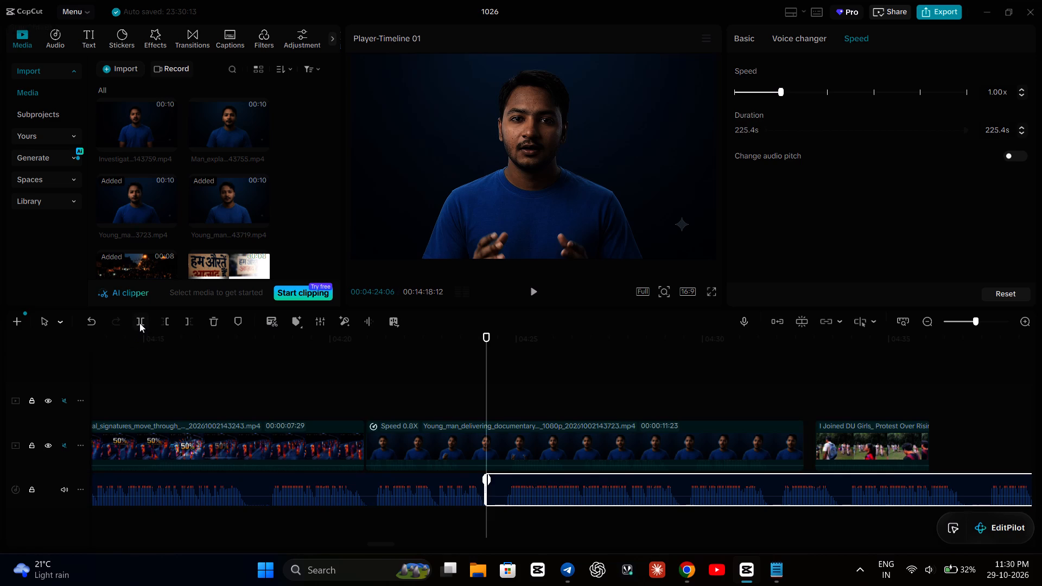
pyautogui.click(509, 359)
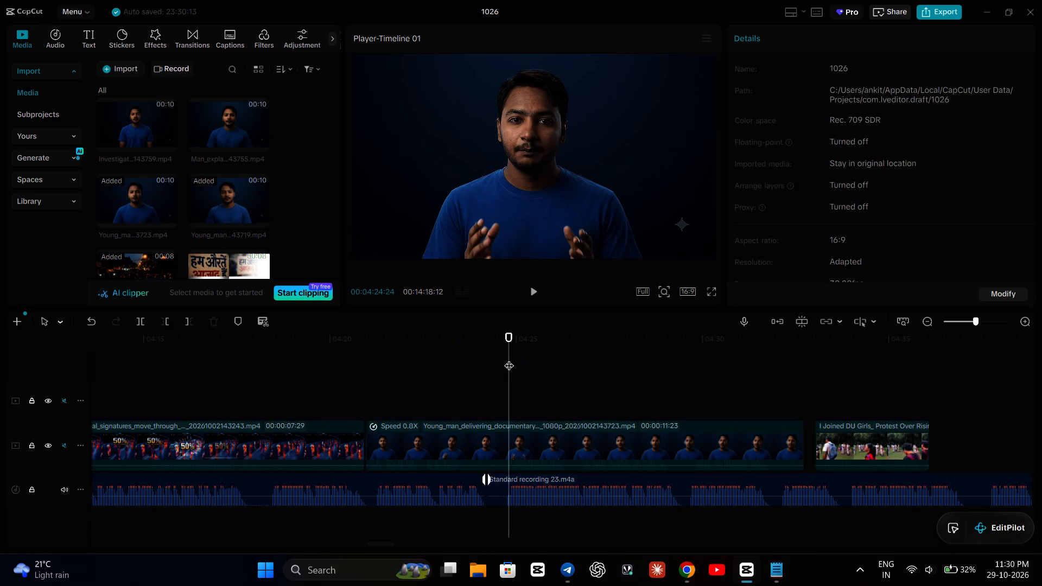
# Trim the second narration segment's silent start up to 00:04:24:24 and move the segment back against the first narration segment.
pyautogui.click(492, 482)
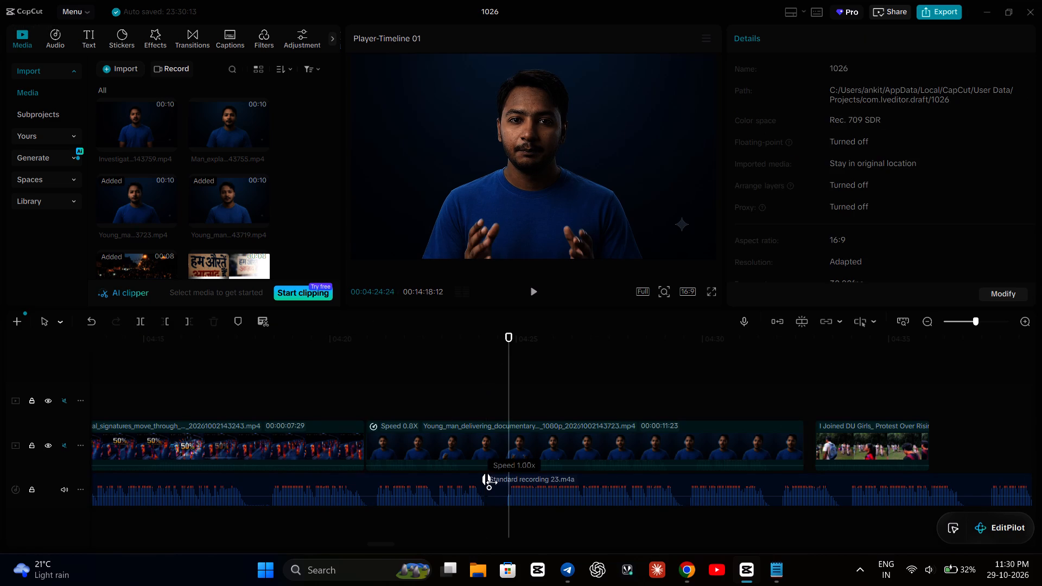
pyautogui.click(502, 486)
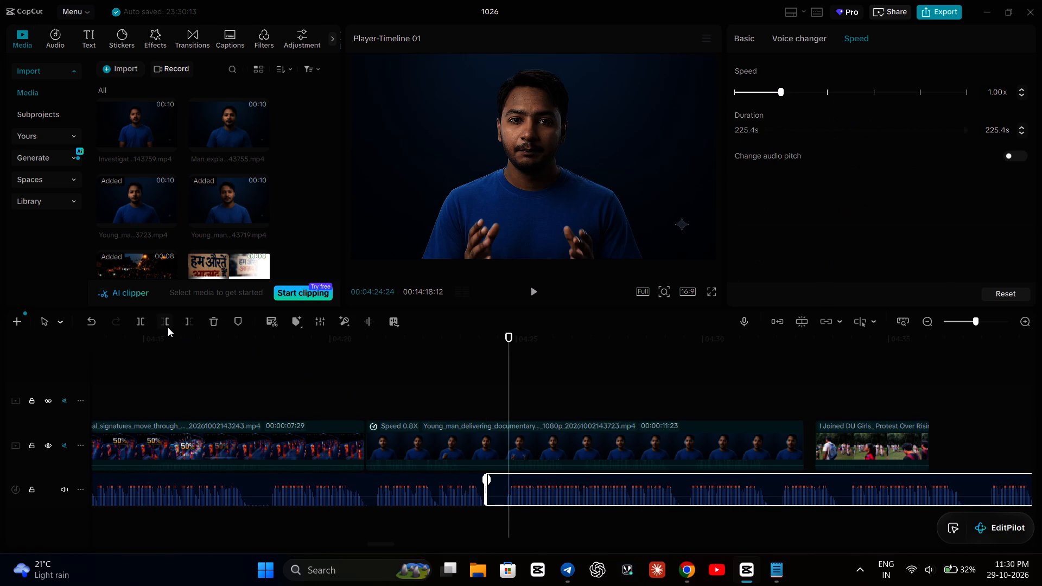
pyautogui.click(168, 327)
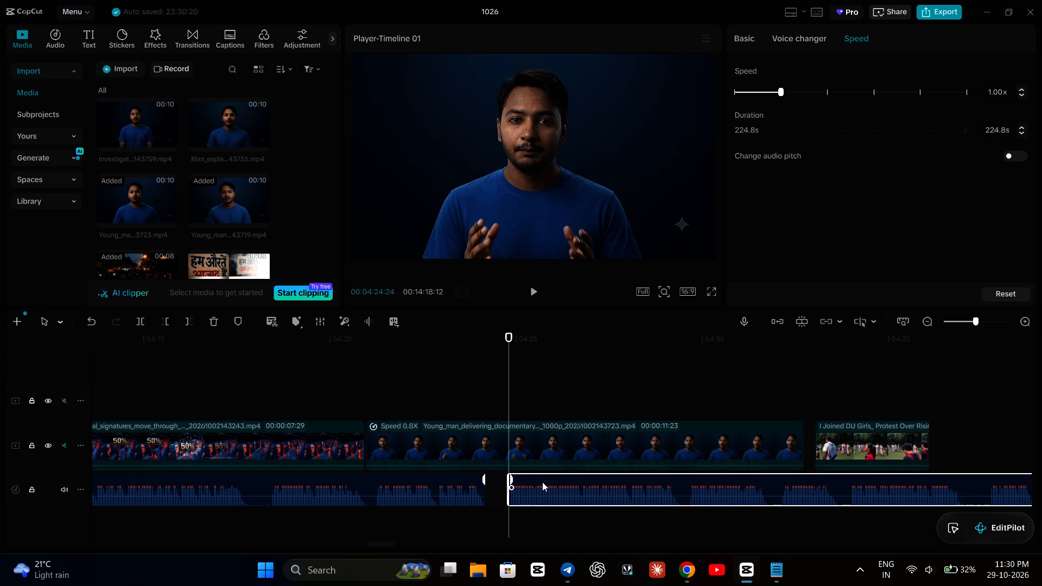
pyautogui.moveTo(542, 482); pyautogui.dragTo(523, 482)
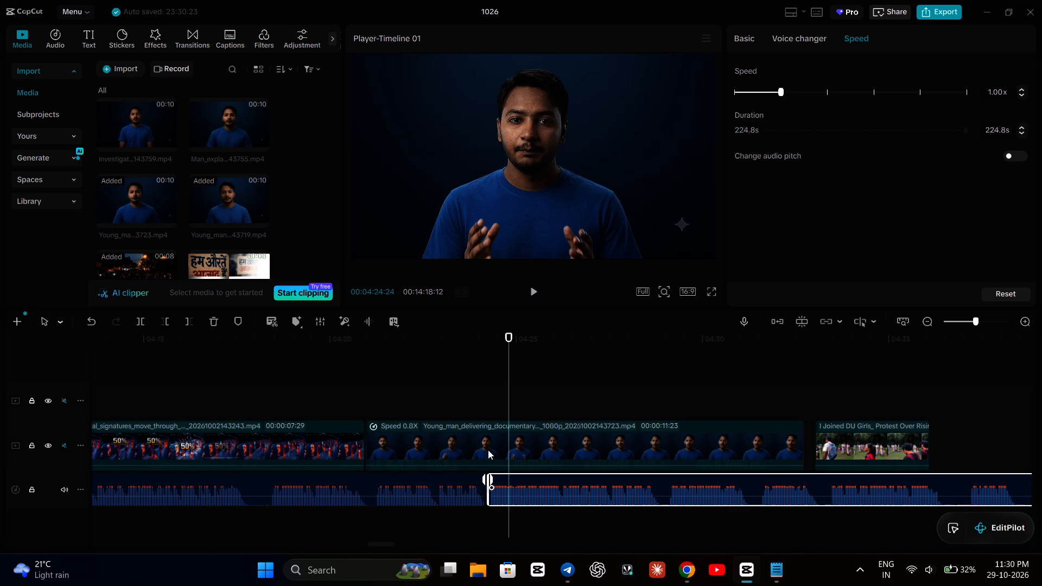
# Replay the presenter clip across the narration join and from its beginning, pausing where the hand gesture starts.
pyautogui.click(327, 390)
pyautogui.press('space')
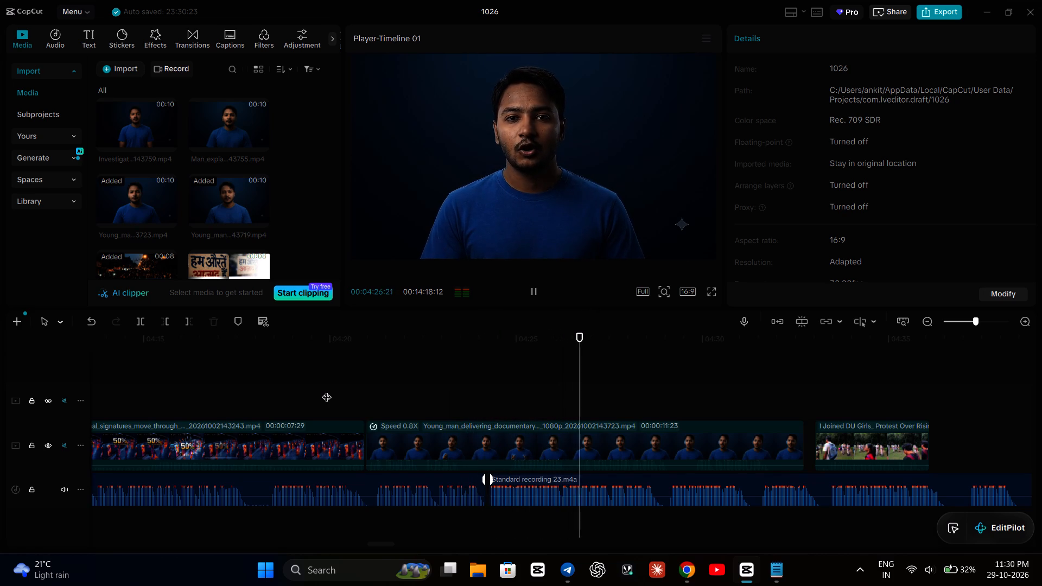
pyautogui.press('space')
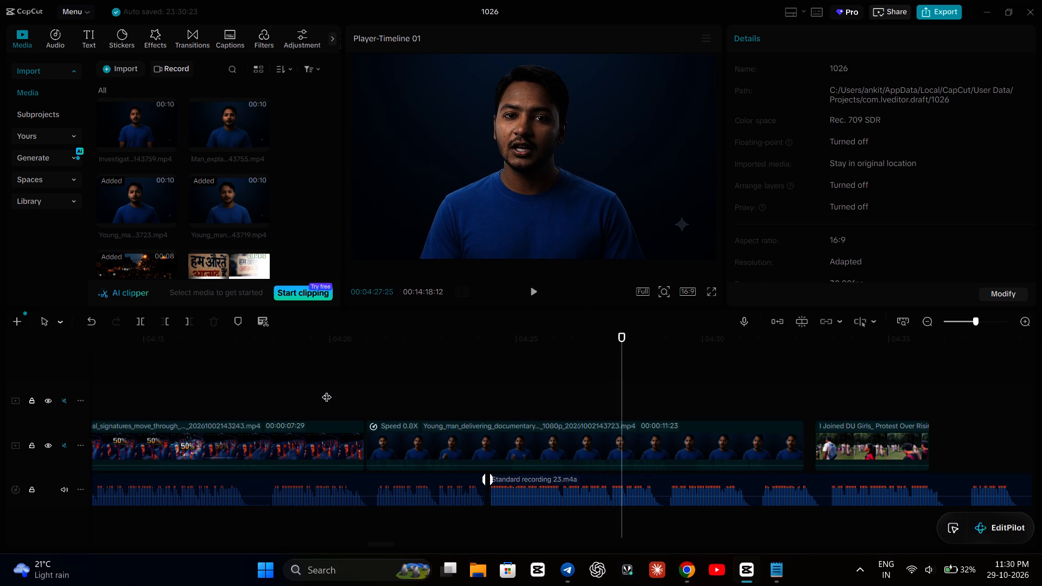
pyautogui.click(420, 402)
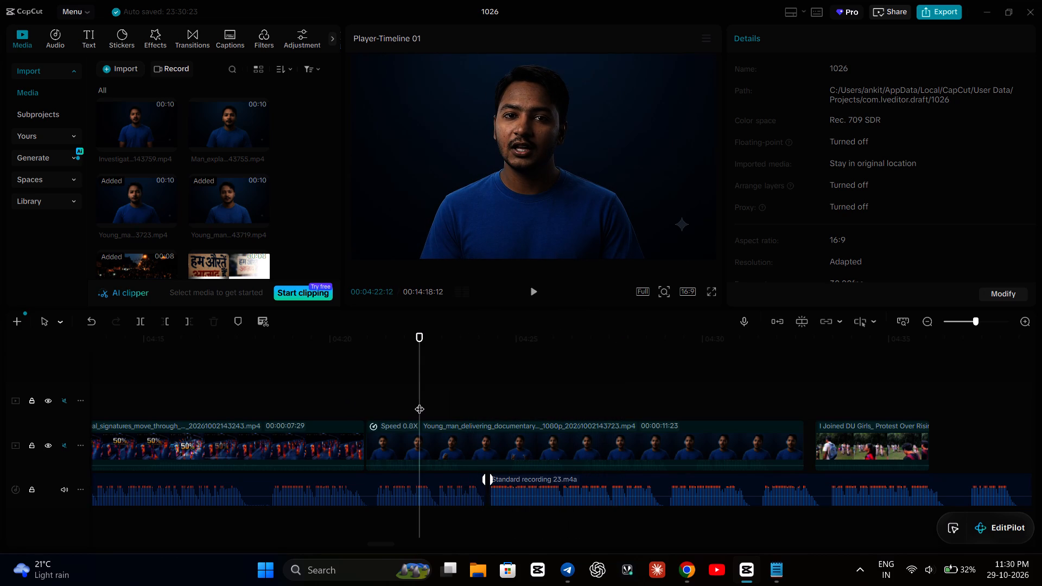
pyautogui.click(354, 404)
pyautogui.press('space')
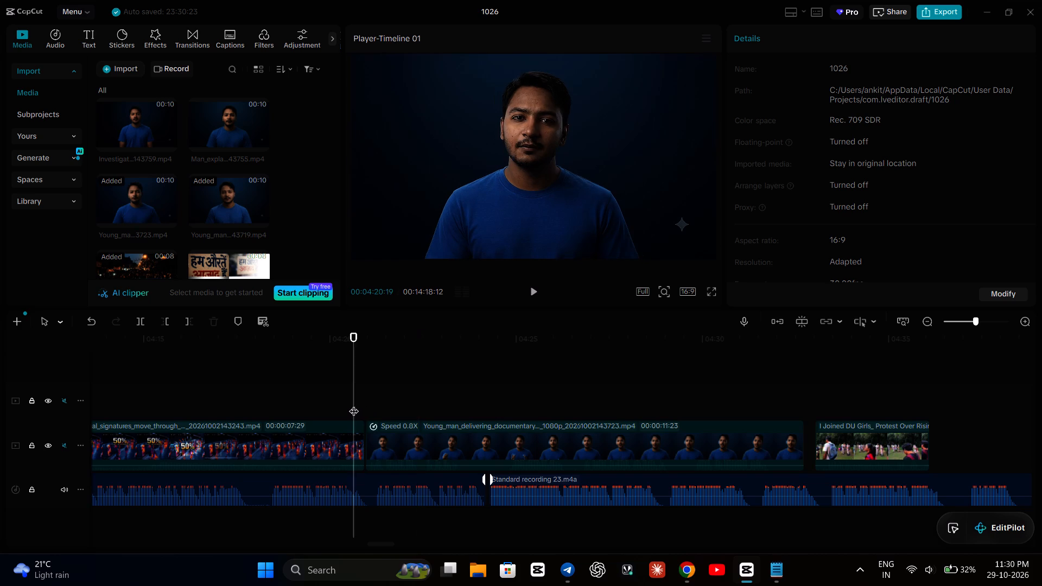
pyautogui.press('space')
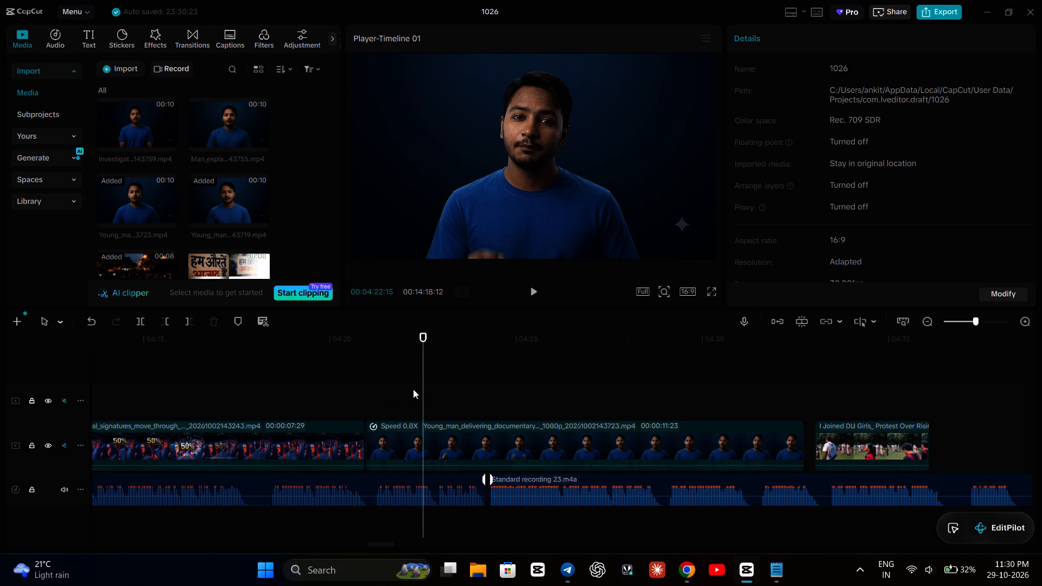
pyautogui.press('space')
pyautogui.press('space')
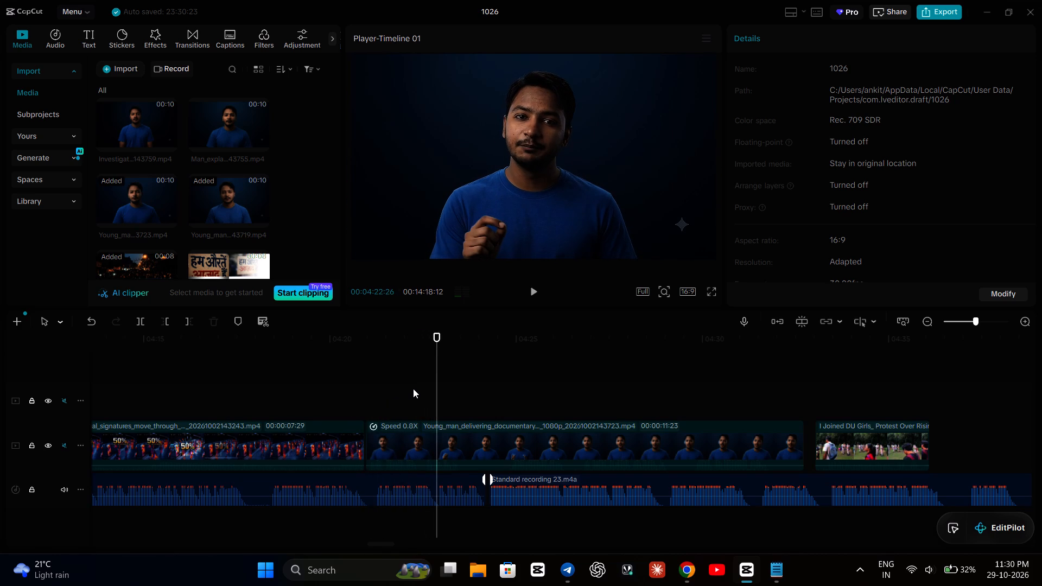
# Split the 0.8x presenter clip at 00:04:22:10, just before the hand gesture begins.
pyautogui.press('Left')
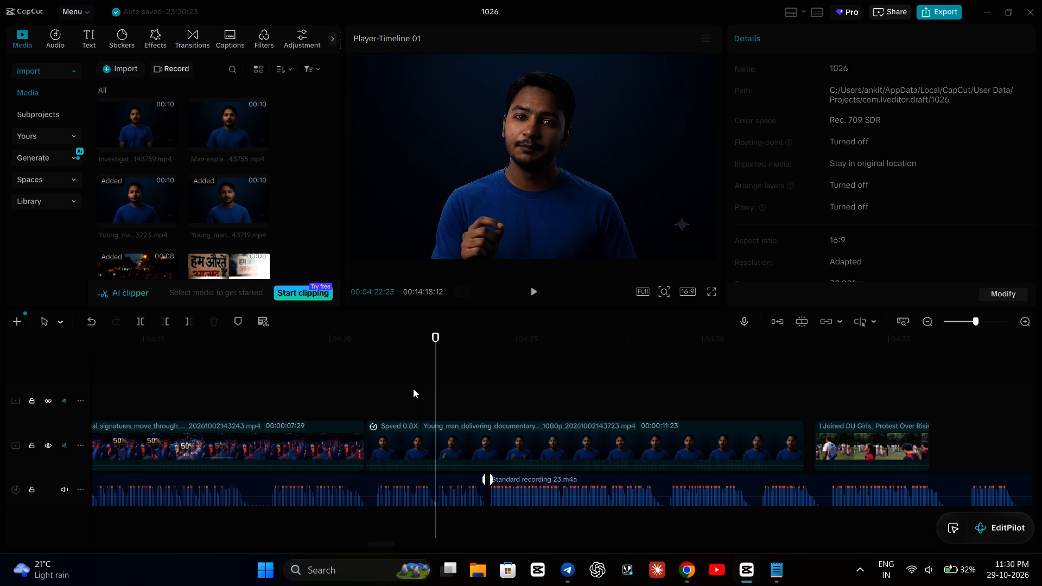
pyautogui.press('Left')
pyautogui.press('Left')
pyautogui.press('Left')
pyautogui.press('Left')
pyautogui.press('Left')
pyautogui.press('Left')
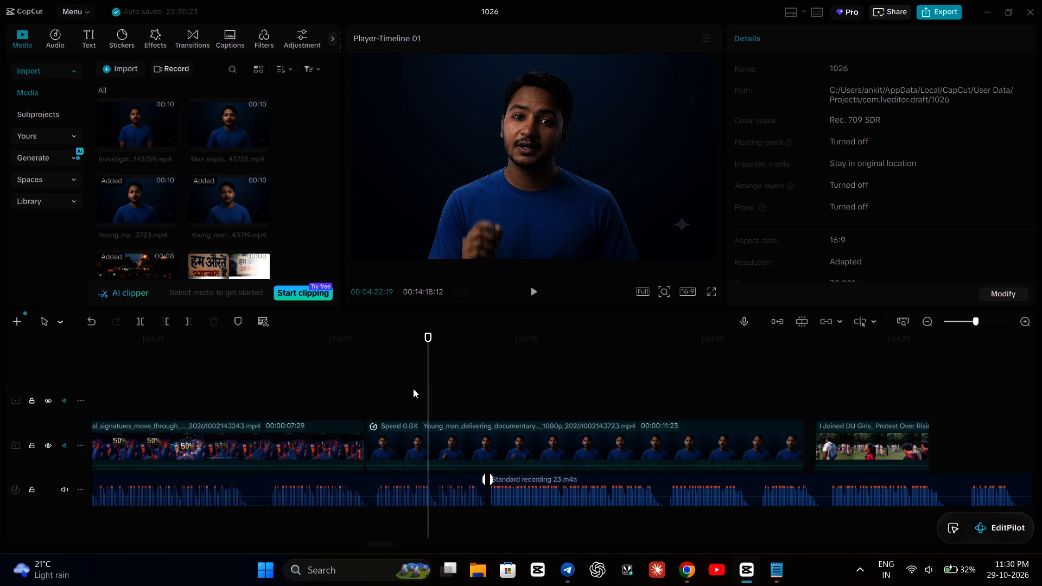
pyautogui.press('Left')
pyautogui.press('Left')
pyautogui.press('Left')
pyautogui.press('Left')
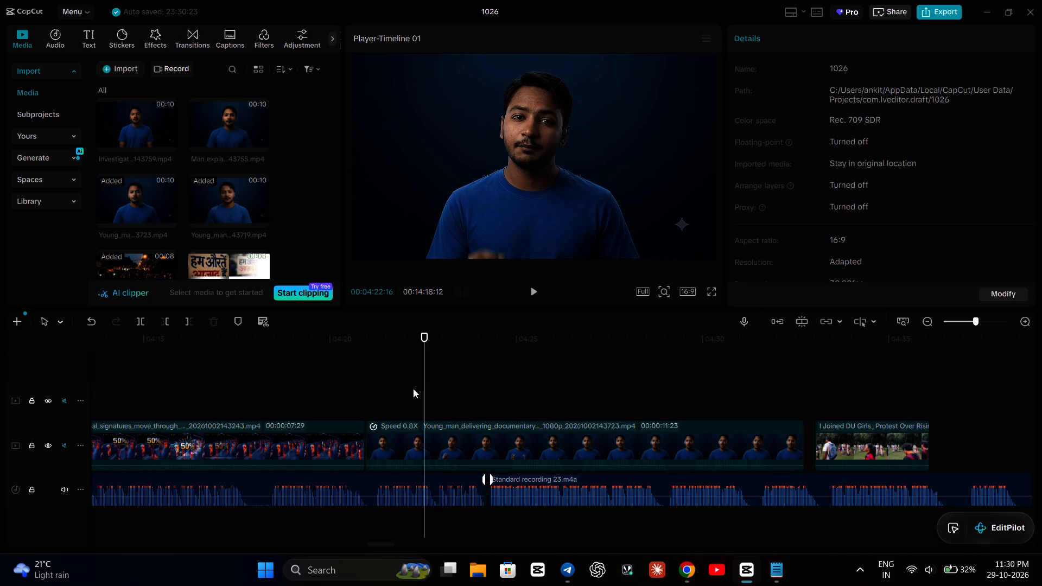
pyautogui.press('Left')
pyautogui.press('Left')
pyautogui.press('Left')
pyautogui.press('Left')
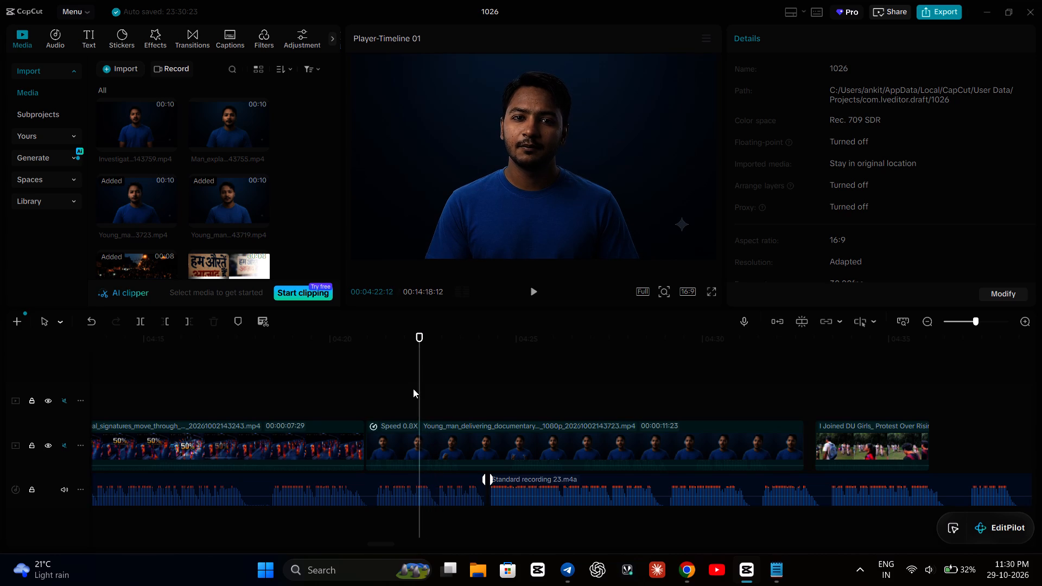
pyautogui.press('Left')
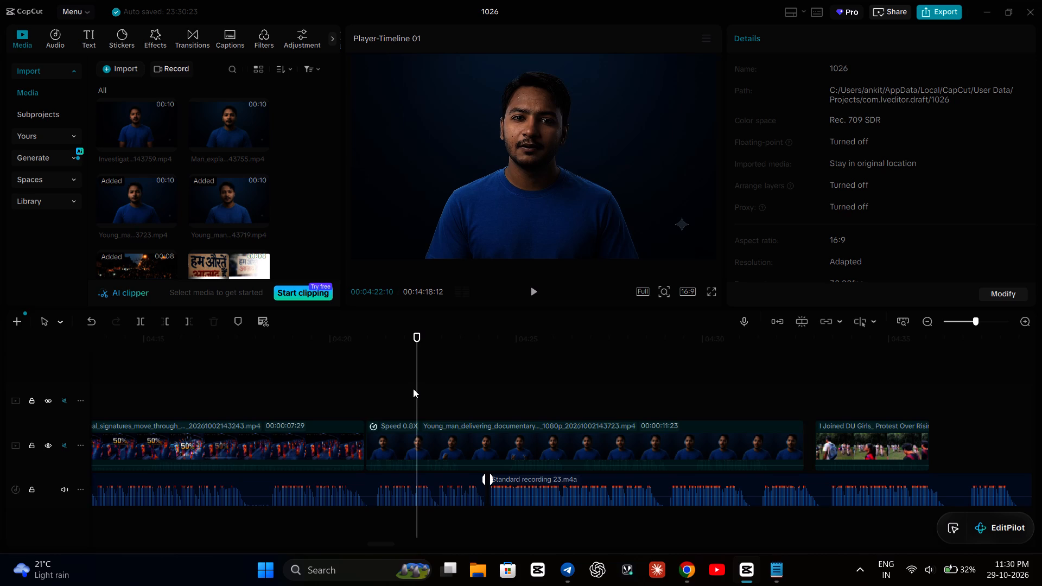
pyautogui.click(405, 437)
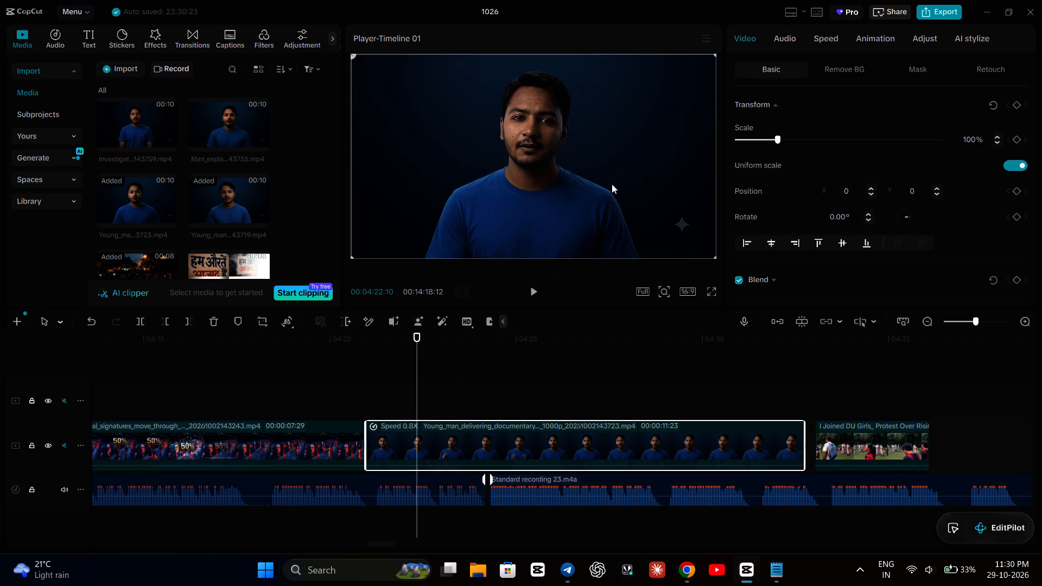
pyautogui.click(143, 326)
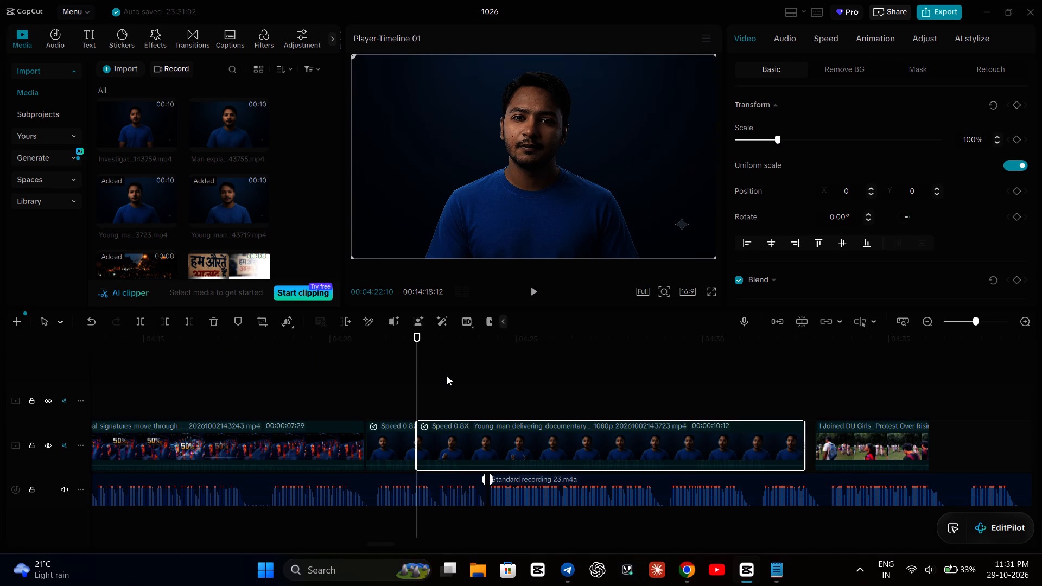
# Replay from the end of the Thermal_signatures clip through both presenter segments, pausing repeatedly to check gestures against the narration.
pyautogui.click(328, 380)
pyautogui.press('space')
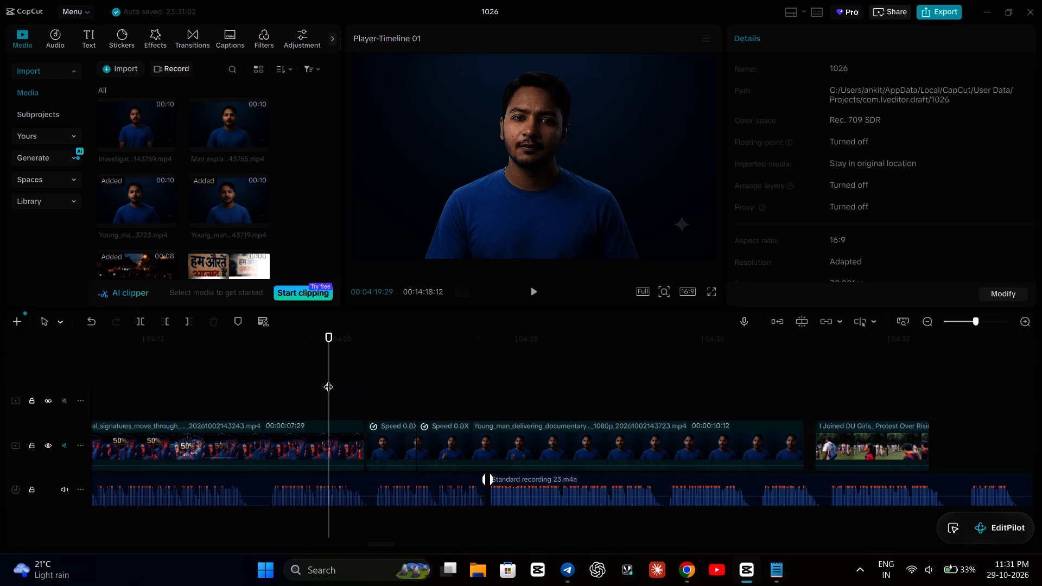
pyautogui.press('space')
pyautogui.press('space')
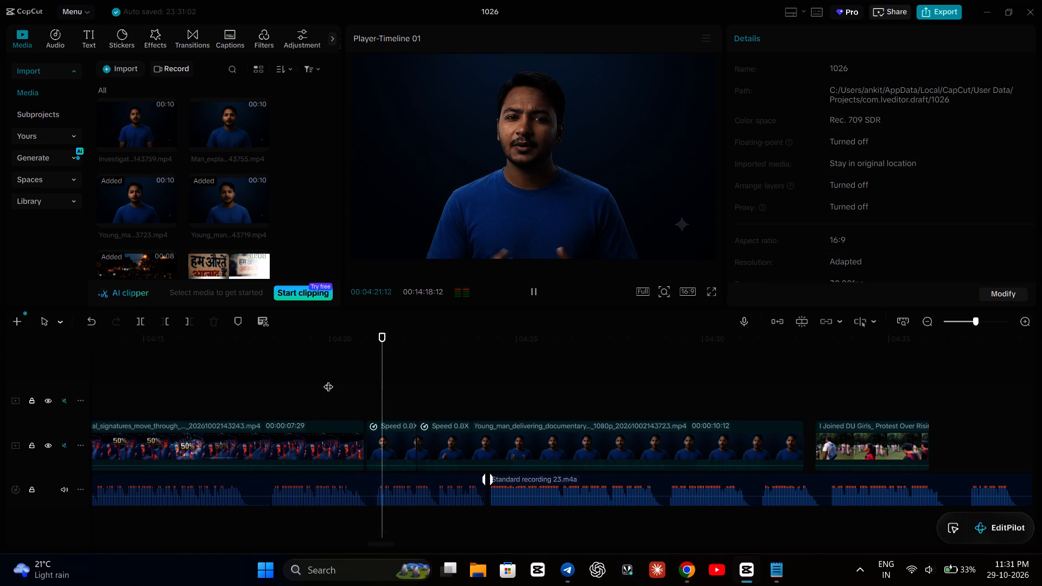
pyautogui.press('space')
pyautogui.press('space')
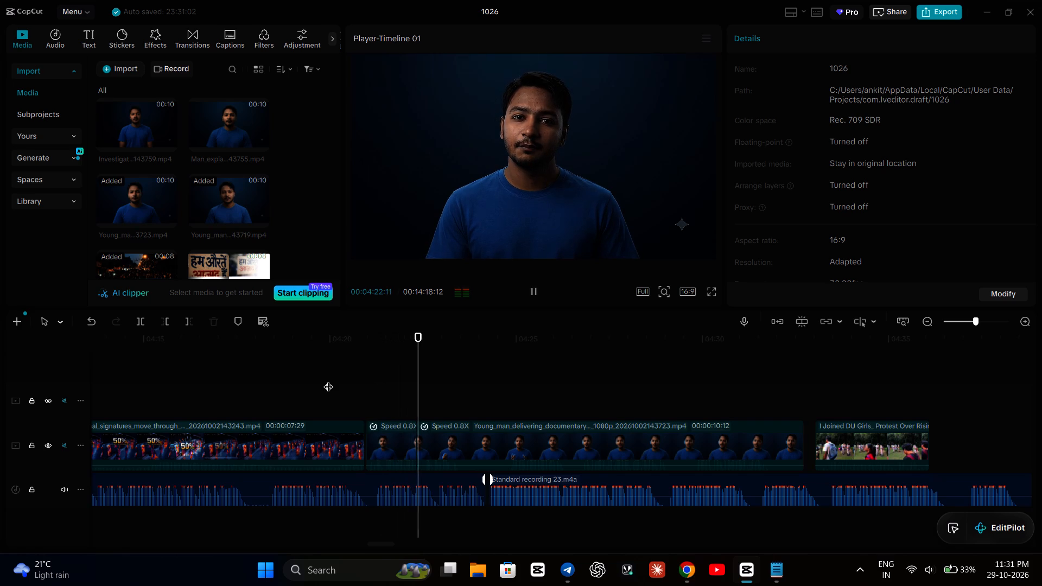
pyautogui.press('space')
pyautogui.press('space')
pyautogui.press('space')
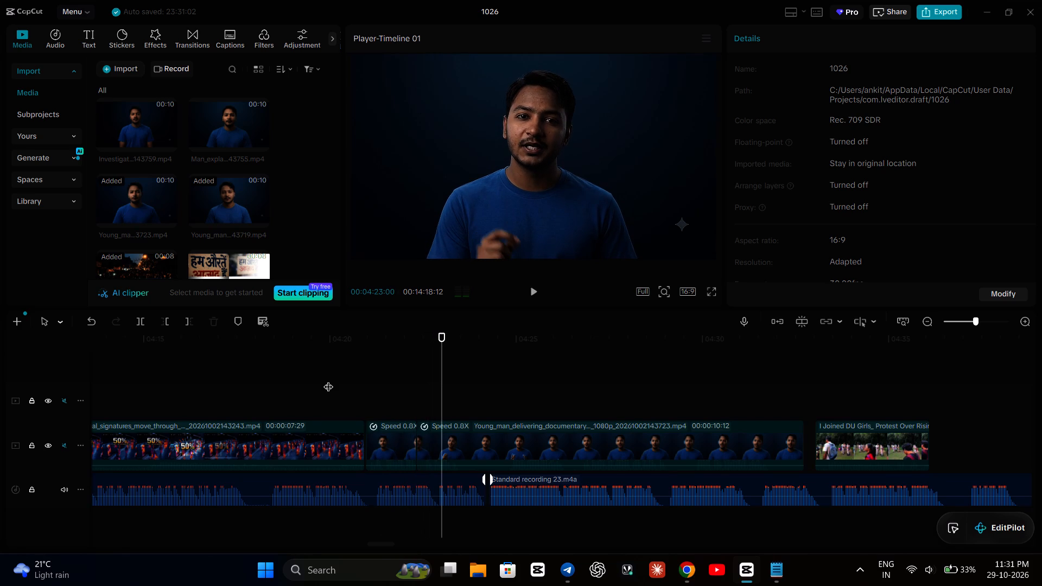
pyautogui.press('space')
pyautogui.press('space')
pyautogui.press('space')
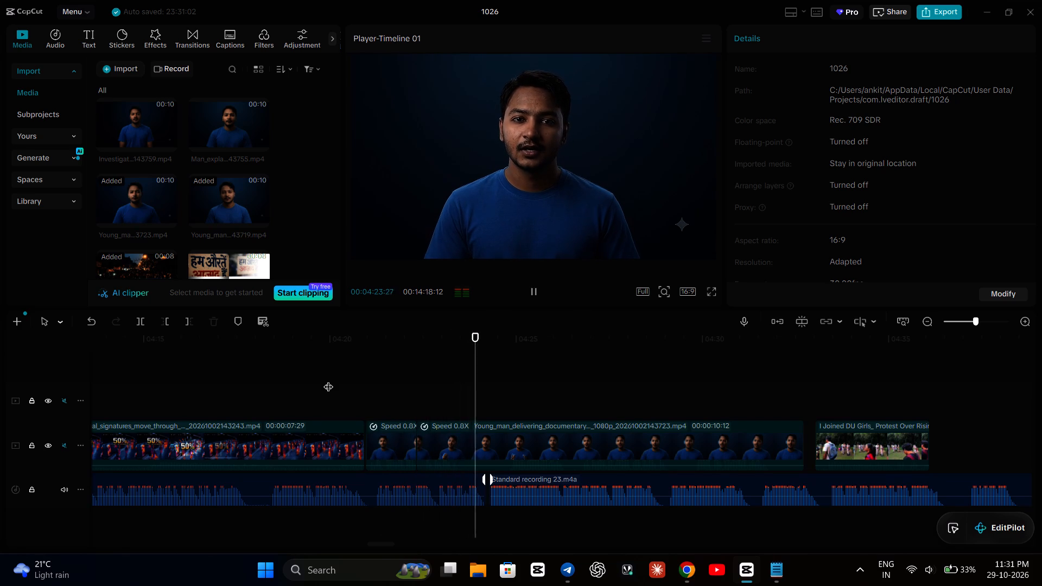
pyautogui.press('space')
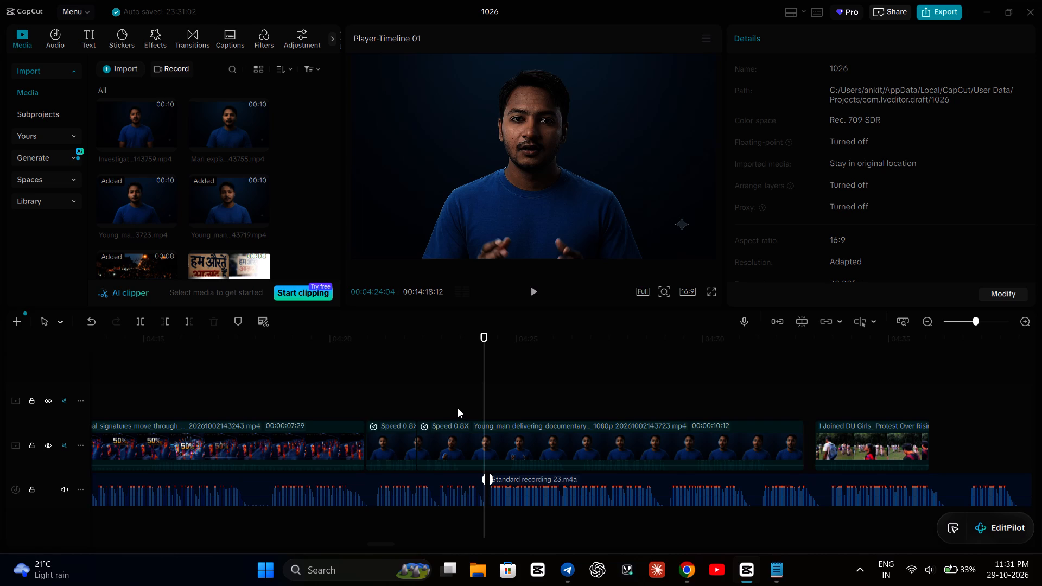
pyautogui.press('space')
pyautogui.press('space')
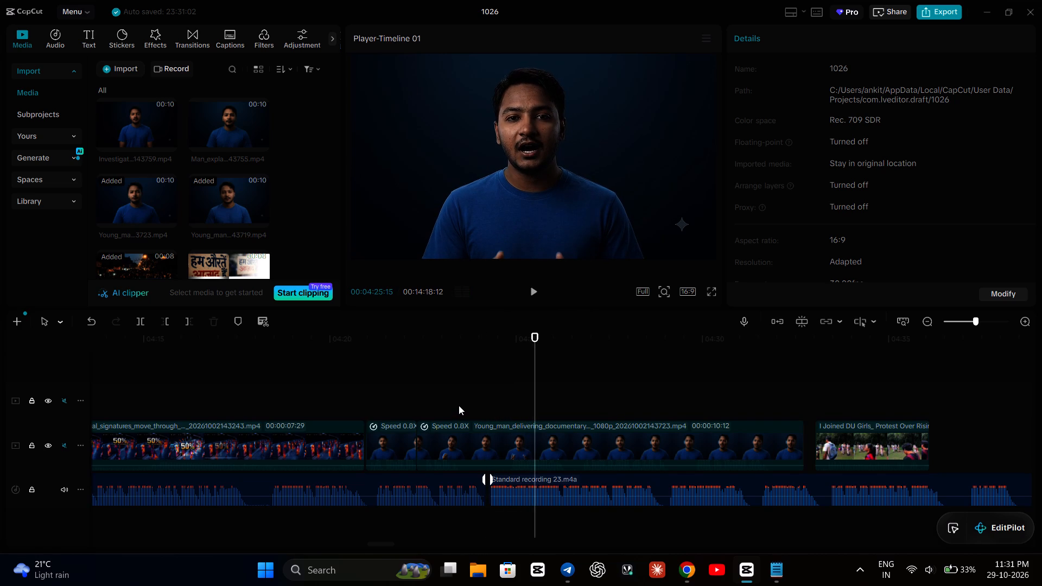
pyautogui.click(472, 397)
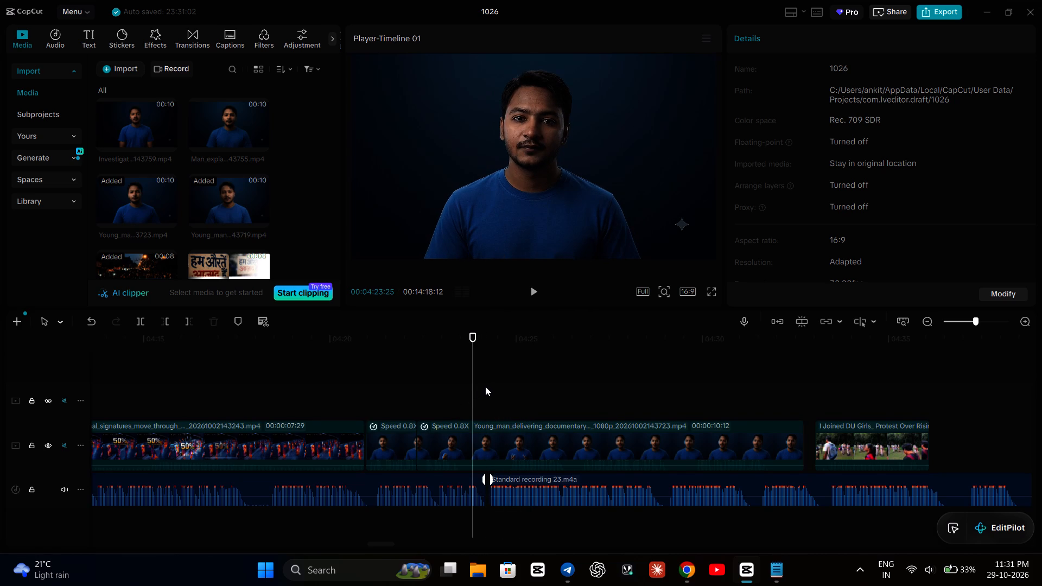
pyautogui.click(488, 385)
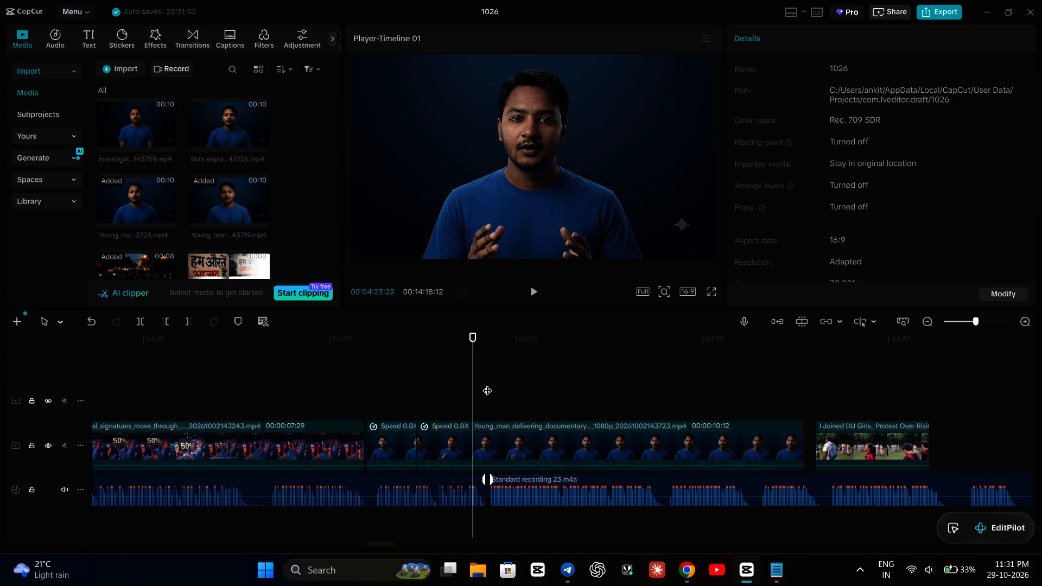
pyautogui.press('space')
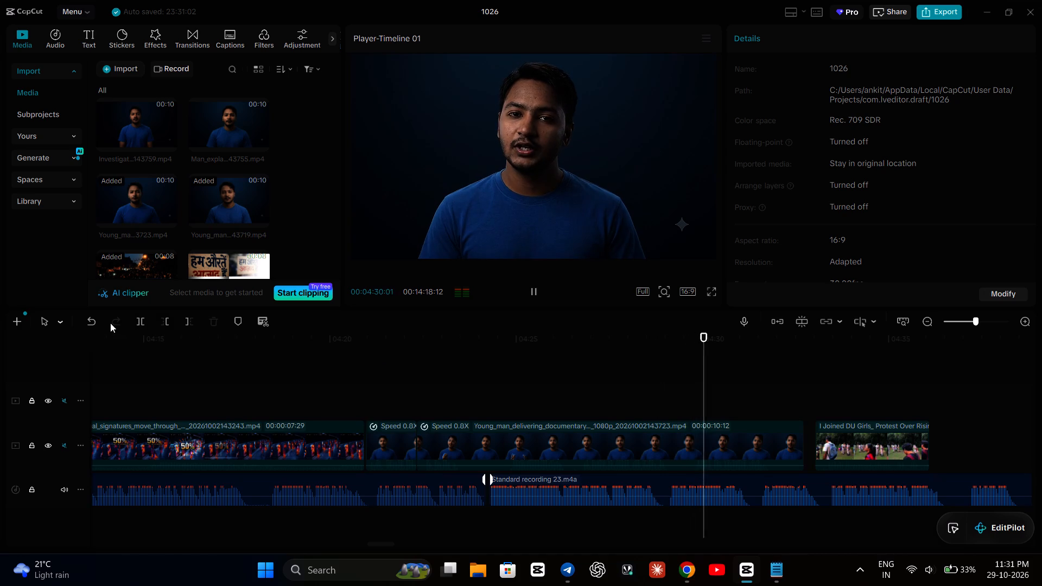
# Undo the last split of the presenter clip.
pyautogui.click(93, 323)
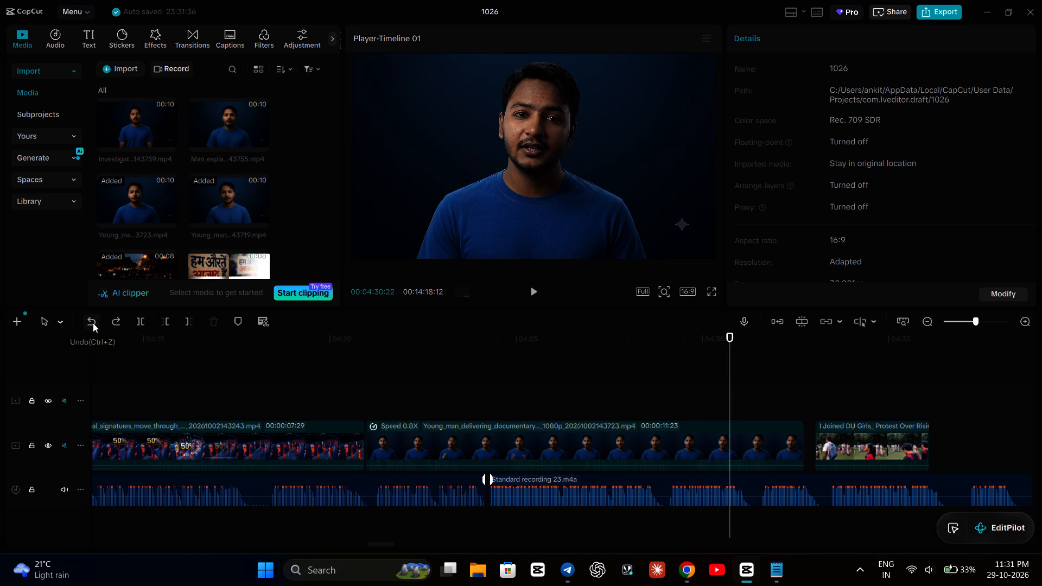
# Split the 0.8x presenter clip at 00:04:22:07, stepping back a few frames from where the presenter pauses speaking.
pyautogui.click(340, 379)
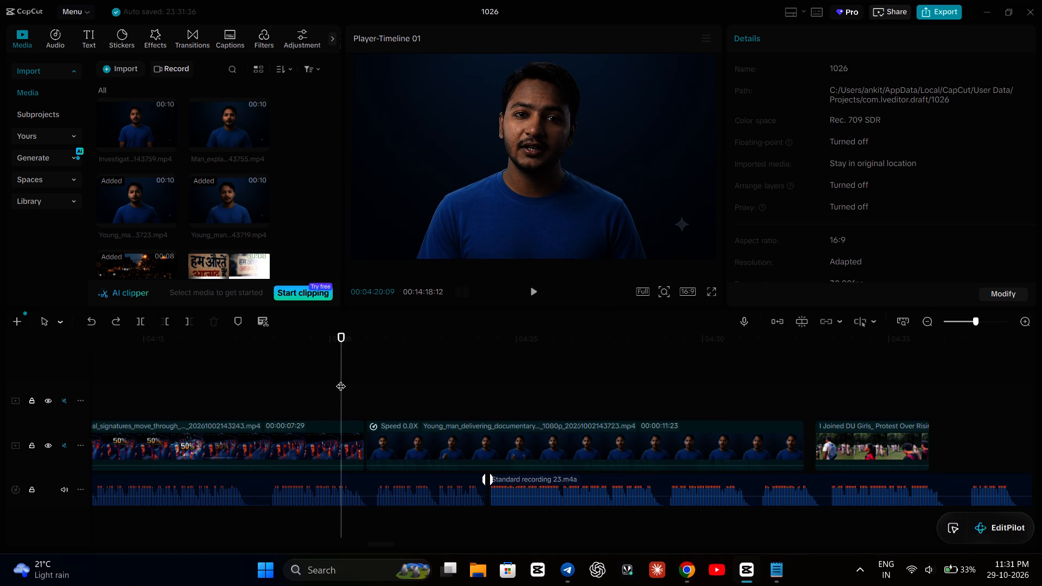
pyautogui.press('space')
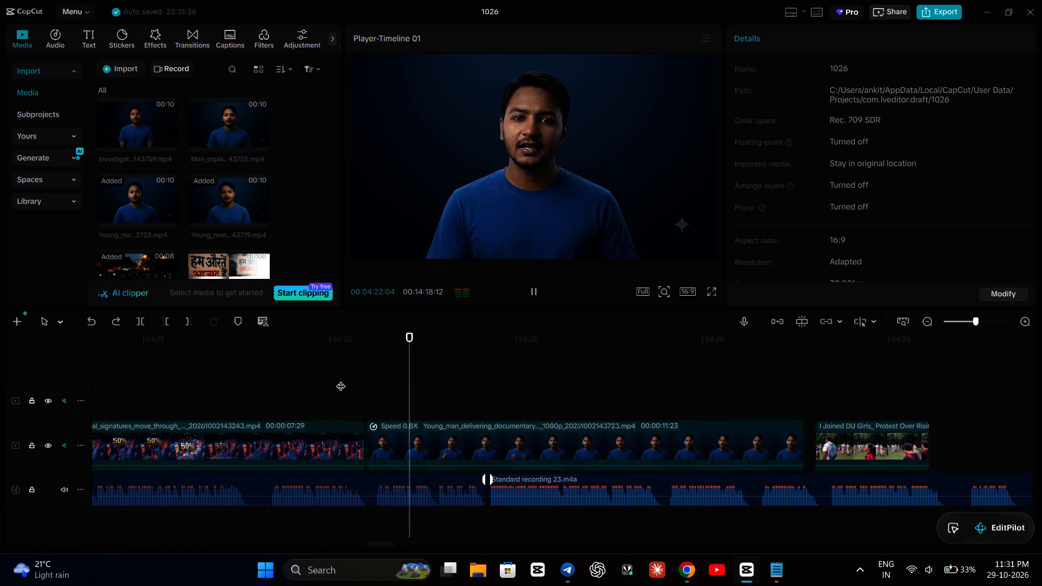
pyautogui.press('space')
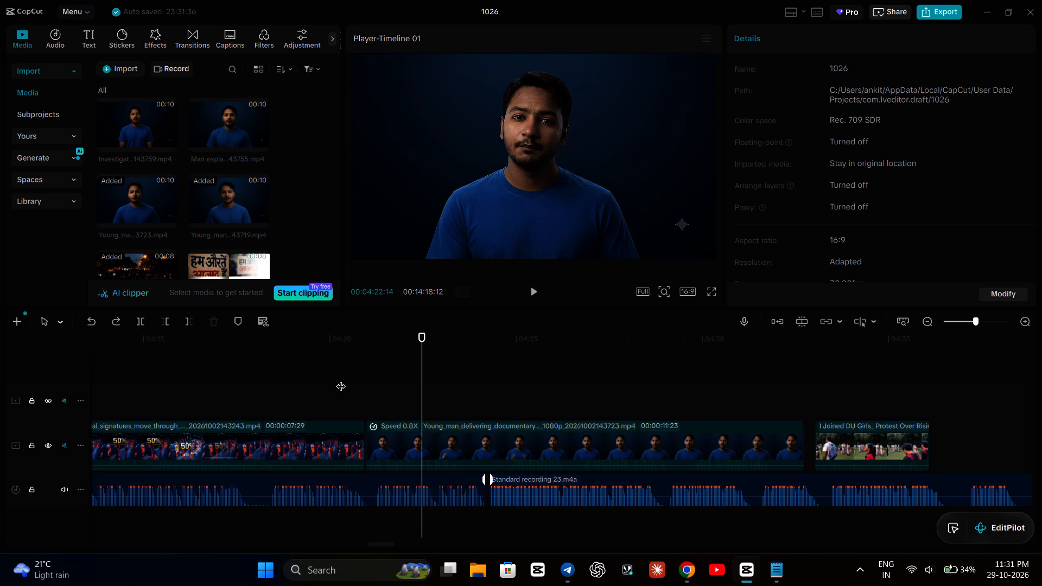
pyautogui.press('Left')
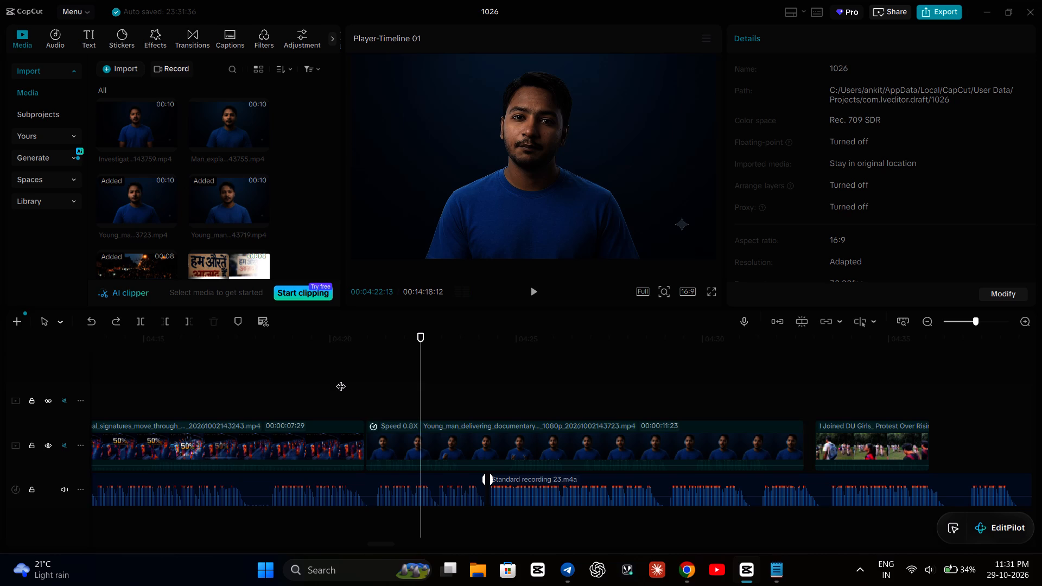
pyautogui.press('Left')
pyautogui.press('Left')
pyautogui.press('Left')
pyautogui.press('Left')
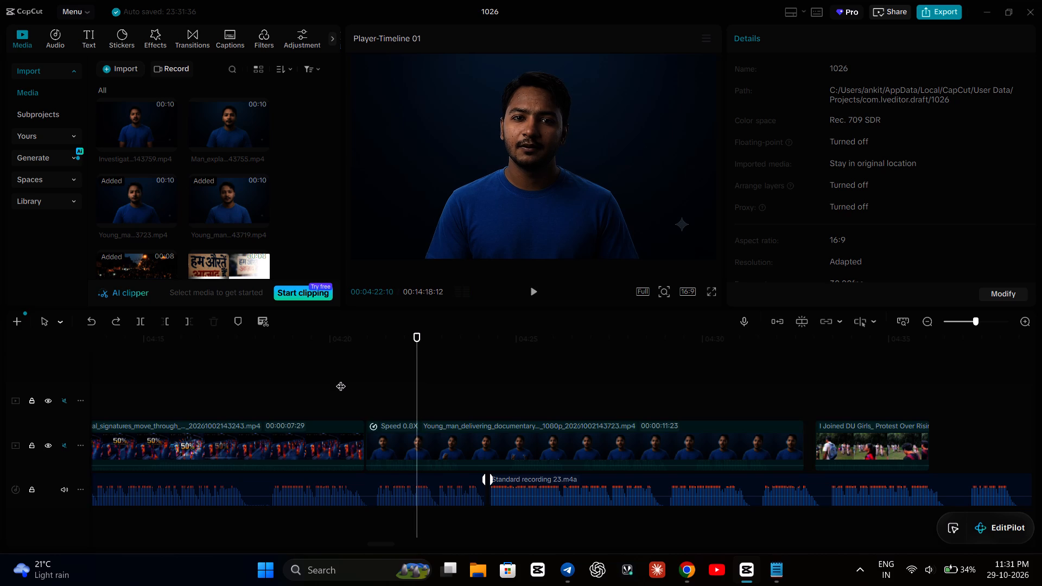
pyautogui.press('Left')
pyautogui.press('Left')
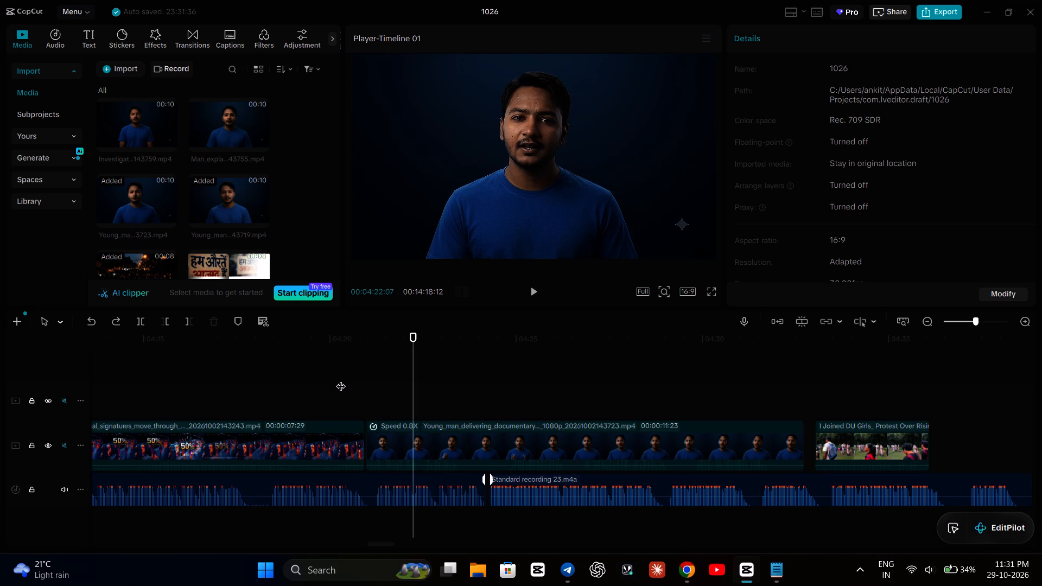
pyautogui.click(418, 433)
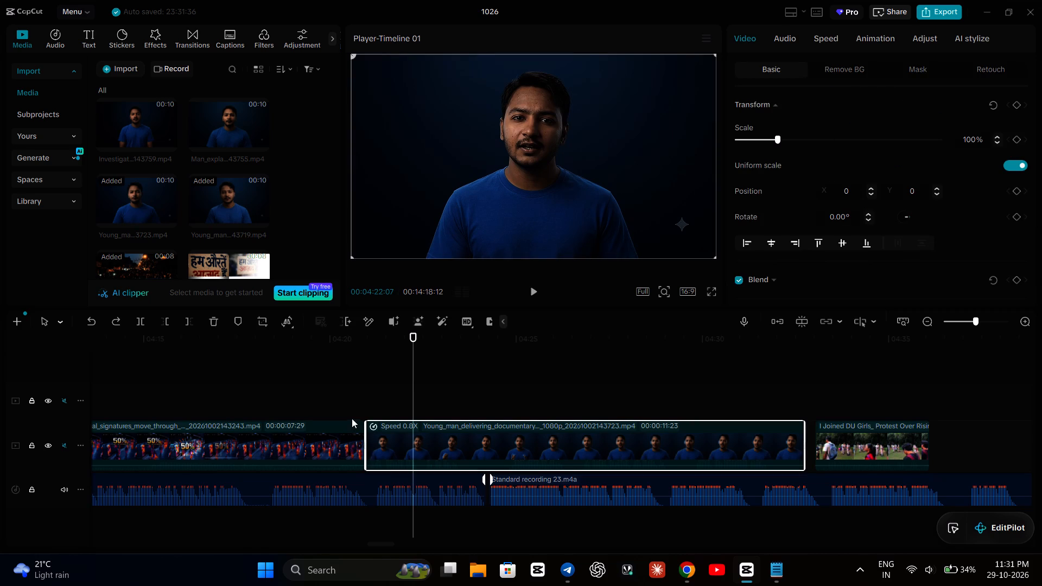
pyautogui.click(138, 320)
# Split the second presenter segment at 00:04:24:09, where both hands are raised near the narration join.
pyautogui.click(446, 375)
pyautogui.click(469, 372)
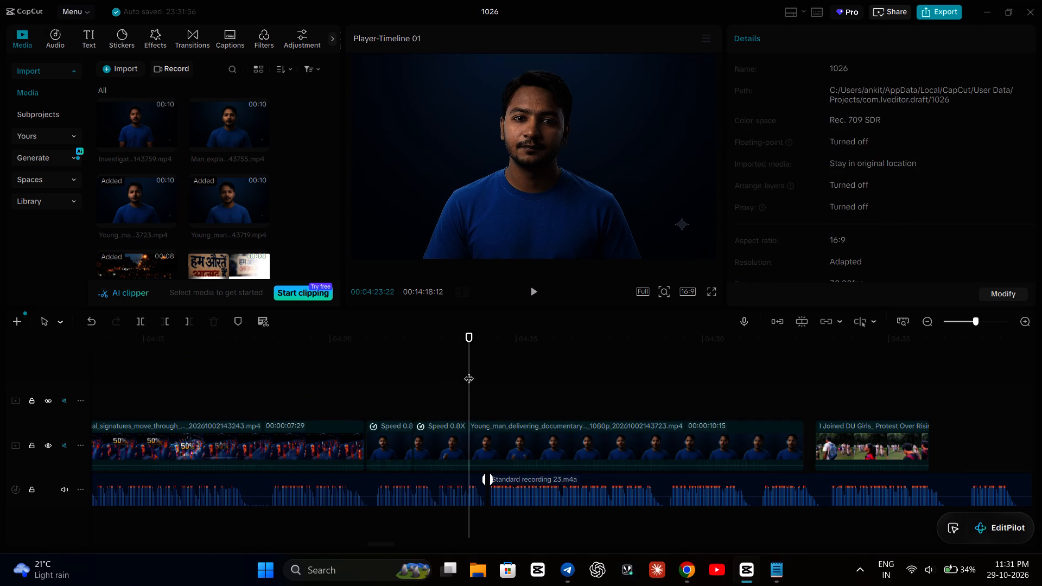
pyautogui.click(442, 429)
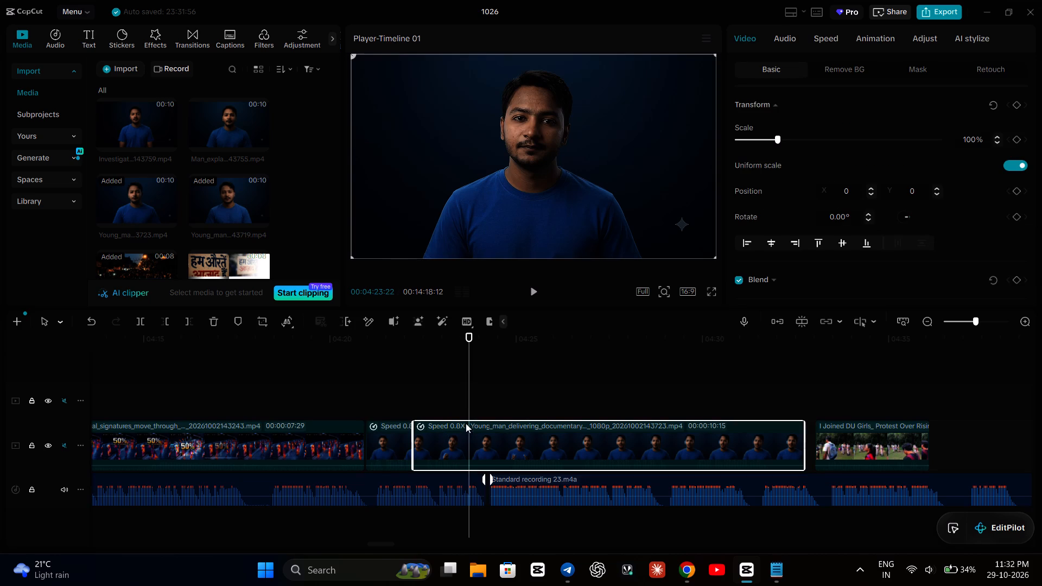
pyautogui.click(486, 393)
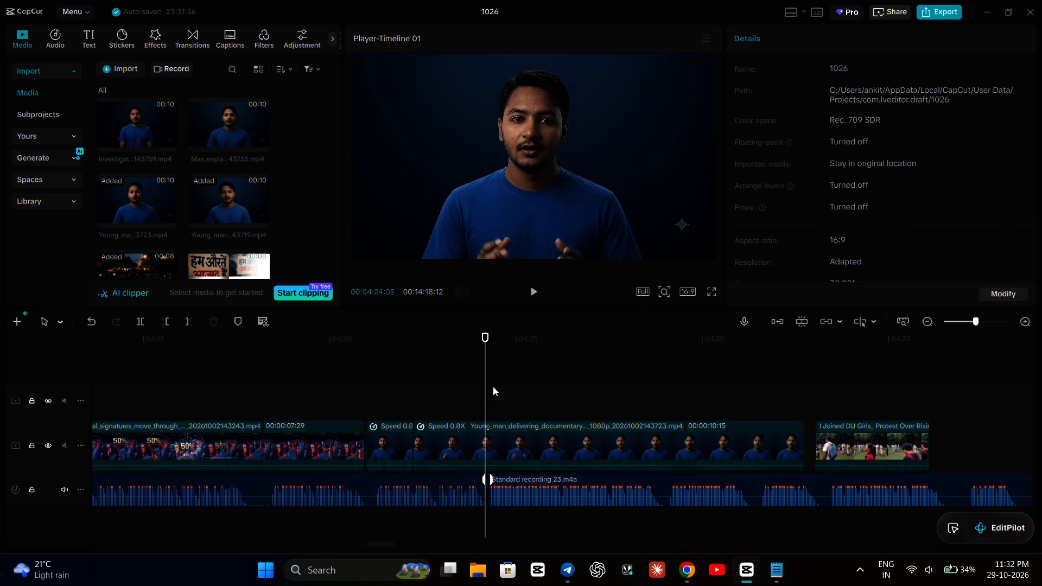
pyautogui.press('space')
pyautogui.press('space')
pyautogui.press('space')
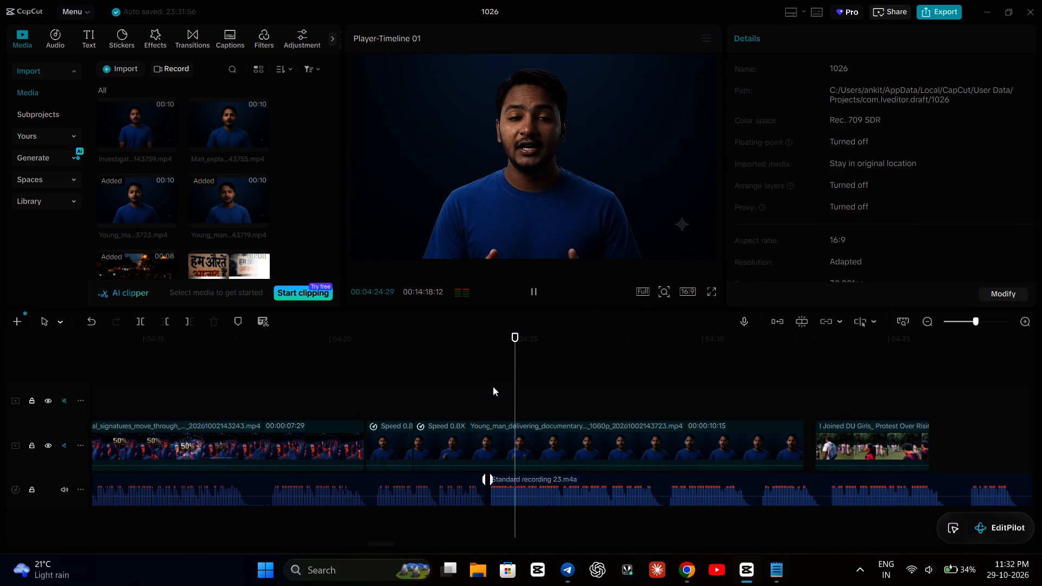
pyautogui.press('space')
pyautogui.press('Left')
pyautogui.press('Left')
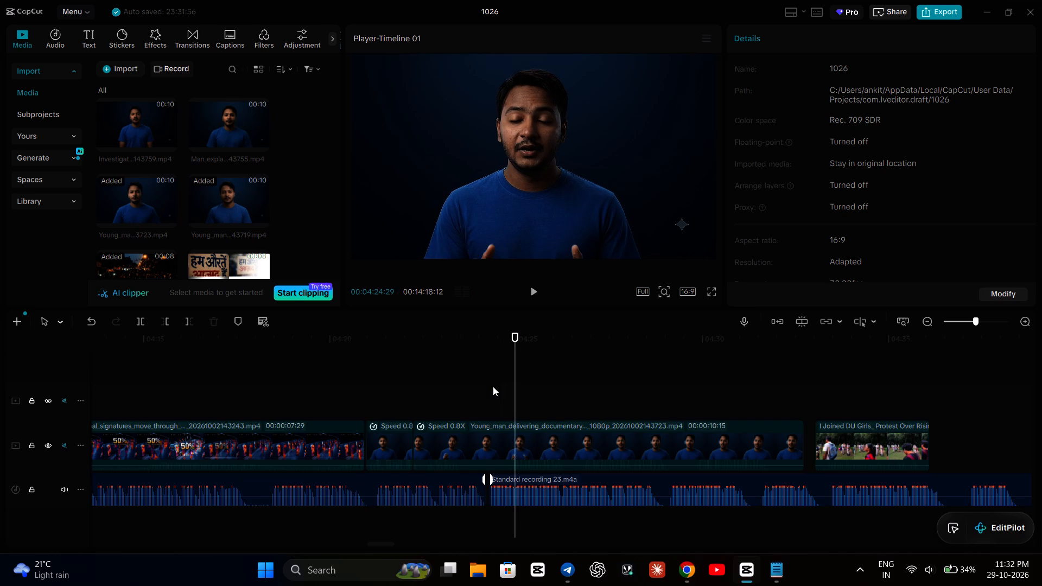
pyautogui.press('Left')
pyautogui.press('Left')
pyautogui.press('Left')
pyautogui.press('Left')
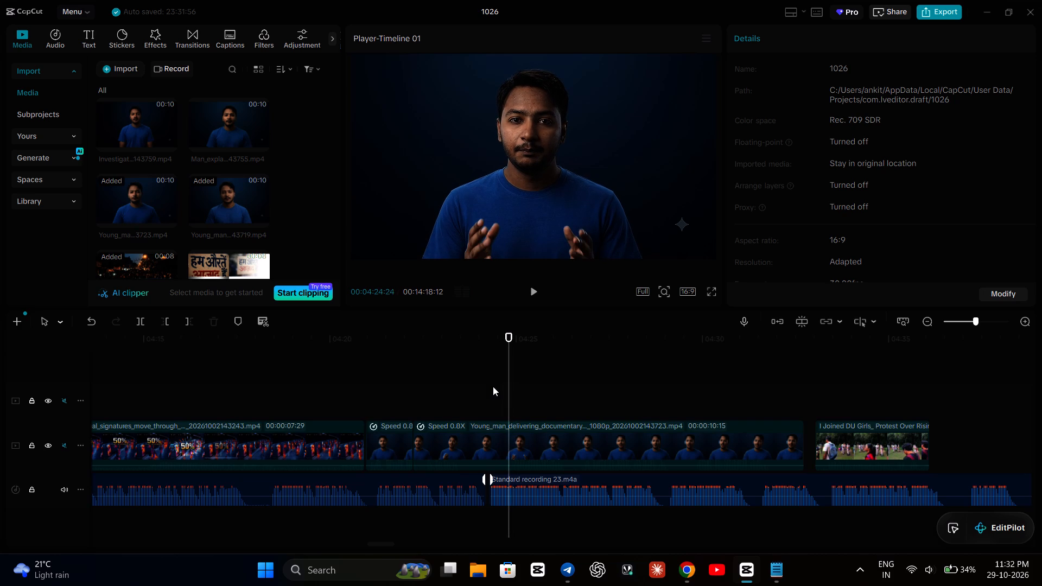
pyautogui.press('Left')
pyautogui.press('Left')
pyautogui.press('Left')
pyautogui.press('Left')
pyautogui.press('Left')
pyautogui.press('Left')
pyautogui.press('Left')
pyautogui.press('Left')
pyautogui.press('Left')
pyautogui.press('Left')
pyautogui.press('Left')
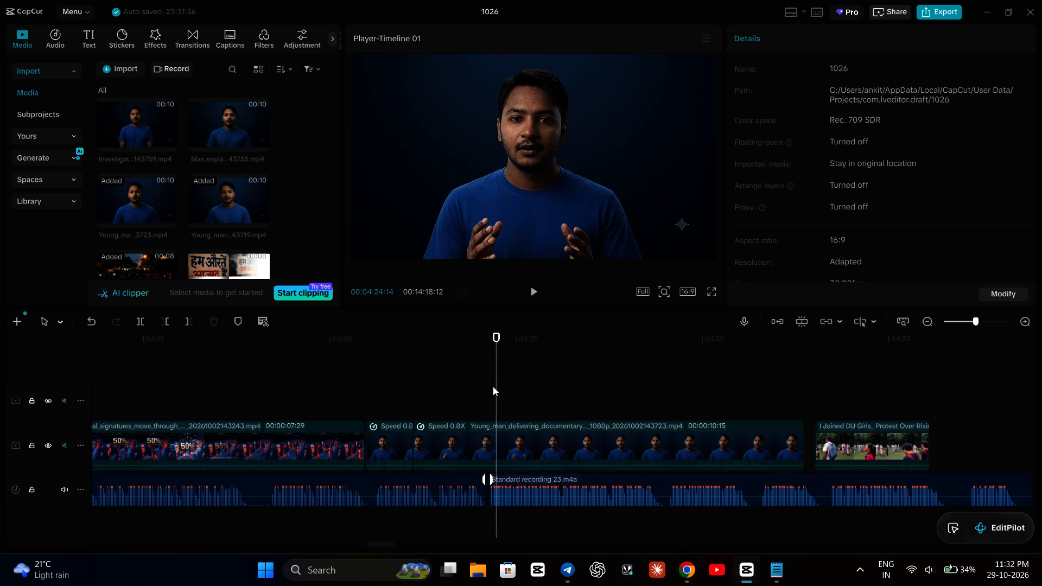
pyautogui.press('Left')
pyautogui.press('Left')
pyautogui.press('Left')
pyautogui.press('Left')
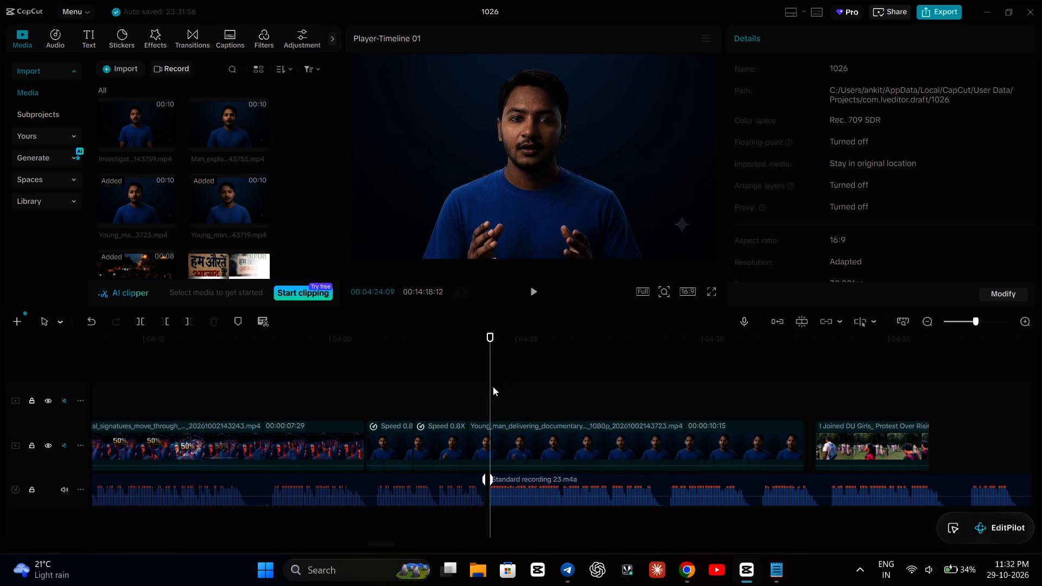
pyautogui.click(486, 442)
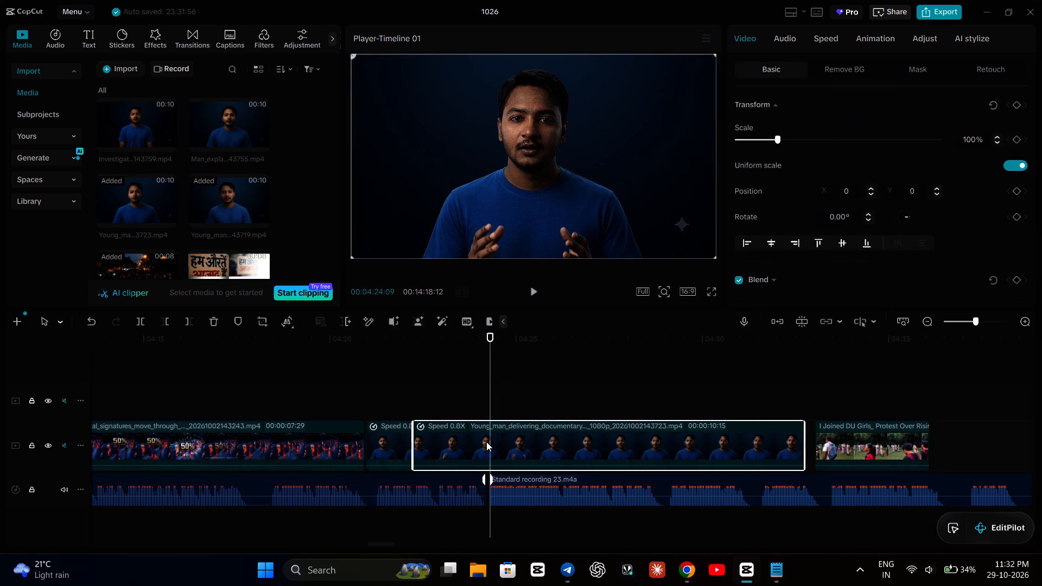
pyautogui.click(137, 321)
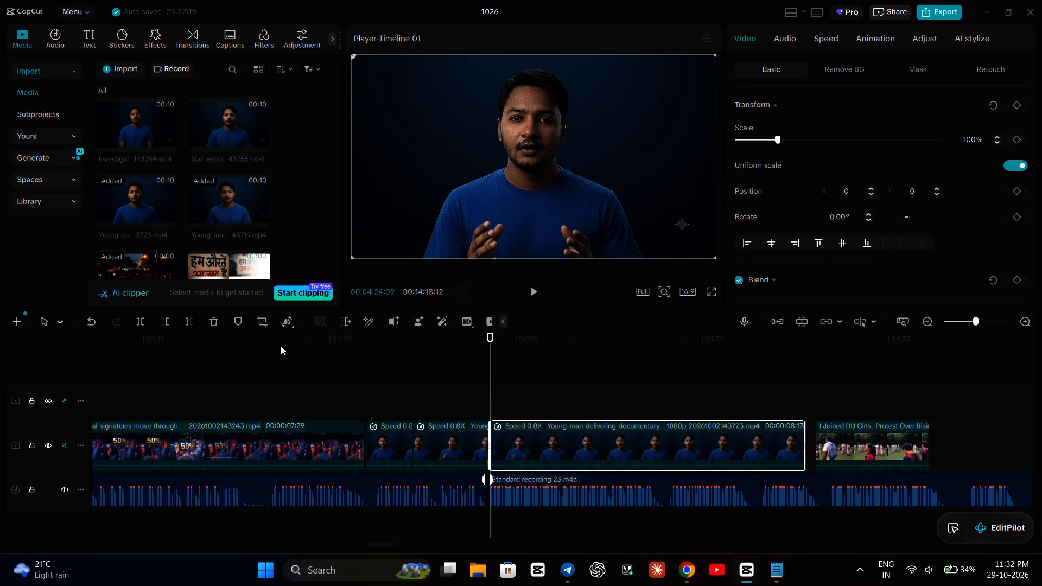
# Move the last presenter segment to the upper track, starting at about 00:04:27, to free space after the middle segment.
pyautogui.moveTo(630, 449); pyautogui.dragTo(704, 424)
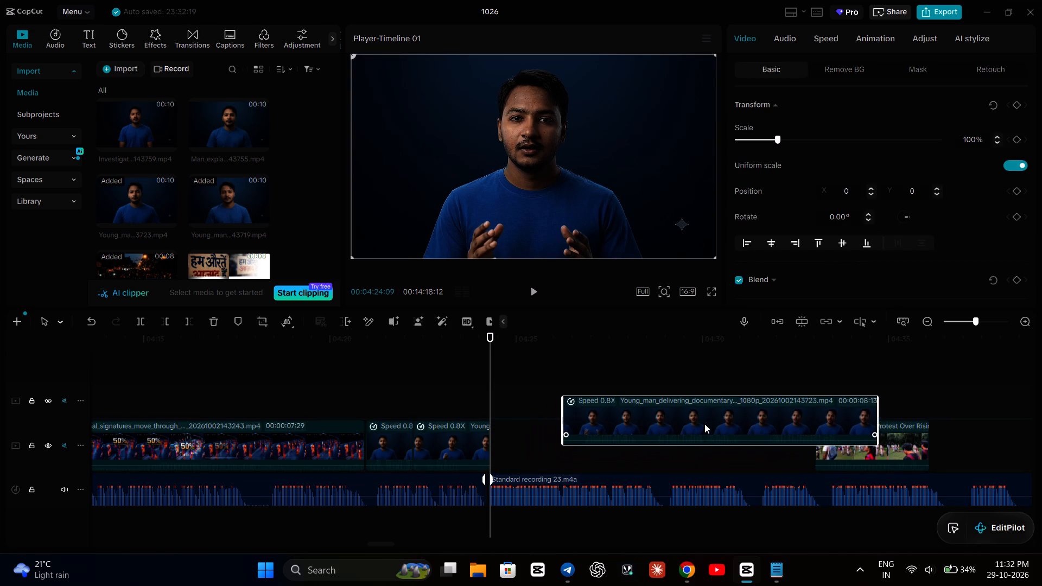
pyautogui.moveTo(704, 424); pyautogui.dragTo(734, 398)
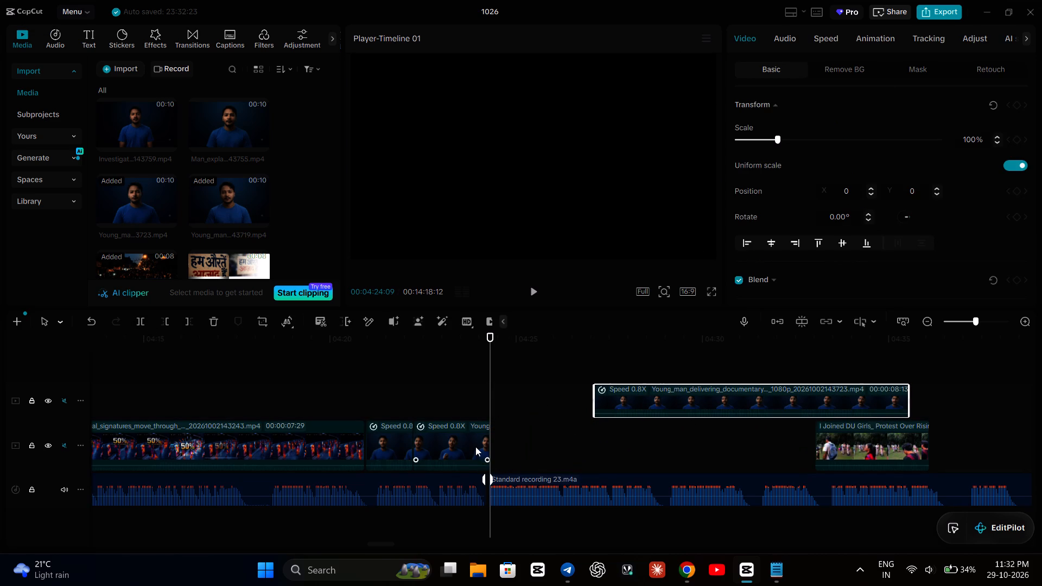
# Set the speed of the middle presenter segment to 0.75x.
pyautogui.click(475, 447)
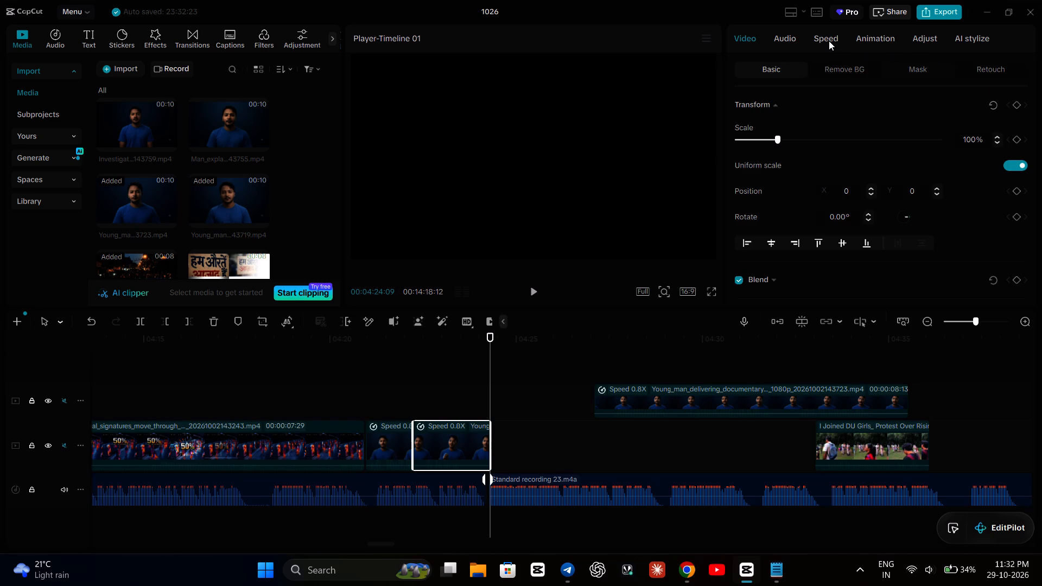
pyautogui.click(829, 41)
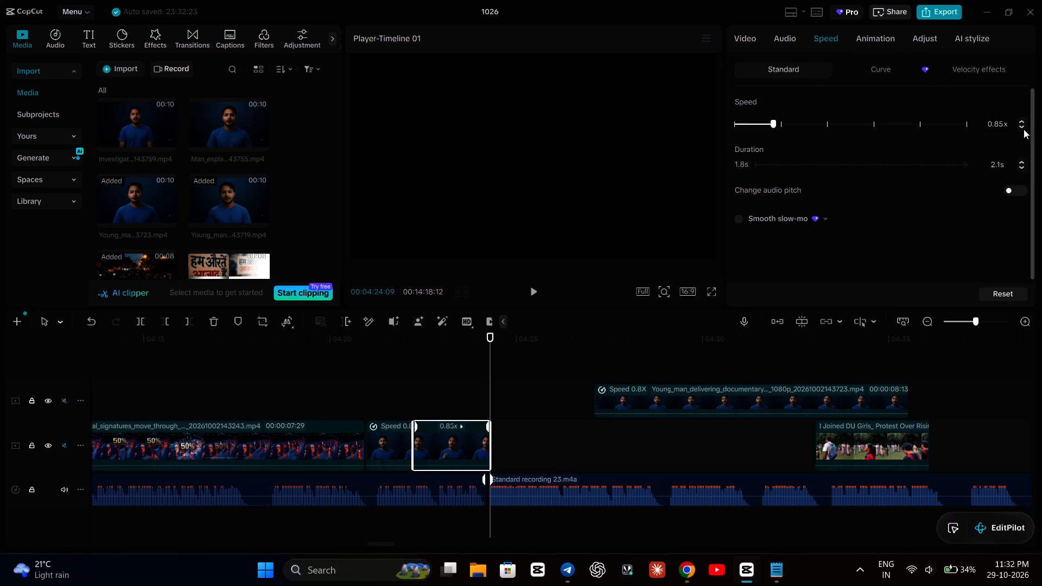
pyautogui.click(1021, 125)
# Replay the first two presenter segments from the end of the Thermal_signatures clip, pausing to check gestures against the narration join.
pyautogui.click(344, 376)
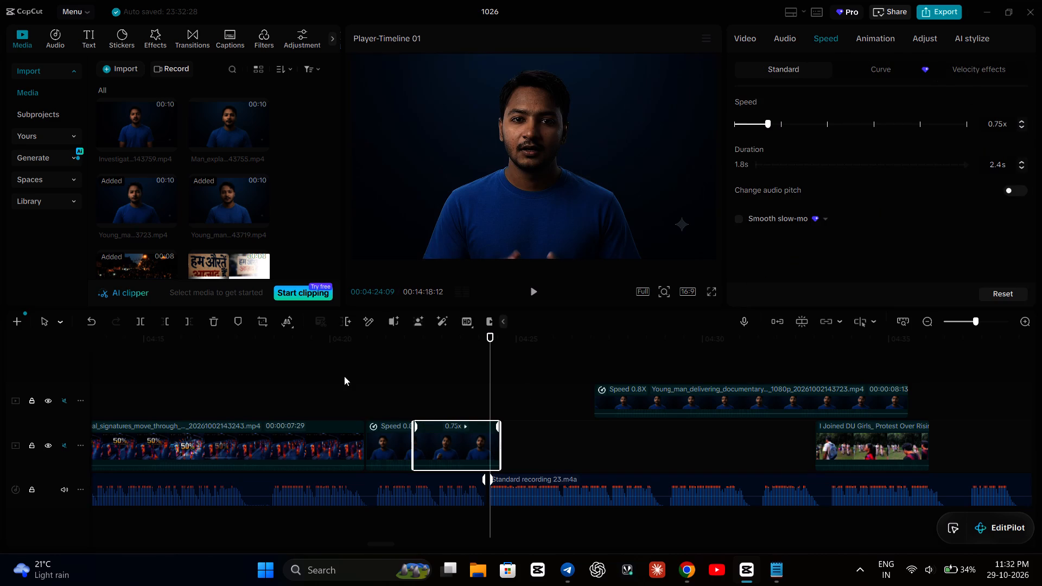
pyautogui.press('space')
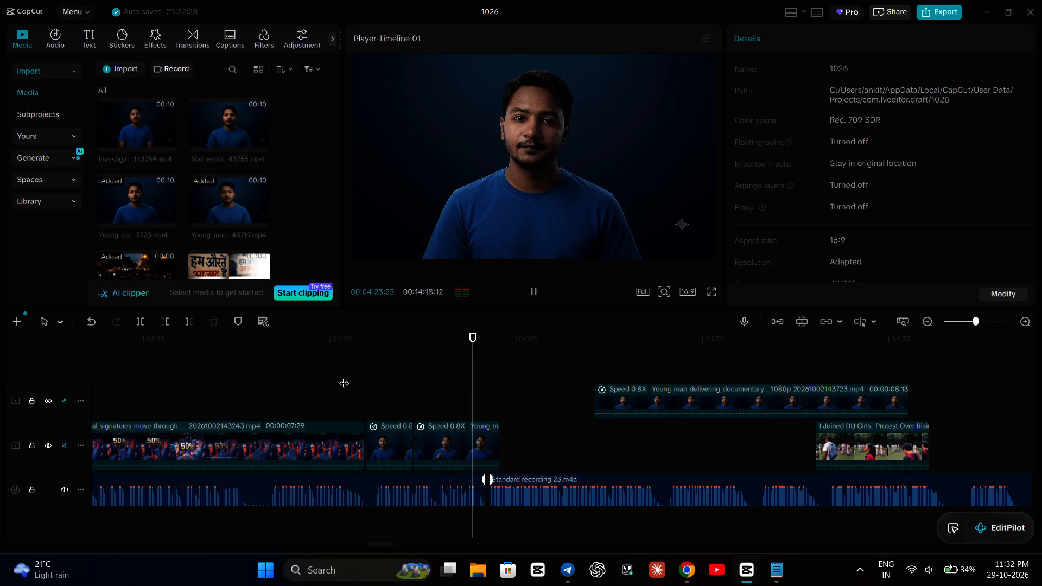
pyautogui.press('space')
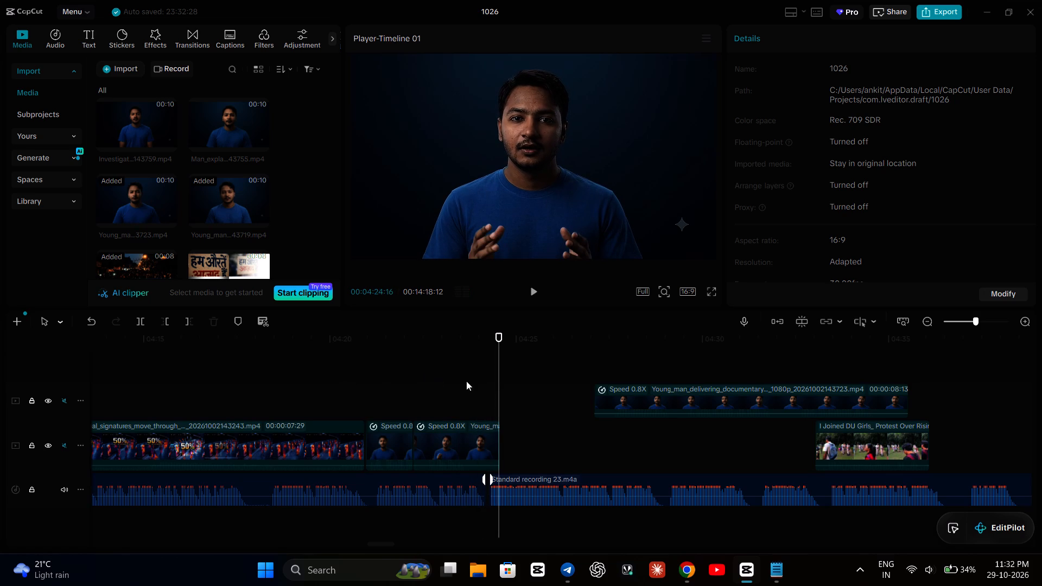
pyautogui.click(465, 398)
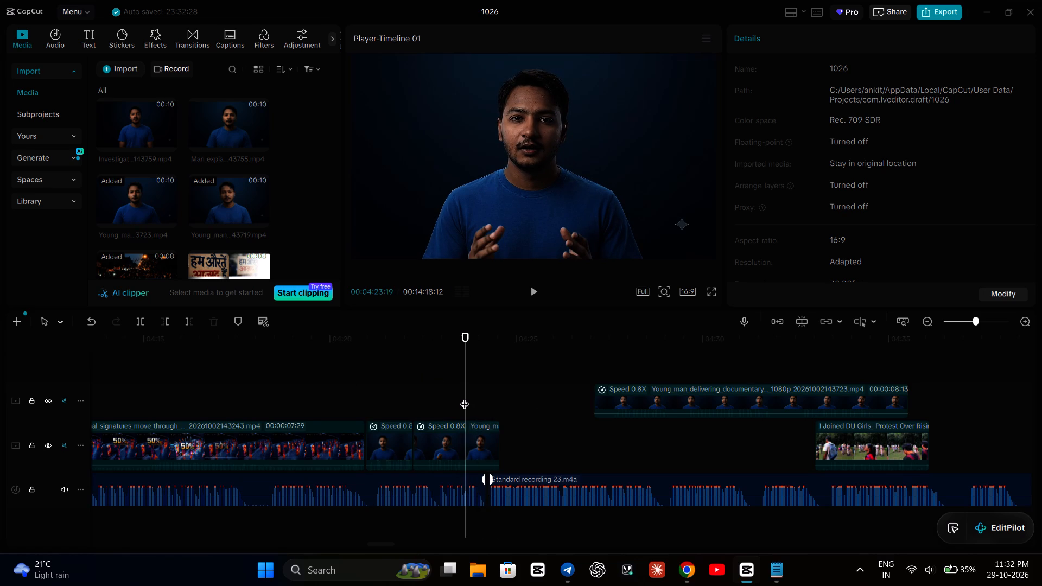
pyautogui.press('space')
pyautogui.press('space')
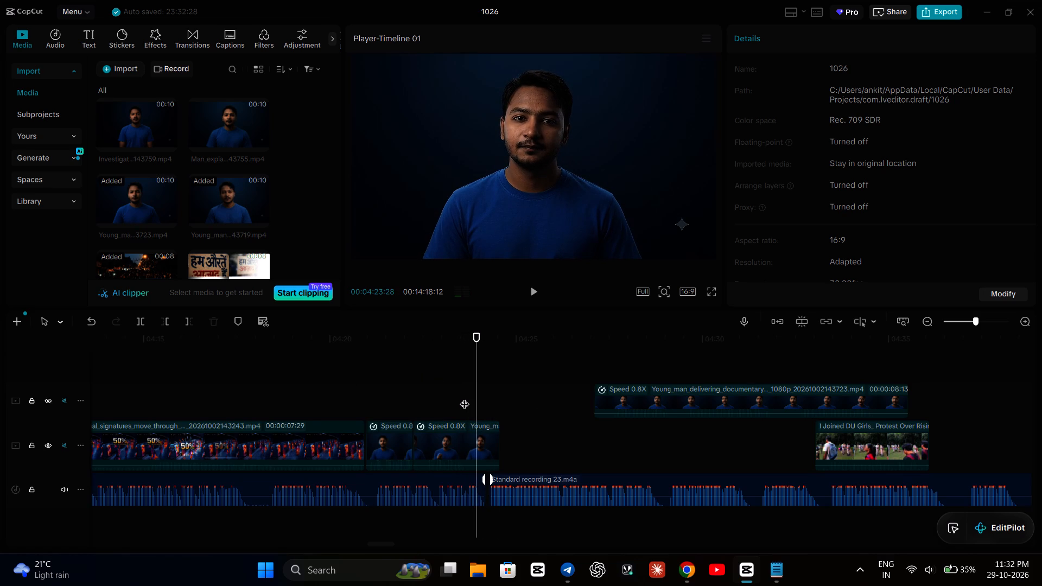
pyautogui.click(359, 383)
pyautogui.press('space')
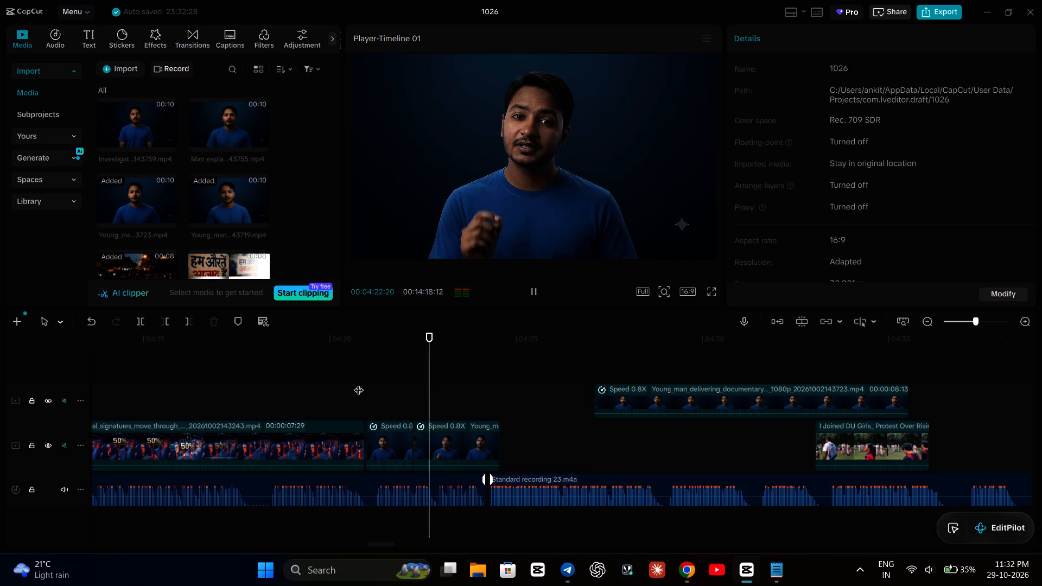
pyautogui.press('space')
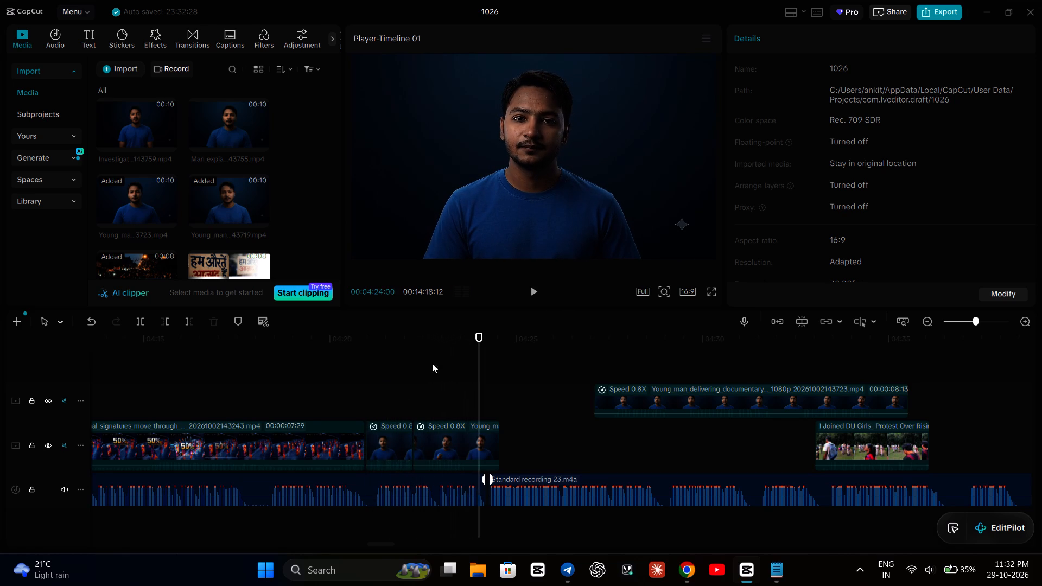
# Set the middle presenter segment's speed to 0.70x and play it back with the narration.
pyautogui.click(473, 436)
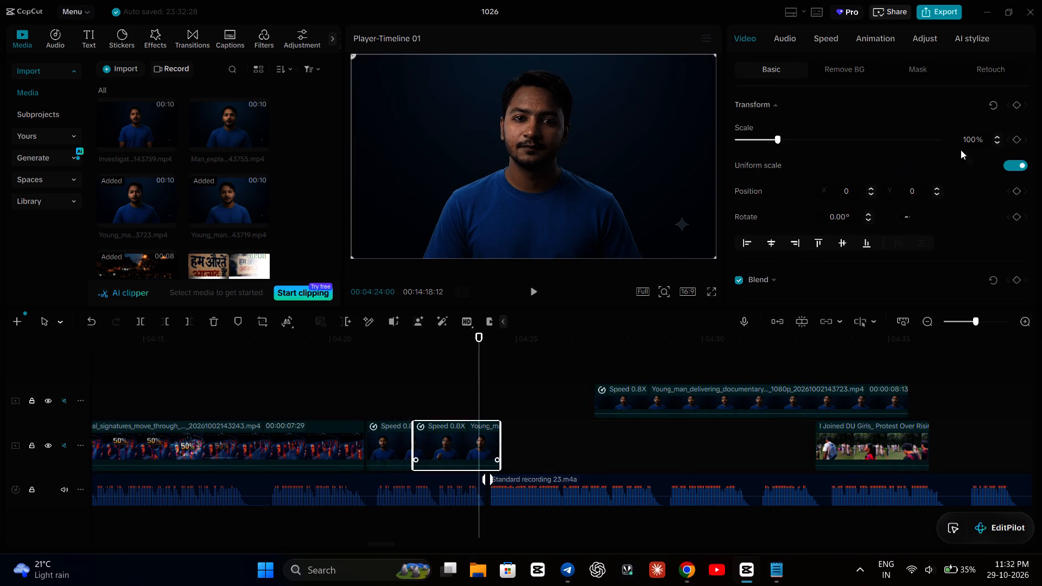
pyautogui.click(828, 40)
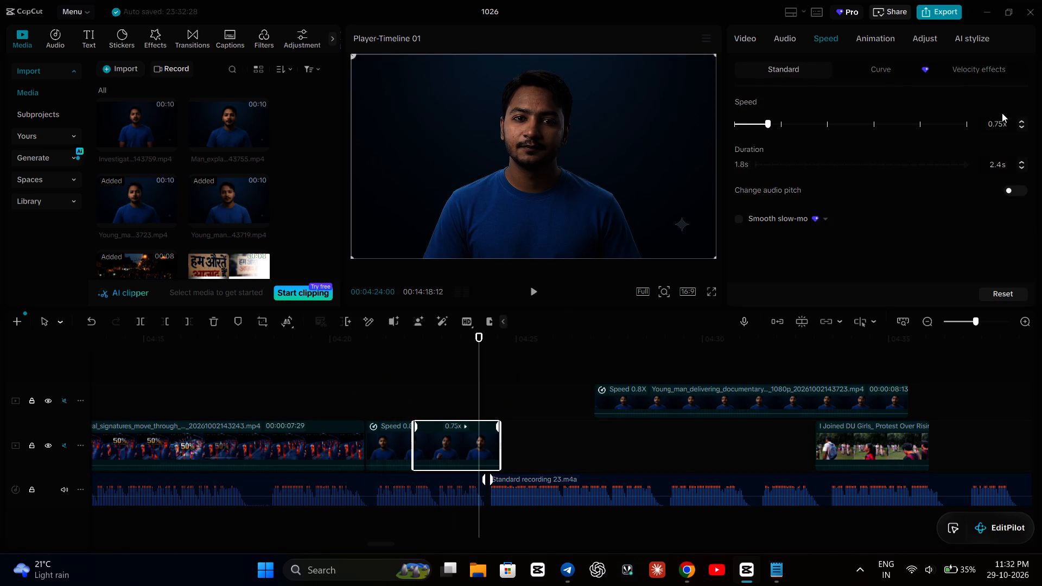
pyautogui.click(1001, 119)
pyautogui.press('BackSpace')
pyautogui.press('0')
pyautogui.press('Return')
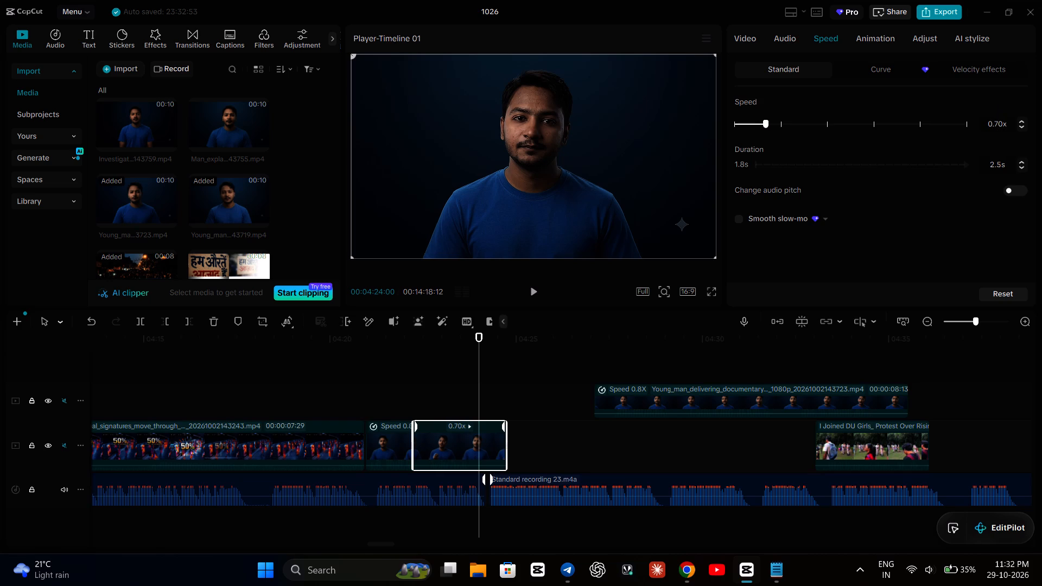
pyautogui.click(322, 375)
pyautogui.press('space')
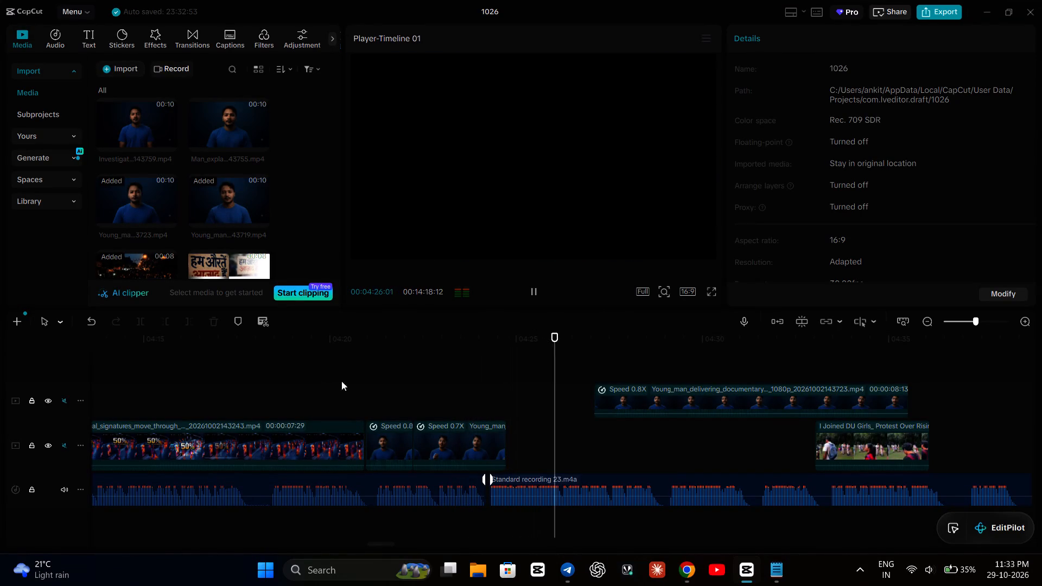
# Move the I Joined DU Girls clip to an upper track at about 00:04:34 and place the last presenter segment directly after the middle one.
pyautogui.click(619, 407)
pyautogui.moveTo(623, 392); pyautogui.dragTo(596, 410)
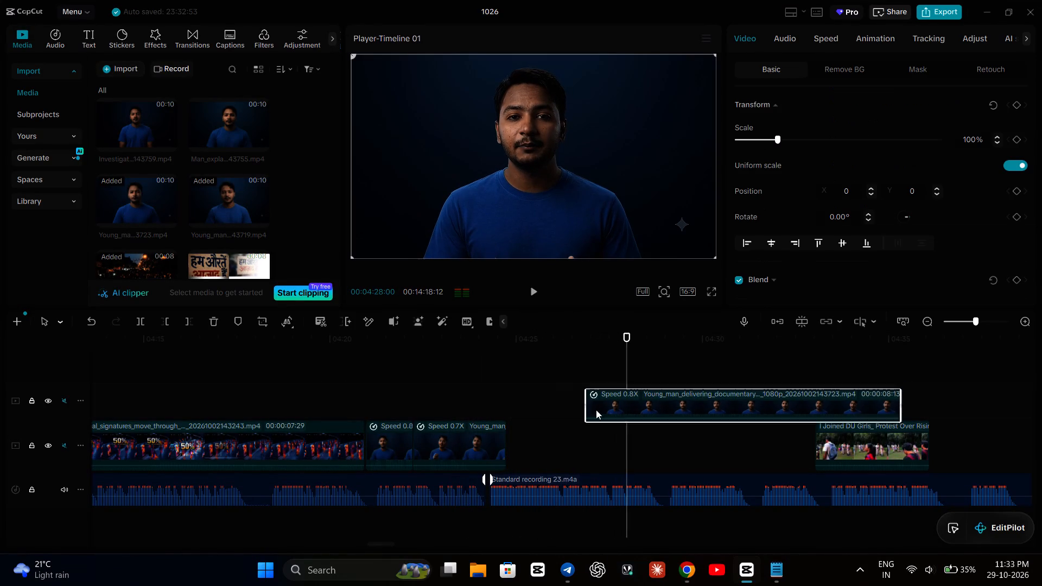
pyautogui.moveTo(596, 410); pyautogui.dragTo(536, 443)
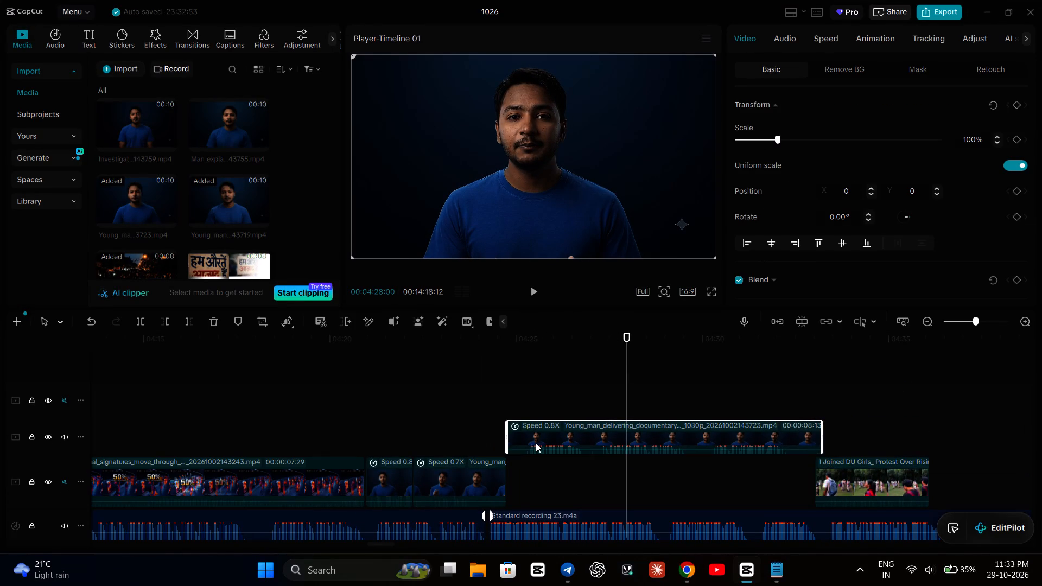
pyautogui.moveTo(857, 476); pyautogui.dragTo(912, 456)
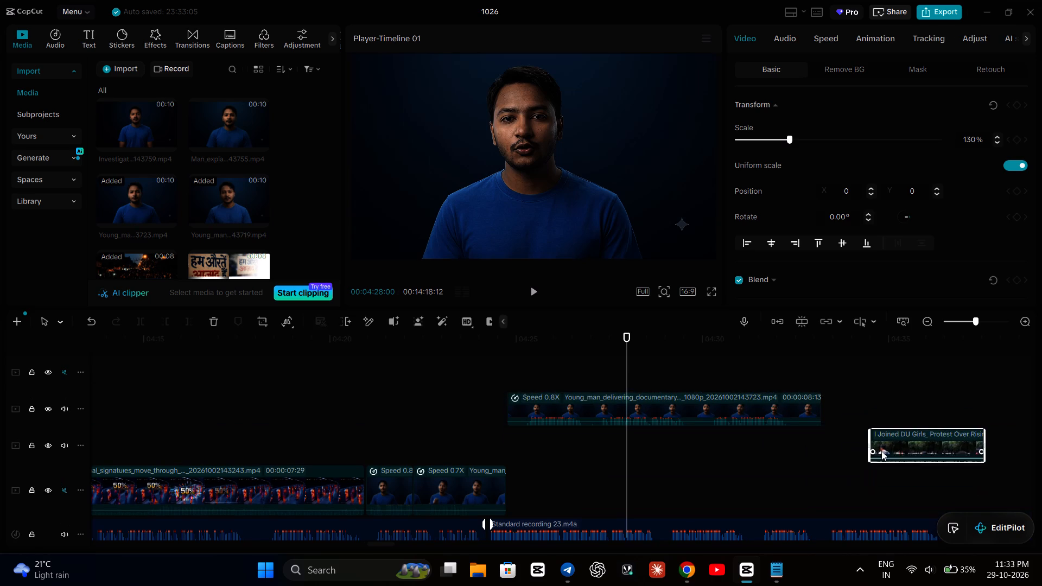
pyautogui.moveTo(705, 402); pyautogui.dragTo(706, 482)
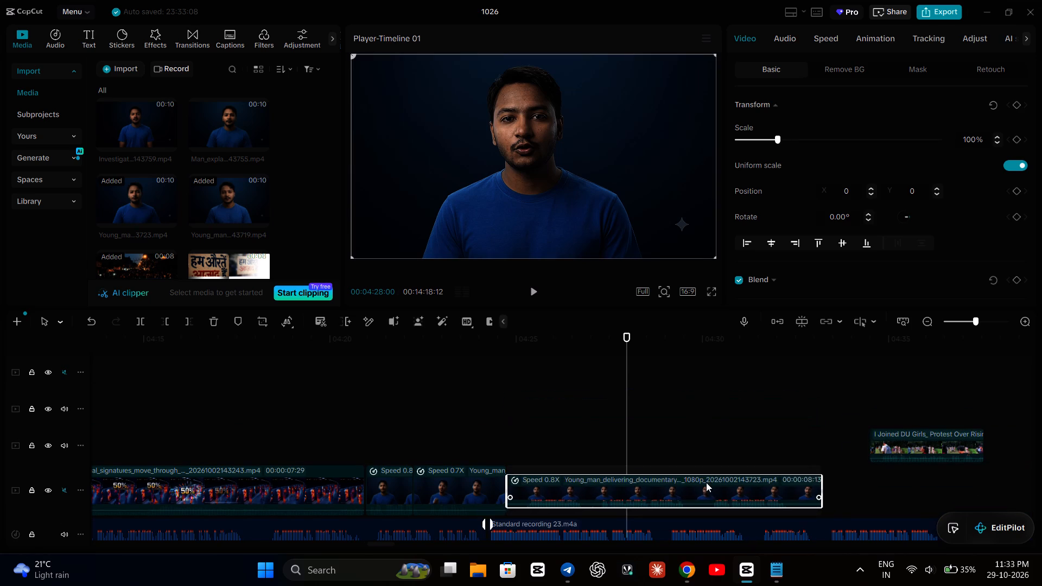
pyautogui.moveTo(706, 482); pyautogui.dragTo(709, 479)
pyautogui.moveTo(681, 462); pyautogui.dragTo(676, 461)
# Replay the presenter segments around the narration join, pausing repeatedly to examine the middle segment's gestures and the cut to the last segment.
pyautogui.click(371, 399)
pyautogui.press('space')
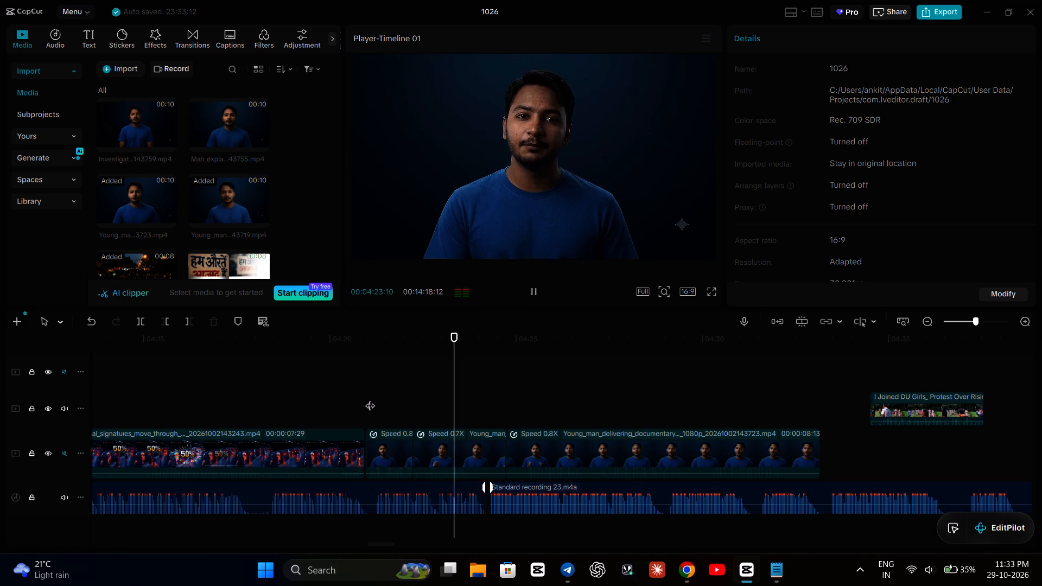
pyautogui.press('space')
pyautogui.press('space')
pyautogui.press('space')
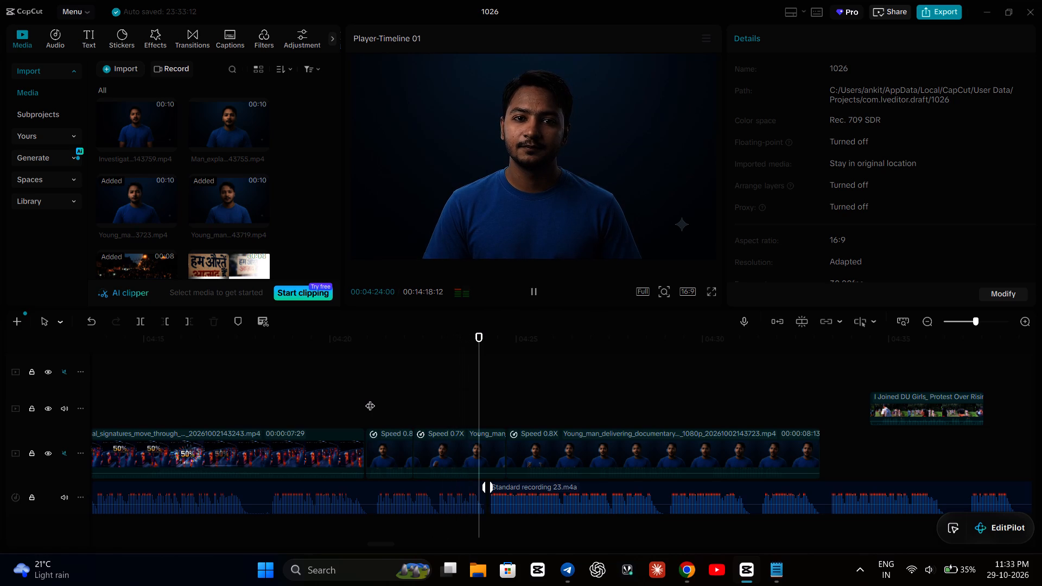
pyautogui.press('space')
pyautogui.press('space')
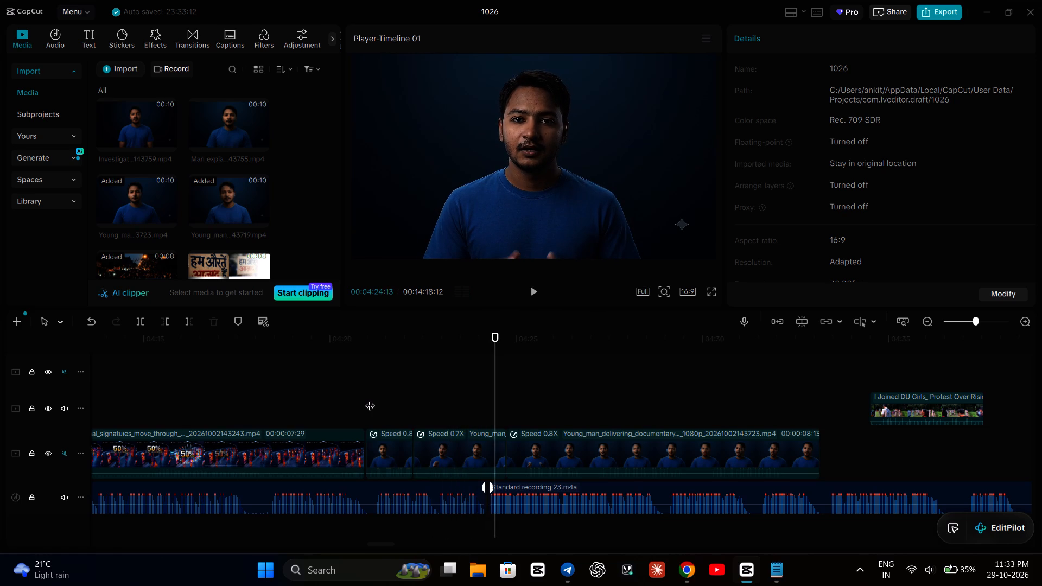
pyautogui.click(379, 383)
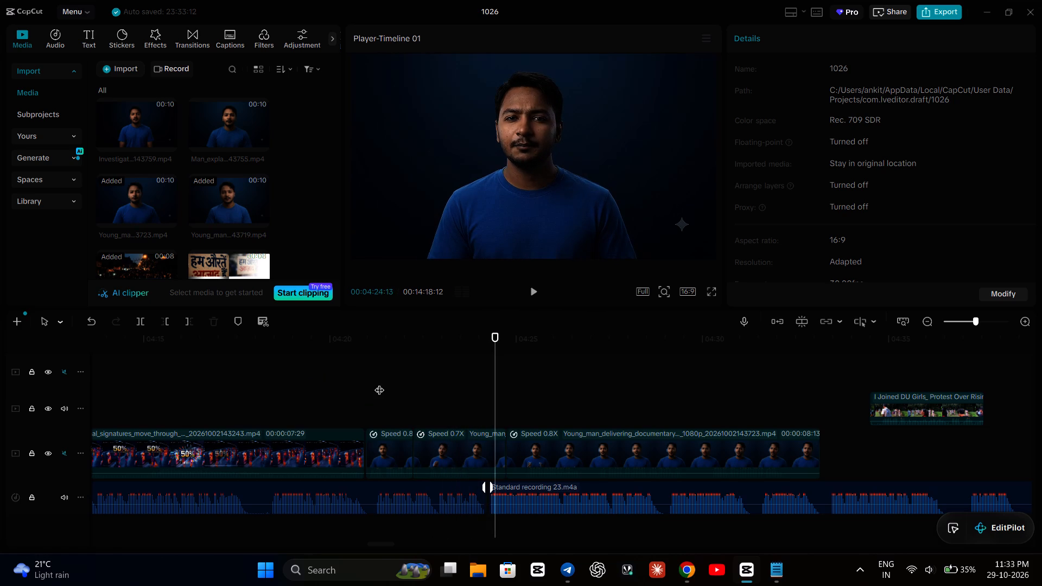
pyautogui.press('space')
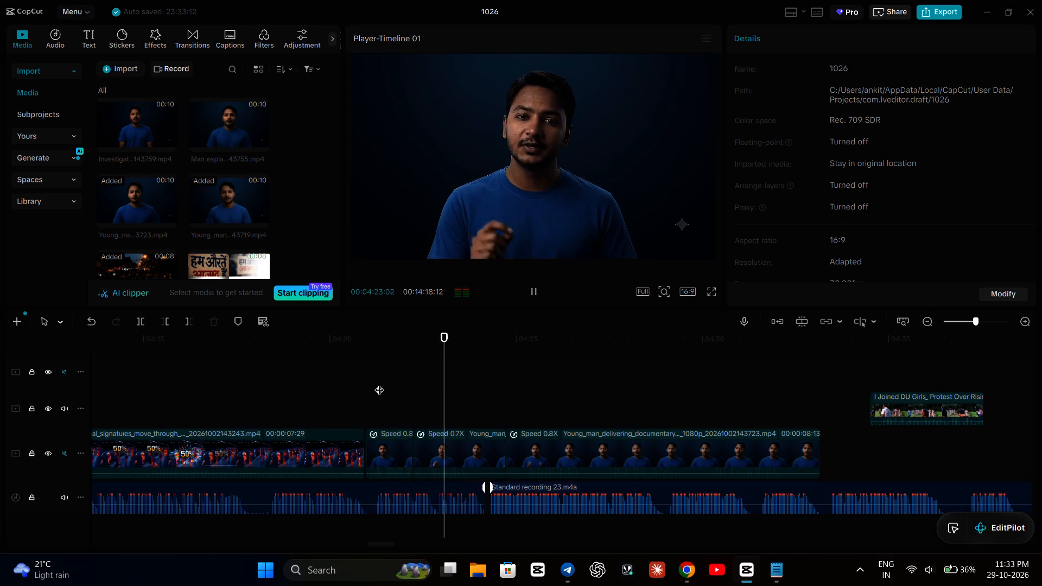
pyautogui.press('space')
pyautogui.press('space')
pyautogui.press('space')
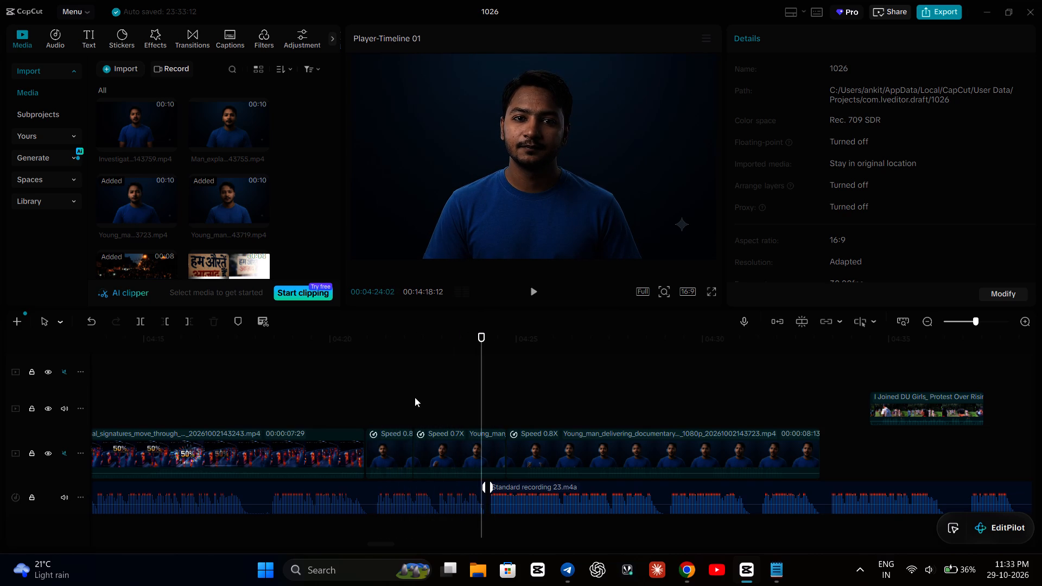
# Split the 0.70x middle presenter segment at 00:04:24:02.
pyautogui.click(443, 439)
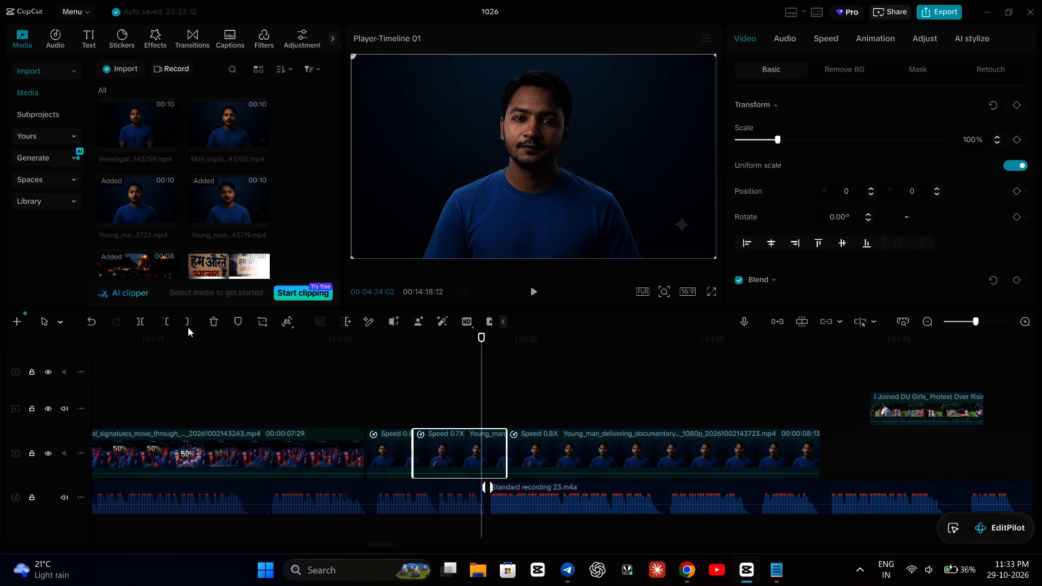
pyautogui.click(140, 319)
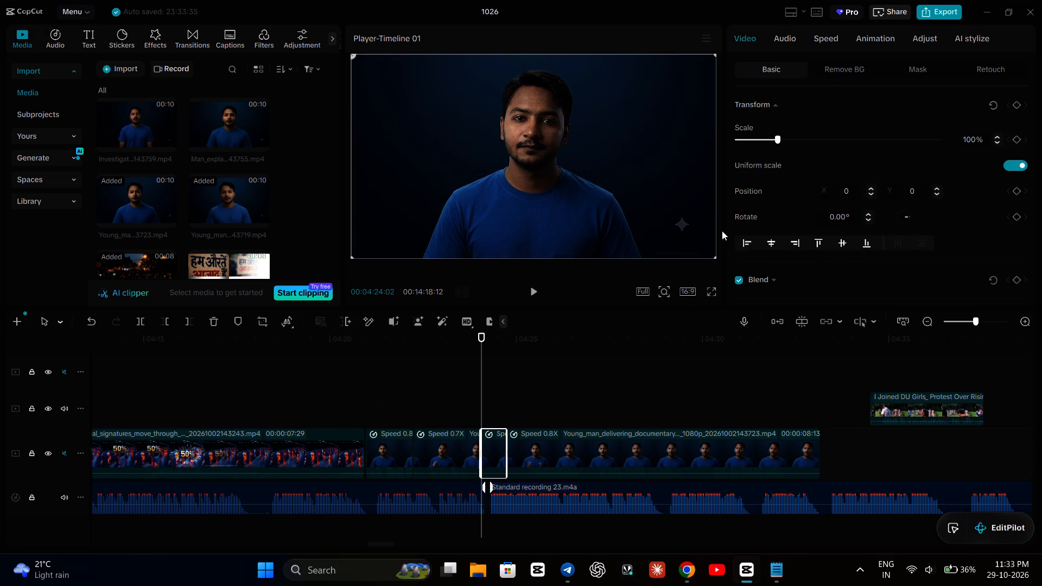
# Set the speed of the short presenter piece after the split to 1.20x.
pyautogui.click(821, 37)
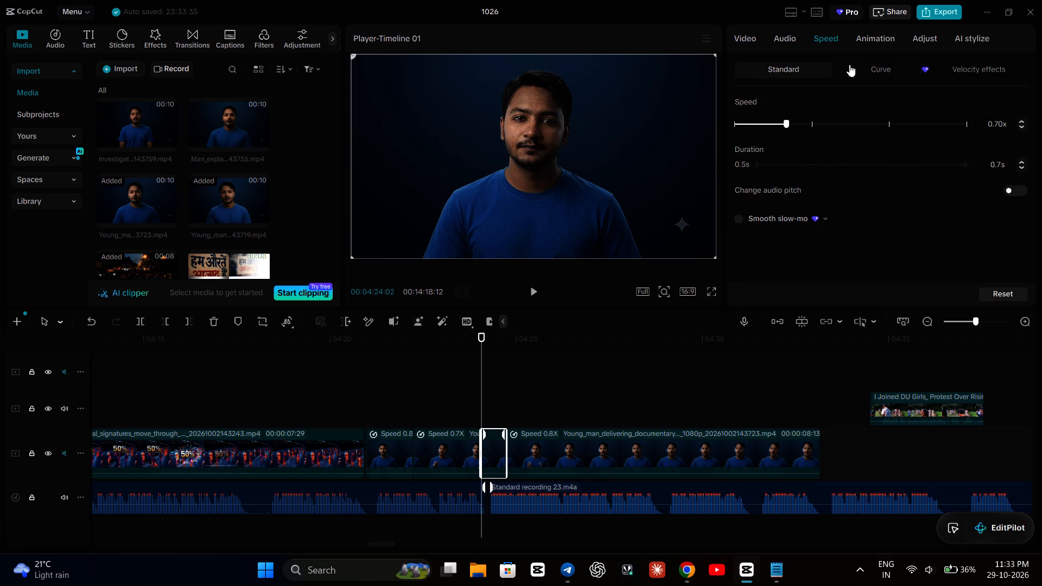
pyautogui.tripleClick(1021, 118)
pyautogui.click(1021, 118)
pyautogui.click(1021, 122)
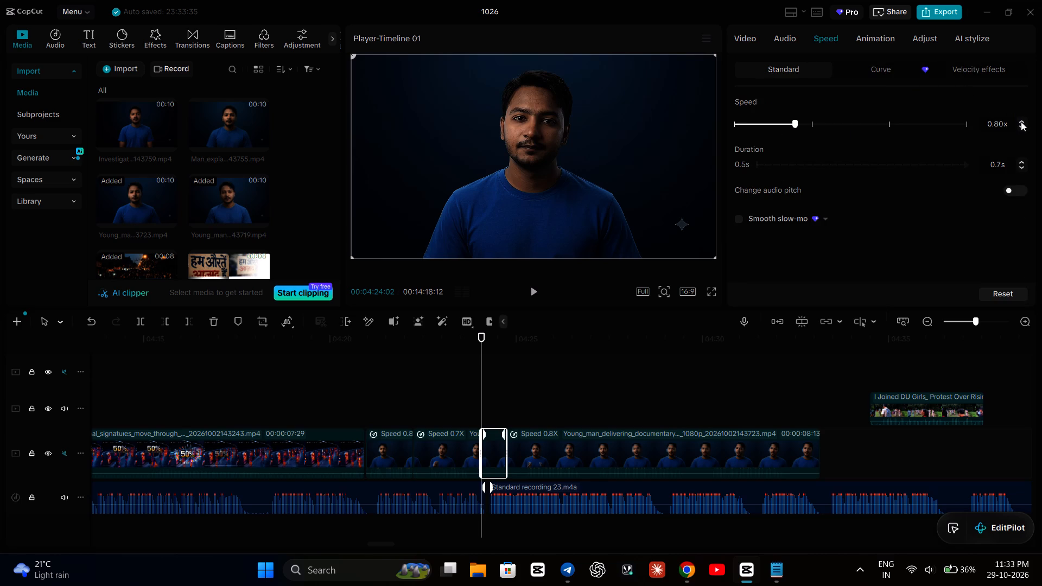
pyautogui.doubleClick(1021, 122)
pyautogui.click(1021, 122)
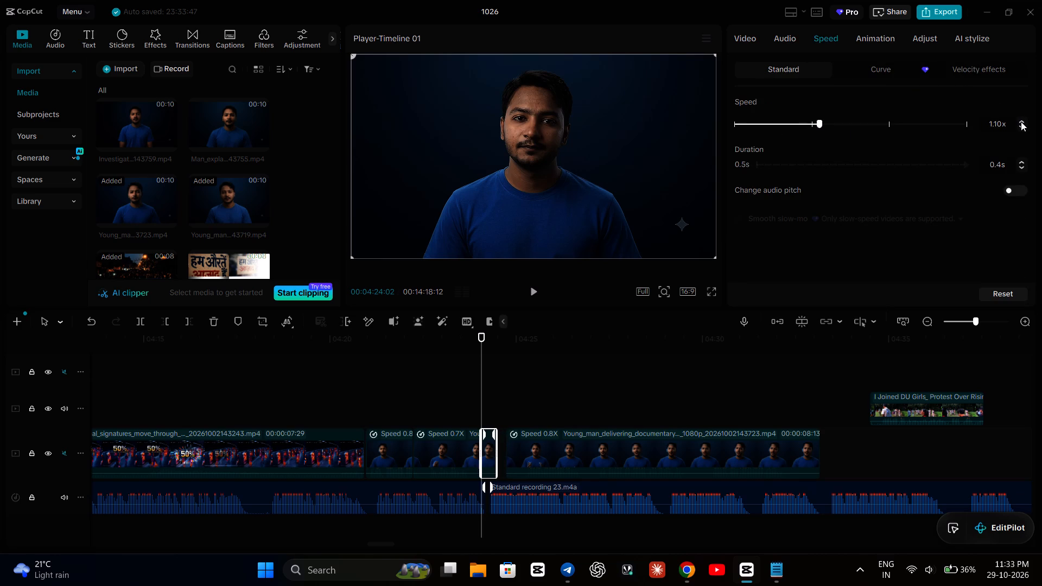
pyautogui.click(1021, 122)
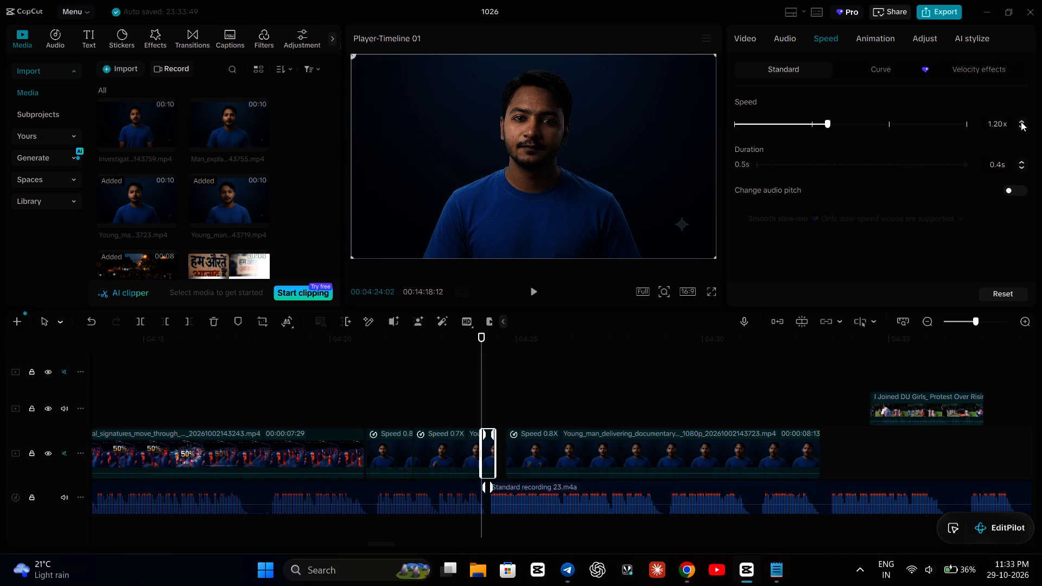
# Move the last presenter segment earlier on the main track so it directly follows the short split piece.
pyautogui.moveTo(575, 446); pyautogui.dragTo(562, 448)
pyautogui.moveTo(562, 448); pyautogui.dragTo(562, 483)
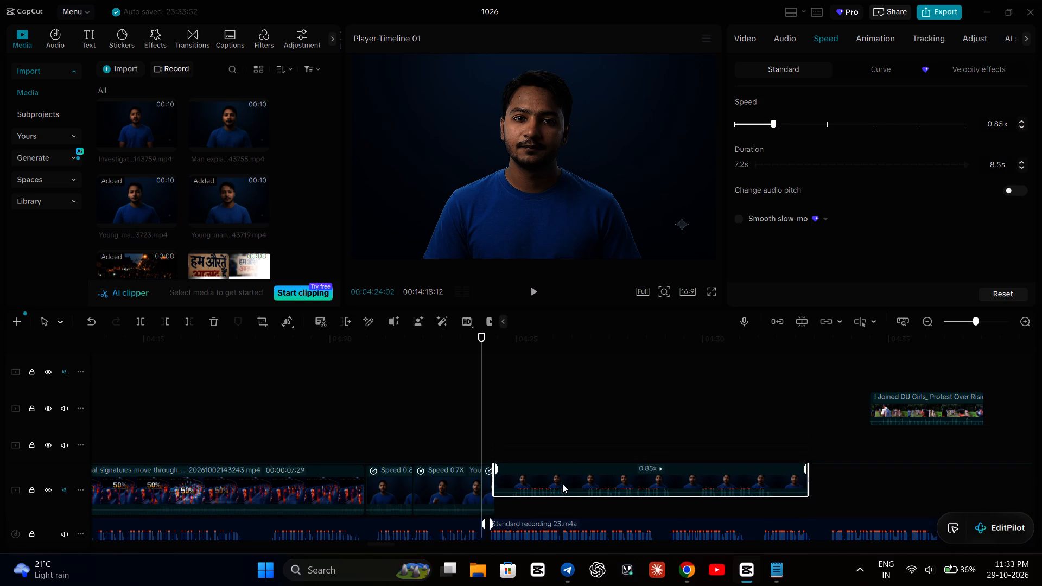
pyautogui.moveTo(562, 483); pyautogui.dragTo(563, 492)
# Replay from the end of the Thermal_signatures clip through the short presenter piece to check its gestures against the narration.
pyautogui.click(402, 407)
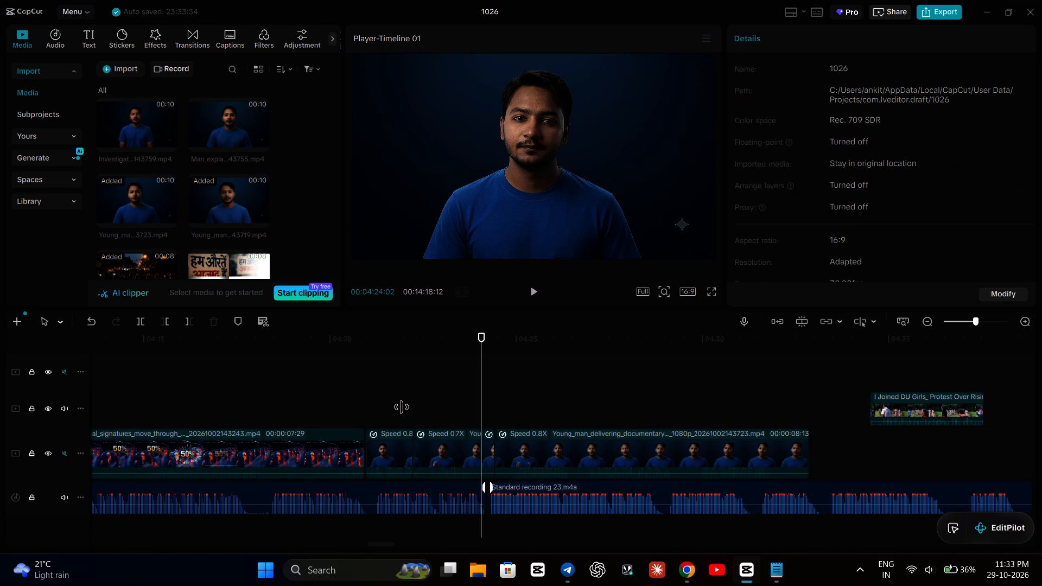
pyautogui.press('space')
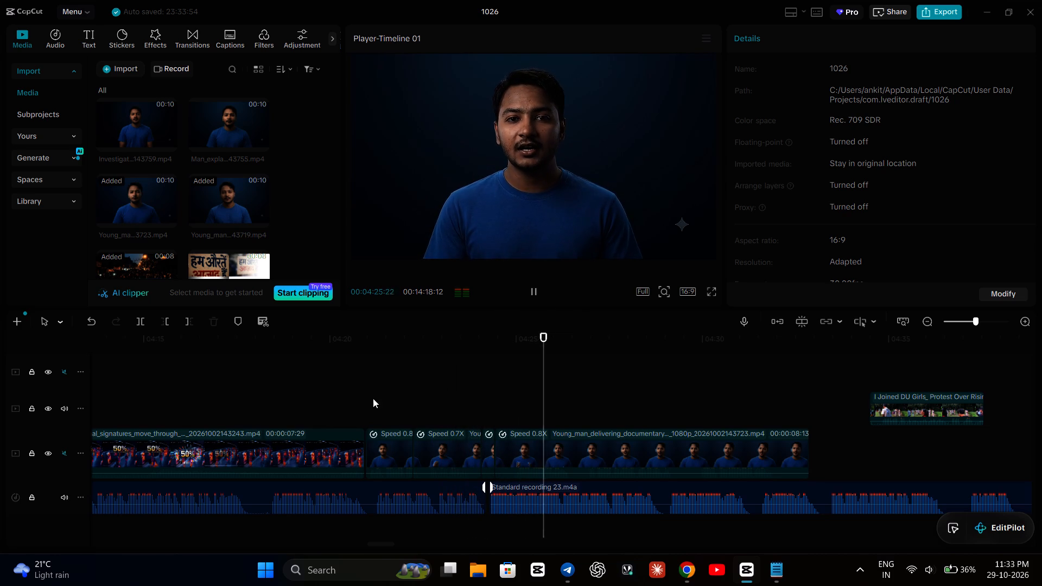
pyautogui.click(344, 395)
pyautogui.press('space')
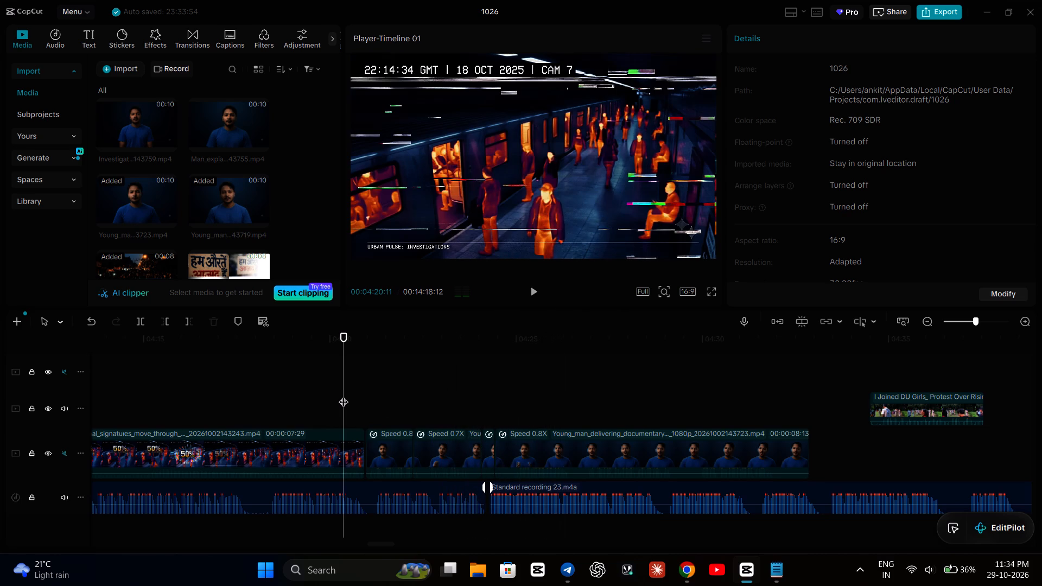
pyautogui.press('space')
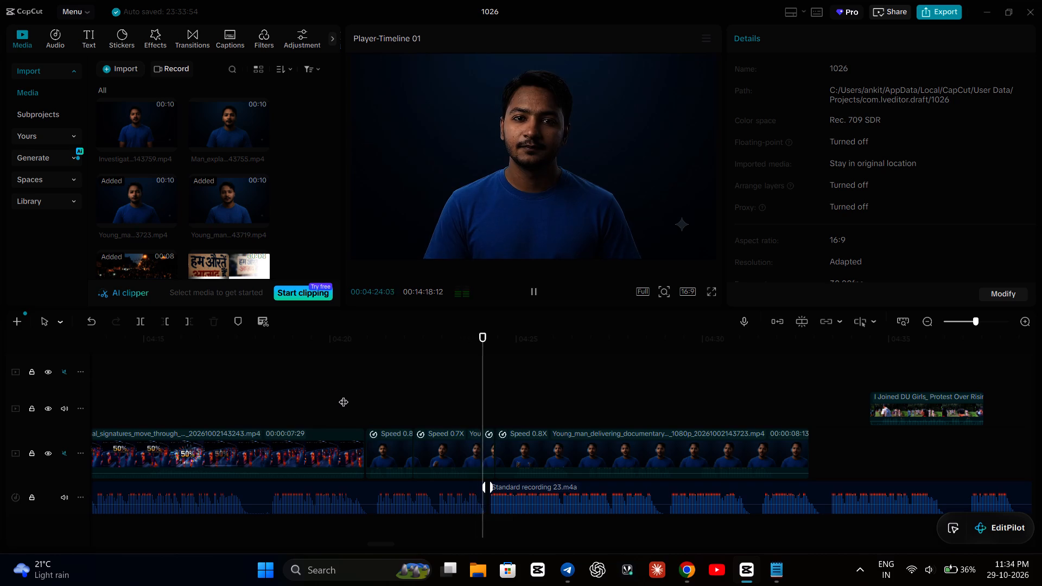
pyautogui.press('space')
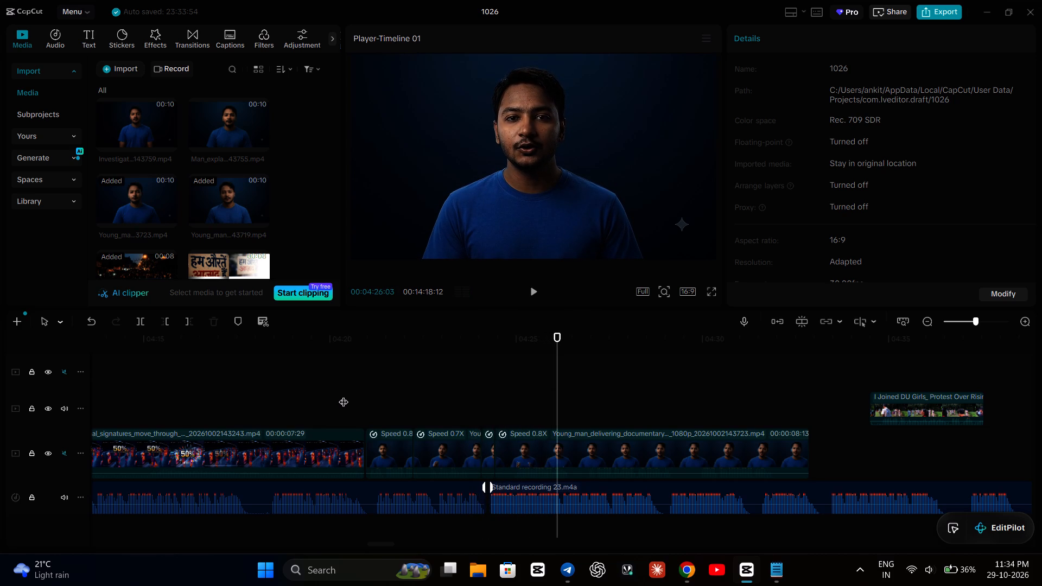
# Set the speed of the short presenter piece after the split to 1.50x.
pyautogui.click(488, 441)
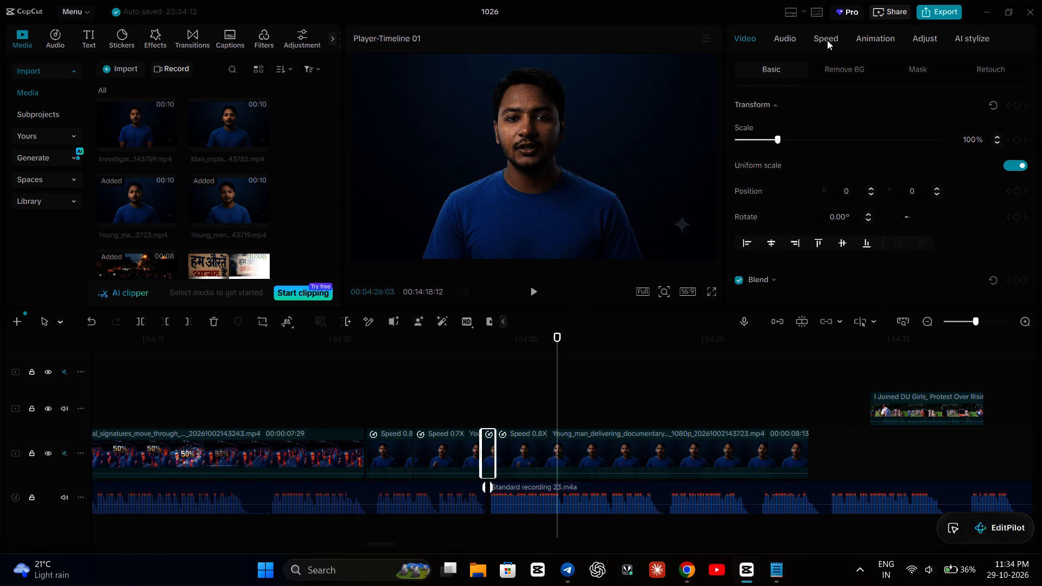
pyautogui.click(827, 40)
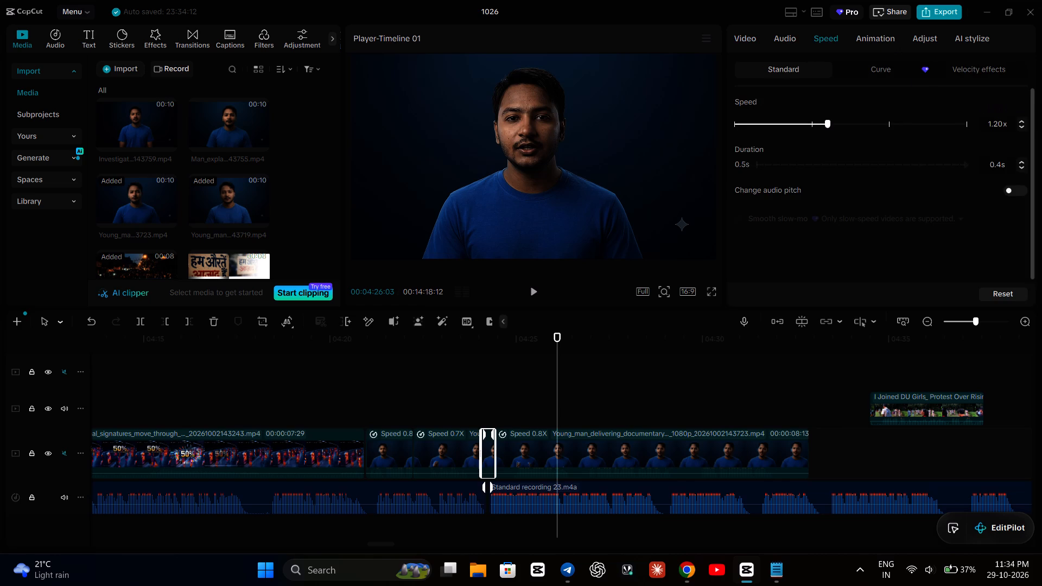
pyautogui.click(1022, 120)
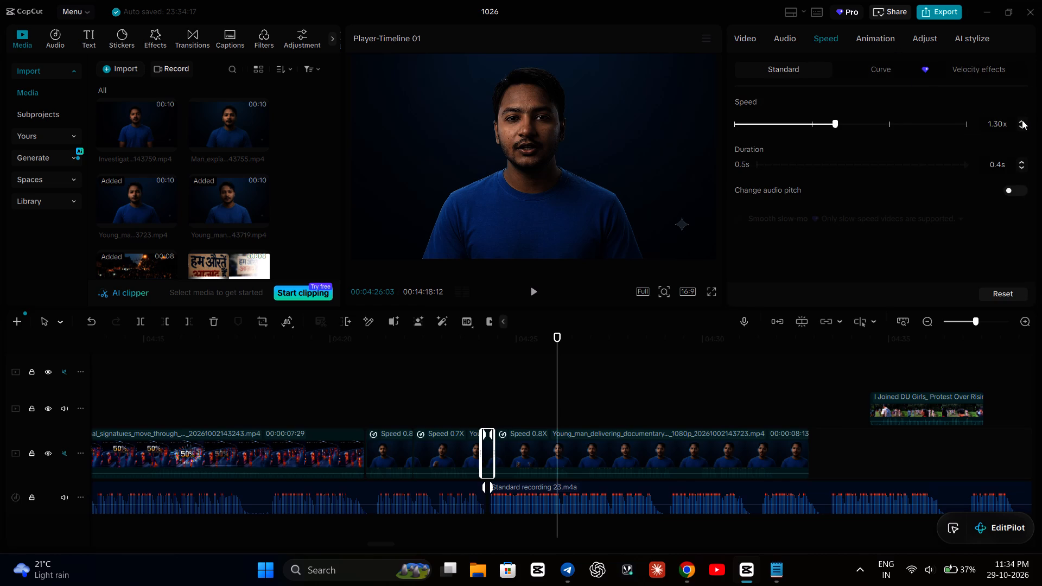
pyautogui.click(1022, 120)
pyautogui.click(1022, 120)
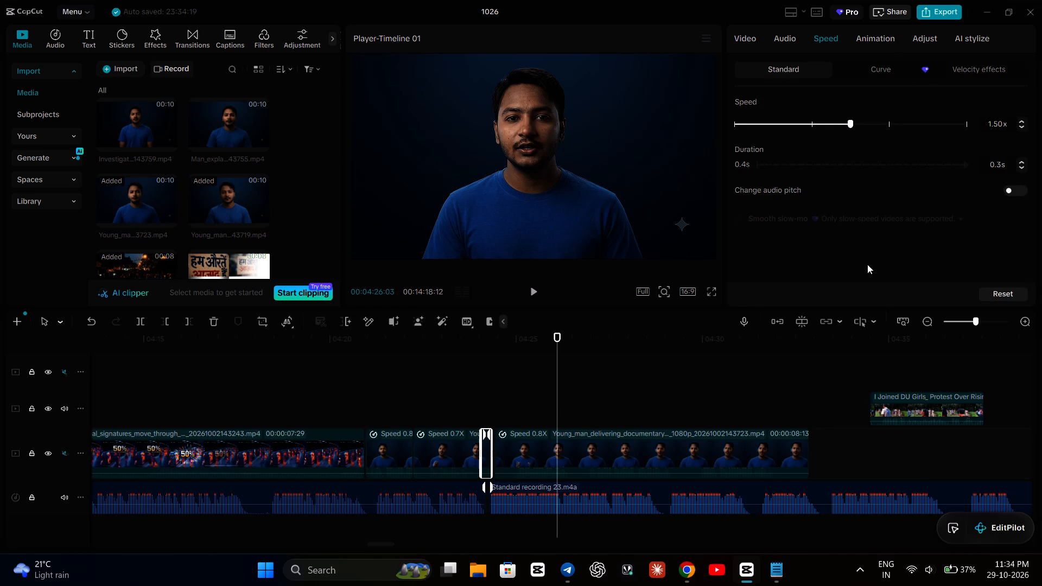
# Move the last presenter segment earlier on the main track to close the gap after the 1.50x piece.
pyautogui.moveTo(663, 447); pyautogui.dragTo(650, 448)
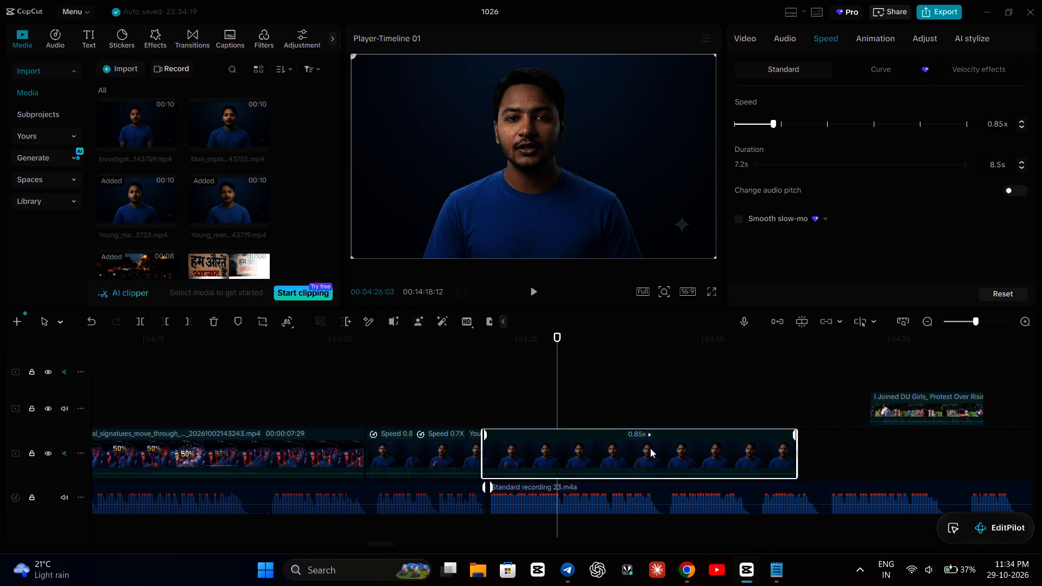
pyautogui.moveTo(650, 448); pyautogui.dragTo(658, 449)
pyautogui.moveTo(658, 449); pyautogui.dragTo(659, 489)
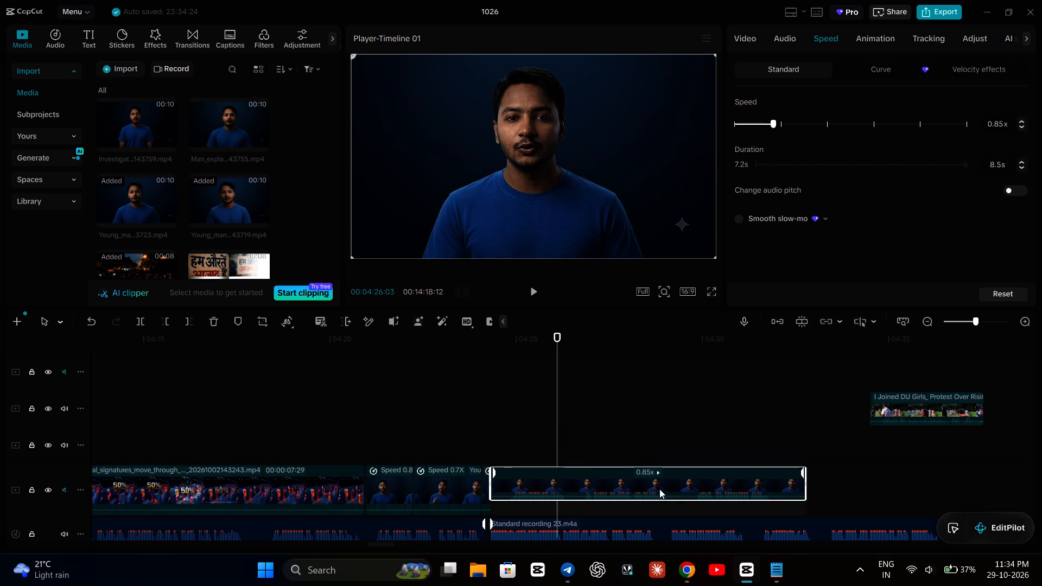
pyautogui.moveTo(659, 489); pyautogui.dragTo(660, 492)
pyautogui.click(646, 464)
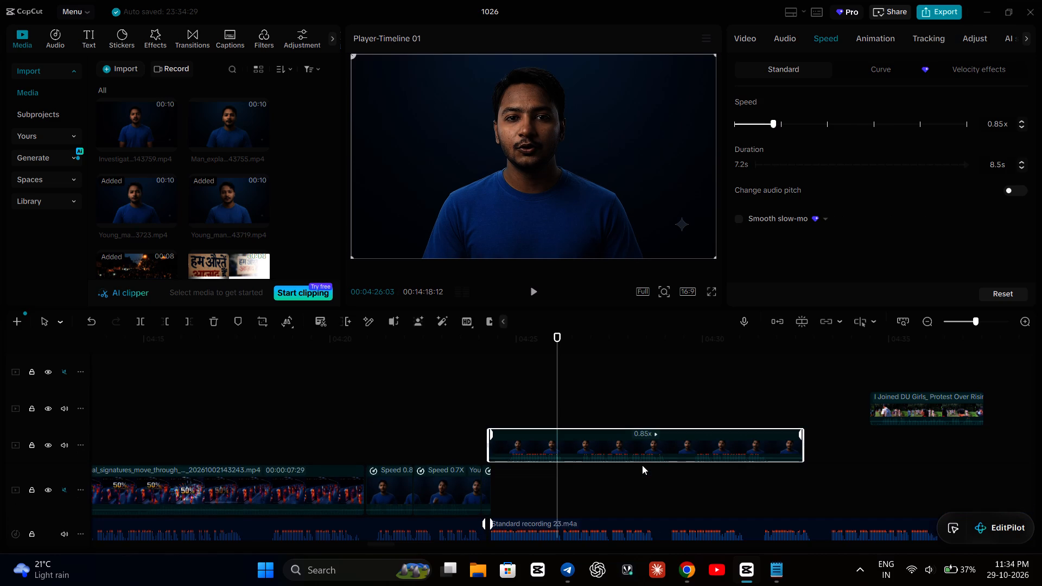
pyautogui.moveTo(642, 465); pyautogui.dragTo(644, 443)
pyautogui.moveTo(632, 441); pyautogui.dragTo(635, 489)
# Shift the Standard recording 23 narration clip slightly later and replay the join with the presenter segments from about 00:04:23.
pyautogui.click(443, 405)
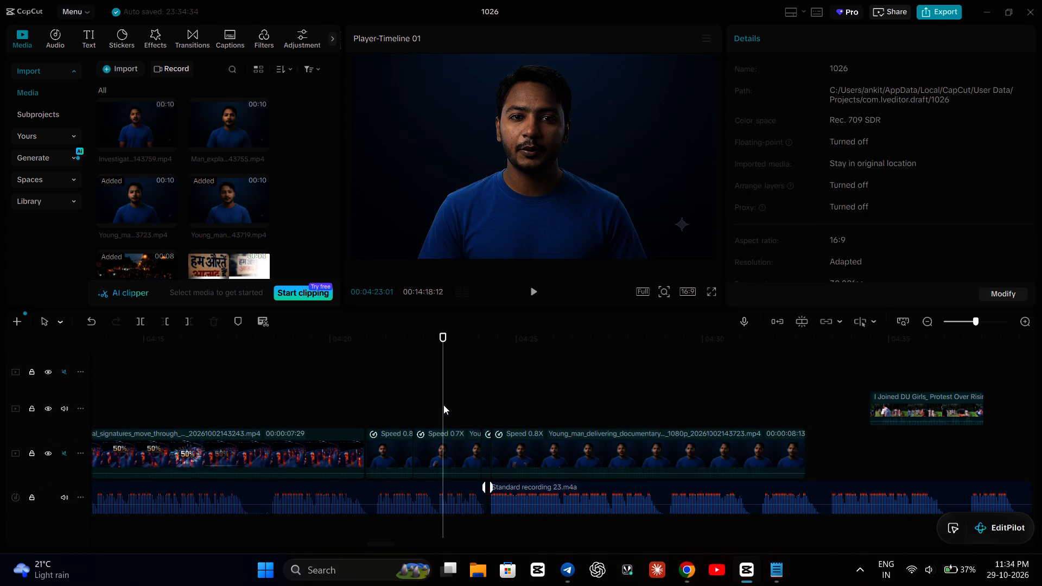
pyautogui.press('space')
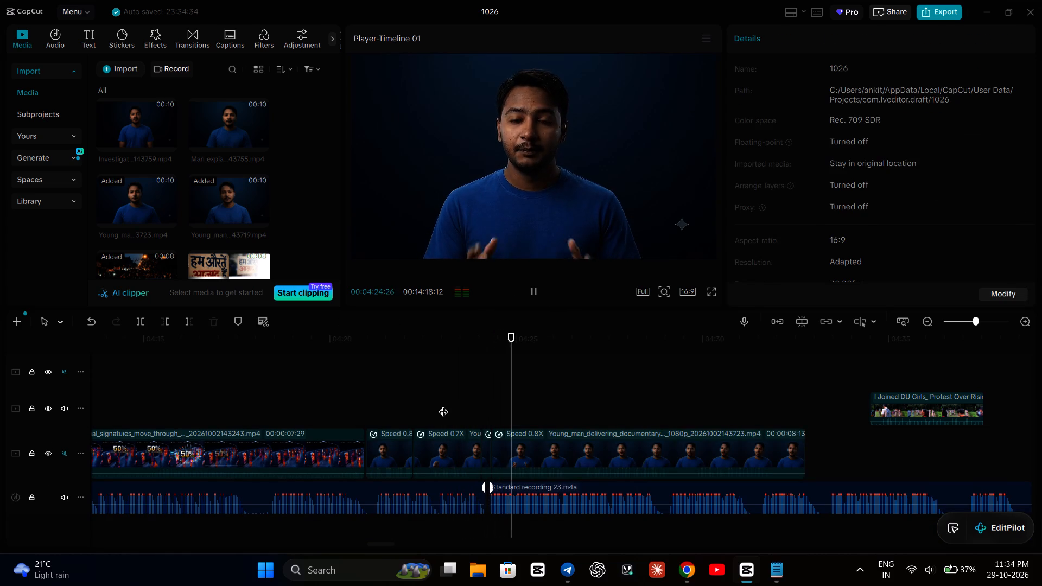
pyautogui.click(508, 495)
pyautogui.moveTo(508, 495); pyautogui.dragTo(516, 496)
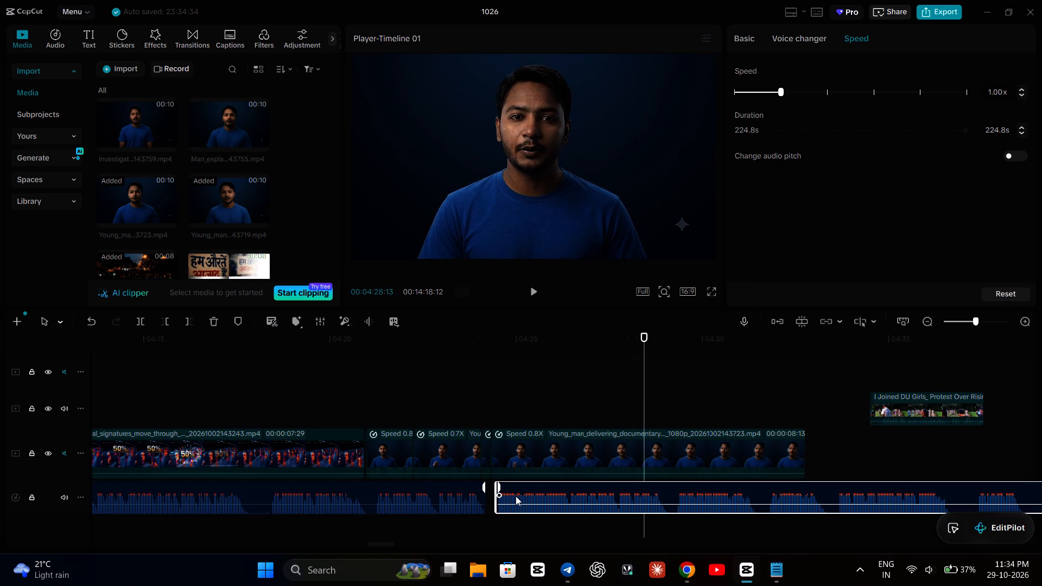
pyautogui.moveTo(516, 496); pyautogui.dragTo(513, 496)
pyautogui.click(445, 405)
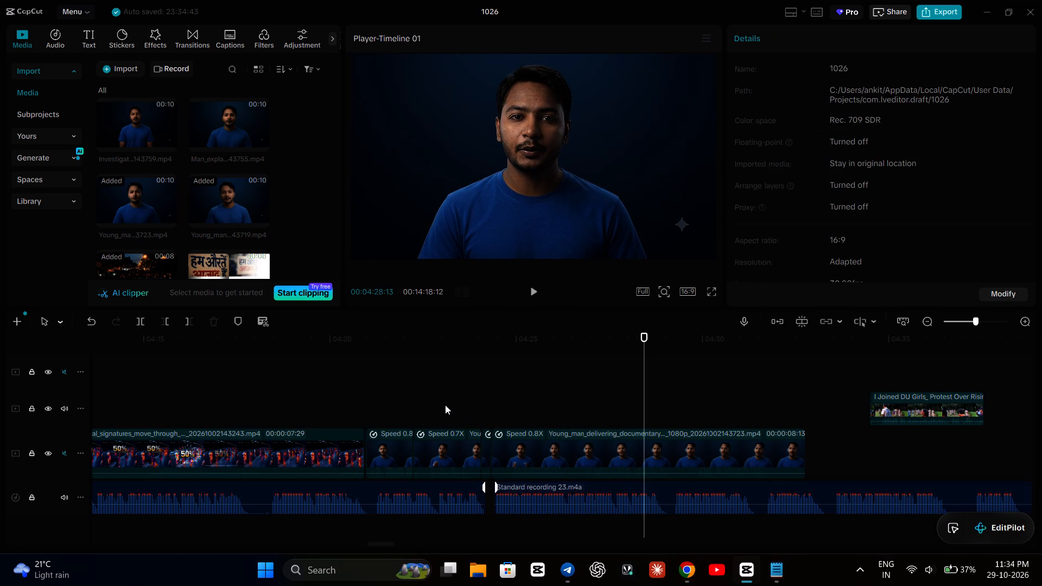
pyautogui.press('space')
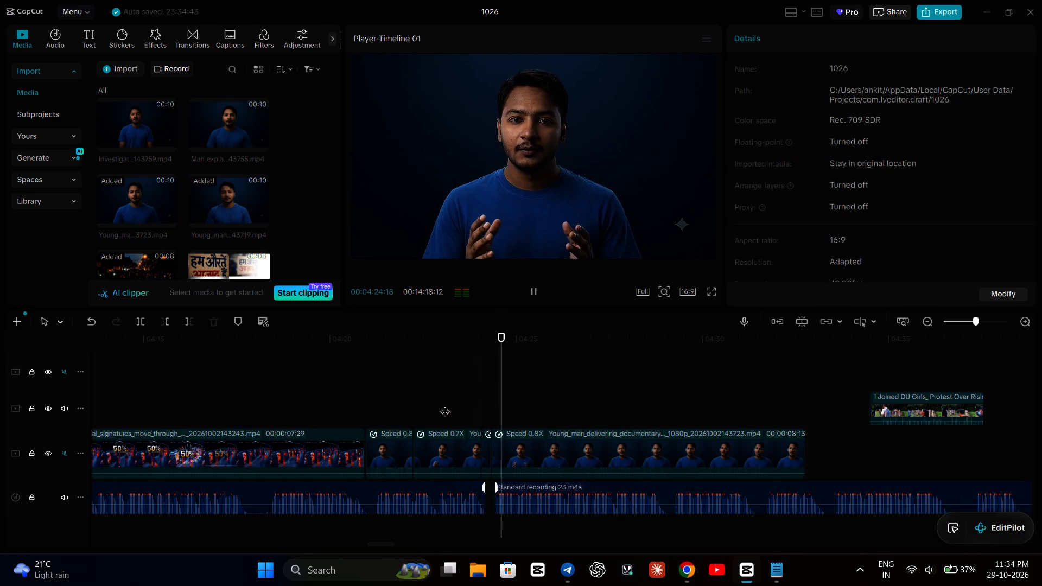
pyautogui.press('space')
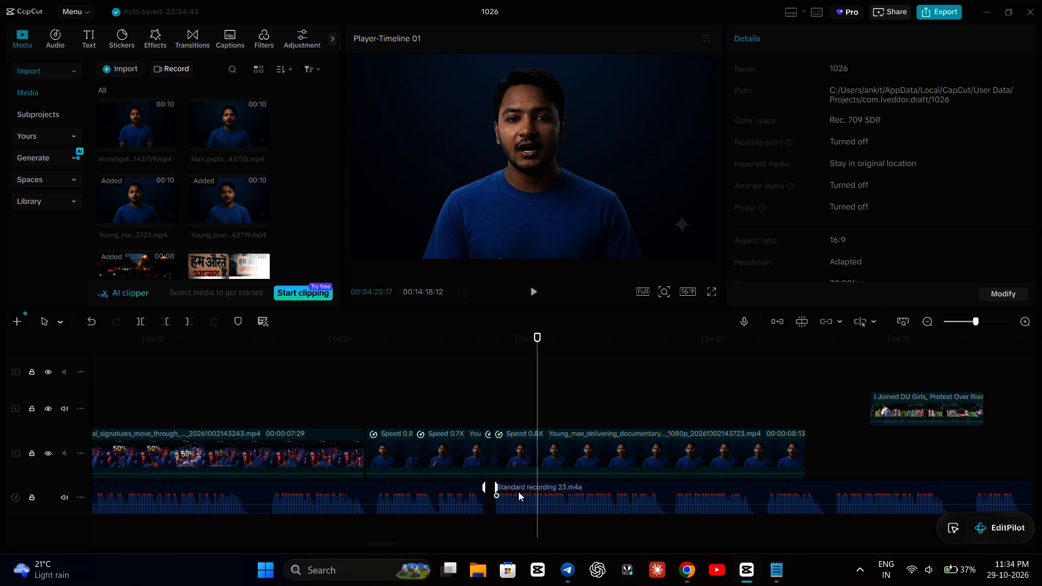
# Shift the Standard recording 23 narration clip slightly later on the audio track, leaving a small gap after the preceding narration.
pyautogui.moveTo(516, 497); pyautogui.dragTo(525, 498)
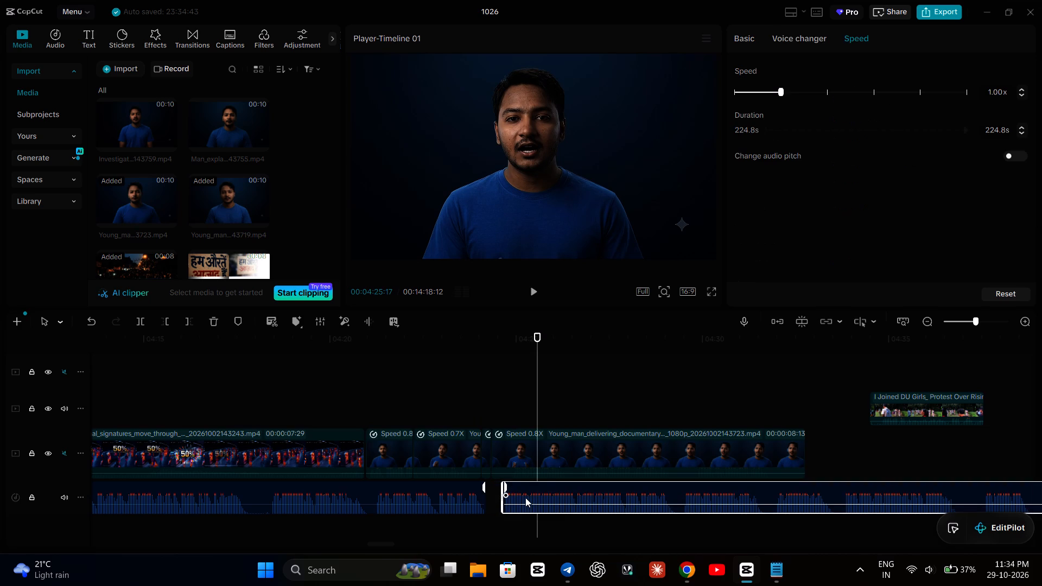
pyautogui.moveTo(525, 498); pyautogui.dragTo(521, 498)
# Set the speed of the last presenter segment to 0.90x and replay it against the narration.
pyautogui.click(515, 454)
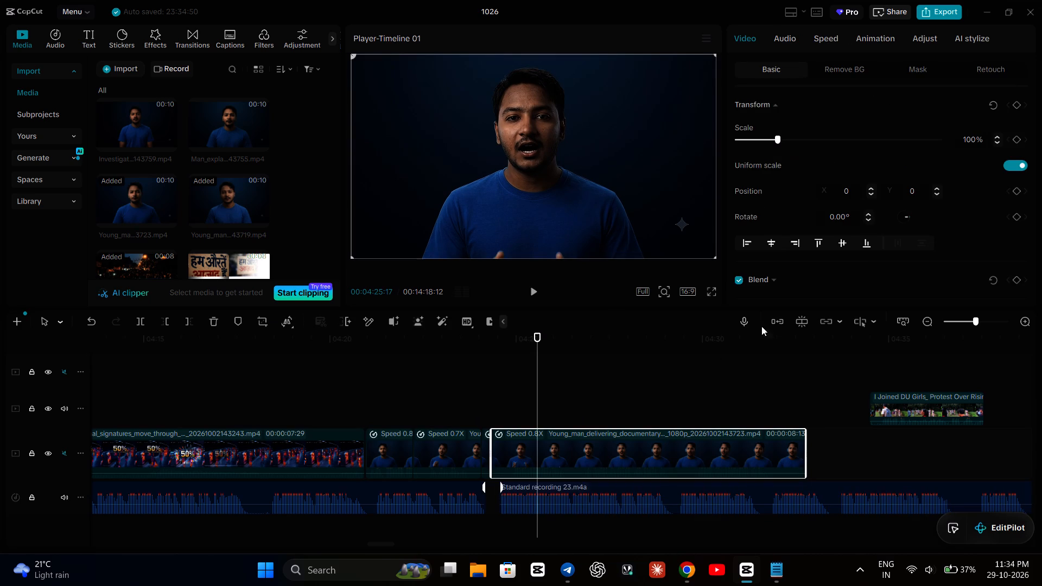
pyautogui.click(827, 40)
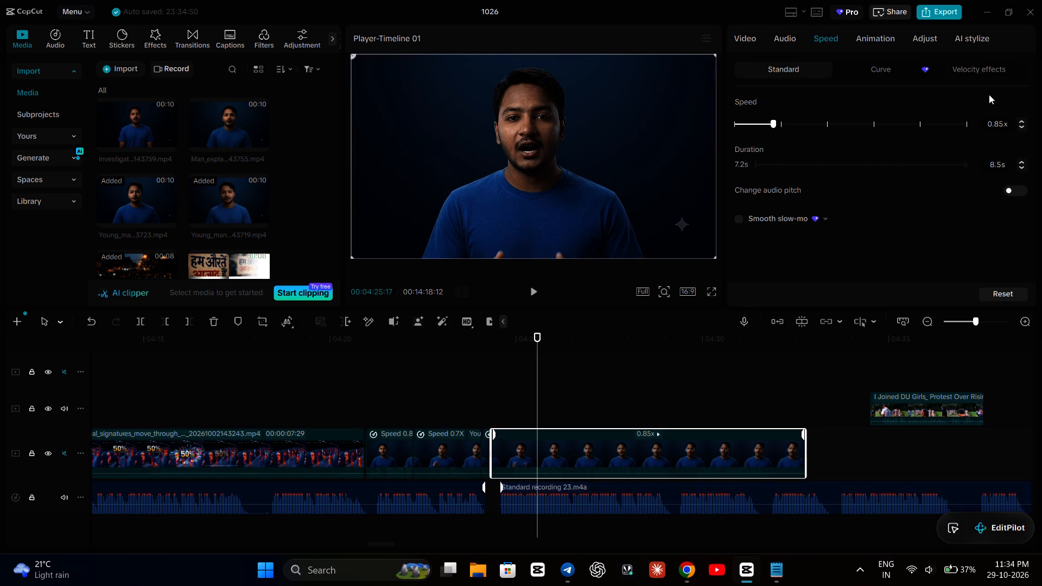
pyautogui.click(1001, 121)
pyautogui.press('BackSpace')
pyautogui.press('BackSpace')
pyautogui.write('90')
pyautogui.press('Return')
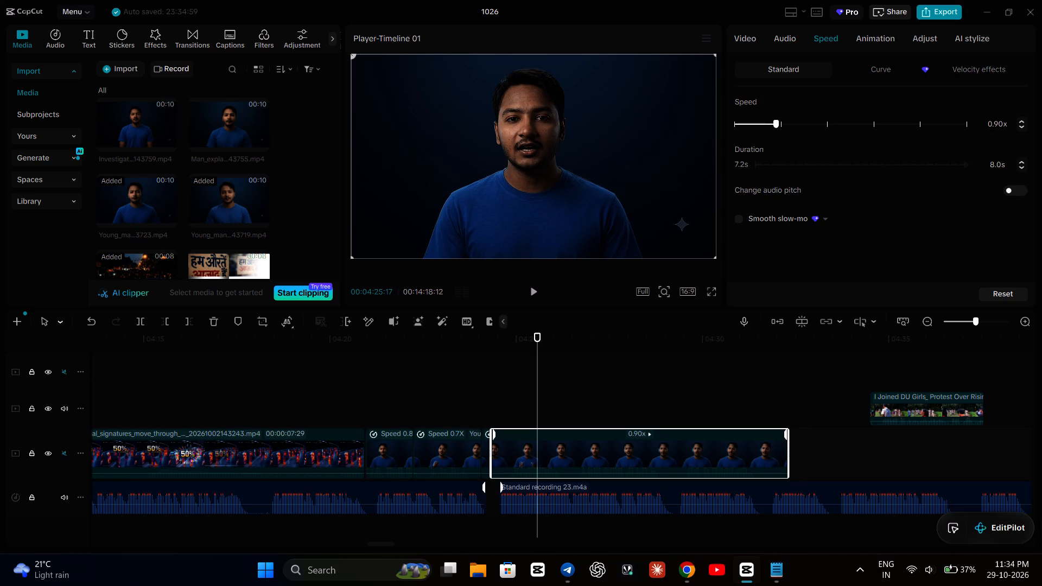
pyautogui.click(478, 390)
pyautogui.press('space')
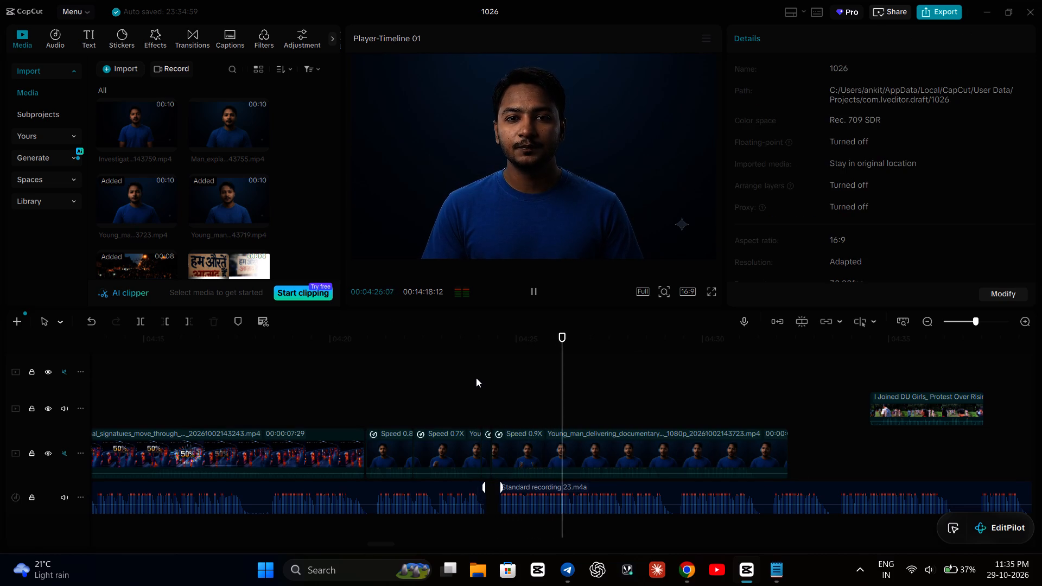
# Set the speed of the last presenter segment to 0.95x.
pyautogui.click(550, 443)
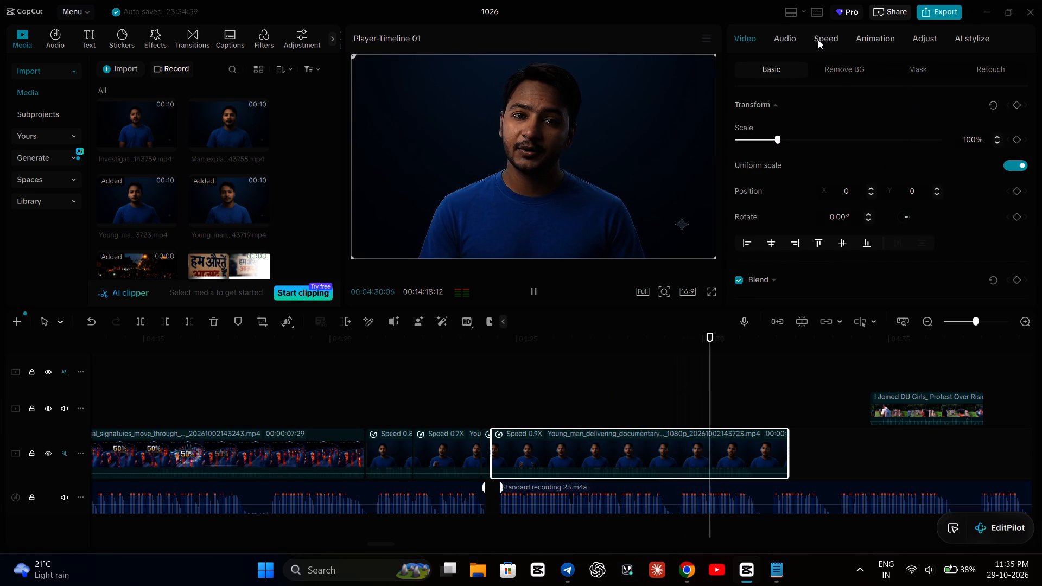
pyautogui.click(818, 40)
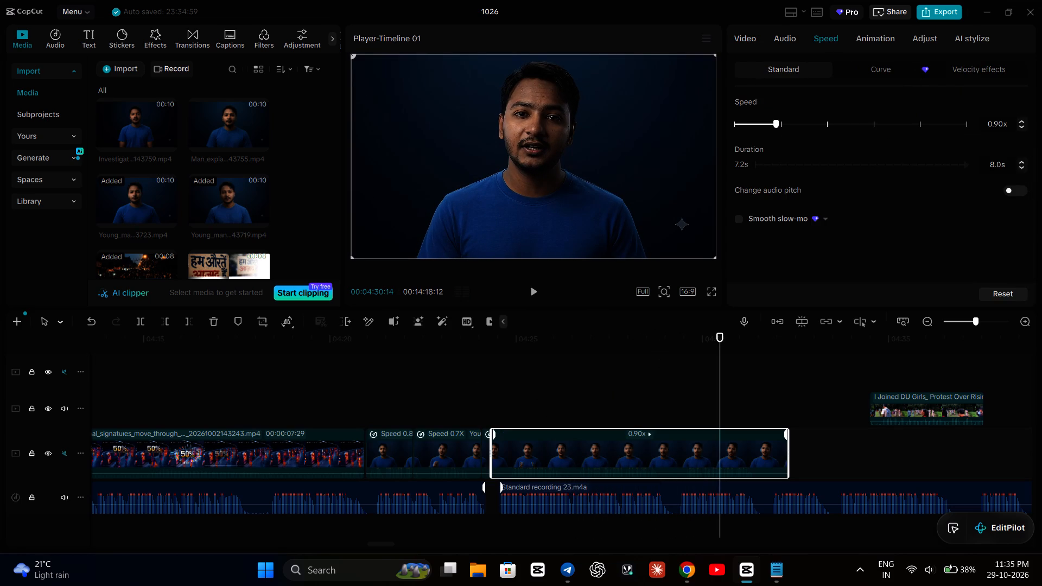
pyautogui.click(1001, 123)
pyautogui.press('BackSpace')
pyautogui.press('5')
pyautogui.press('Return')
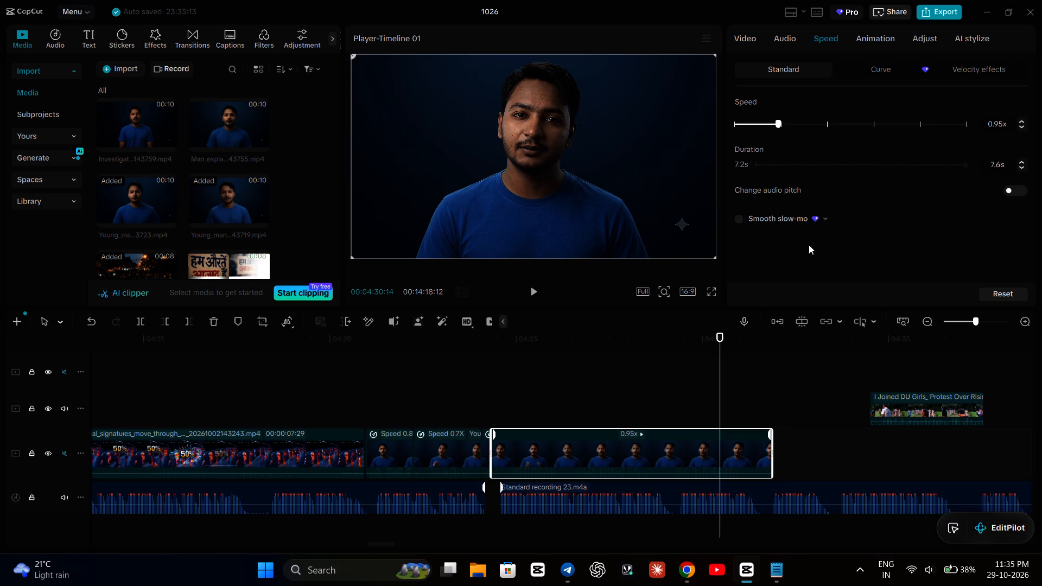
# Replay the end of the Thermal_signatures clip and all the presenter segments to check the gestures against the narration.
pyautogui.click(446, 385)
pyautogui.press('space')
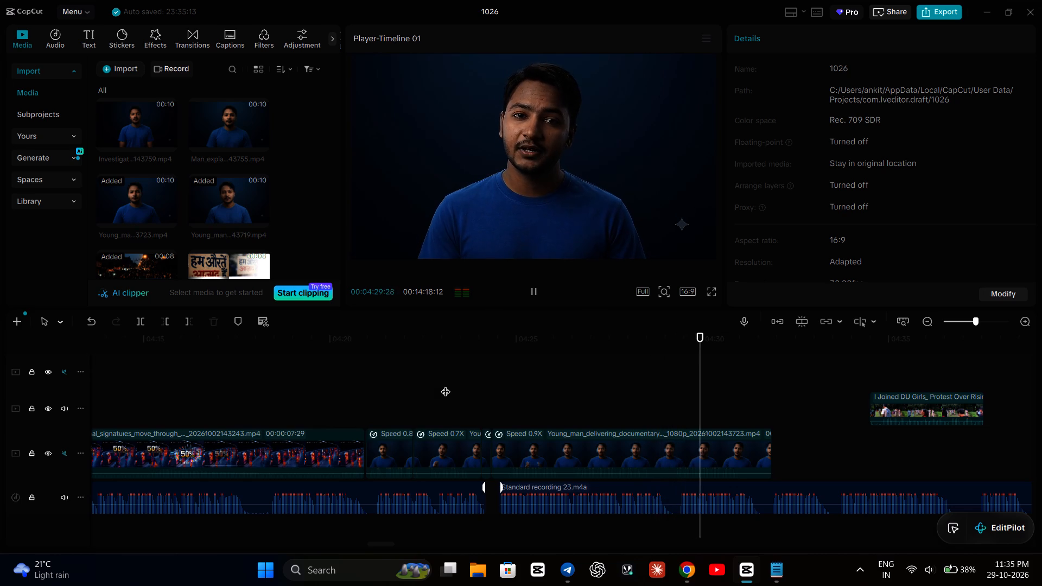
pyautogui.press('space')
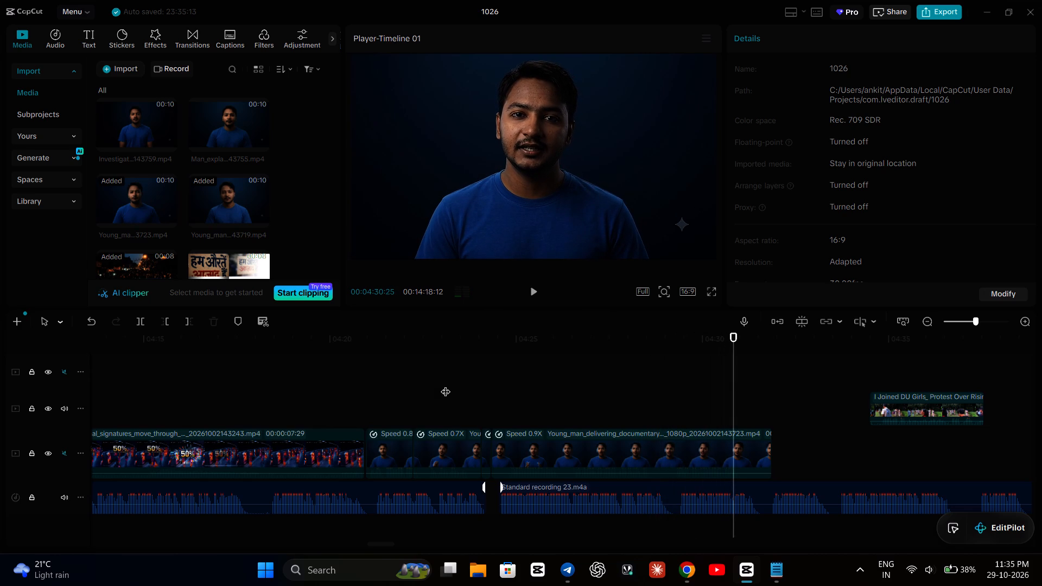
pyautogui.press('space')
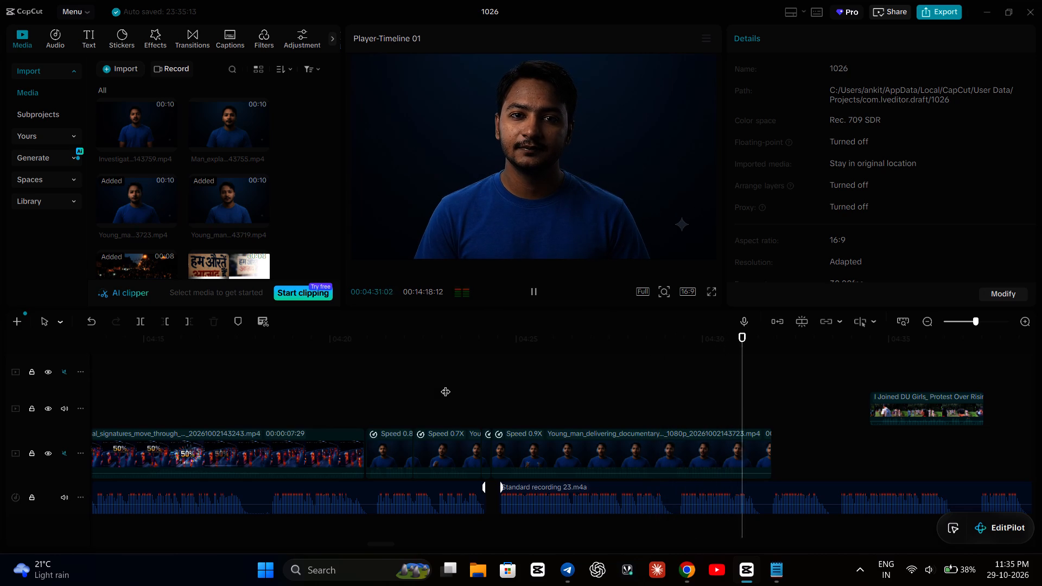
pyautogui.click(323, 383)
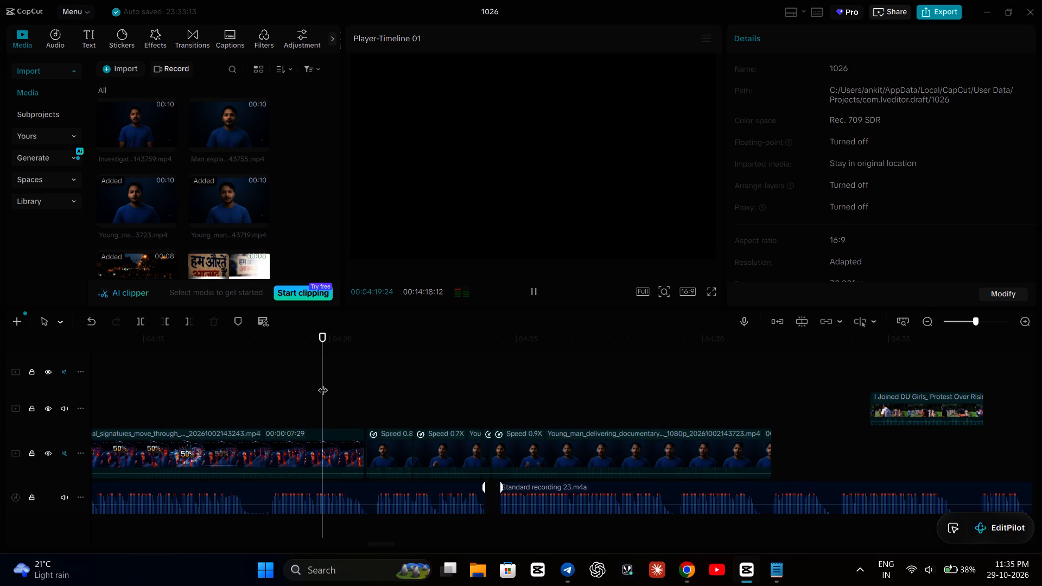
pyautogui.press('space')
pyautogui.press('space')
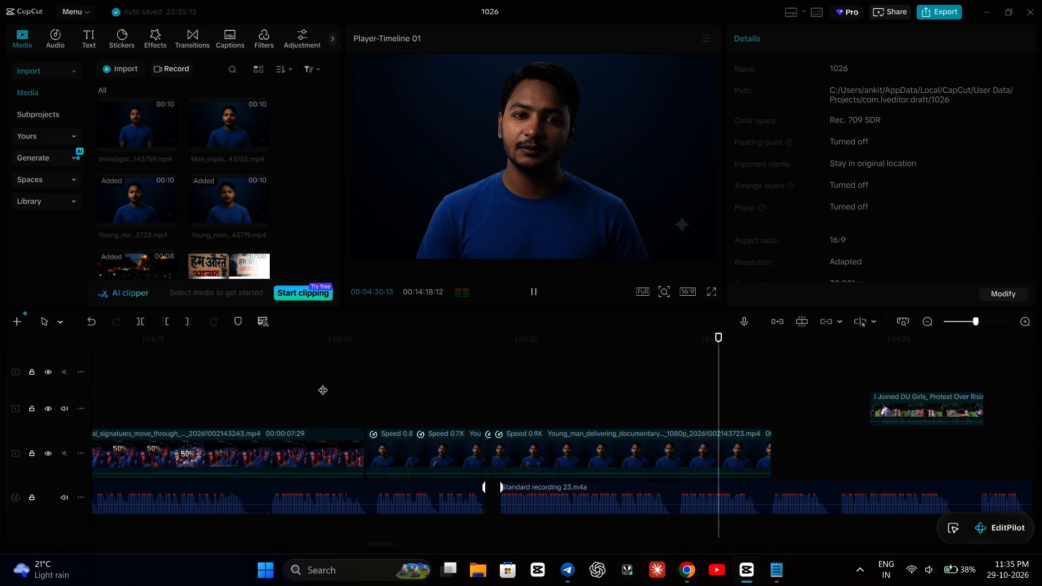
pyautogui.click(287, 368)
pyautogui.press('space')
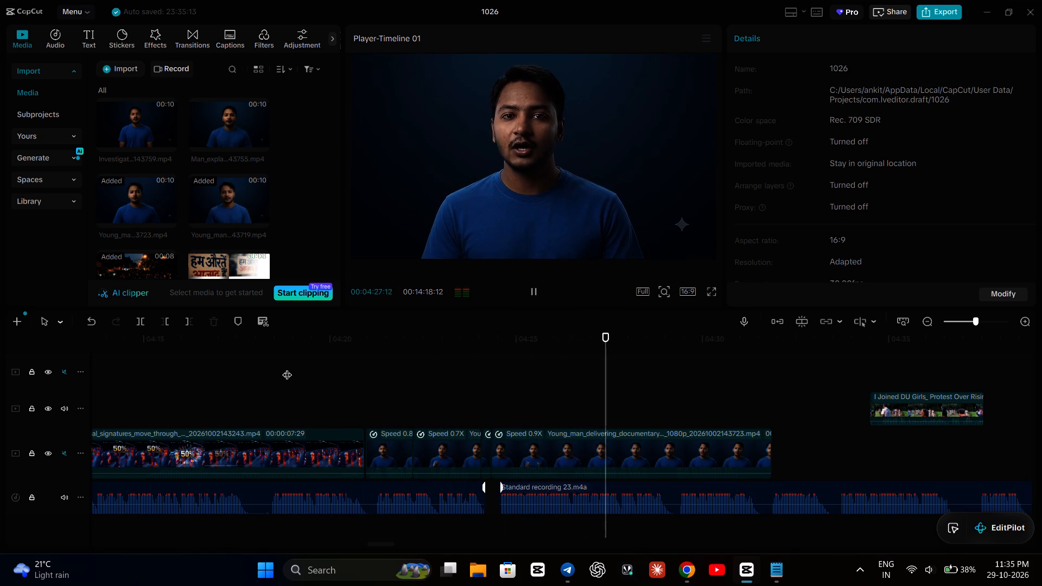
pyautogui.press('space')
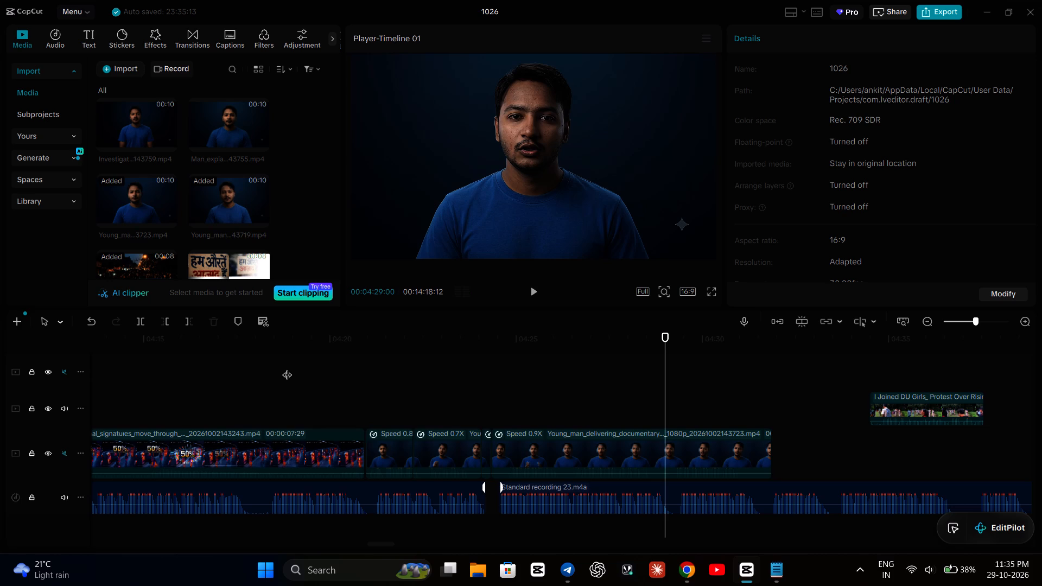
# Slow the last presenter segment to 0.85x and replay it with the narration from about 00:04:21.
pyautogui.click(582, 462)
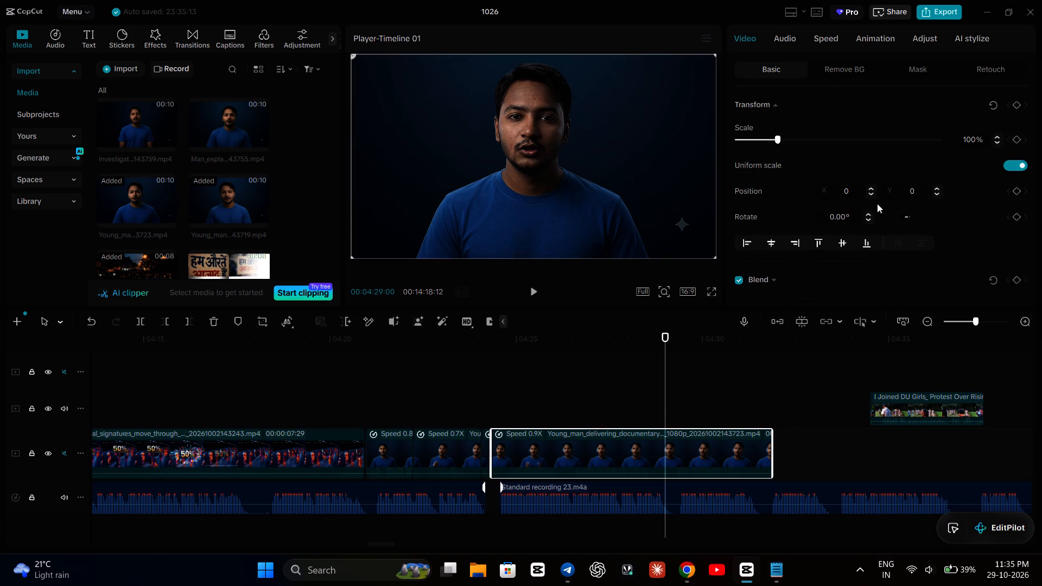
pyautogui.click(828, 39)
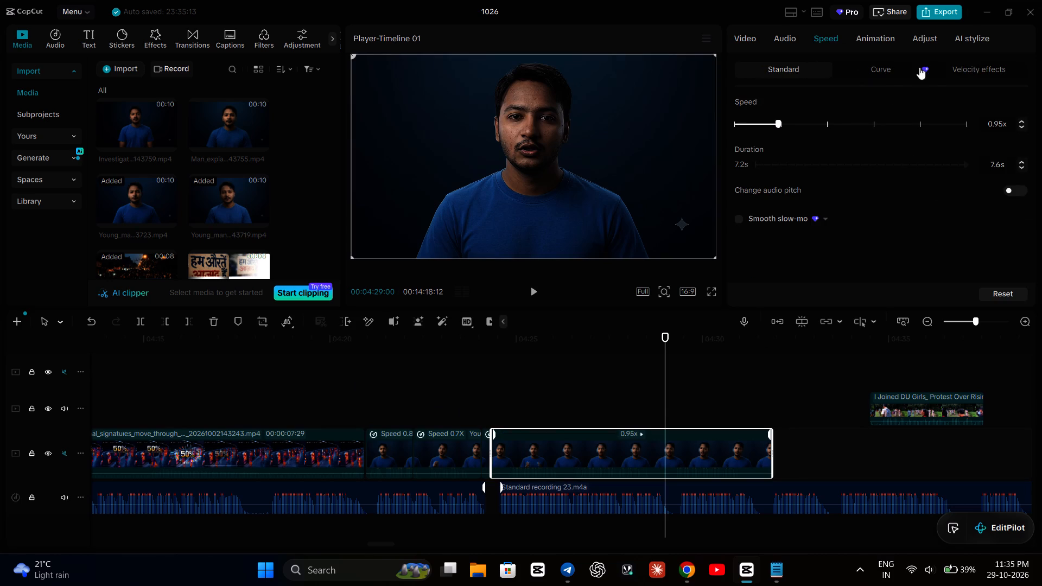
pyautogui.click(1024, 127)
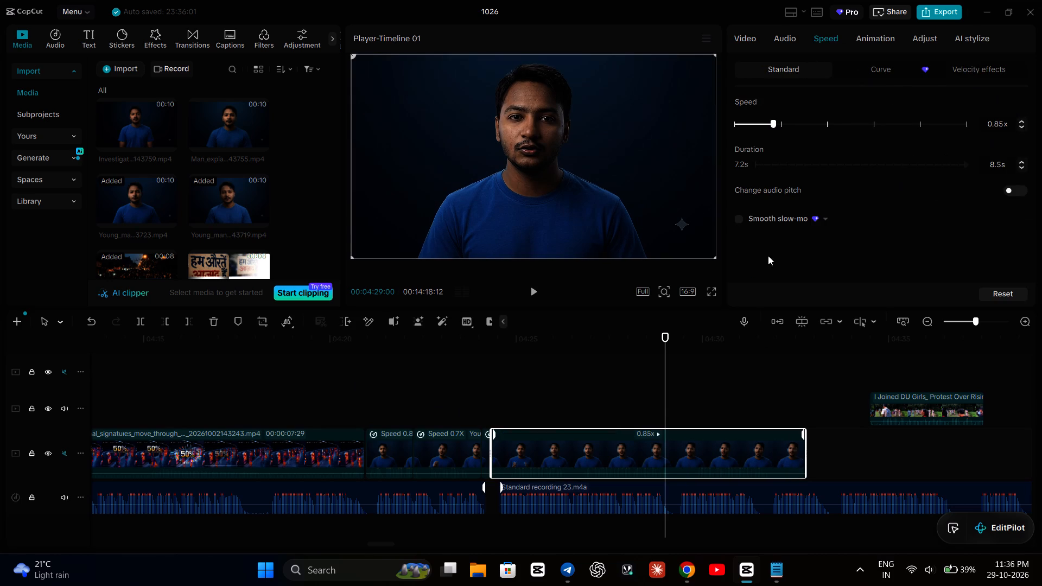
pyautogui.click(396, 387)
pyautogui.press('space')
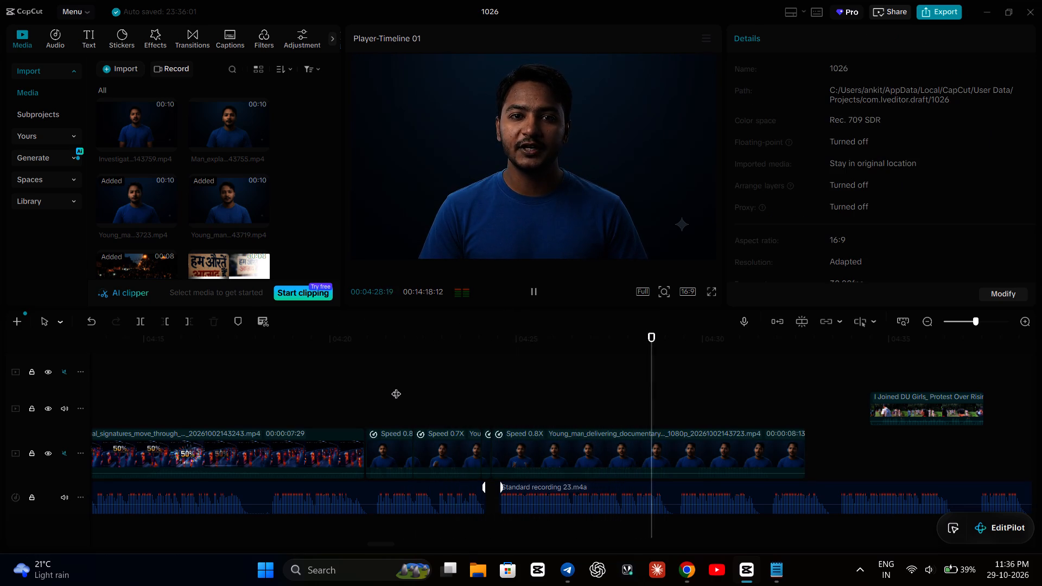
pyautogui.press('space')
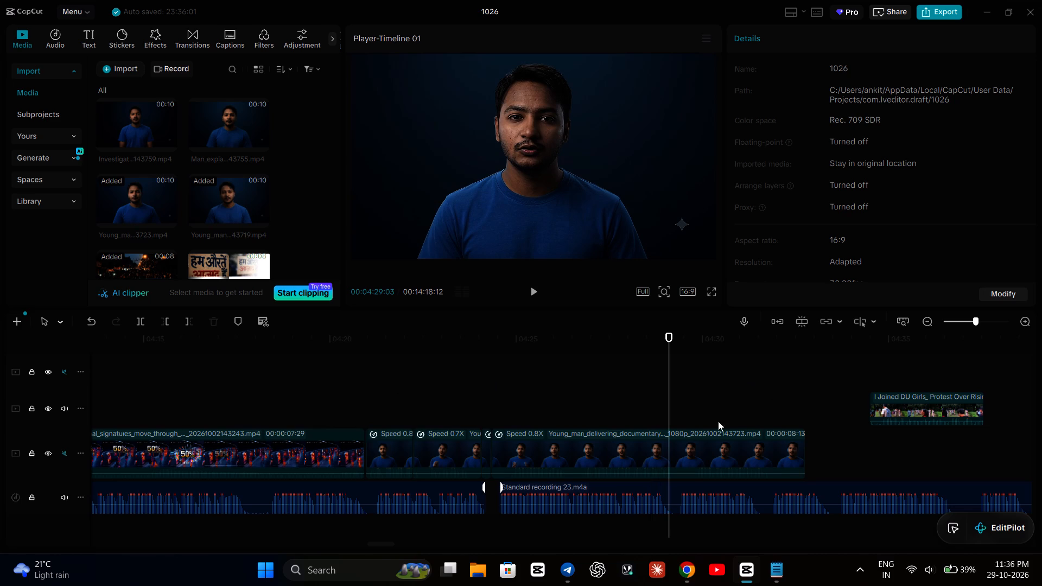
# Set the speed of the last presenter segment to 0.90x.
pyautogui.click(703, 440)
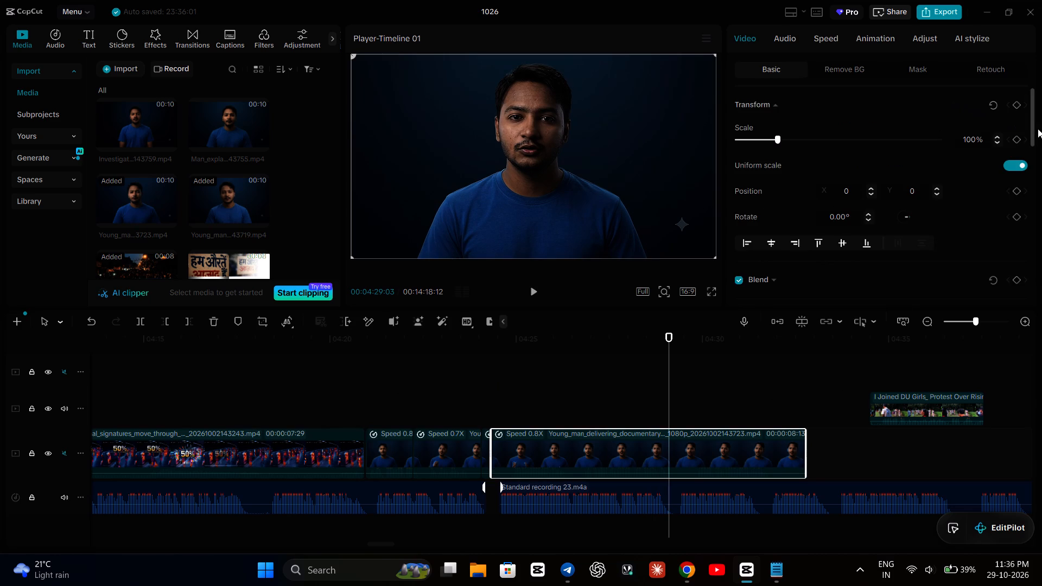
pyautogui.click(827, 38)
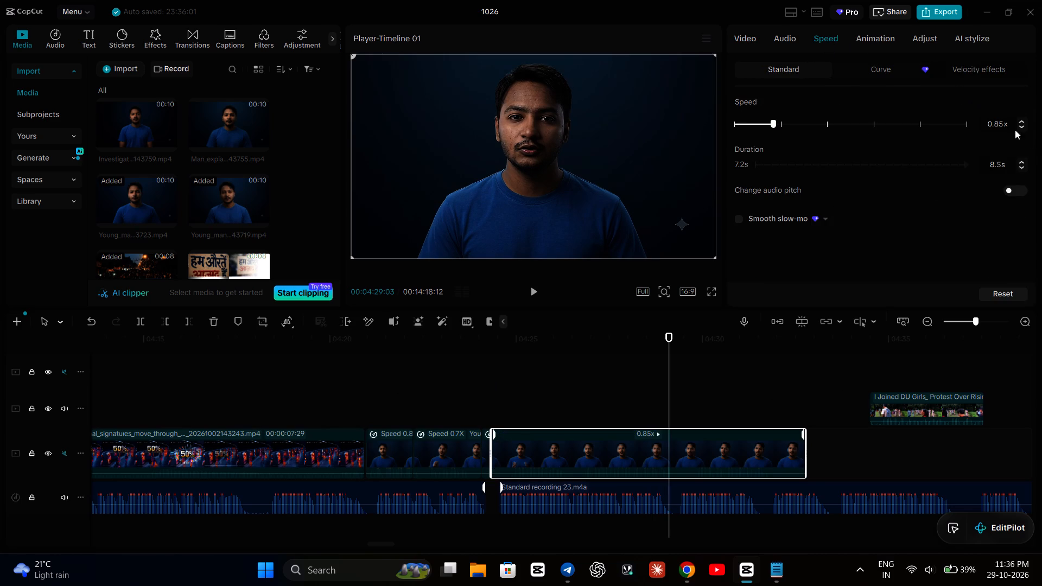
pyautogui.click(1004, 123)
pyautogui.press('BackSpace')
pyautogui.press('BackSpace')
pyautogui.write('90')
pyautogui.press('Return')
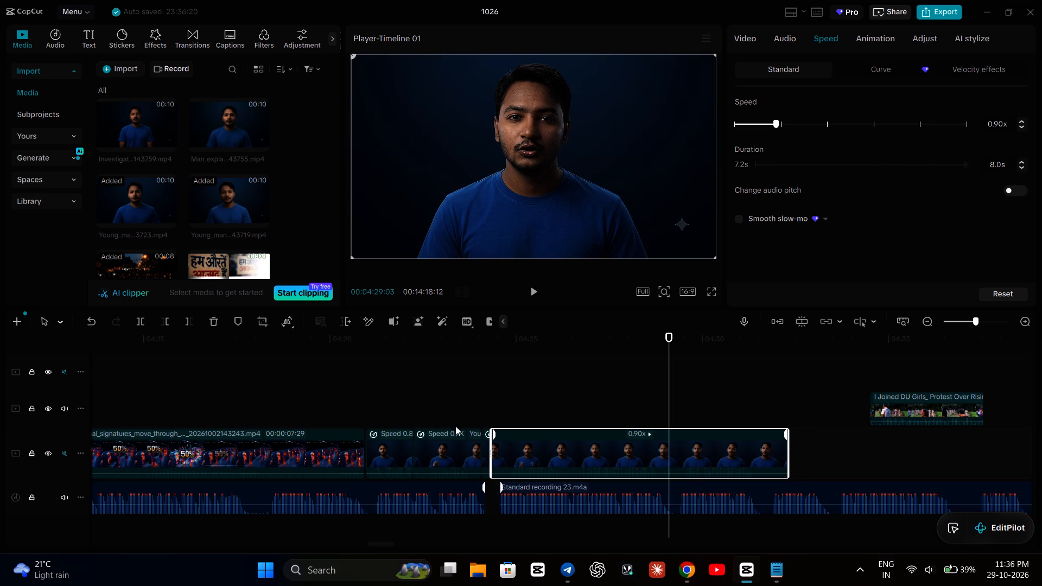
# Replay the presenter segments from about 00:04:22 and the stretch around 00:04:27 to check the last segment's gestures against the narration.
pyautogui.click(447, 390)
pyautogui.press('space')
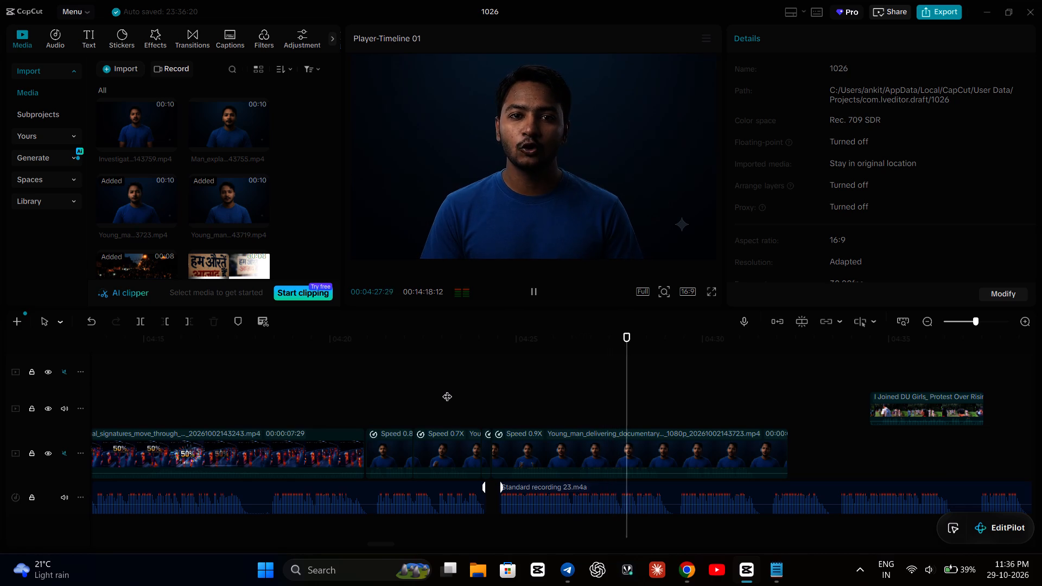
pyautogui.press('space')
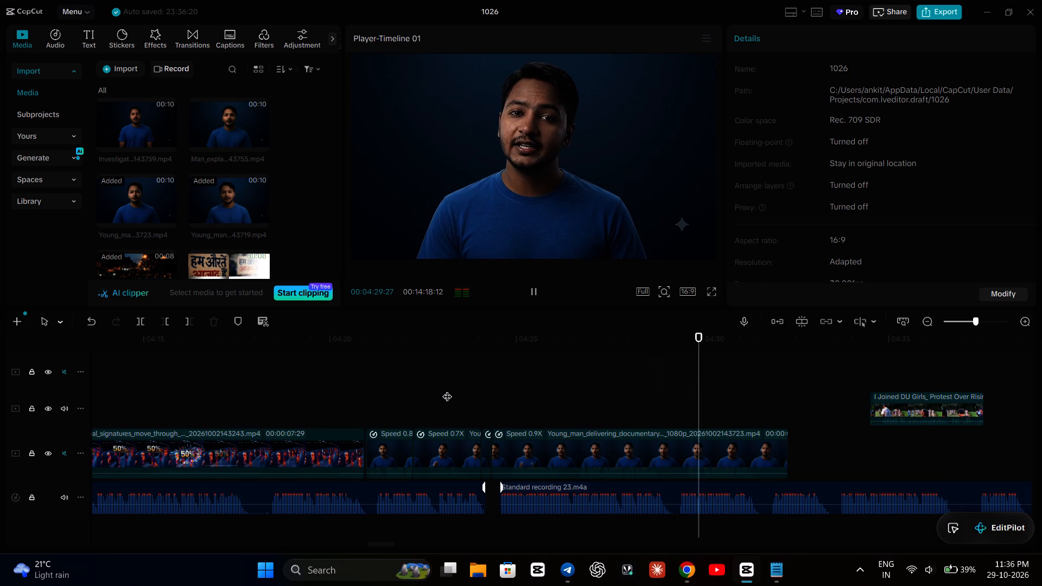
pyautogui.click(535, 440)
pyautogui.click(819, 36)
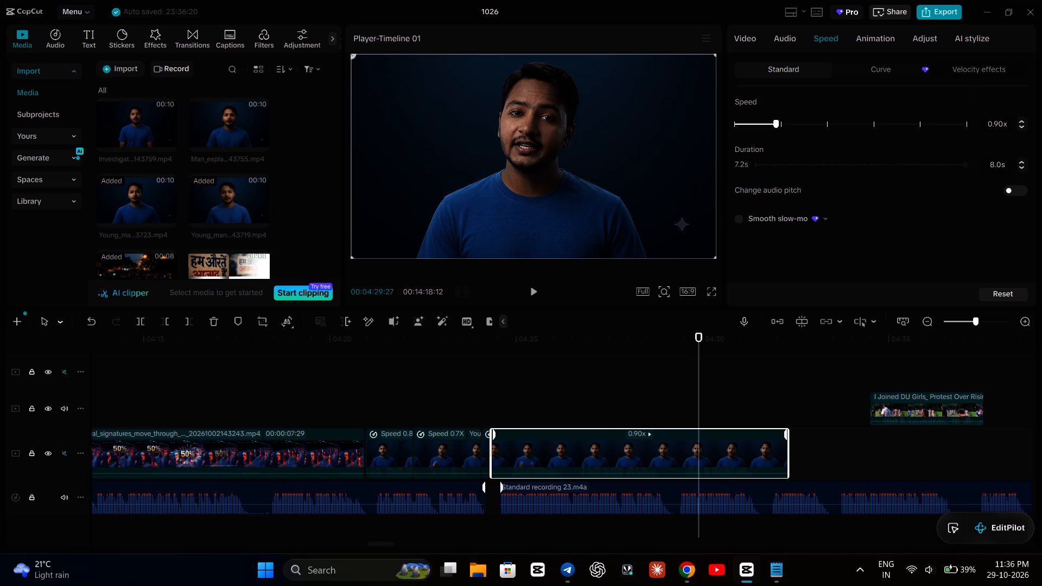
pyautogui.click(418, 384)
pyautogui.press('space')
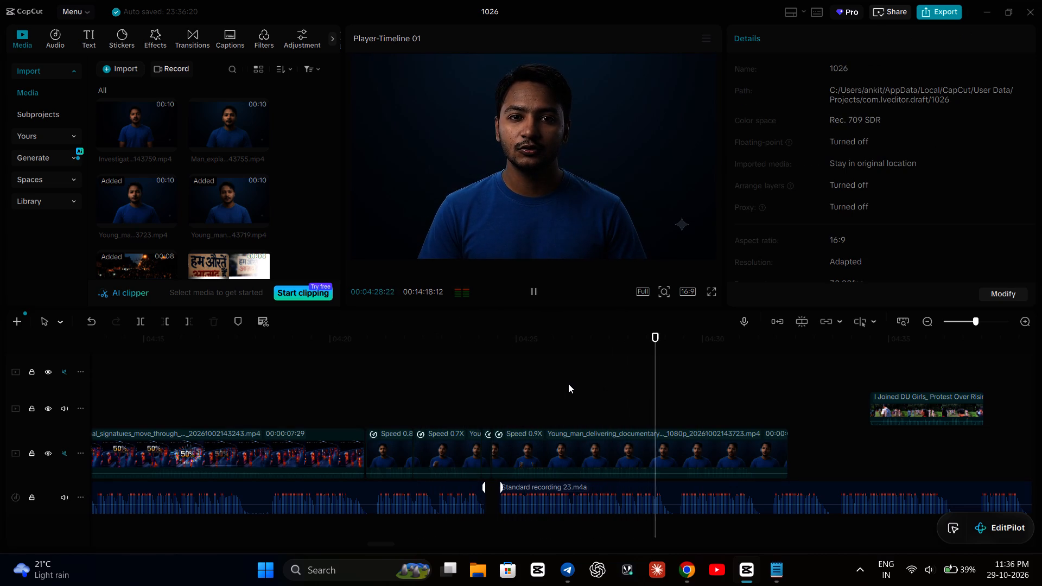
pyautogui.press('space')
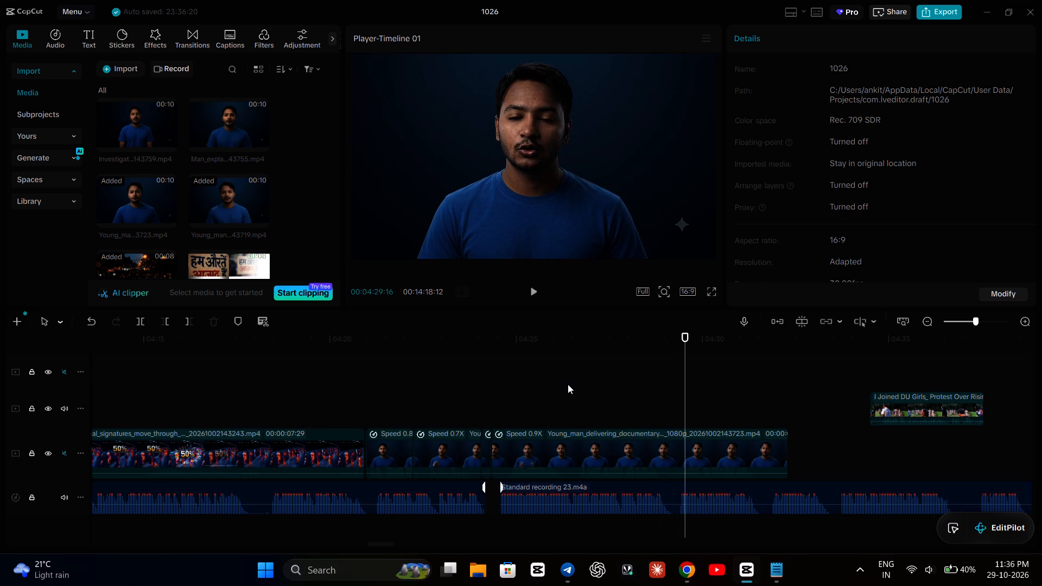
pyautogui.click(567, 384)
pyautogui.press('space')
pyautogui.press('space')
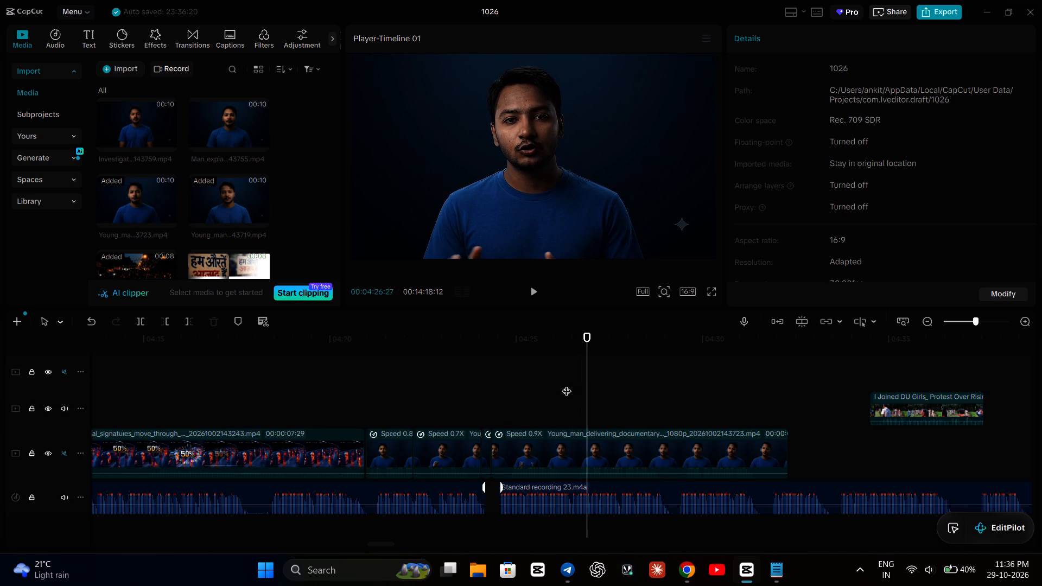
pyautogui.press('space')
pyautogui.press('space')
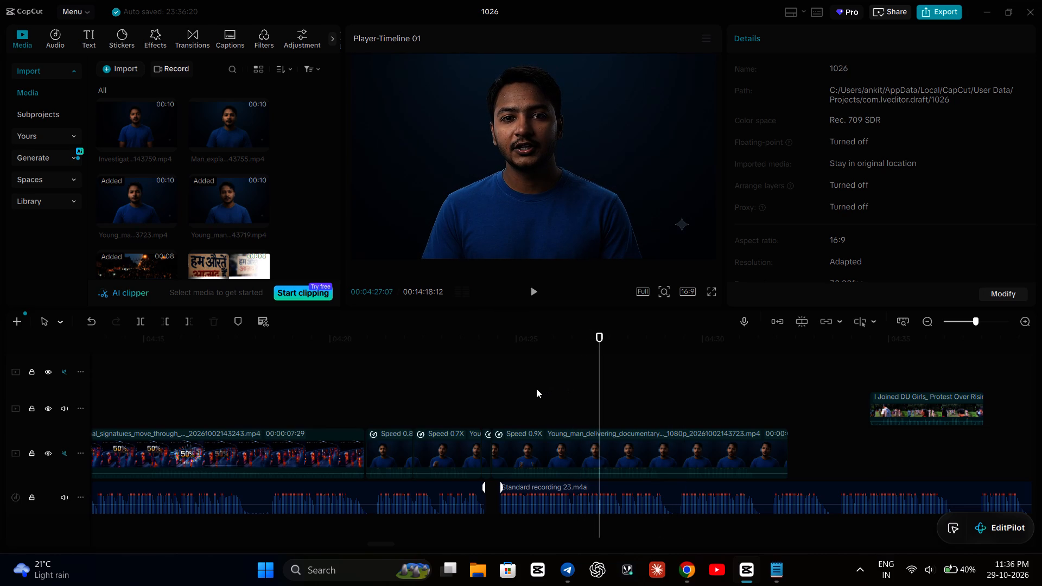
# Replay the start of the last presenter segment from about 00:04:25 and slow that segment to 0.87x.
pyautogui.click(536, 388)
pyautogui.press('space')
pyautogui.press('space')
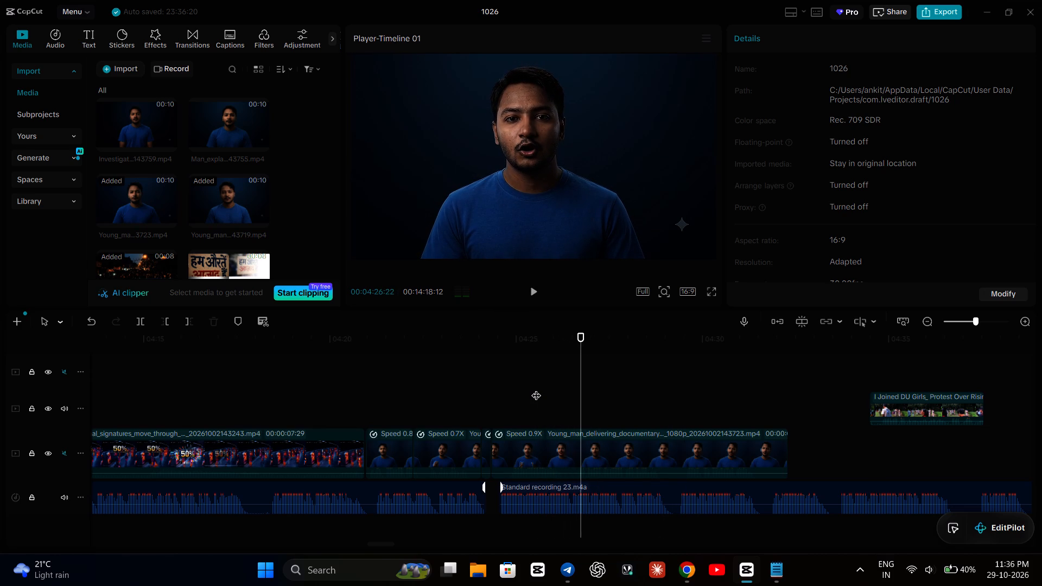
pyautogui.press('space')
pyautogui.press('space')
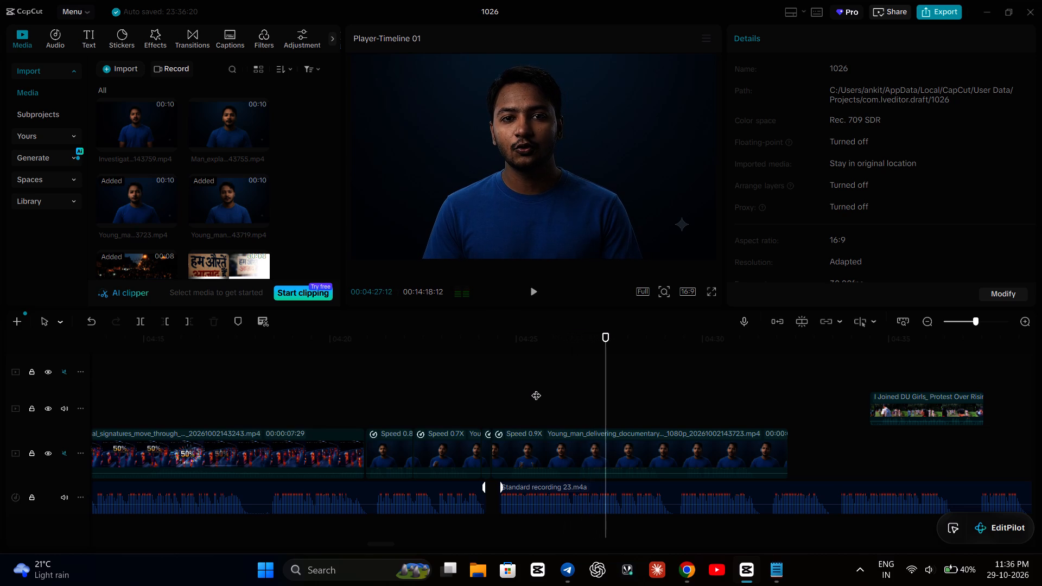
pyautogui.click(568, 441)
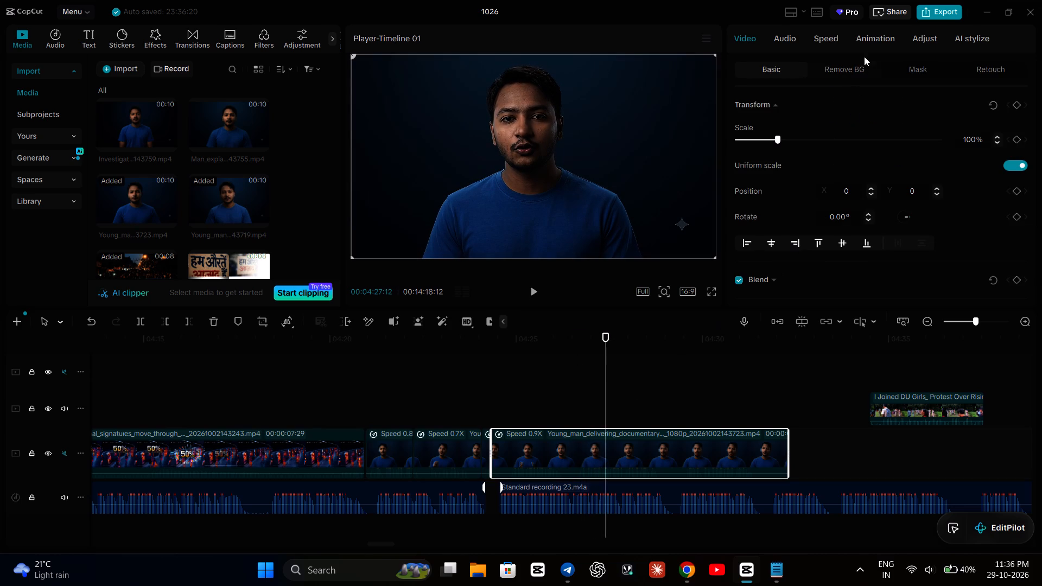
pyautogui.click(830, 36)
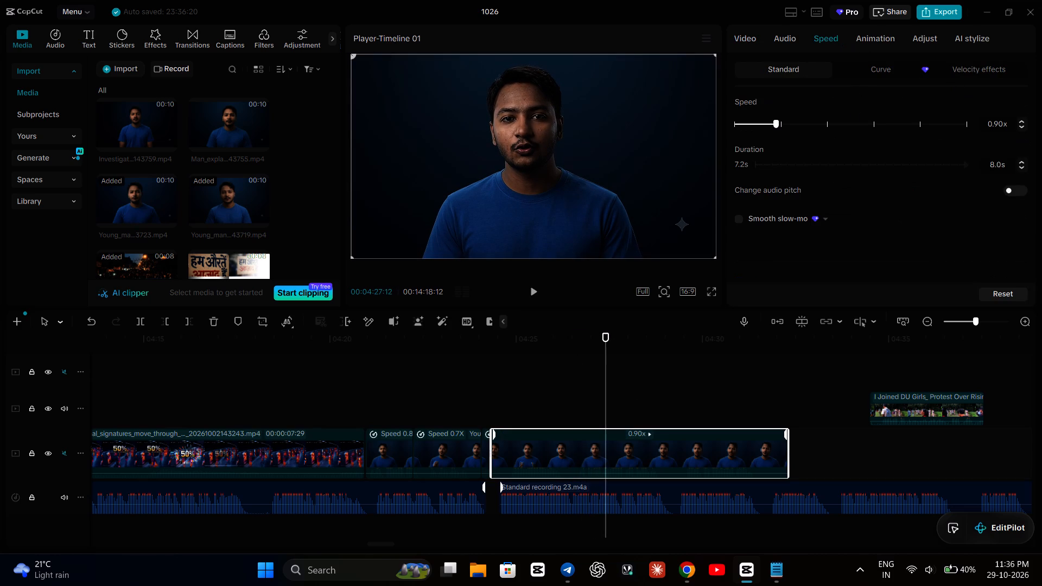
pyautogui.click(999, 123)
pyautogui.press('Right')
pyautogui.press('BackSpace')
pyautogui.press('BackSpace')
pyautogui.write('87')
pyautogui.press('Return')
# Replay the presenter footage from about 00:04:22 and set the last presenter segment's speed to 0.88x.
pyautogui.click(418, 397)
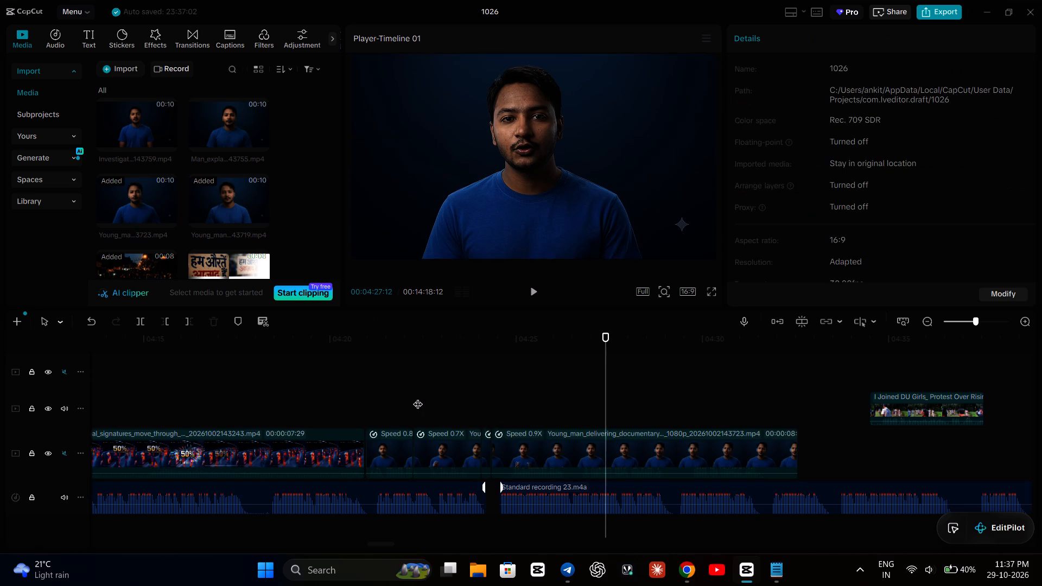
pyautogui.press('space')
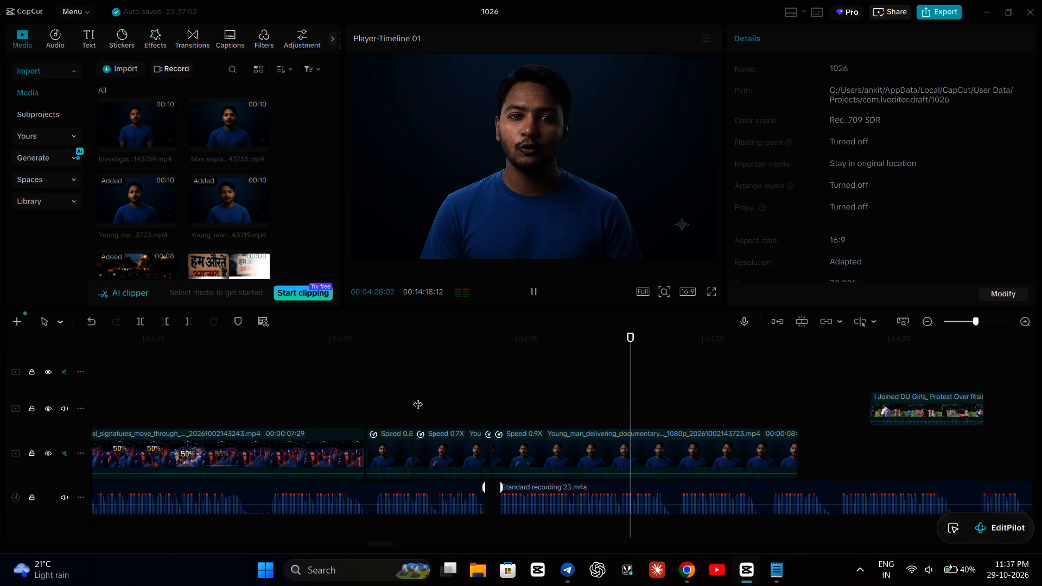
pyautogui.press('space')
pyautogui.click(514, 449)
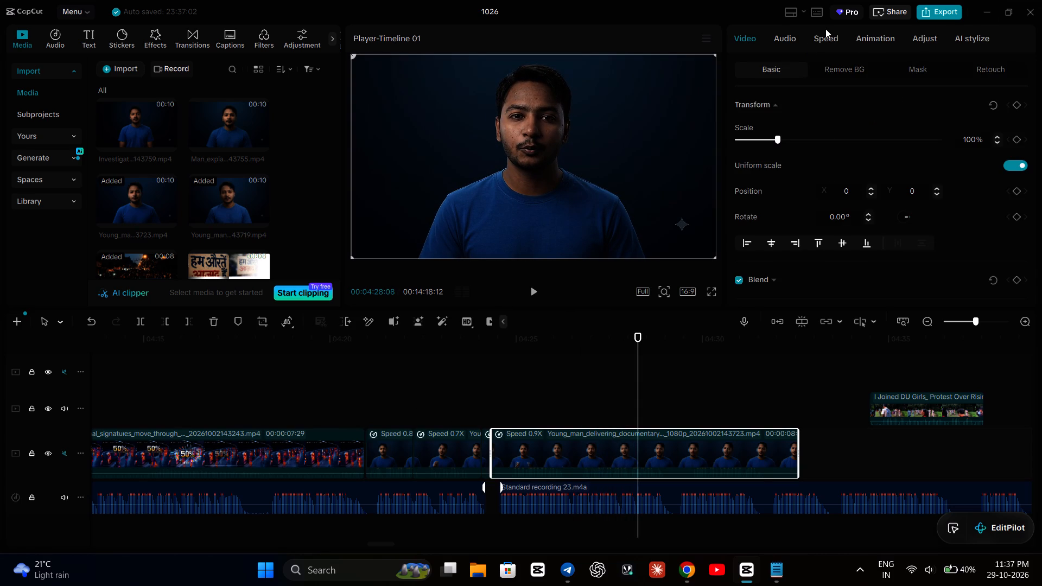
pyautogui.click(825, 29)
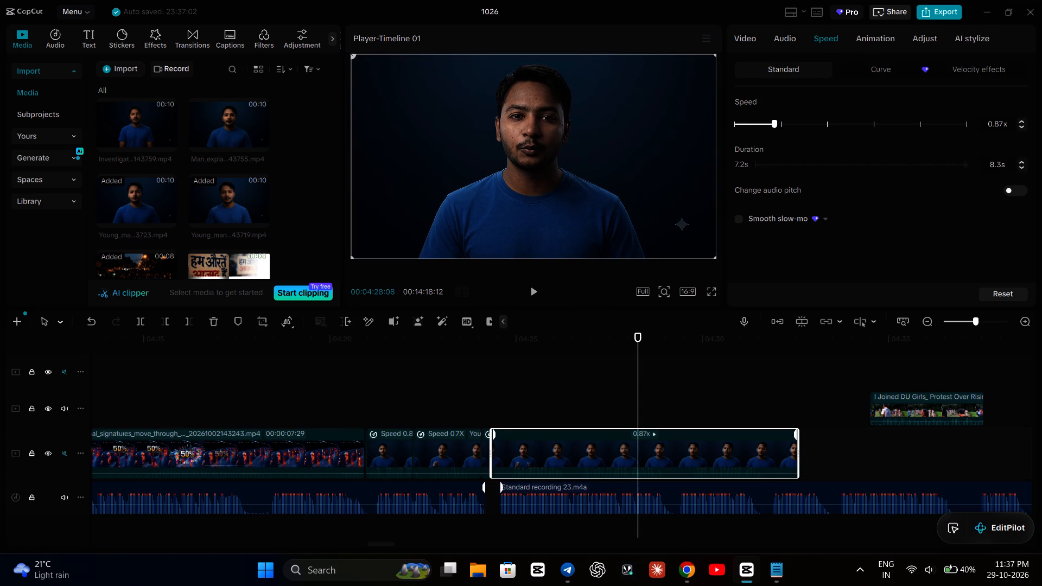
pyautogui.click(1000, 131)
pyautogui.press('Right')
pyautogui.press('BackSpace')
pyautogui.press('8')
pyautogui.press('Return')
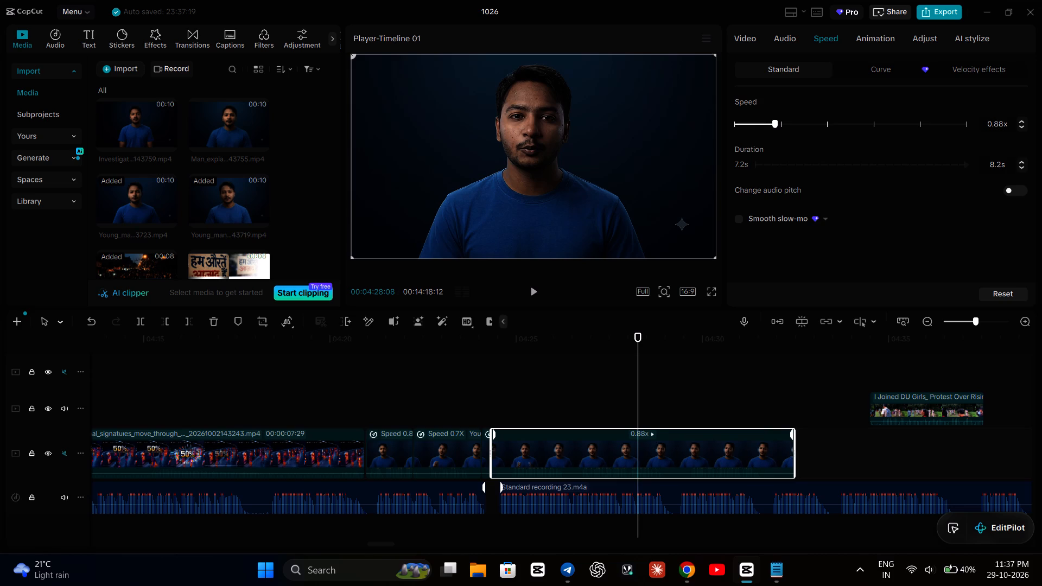
# Replay the last presenter segment with the narration up to about 00:04:31 to check its gestures.
pyautogui.click(461, 386)
pyautogui.press('space')
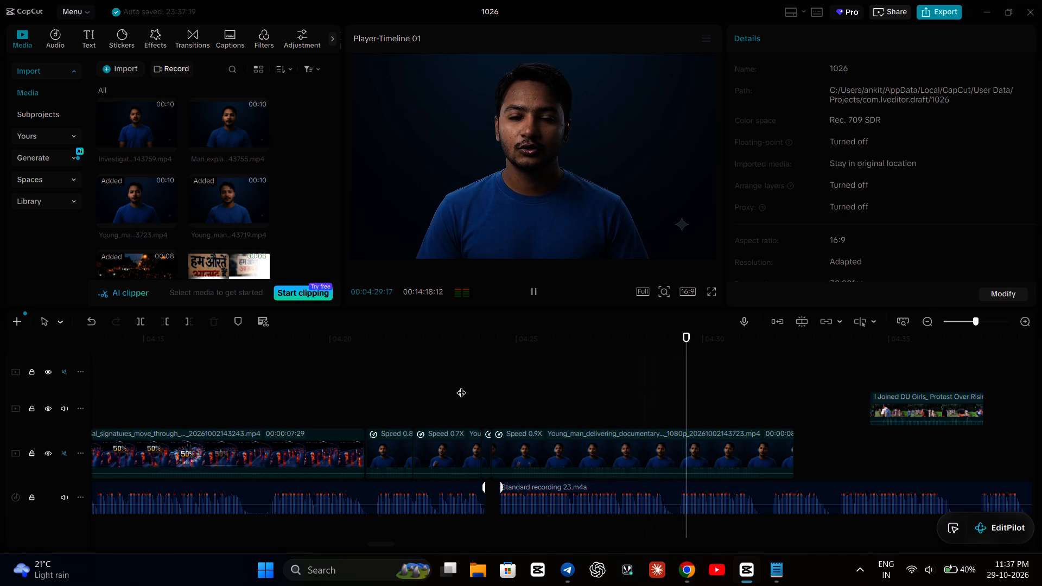
pyautogui.press('space')
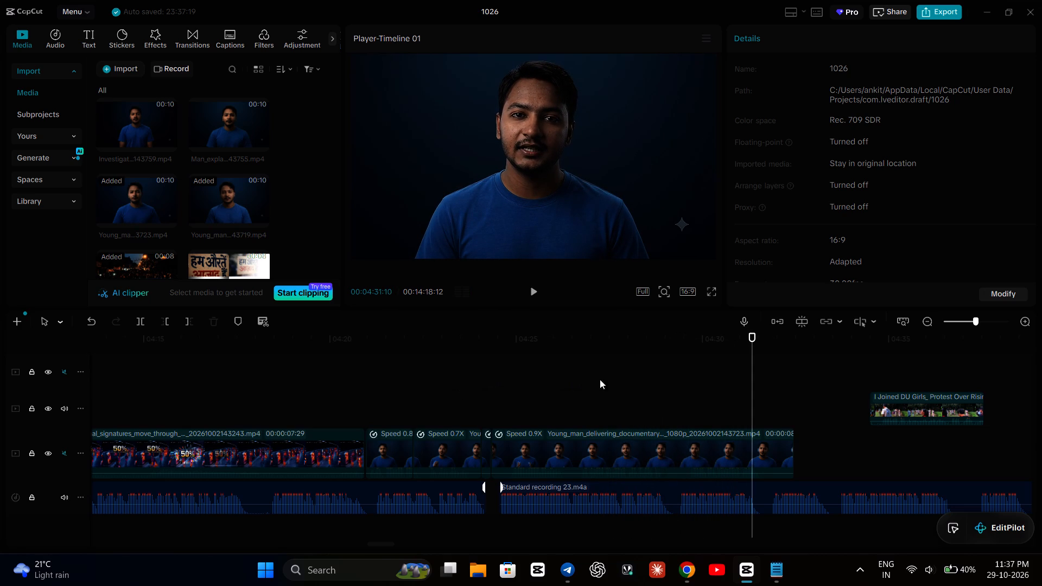
pyautogui.click(622, 379)
pyautogui.press('space')
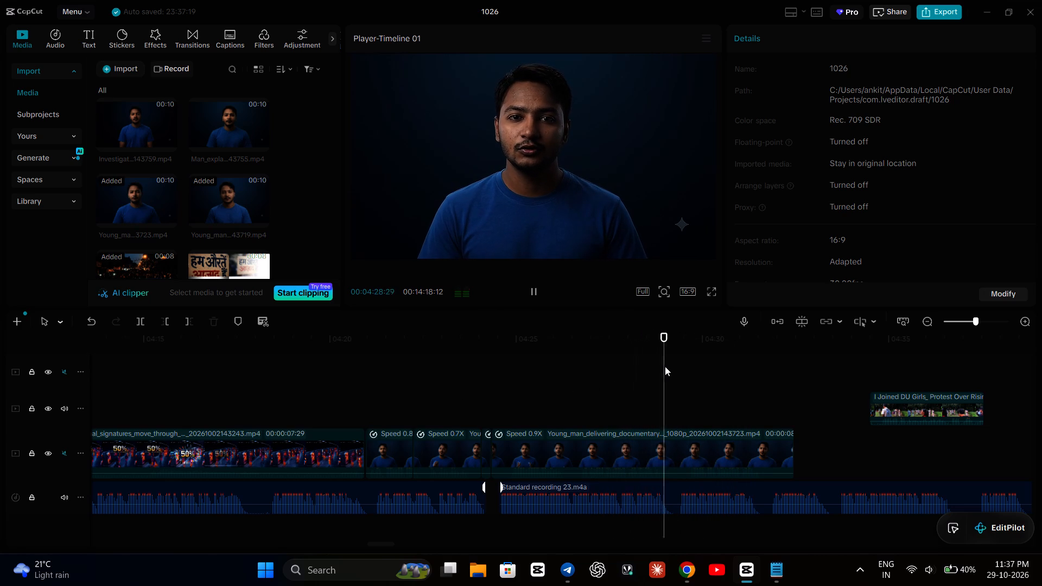
pyautogui.press('space')
pyautogui.press('space')
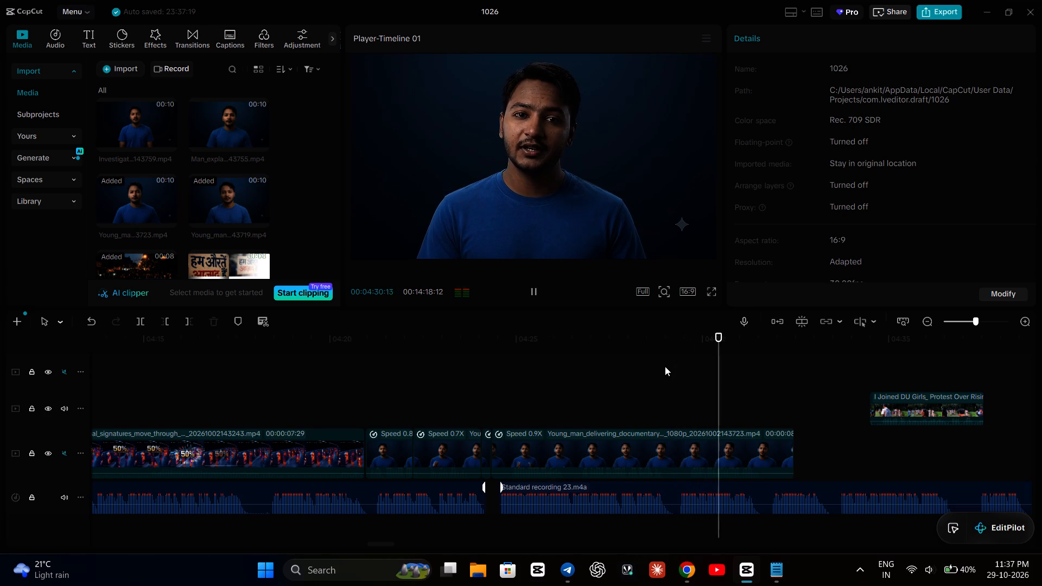
pyautogui.press('space')
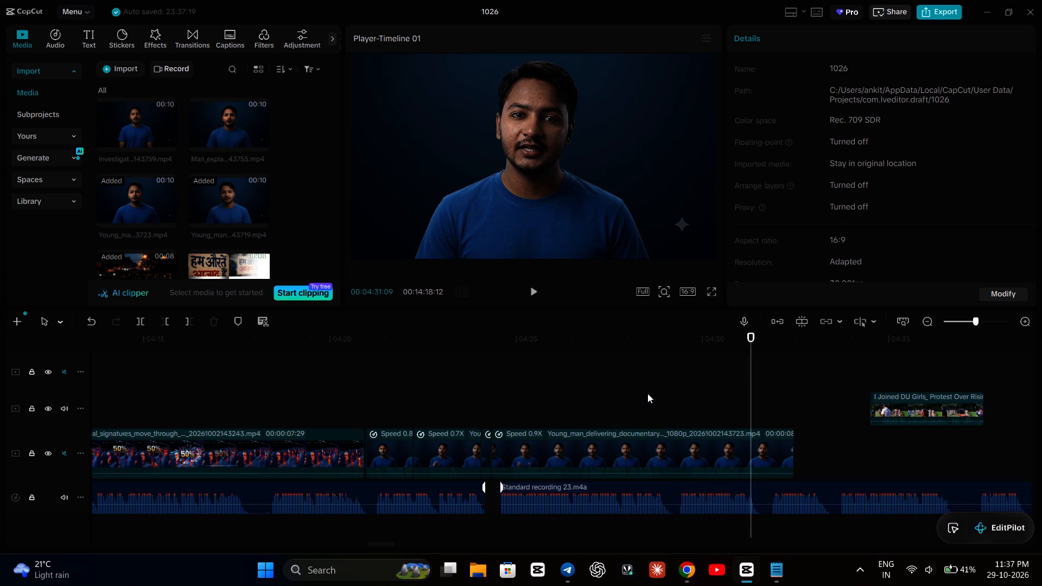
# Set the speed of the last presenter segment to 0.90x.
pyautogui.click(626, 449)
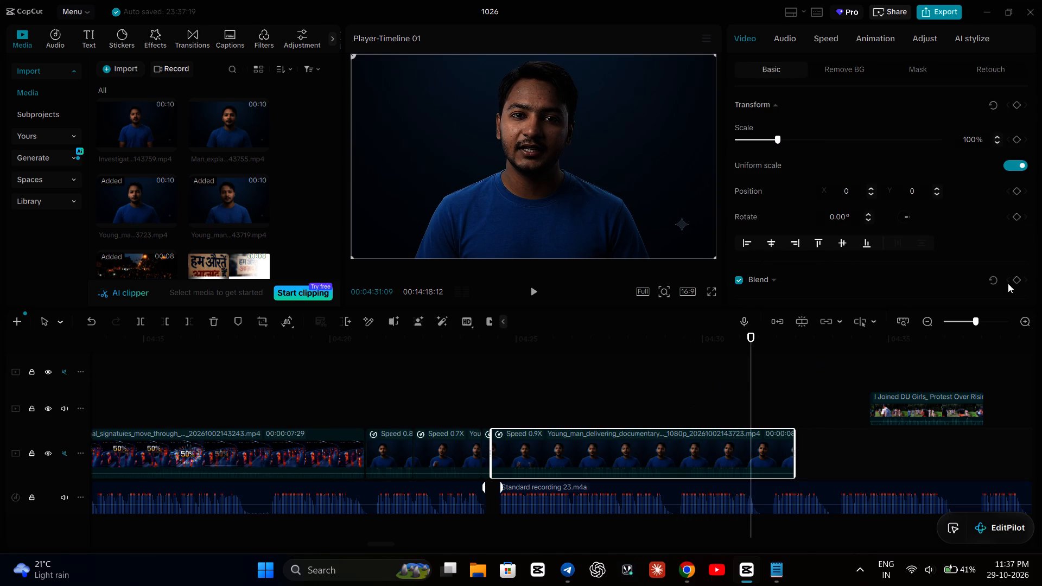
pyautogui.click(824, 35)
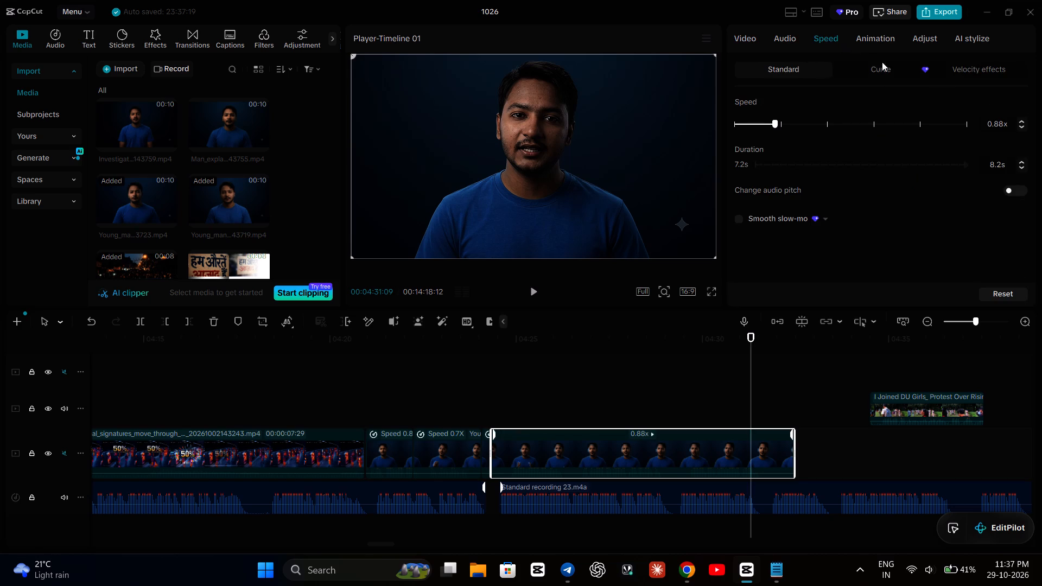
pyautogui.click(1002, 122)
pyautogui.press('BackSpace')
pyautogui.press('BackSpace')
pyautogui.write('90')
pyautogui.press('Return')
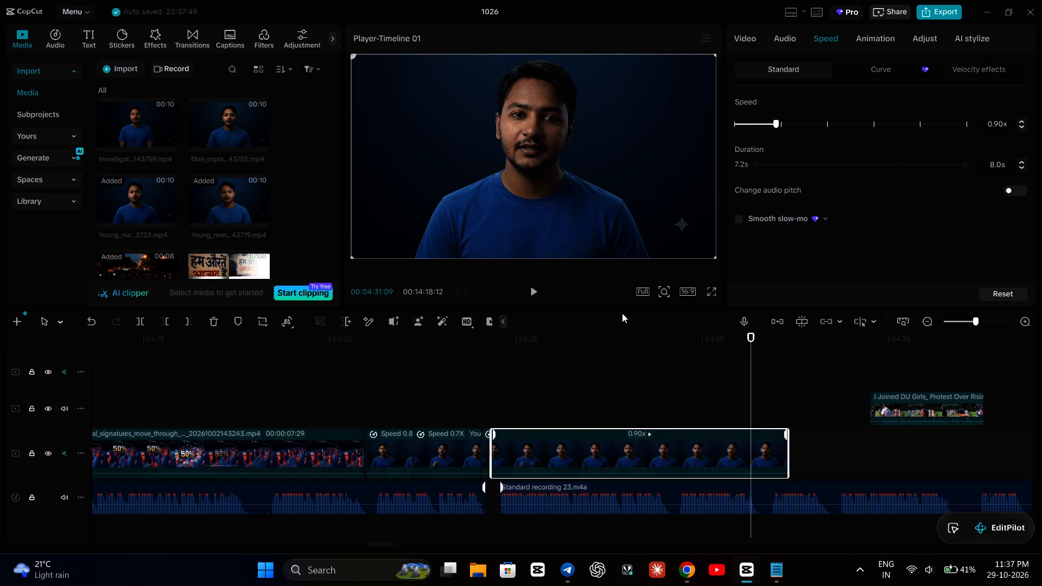
# Replay the presenter footage from about 00:04:24 and set the last presenter segment's speed to 0.93x.
pyautogui.click(471, 398)
pyautogui.press('space')
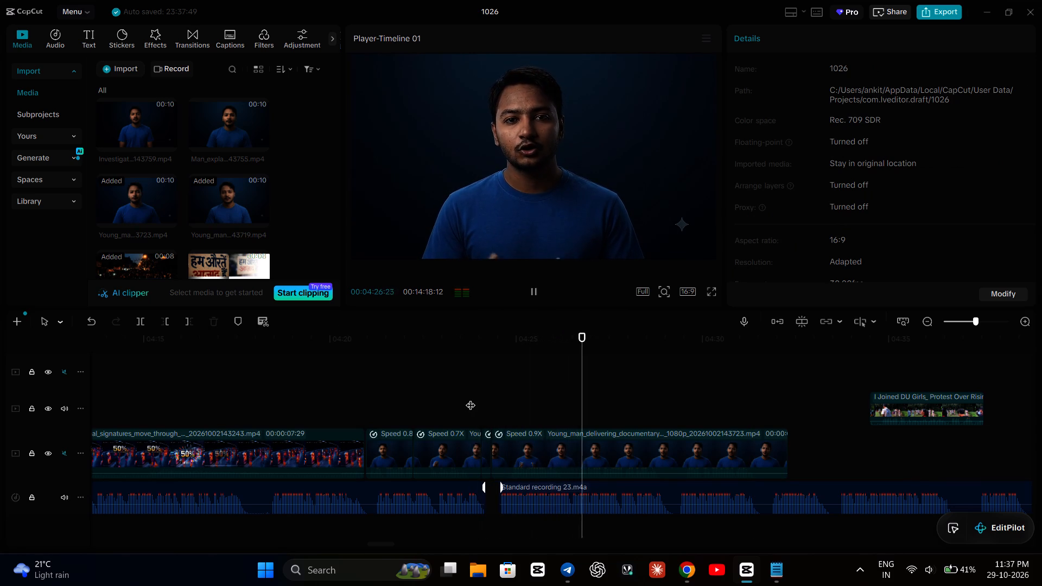
pyautogui.press('space')
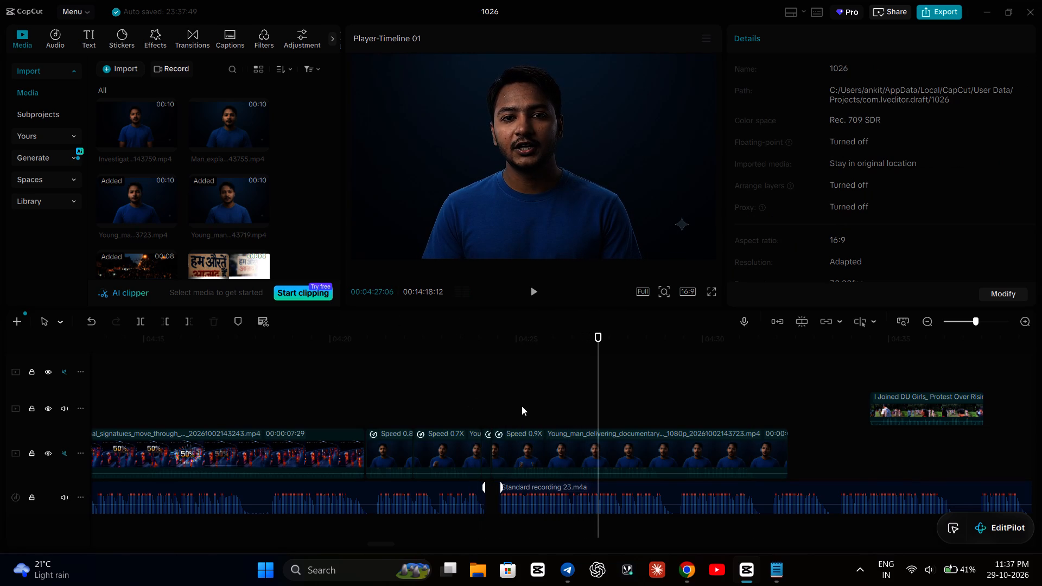
pyautogui.click(531, 476)
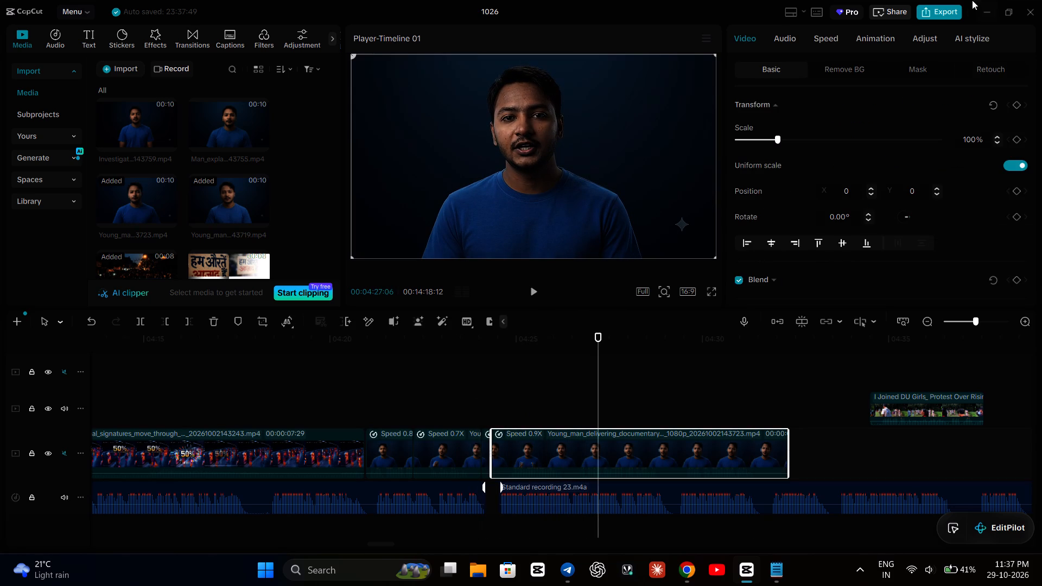
pyautogui.click(837, 44)
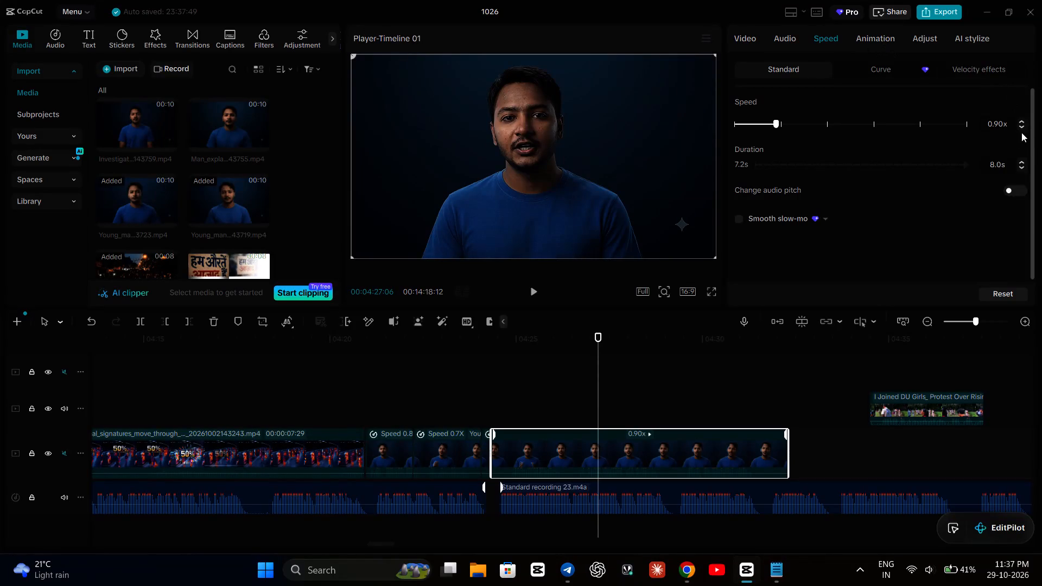
pyautogui.click(1002, 120)
pyautogui.press('BackSpace')
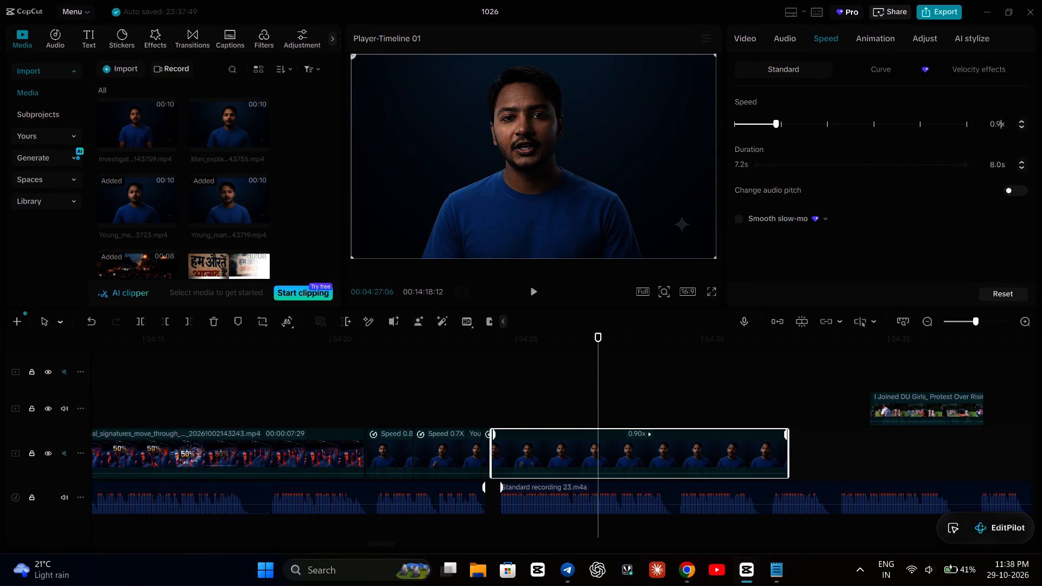
pyautogui.press('3')
pyautogui.press('Return')
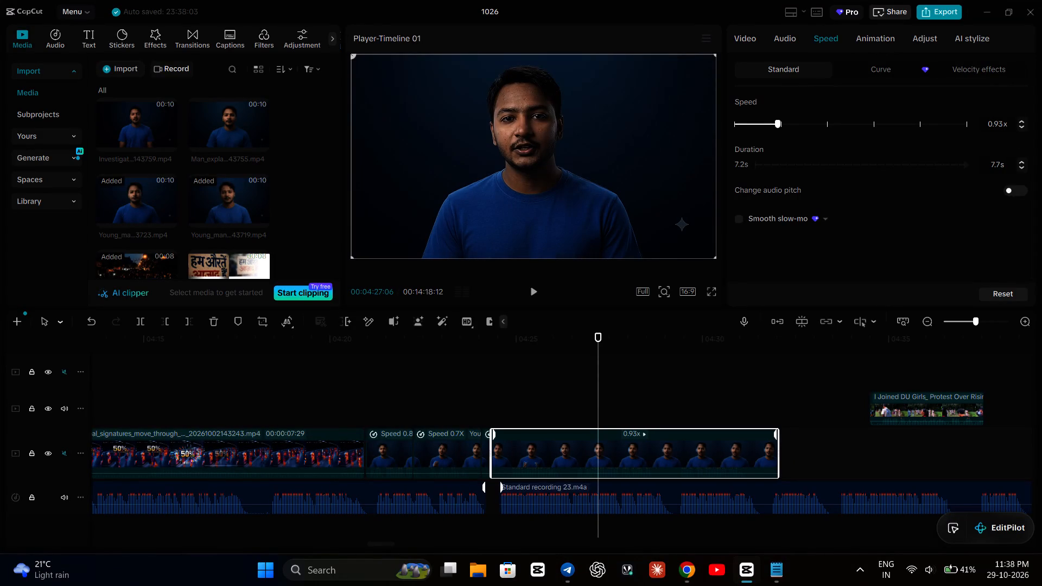
# Replay the last presenter segment from about 00:04:24 and inspect the frames around 00:04:29 to check its gestures against the narration.
pyautogui.click(465, 400)
pyautogui.press('space')
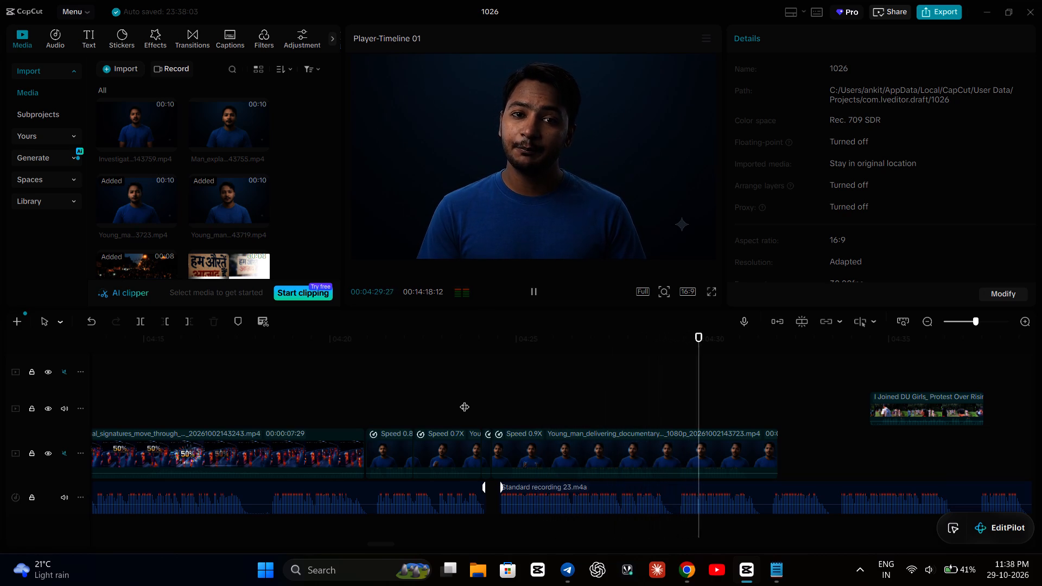
pyautogui.press('space')
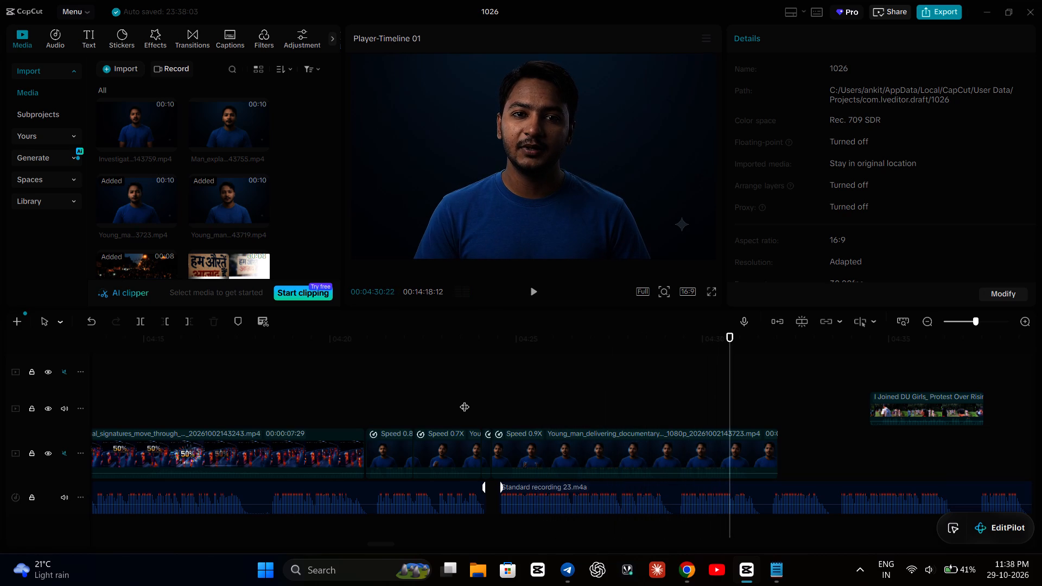
pyautogui.click(655, 384)
pyautogui.click(679, 384)
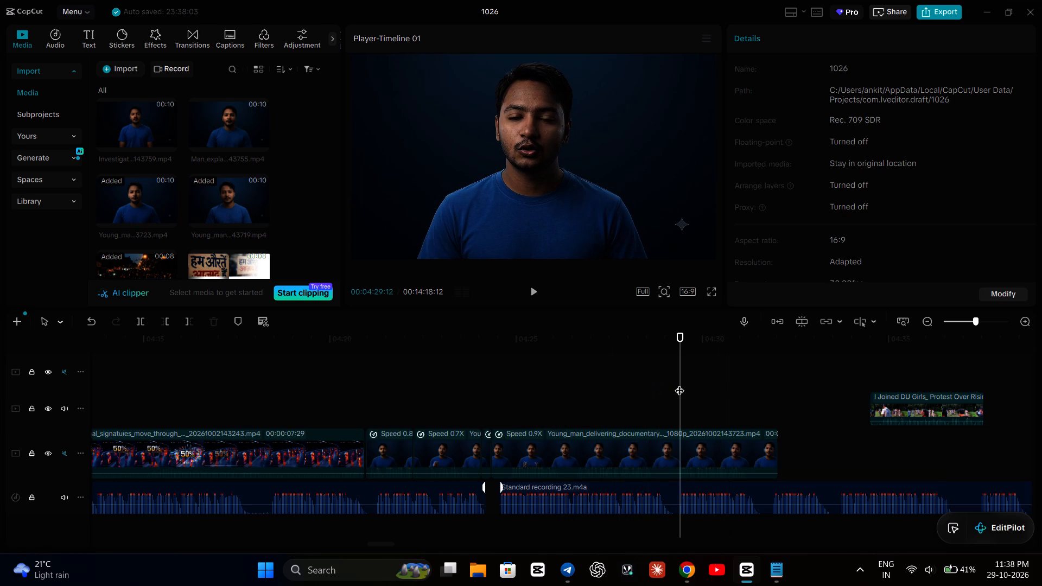
pyautogui.click(668, 388)
pyautogui.click(668, 434)
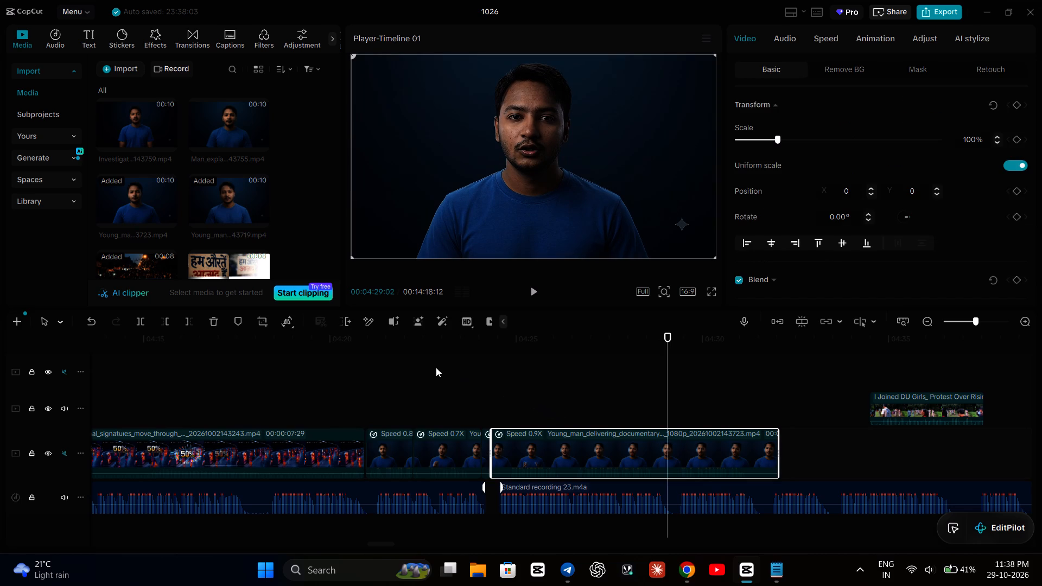
pyautogui.click(472, 359)
pyautogui.press('space')
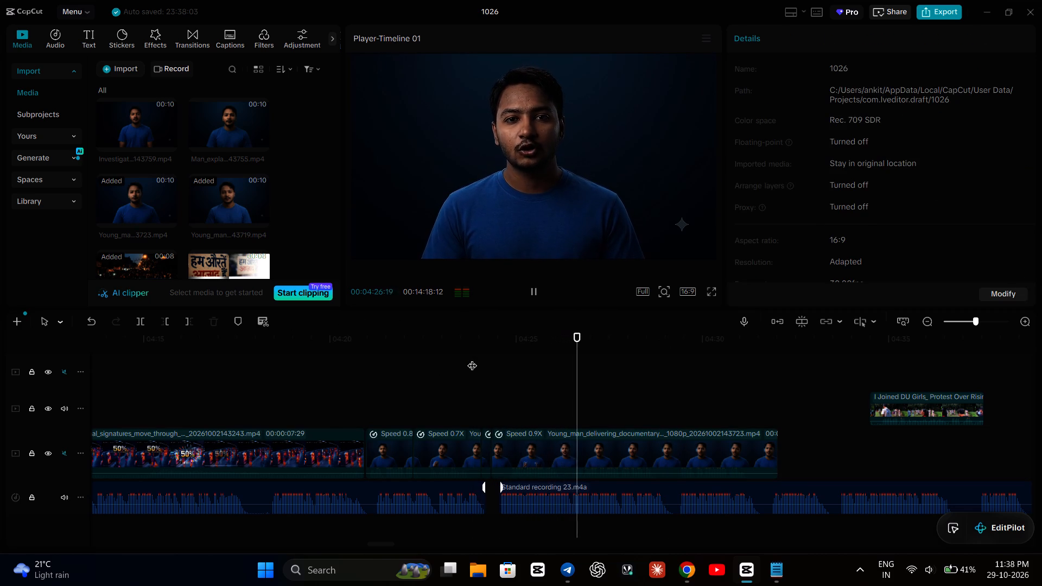
pyautogui.press('space')
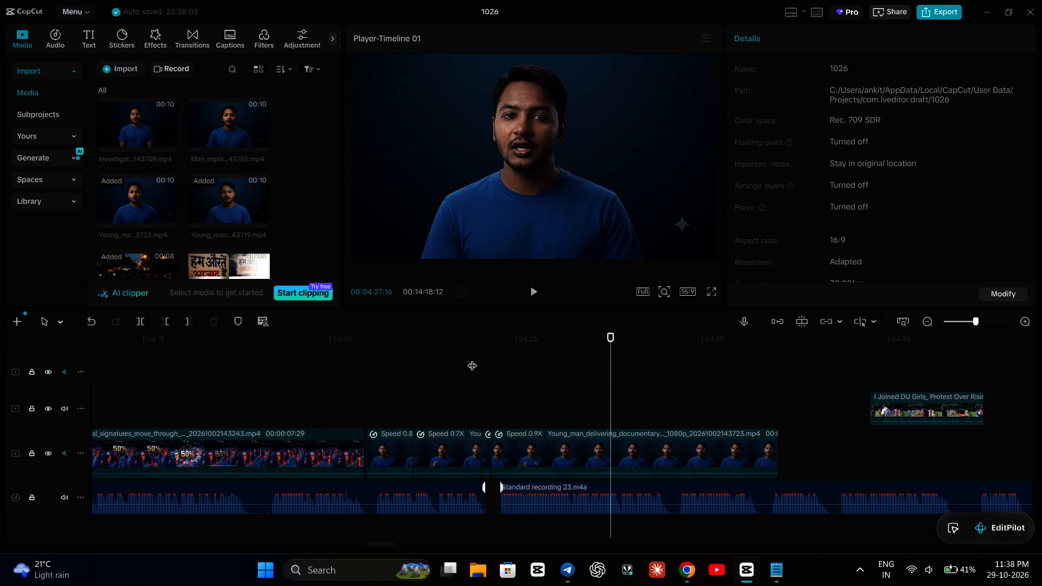
pyautogui.click(491, 359)
pyautogui.press('space')
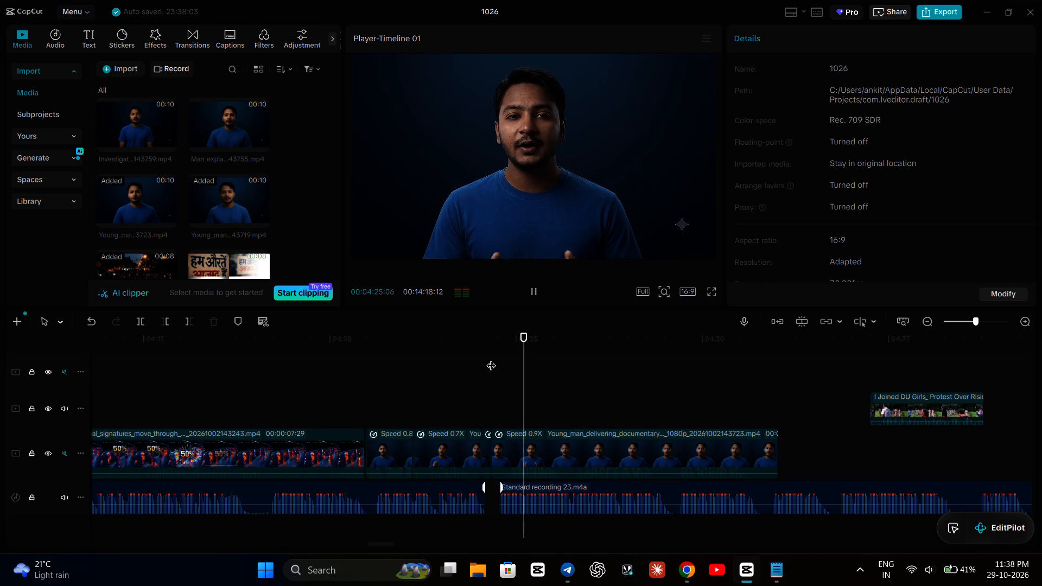
pyautogui.press('space')
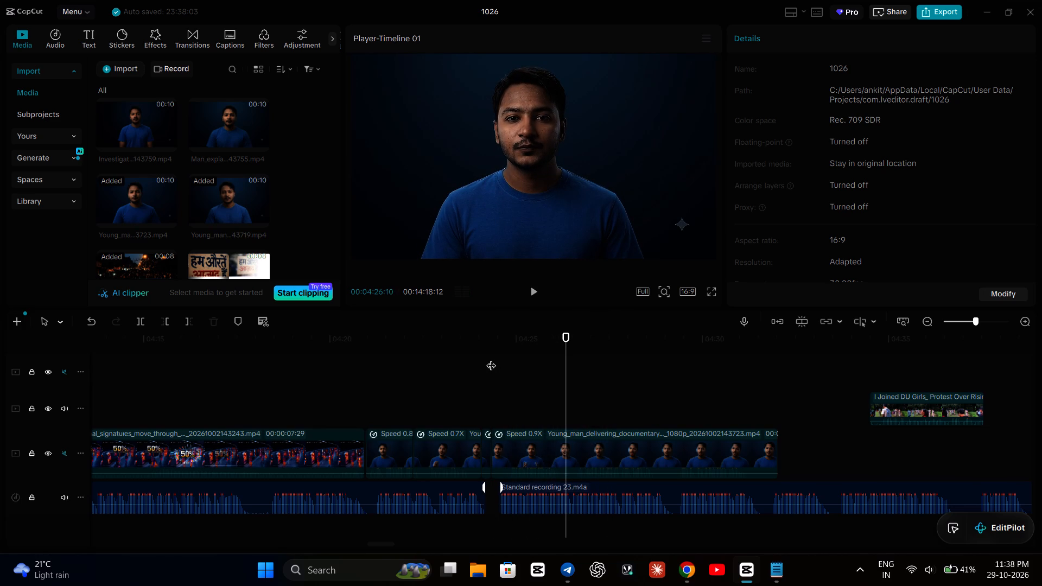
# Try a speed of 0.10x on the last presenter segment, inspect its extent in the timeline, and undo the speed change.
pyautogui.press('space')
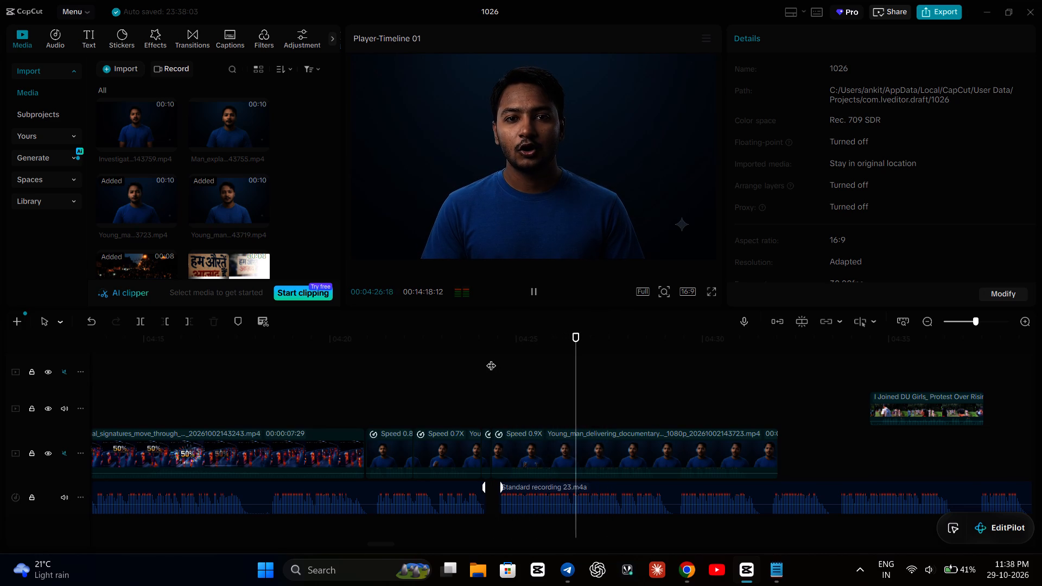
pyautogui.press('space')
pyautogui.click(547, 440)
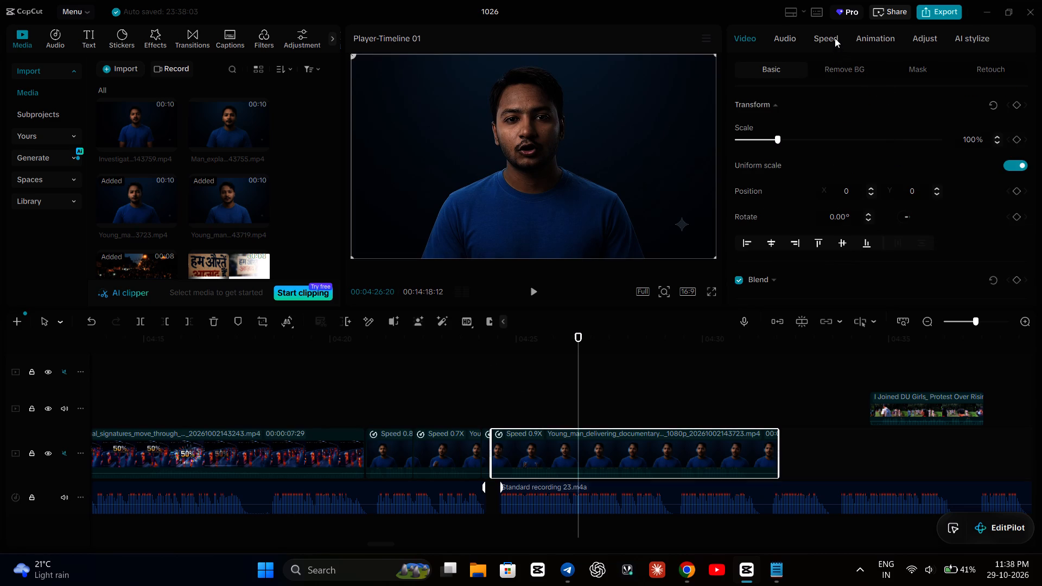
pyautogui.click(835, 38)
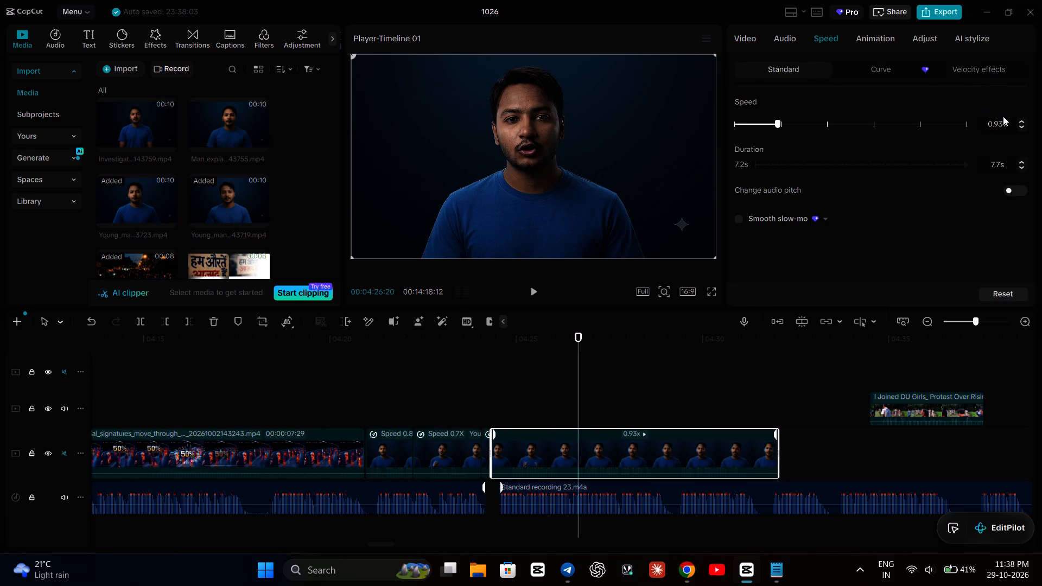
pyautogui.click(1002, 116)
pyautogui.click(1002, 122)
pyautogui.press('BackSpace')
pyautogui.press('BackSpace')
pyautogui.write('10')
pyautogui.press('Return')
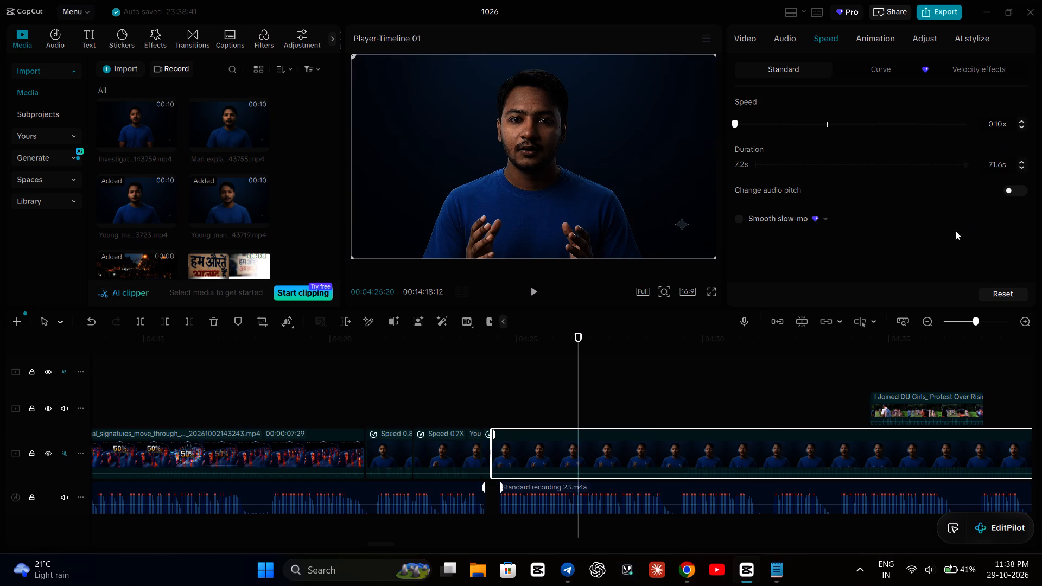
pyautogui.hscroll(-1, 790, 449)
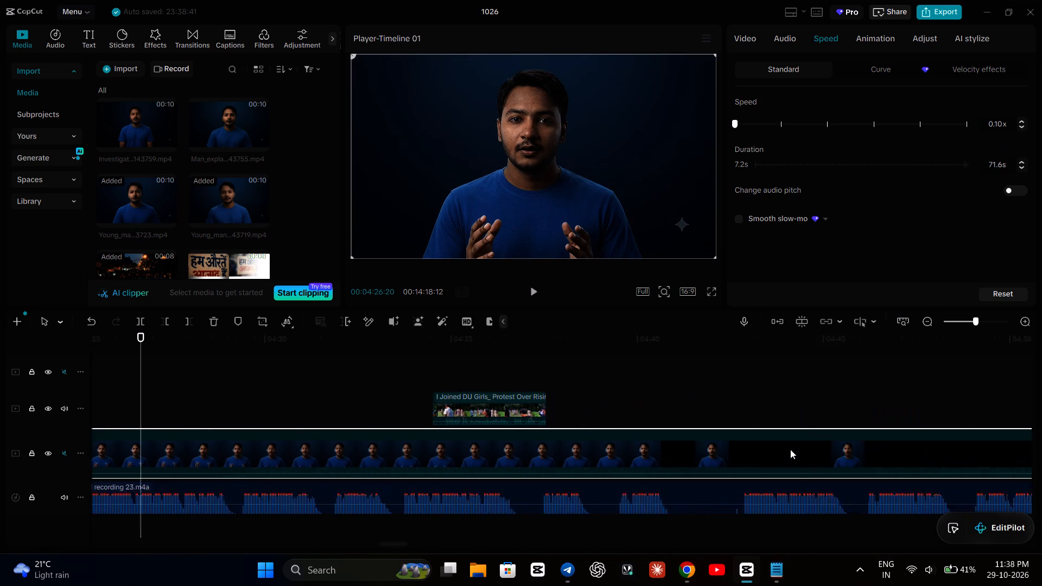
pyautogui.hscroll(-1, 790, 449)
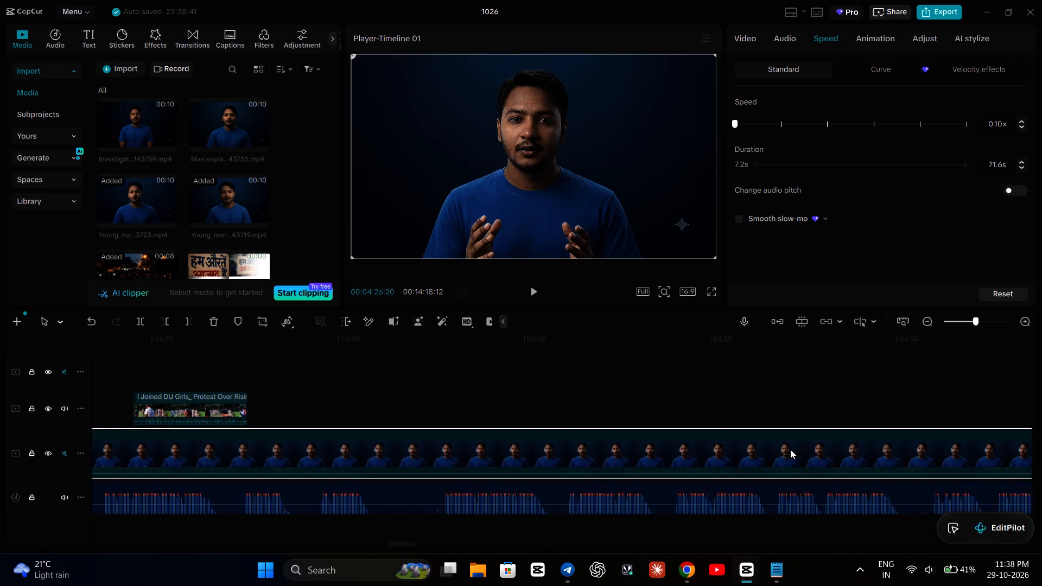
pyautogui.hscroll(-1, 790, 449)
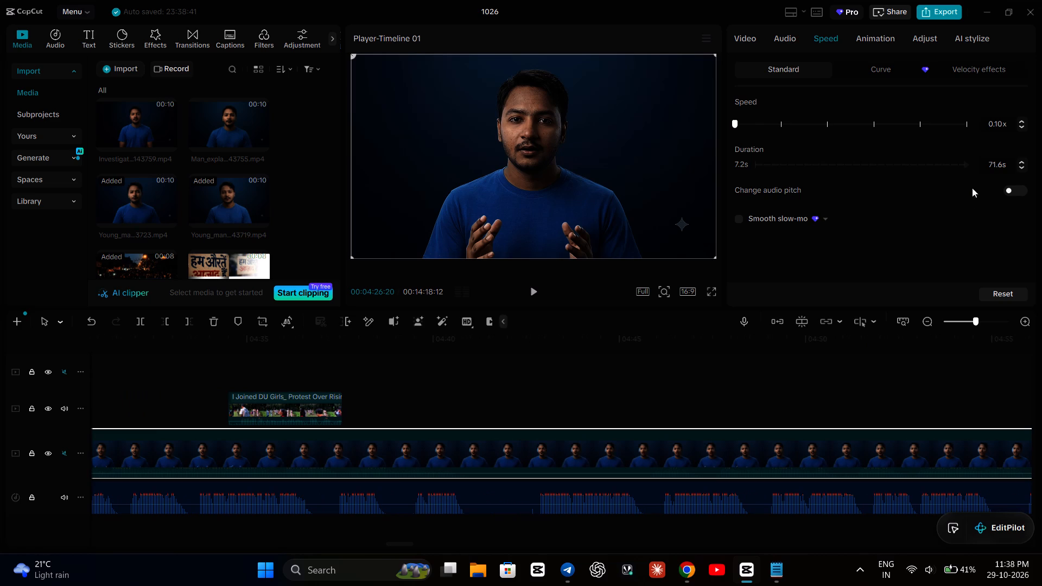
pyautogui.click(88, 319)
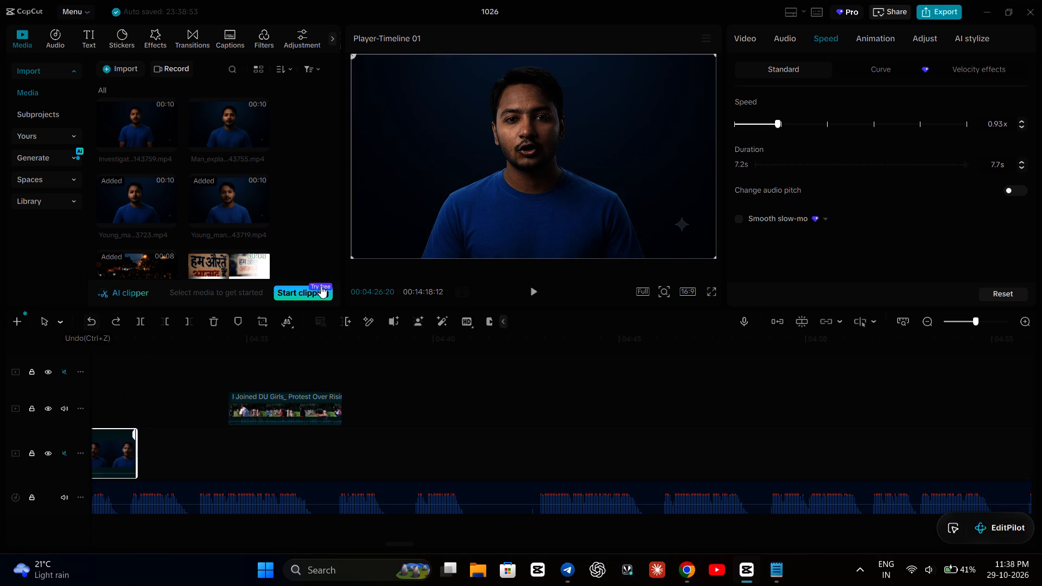
# Set the speed of the last presenter segment to 1.00x.
pyautogui.hscroll(3, 478, 386)
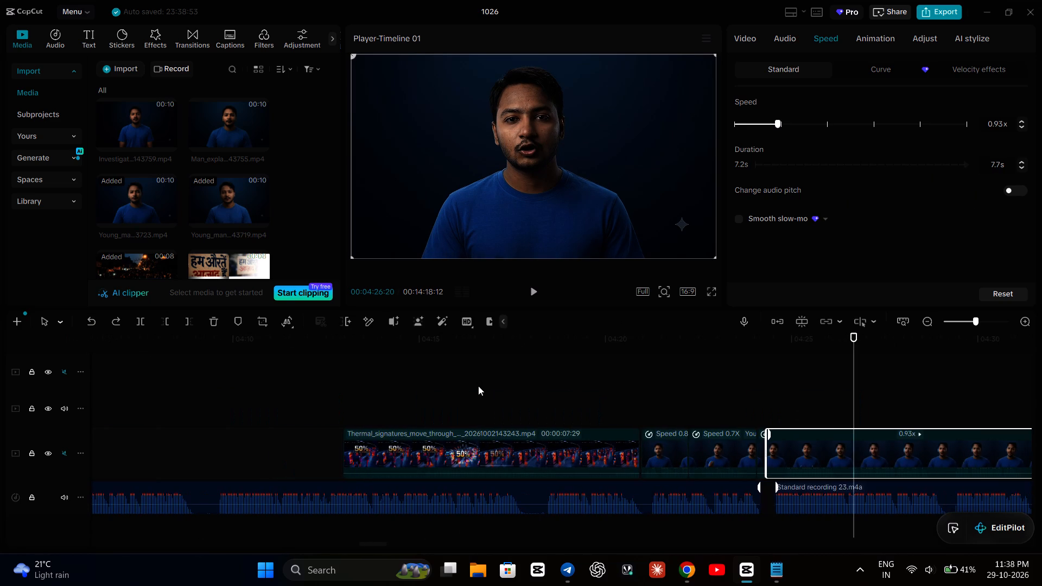
pyautogui.hscroll(2, 478, 386)
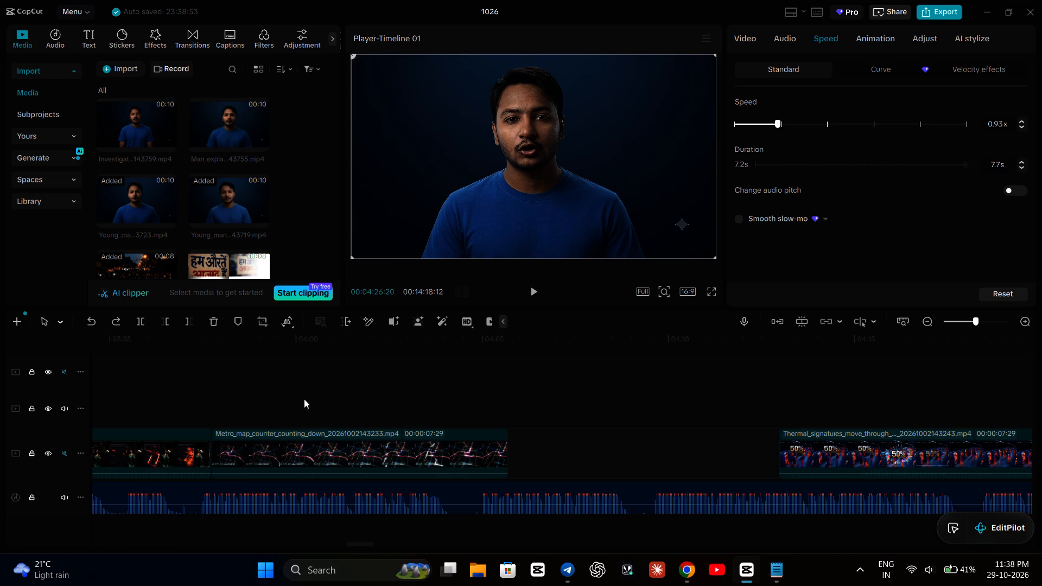
pyautogui.hscroll(2, 526, 396)
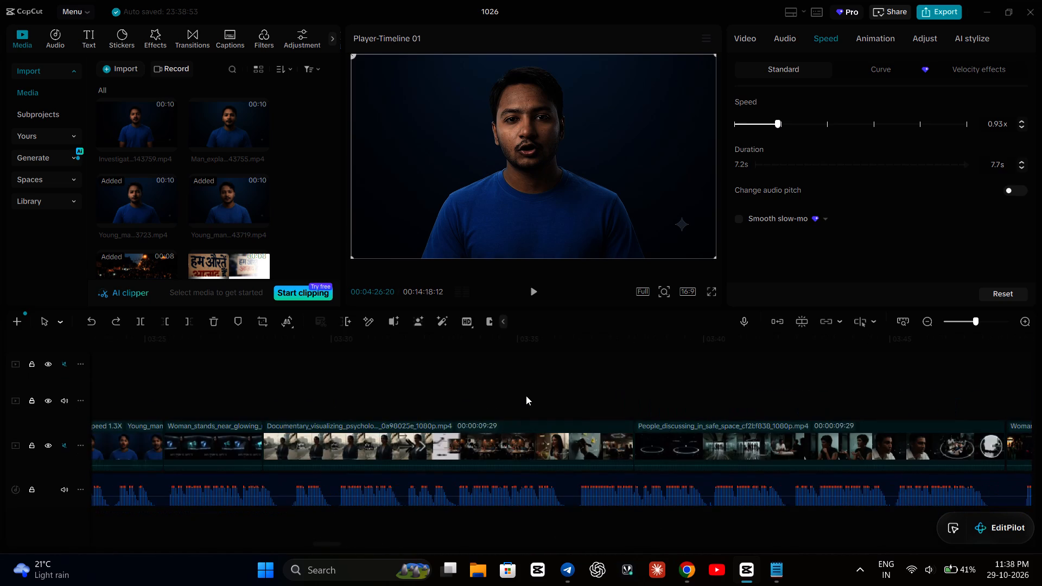
pyautogui.hscroll(-3, 526, 396)
pyautogui.hscroll(2, 530, 396)
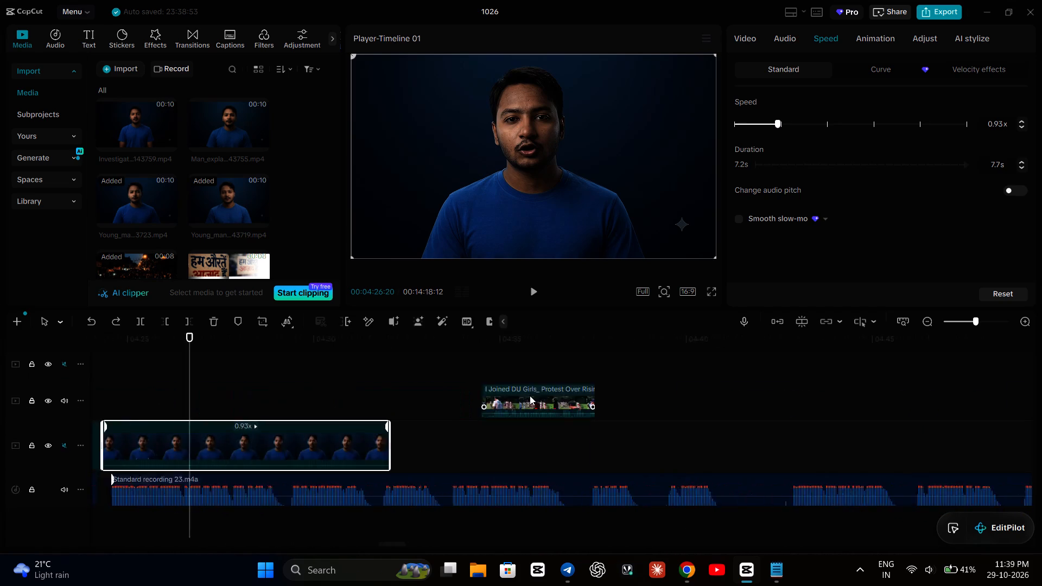
pyautogui.hscroll(2, 530, 396)
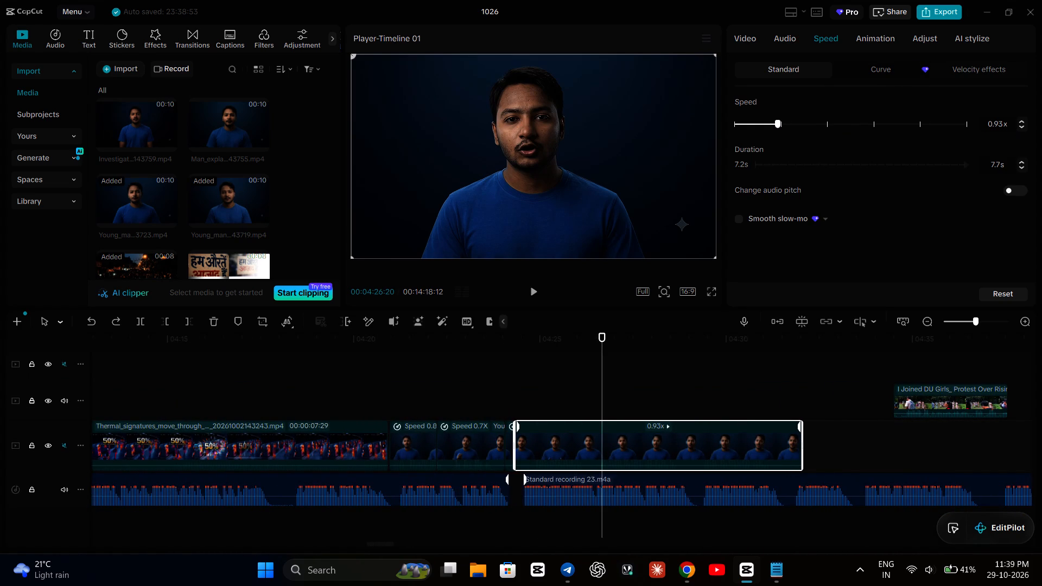
pyautogui.click(1002, 120)
pyautogui.press('BackSpace')
pyautogui.press('BackSpace')
pyautogui.press('BackSpace')
pyautogui.press('1')
pyautogui.press('Return')
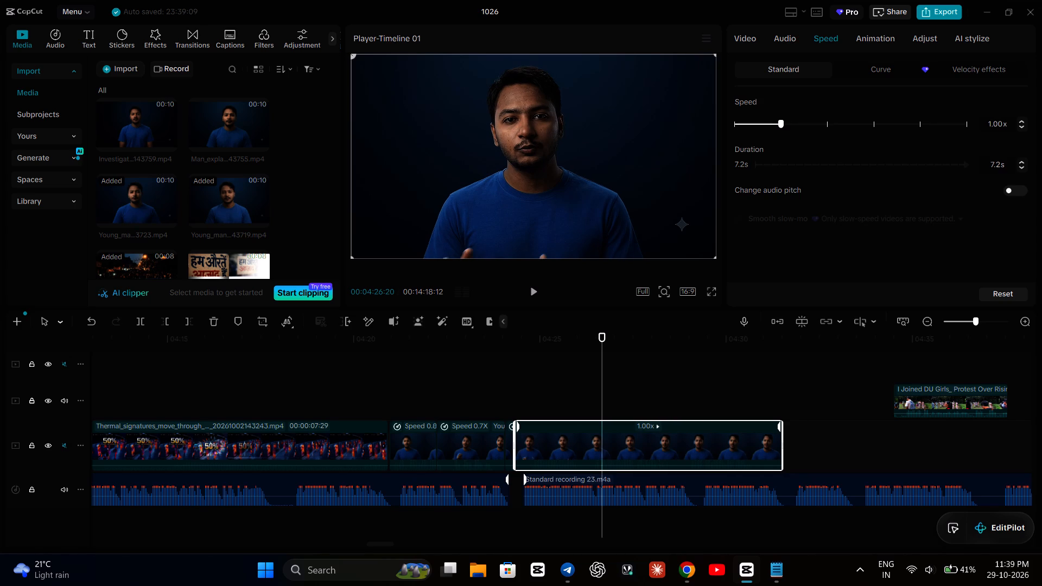
# Replay the last presenter segment from about 00:04:26 to 00:04:30 and recheck its gestures around 00:04:28 against the narration.
pyautogui.click(470, 371)
pyautogui.press('space')
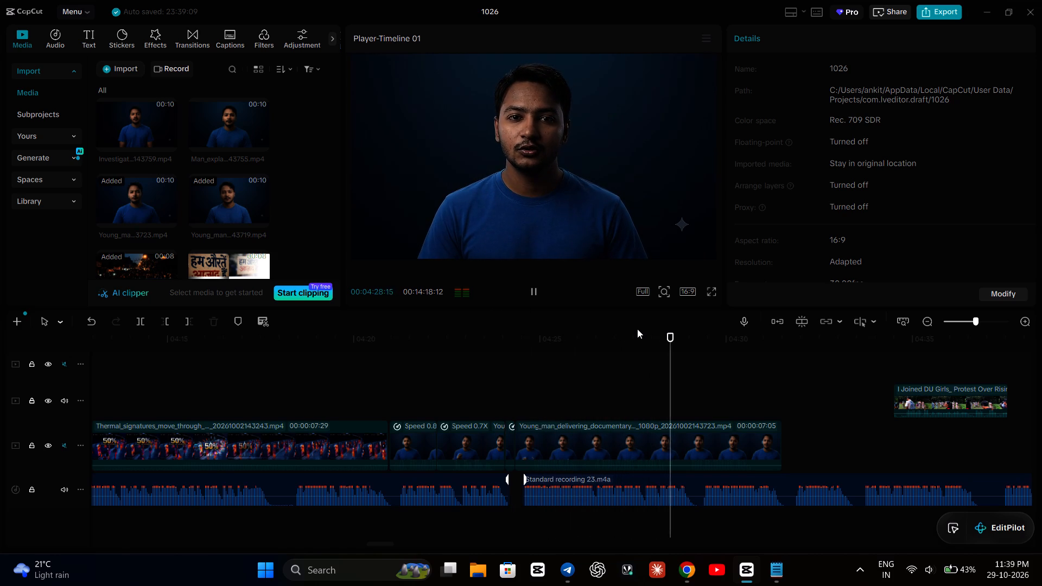
pyautogui.press('space')
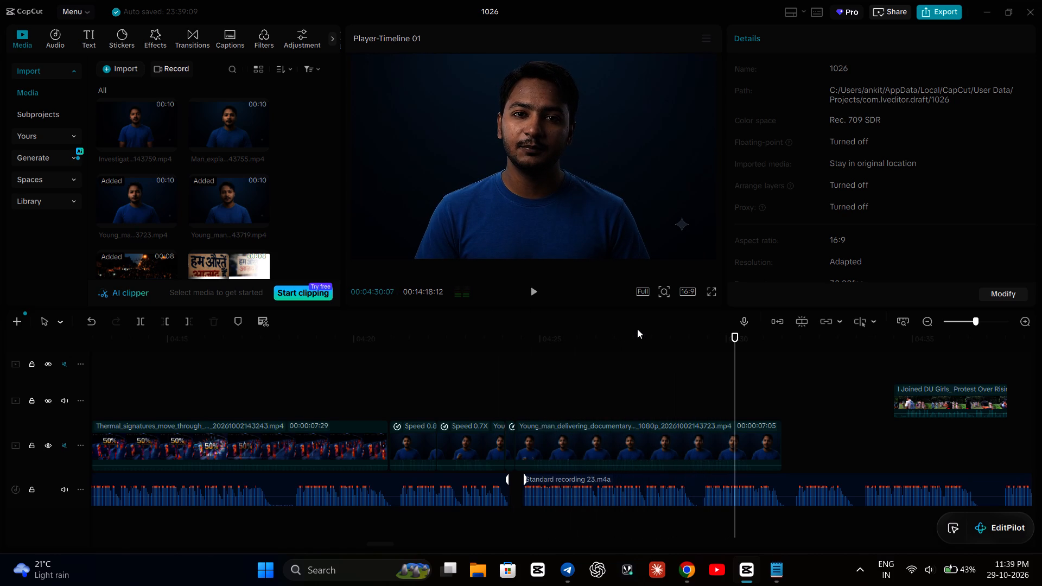
pyautogui.click(664, 361)
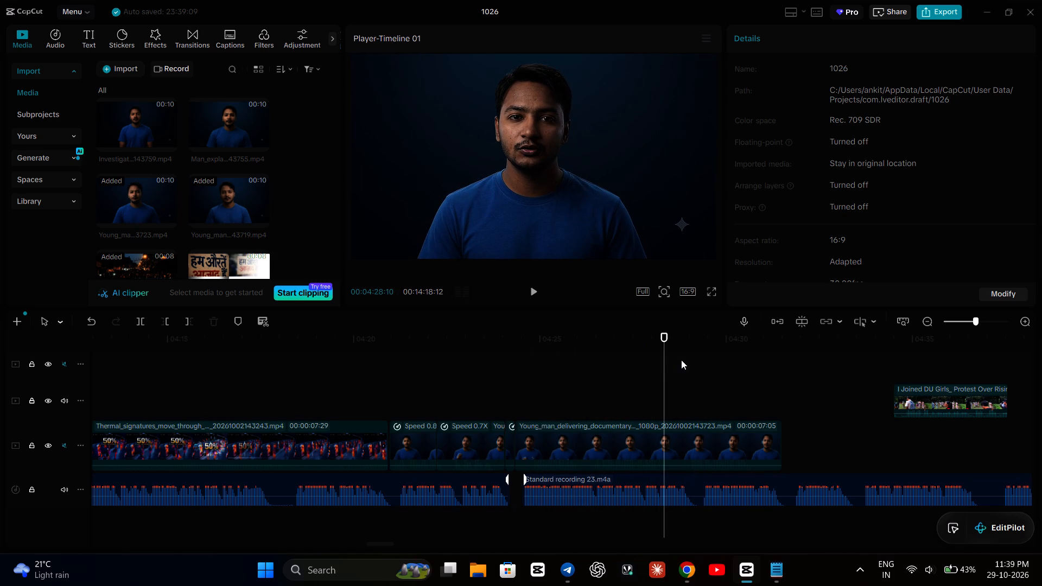
pyautogui.click(681, 360)
pyautogui.press('space')
pyautogui.press('space')
pyautogui.press('space')
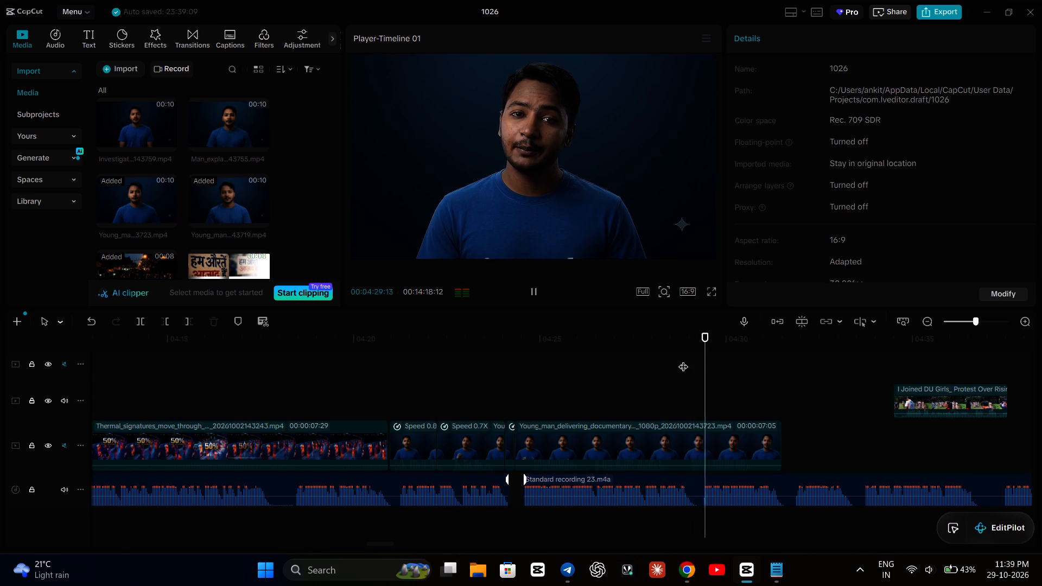
pyautogui.press('space')
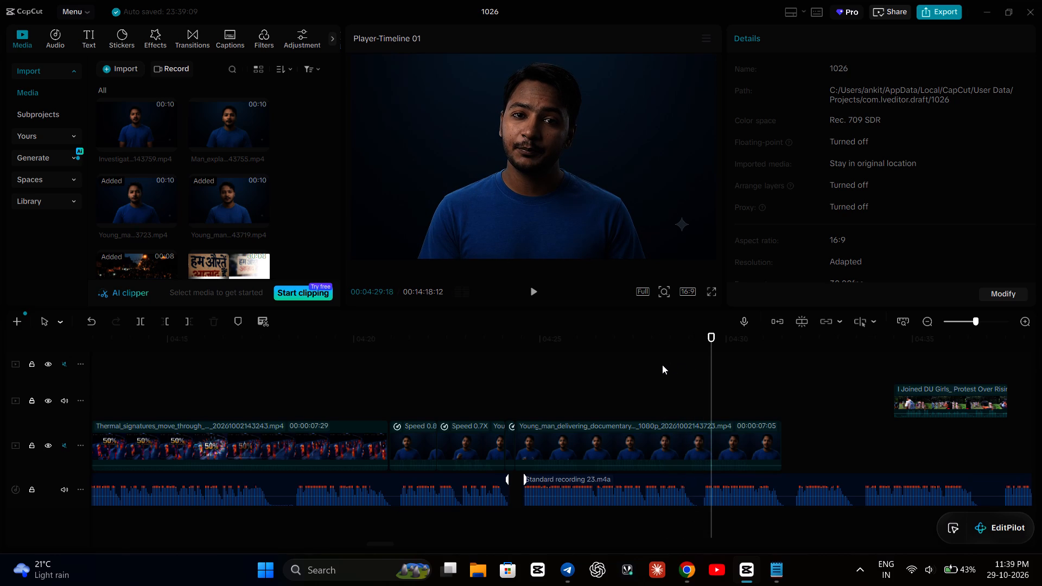
pyautogui.click(637, 367)
pyautogui.press('space')
pyautogui.press('space')
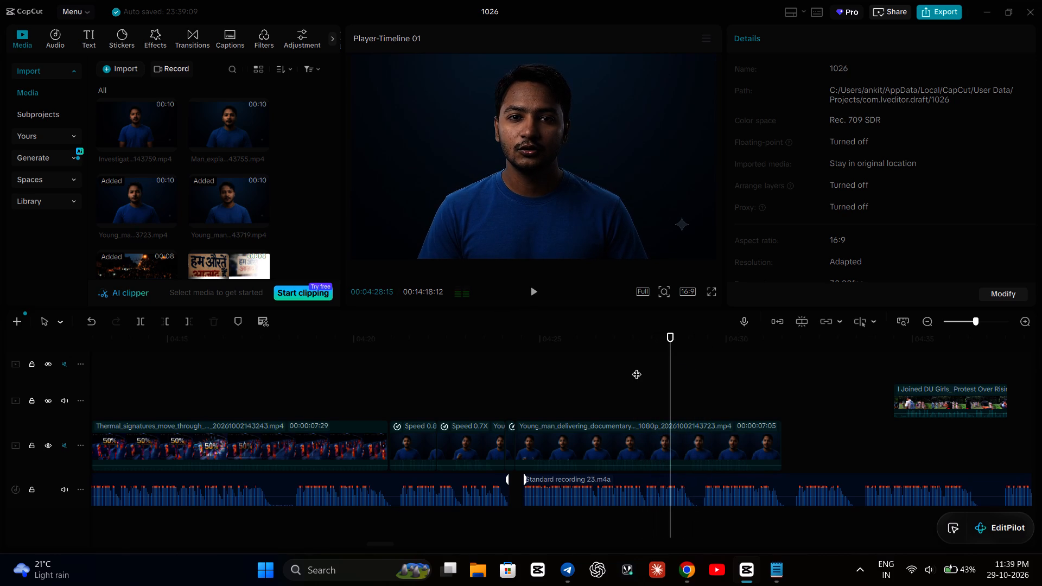
pyautogui.press('space')
pyautogui.press('space')
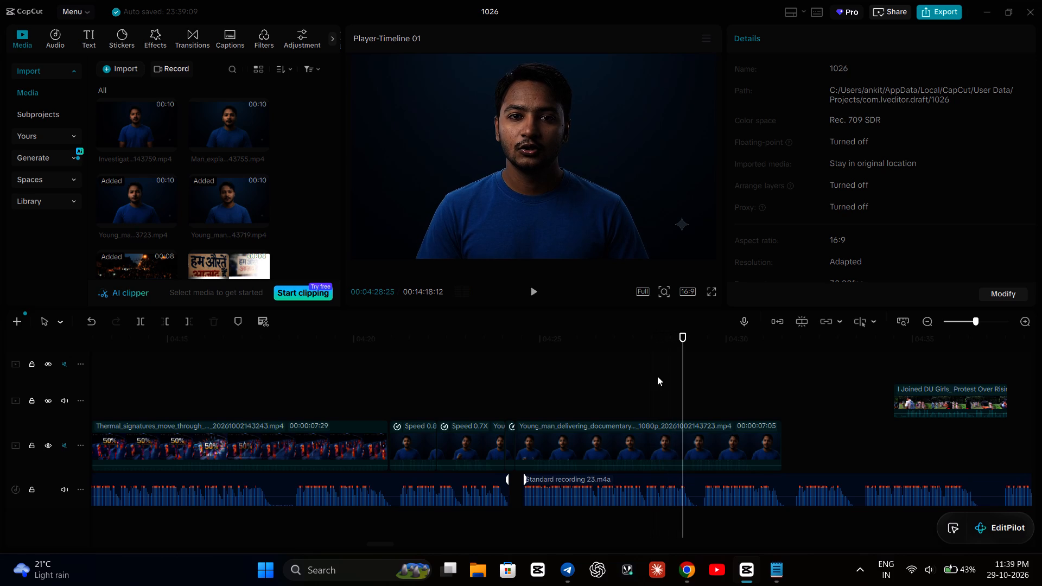
# Replay the presenter footage from about 00:04:23 to 00:04:27 to check its gestures against the narration.
pyautogui.click(650, 431)
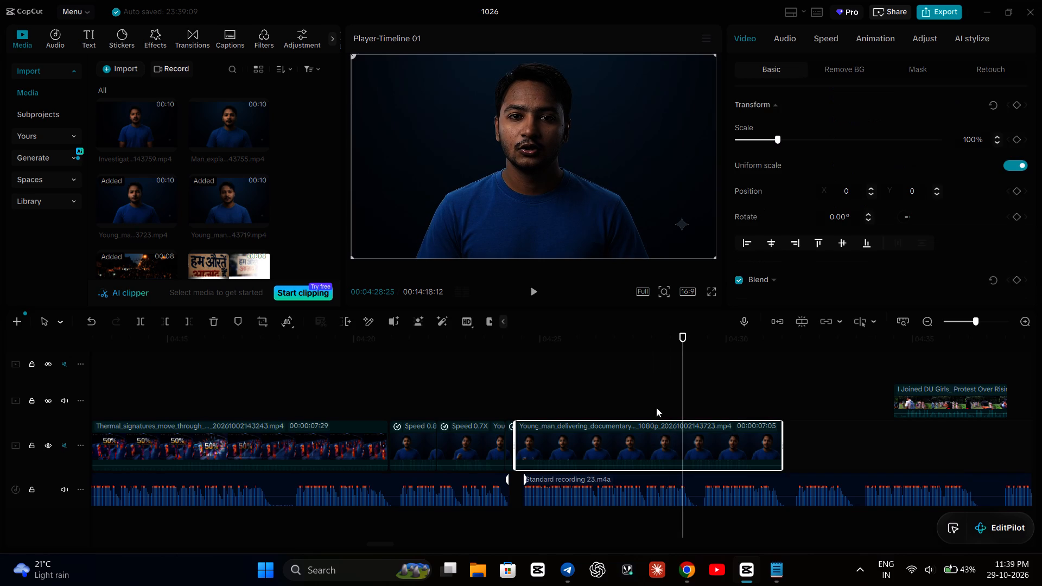
pyautogui.click(670, 384)
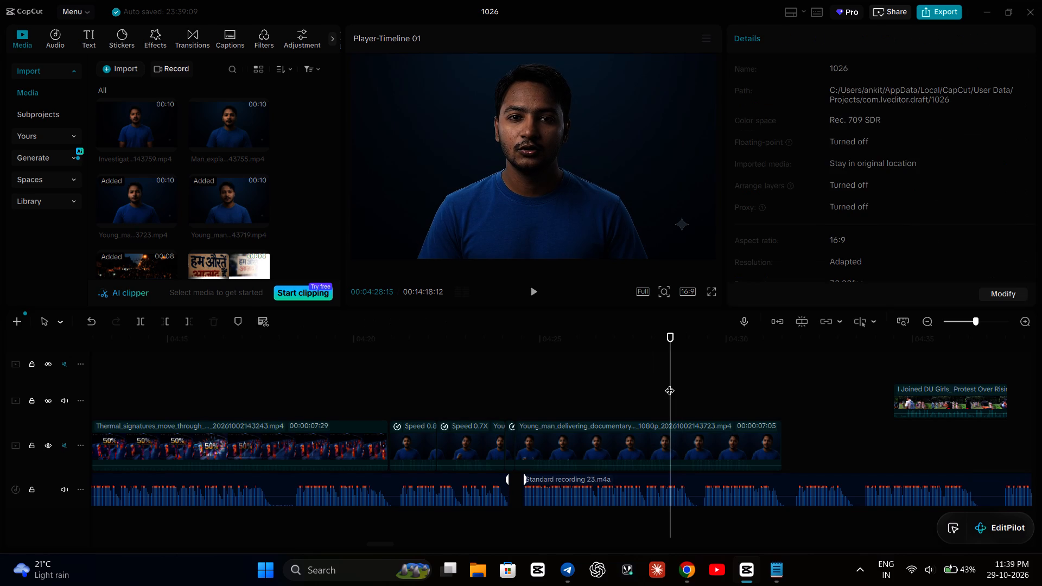
pyautogui.click(475, 391)
pyautogui.press('space')
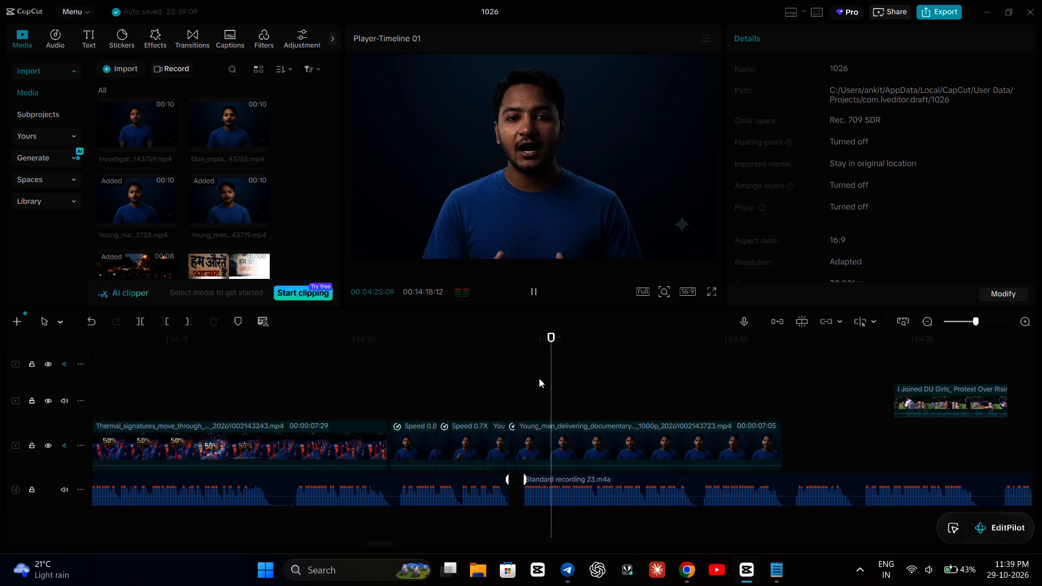
pyautogui.press('space')
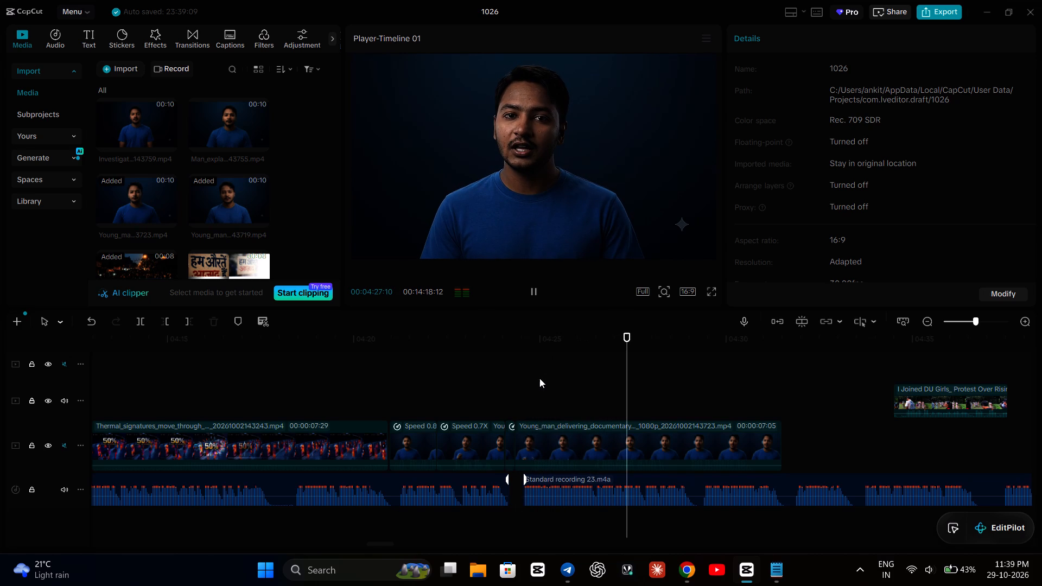
pyautogui.click(581, 454)
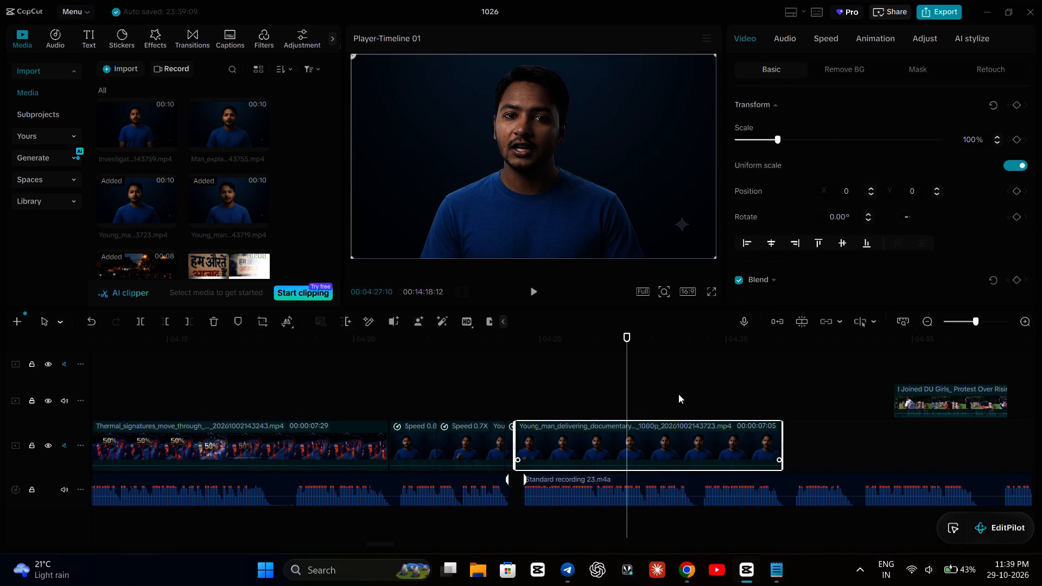
# Split the narration recording under the last presenter segment at 00:04:29:01, near the end of the spoken phrase.
pyautogui.click(678, 393)
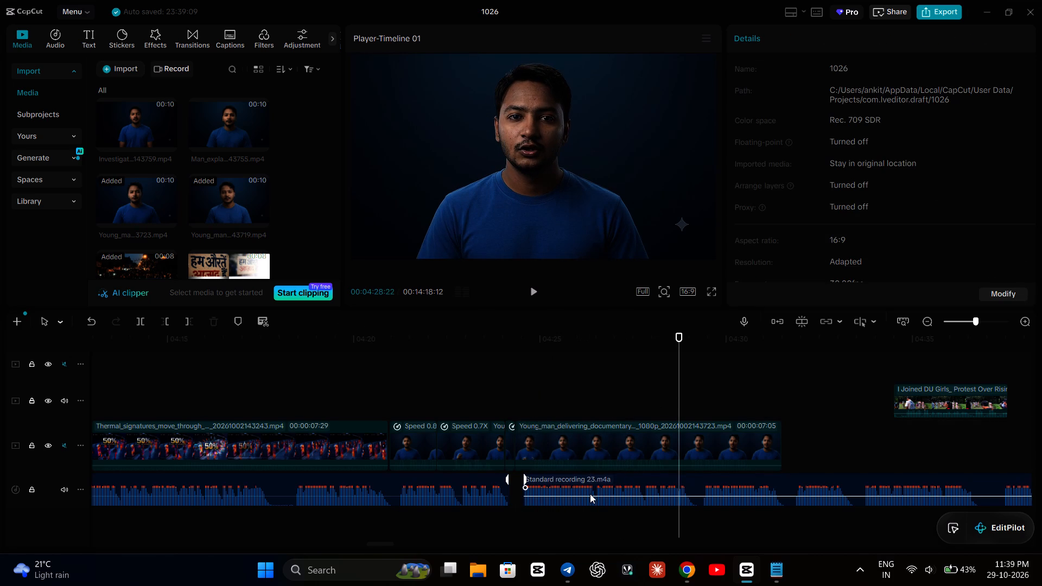
pyautogui.click(590, 494)
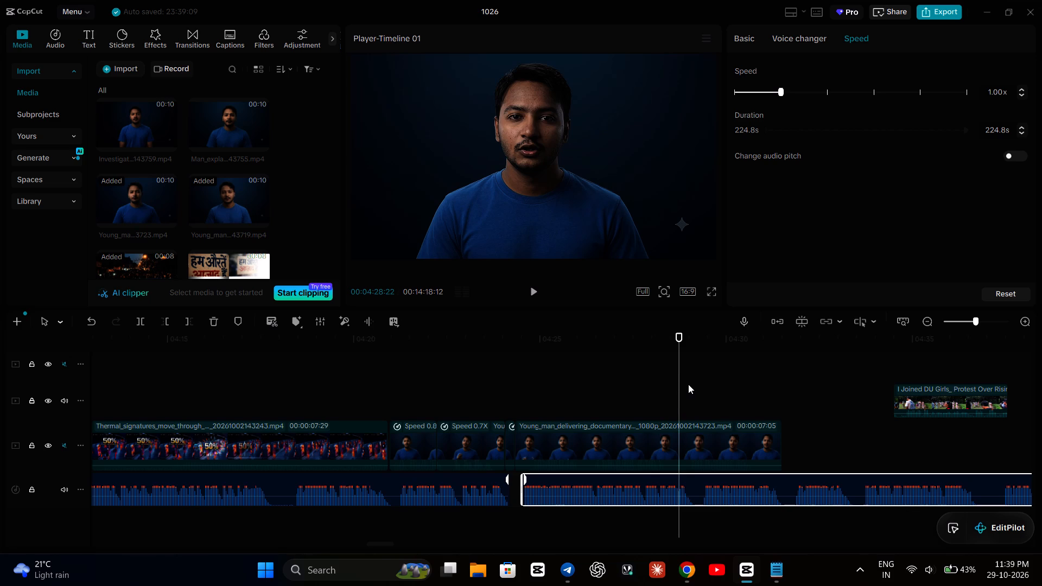
pyautogui.click(688, 384)
pyautogui.click(677, 380)
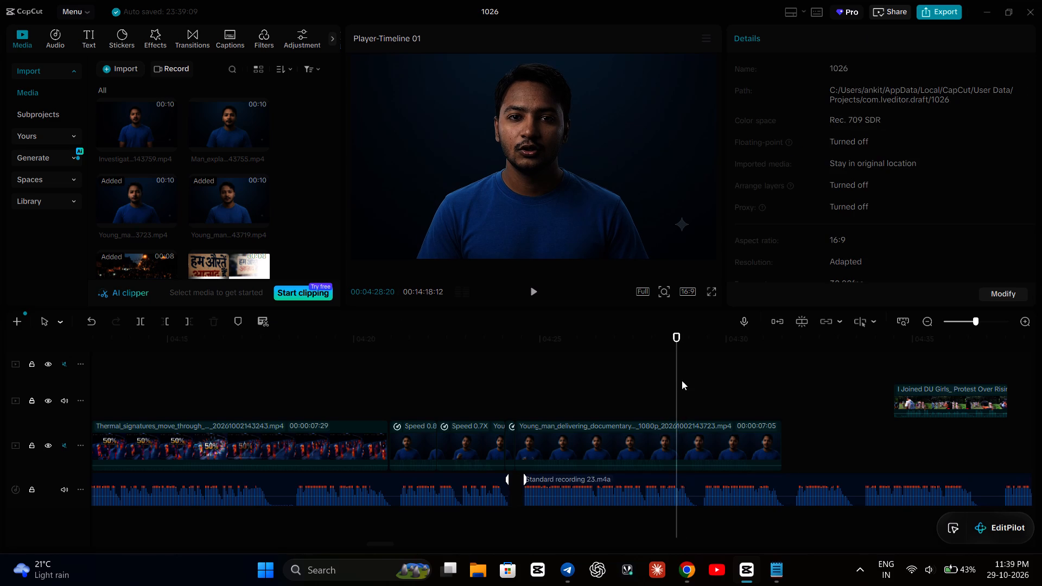
pyautogui.click(683, 380)
pyautogui.click(690, 380)
pyautogui.click(617, 474)
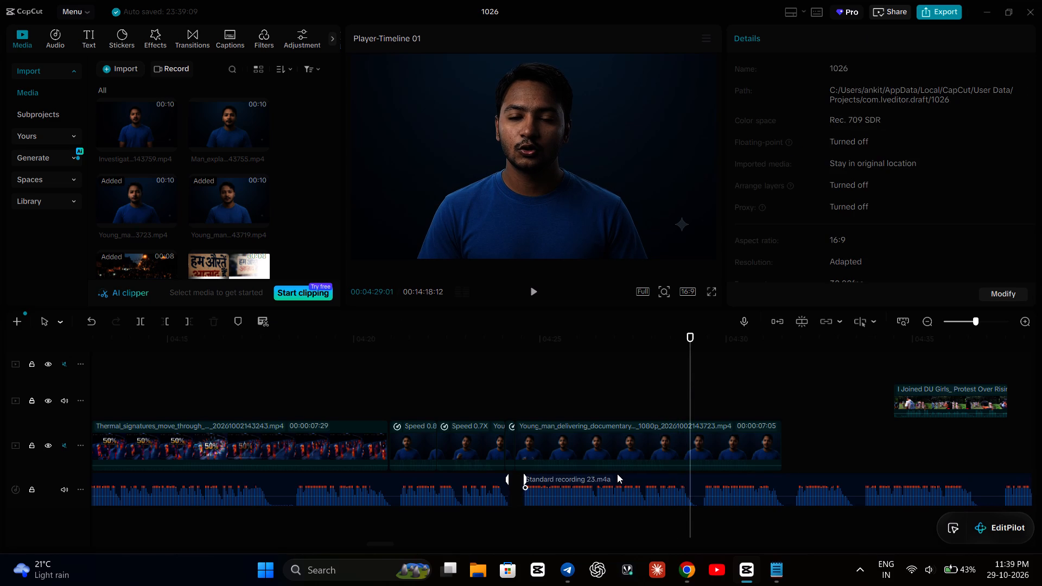
pyautogui.click(135, 320)
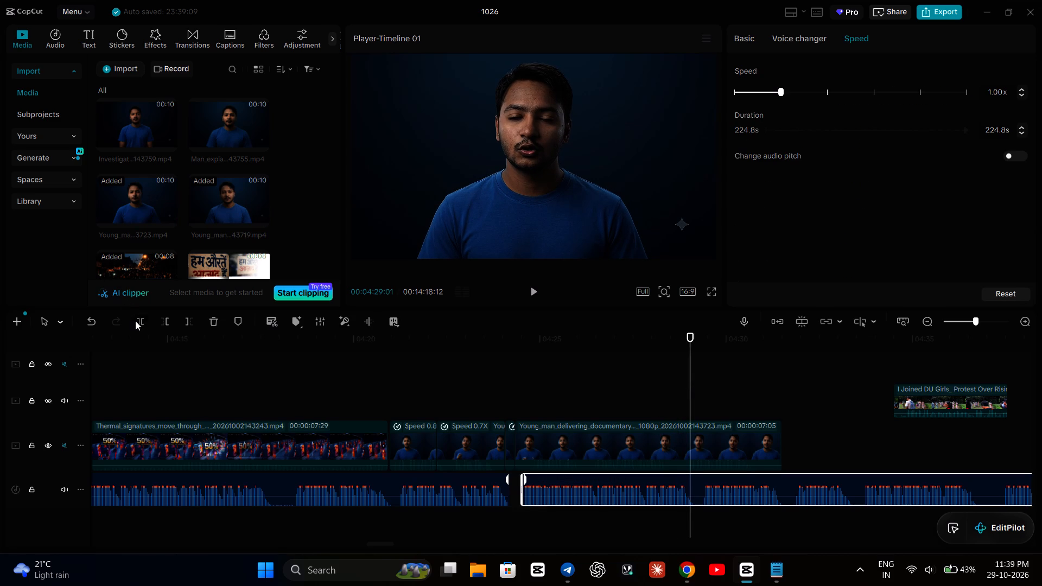
# Set the speed of the split-off narration segment ending at 00:04:29:01 to 1.10x.
pyautogui.click(583, 489)
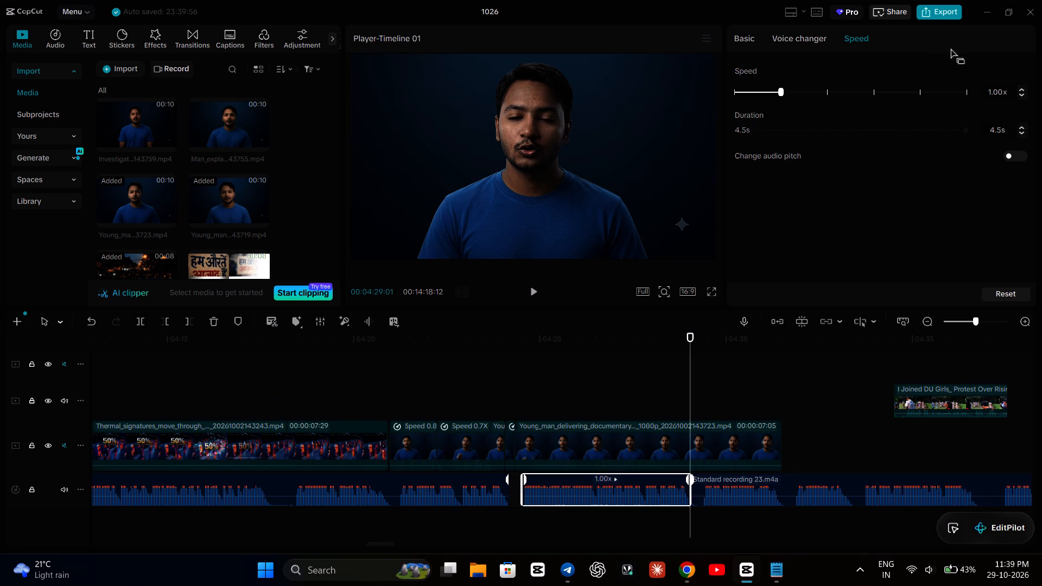
pyautogui.click(1023, 90)
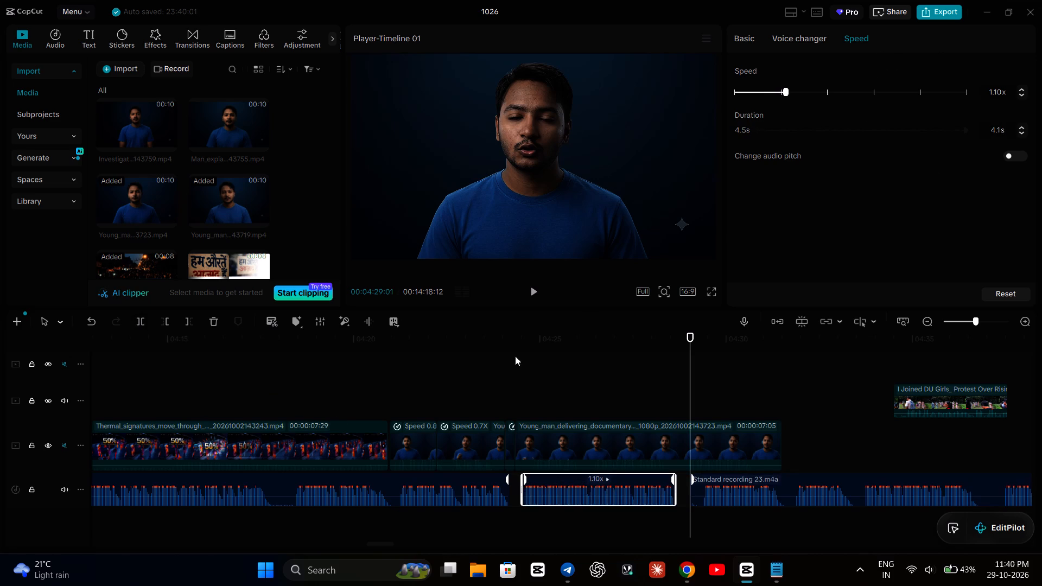
# Replay the last presenter segments from about 00:04:23 to 00:04:29 to check the gestures against the retimed narration.
pyautogui.click(459, 384)
pyautogui.press('space')
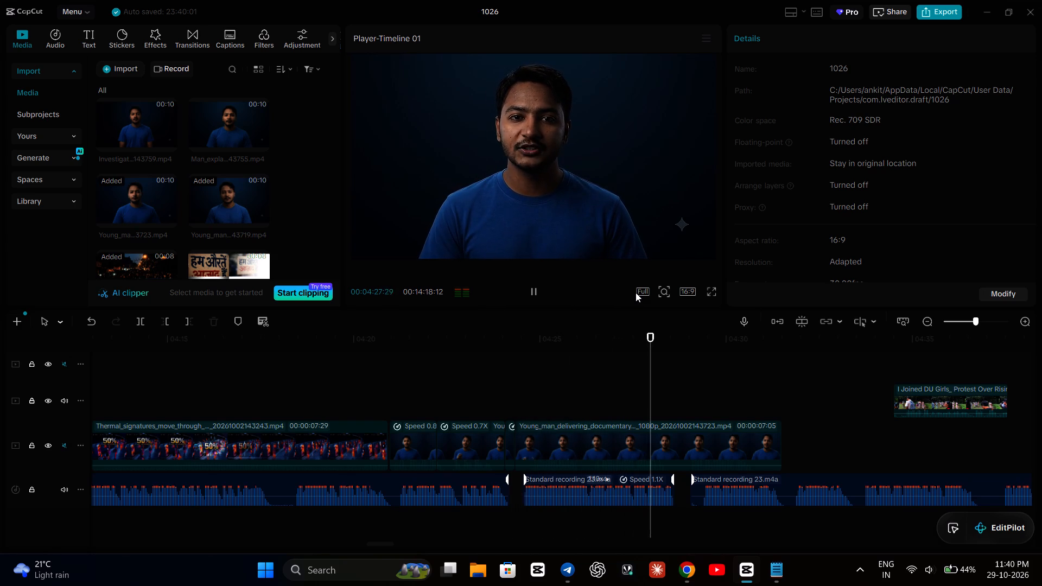
pyautogui.press('space')
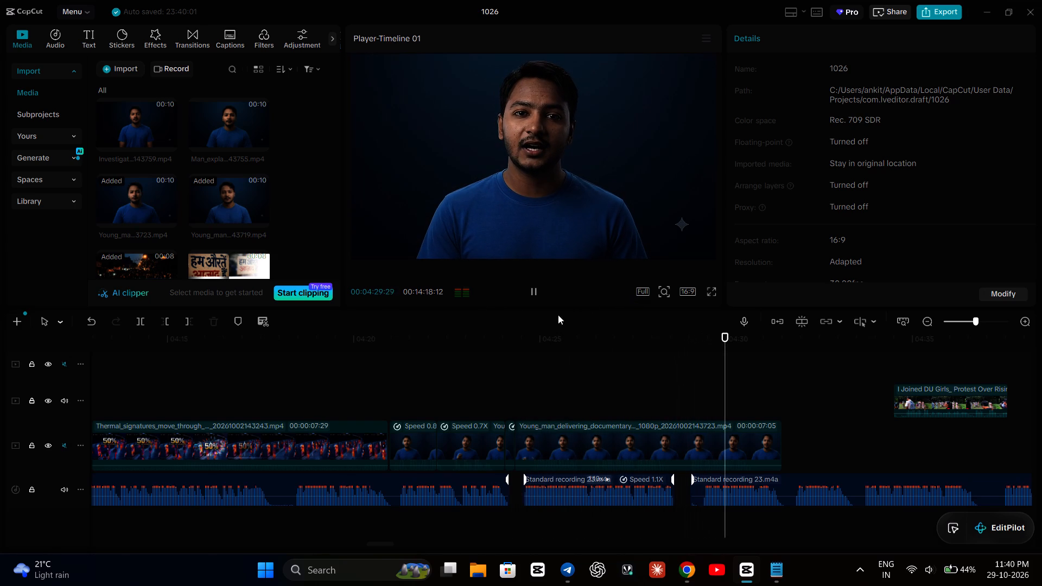
pyautogui.click(472, 360)
pyautogui.press('space')
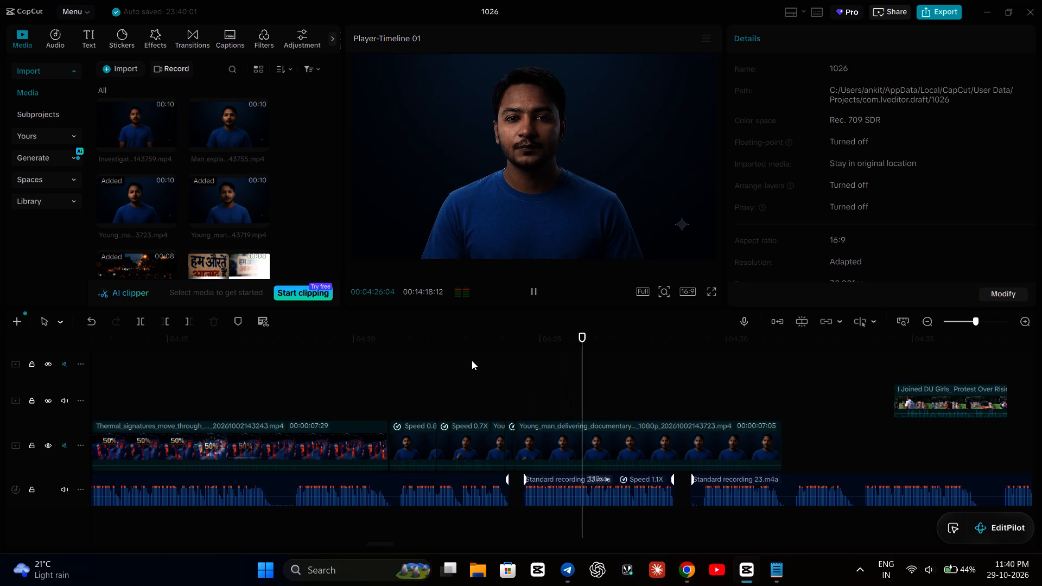
pyautogui.press('space')
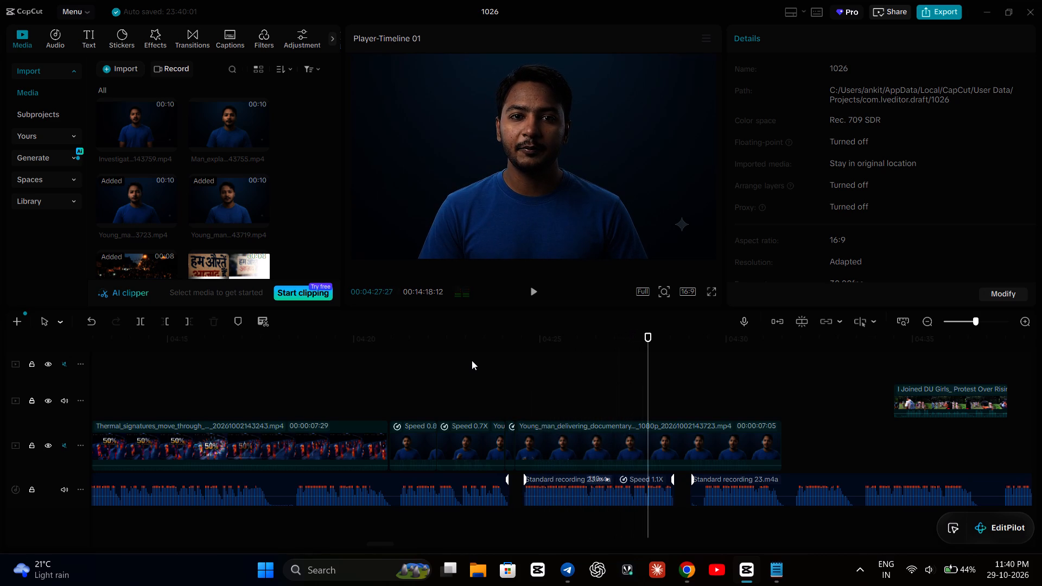
pyautogui.press('space')
pyautogui.press('space')
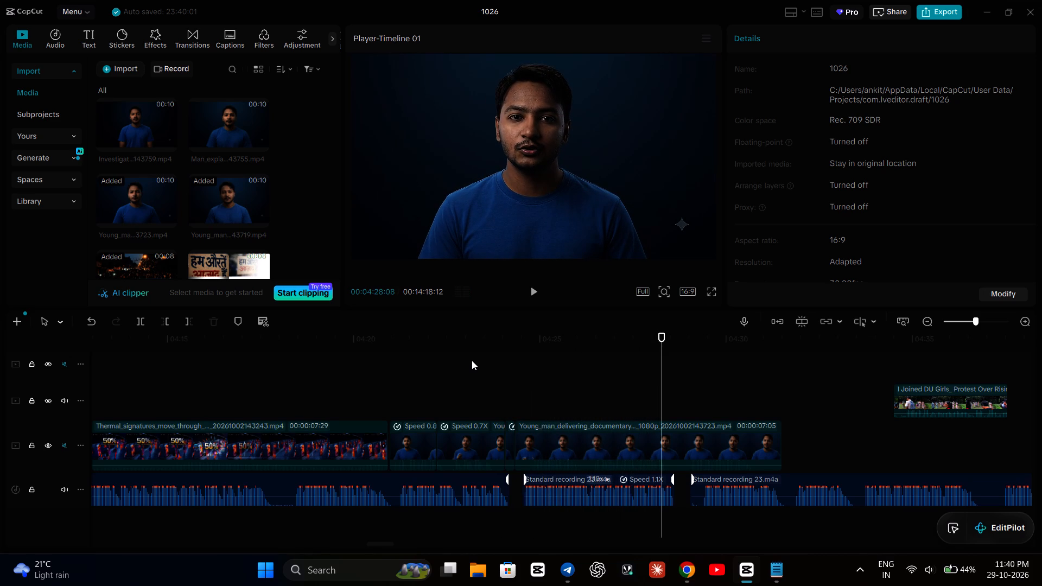
pyautogui.press('space')
pyautogui.press('space')
pyautogui.press('space')
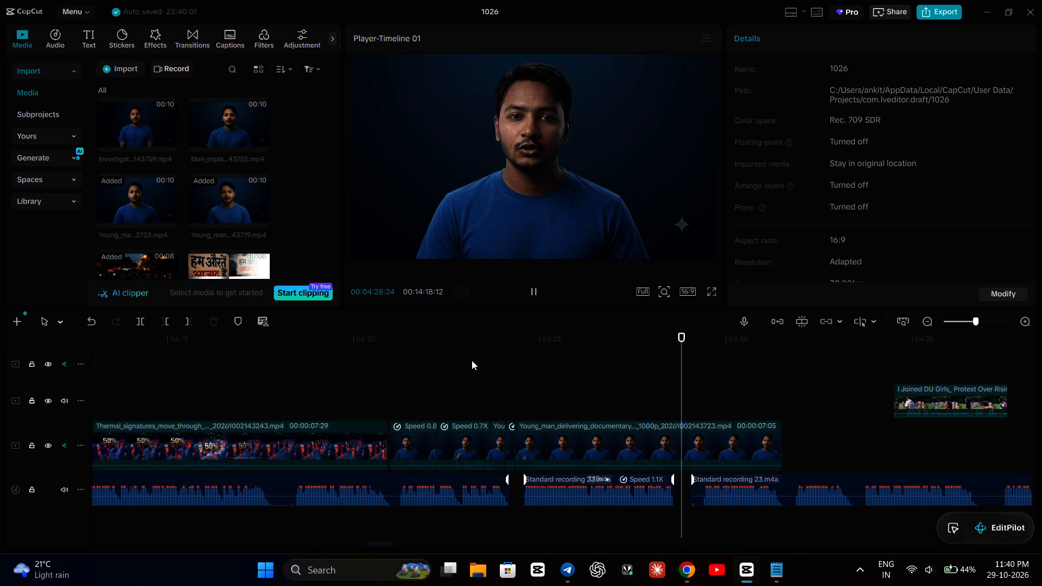
pyautogui.press('space')
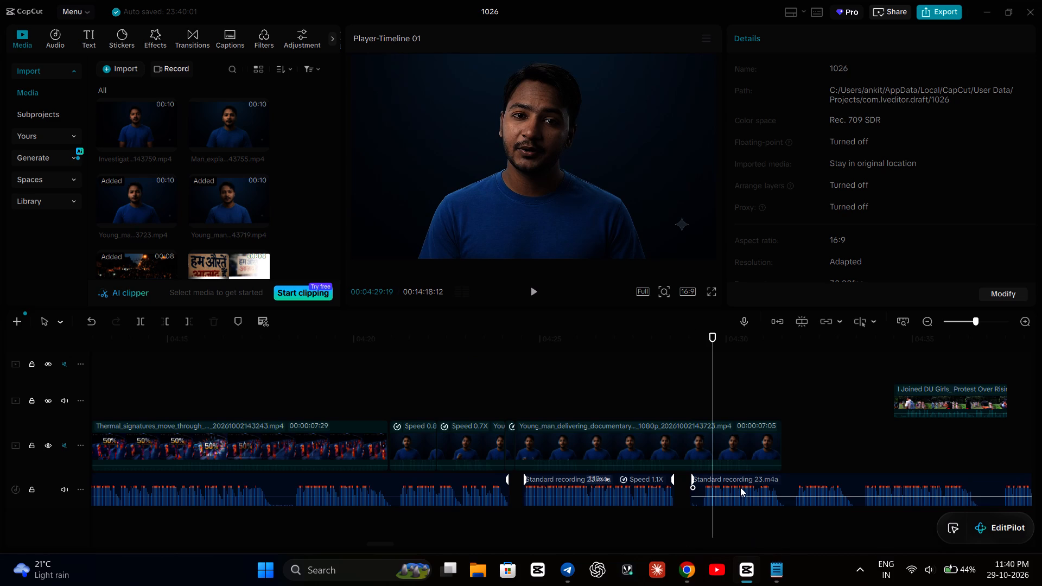
# Move the remaining narration earlier to close the gap after the 1.10x segment, and replay from 00:04:26:18 across the join.
pyautogui.moveTo(740, 487); pyautogui.dragTo(726, 487)
pyautogui.click(600, 400)
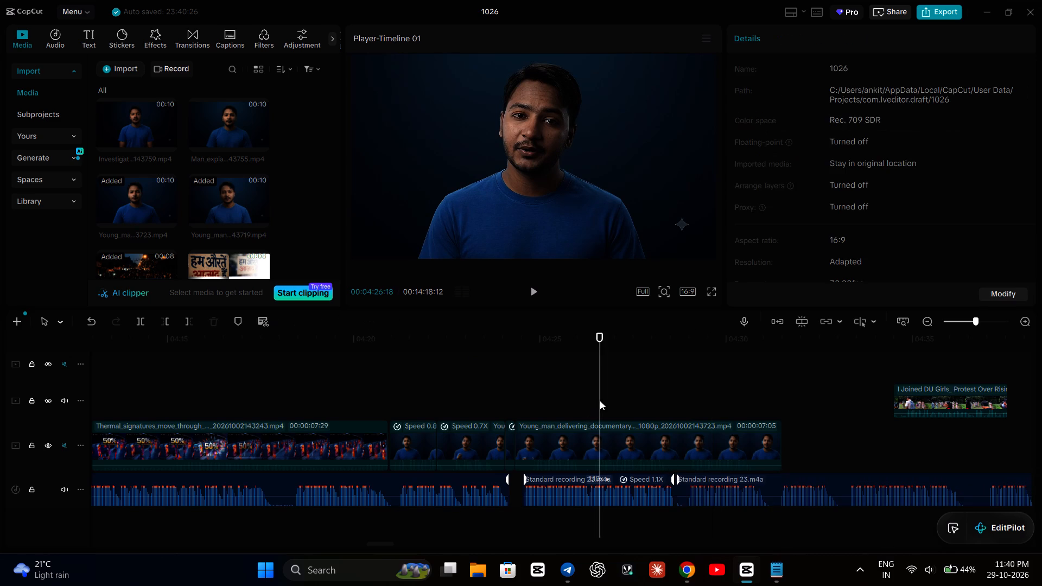
pyautogui.press('space')
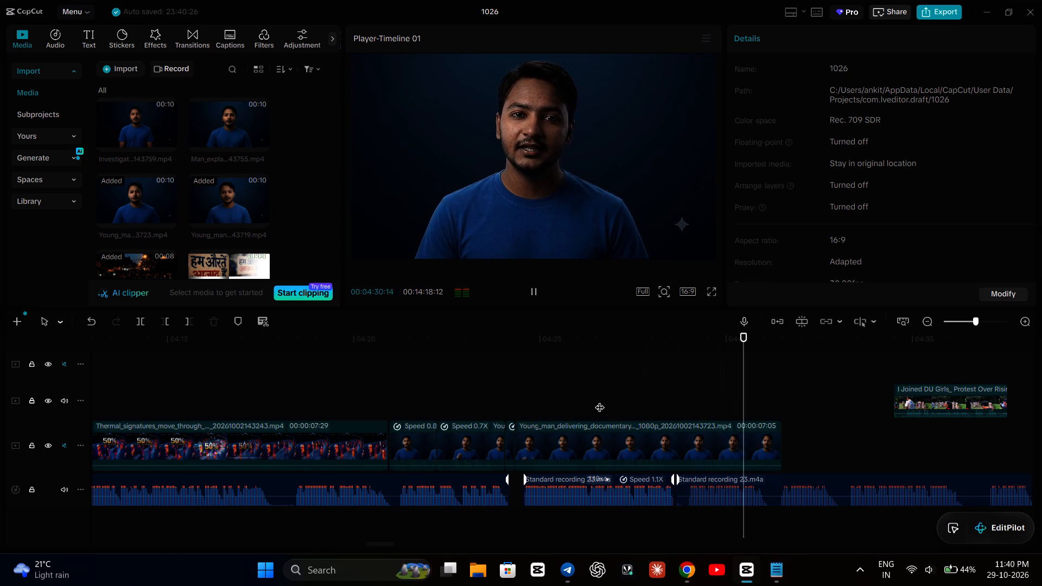
pyautogui.press('space')
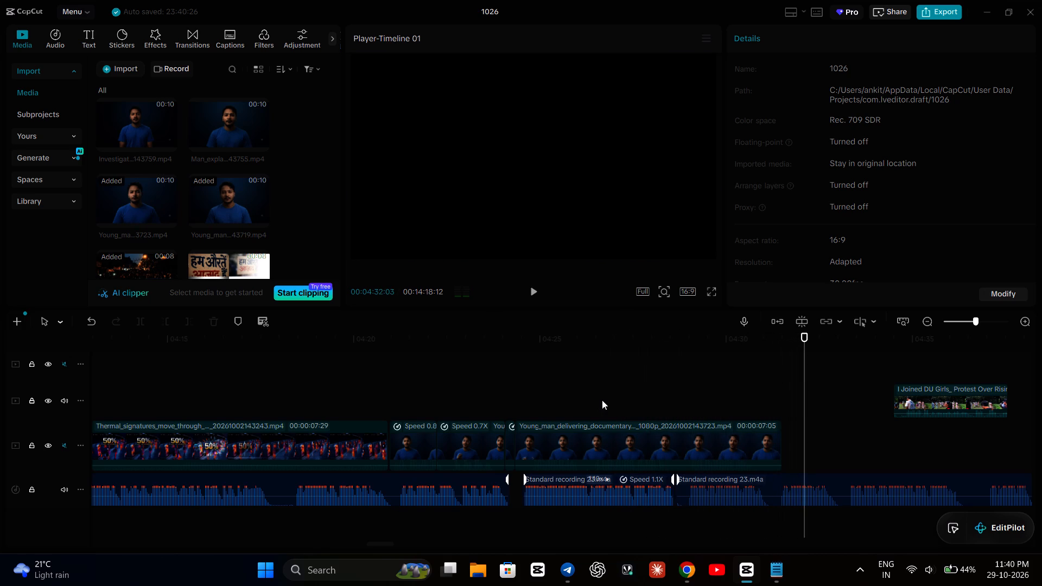
# Review the narration over the gap after the Metro map clip near 00:04:05, and the safe-routes explainer section from about 00:02:10.
pyautogui.hscroll(4, 543, 388)
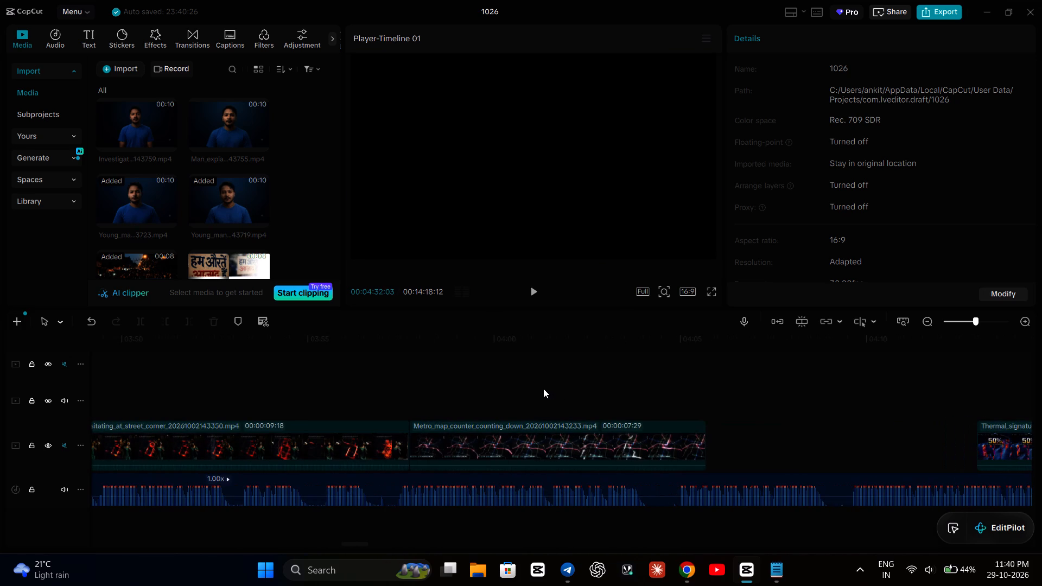
pyautogui.click(450, 383)
pyautogui.press('space')
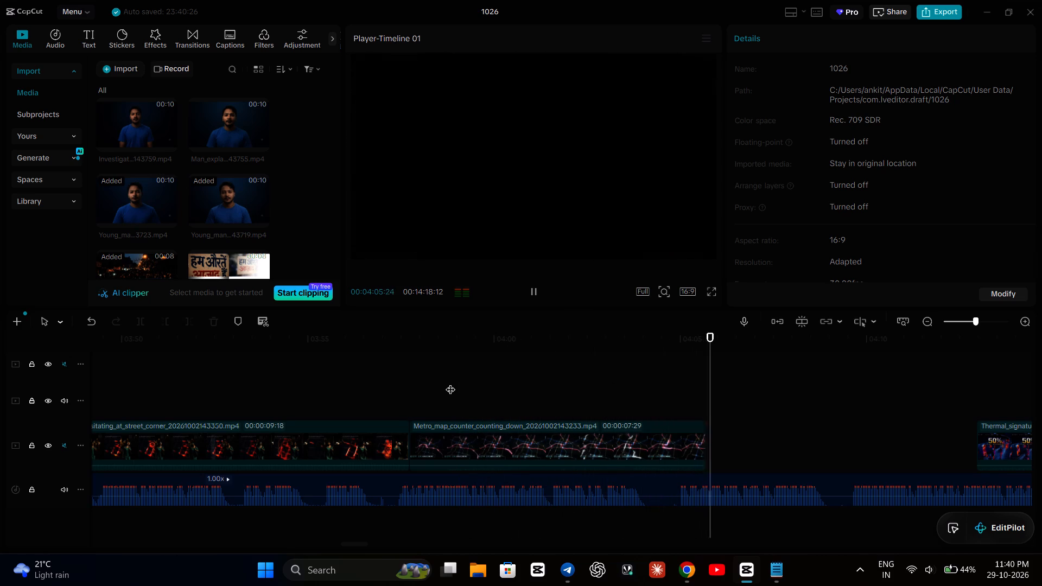
pyautogui.hscroll(3, 450, 383)
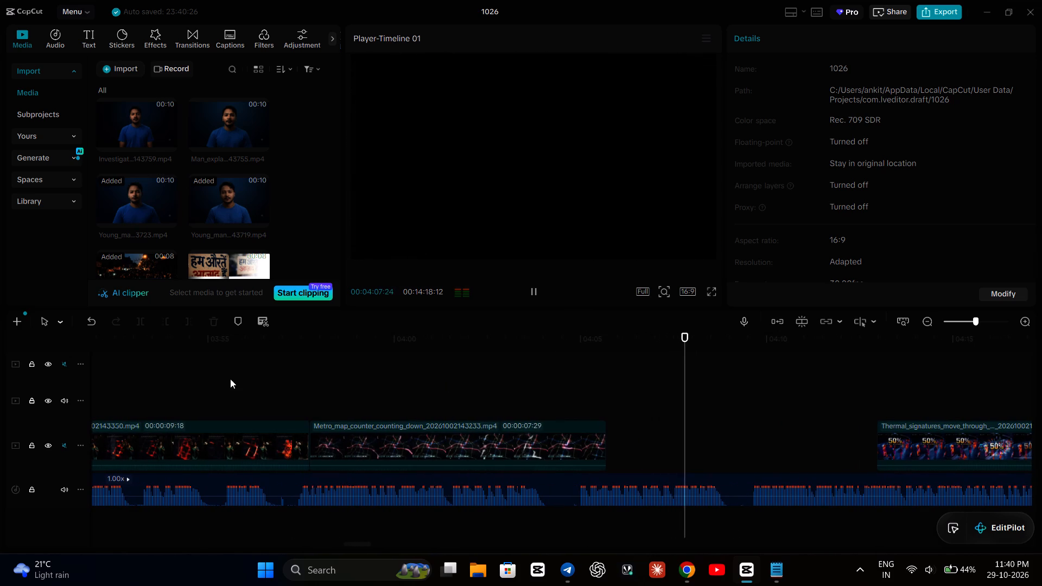
pyautogui.press('space')
pyautogui.hscroll(7, 230, 379)
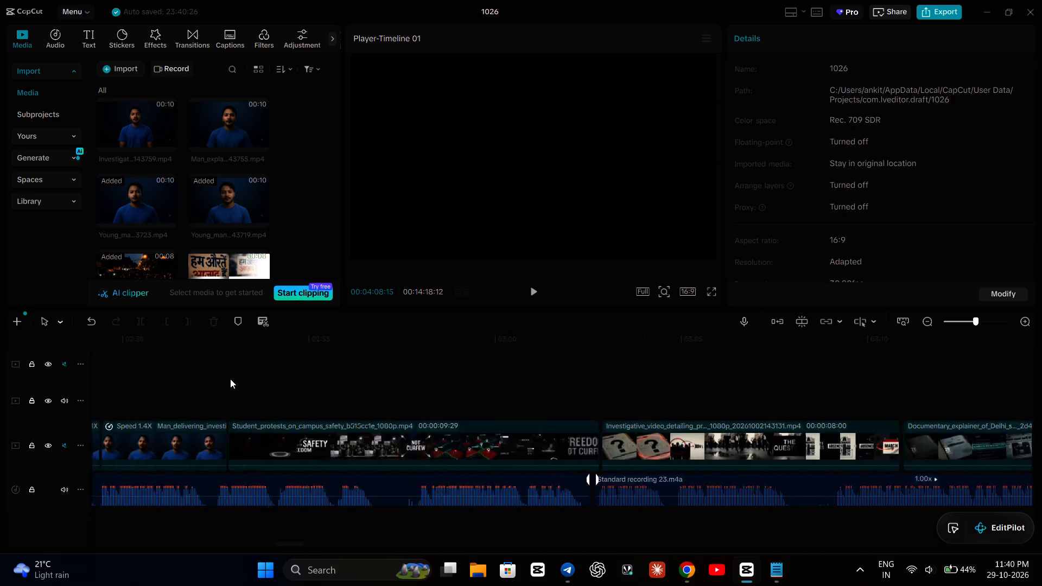
pyautogui.hscroll(4, 230, 379)
pyautogui.click(177, 381)
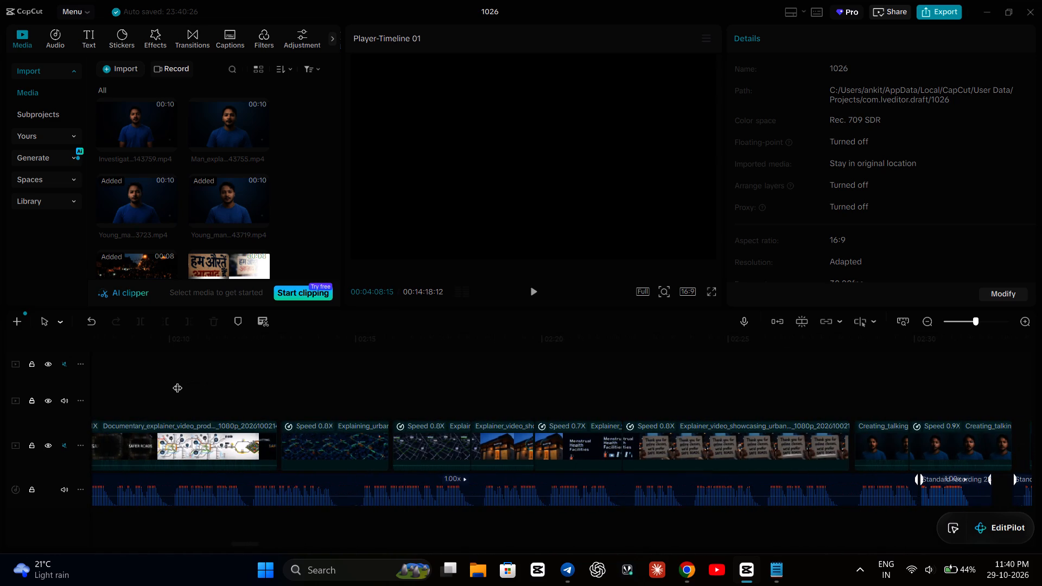
pyautogui.press('space')
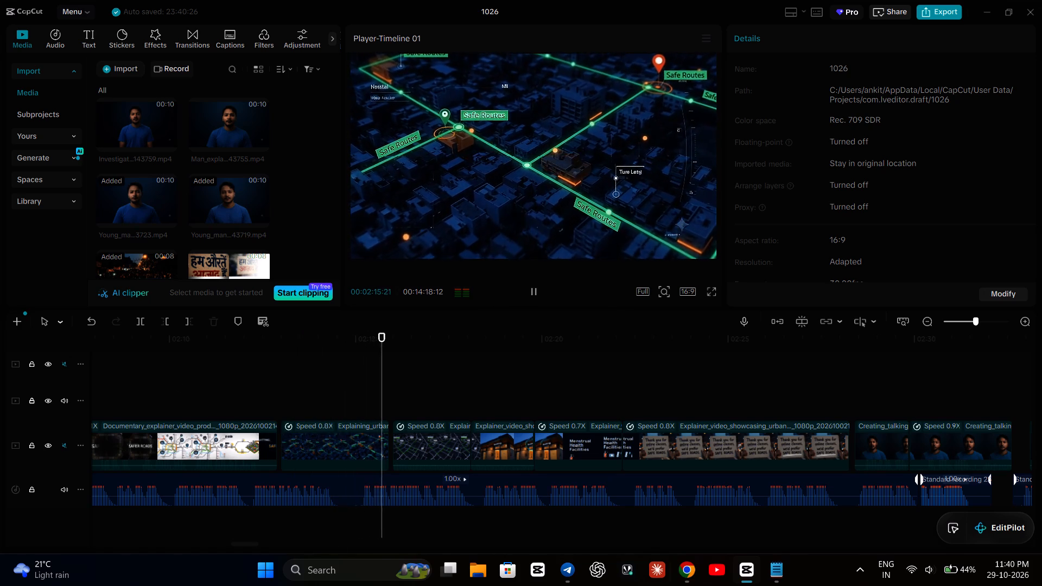
# In the Notepad script, copy Shot 25's second sentence, "पर साथ में, men की तरफ से non-sexual aggression बढ़ी।".
pyautogui.click(772, 579)
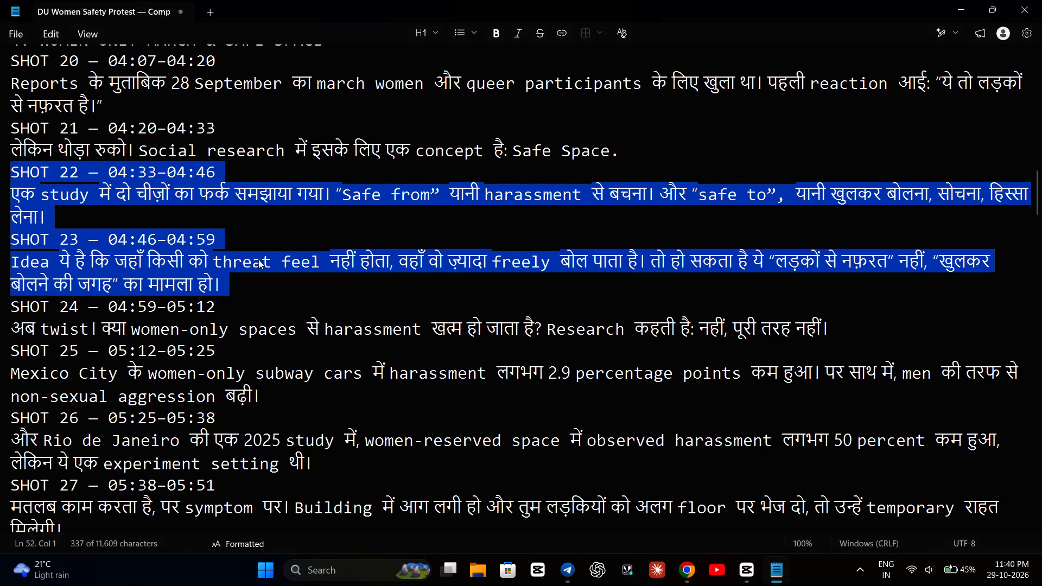
pyautogui.click(302, 305)
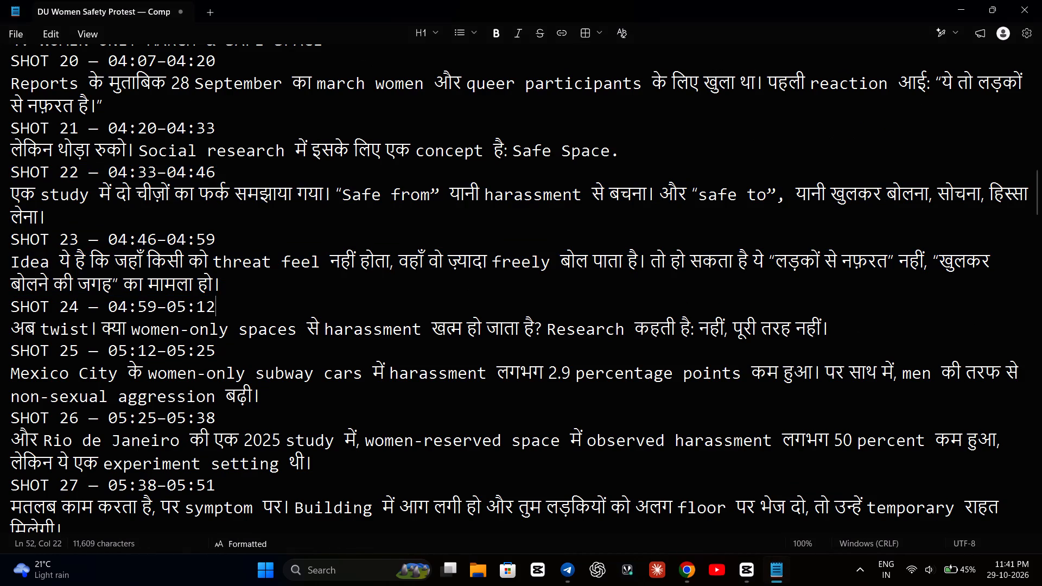
pyautogui.scroll(-2, 276, 391)
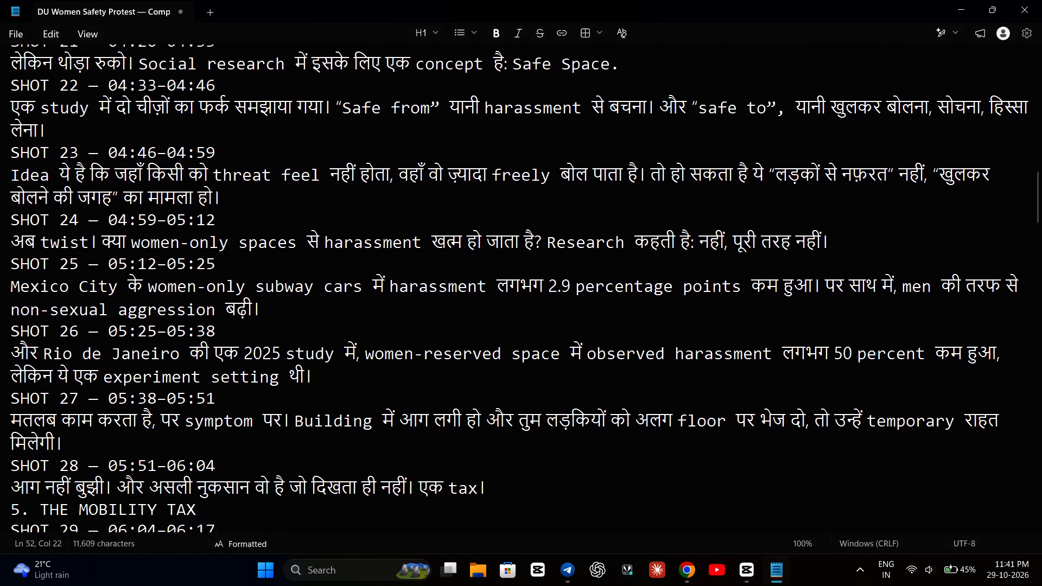
pyautogui.scroll(-1, 278, 403)
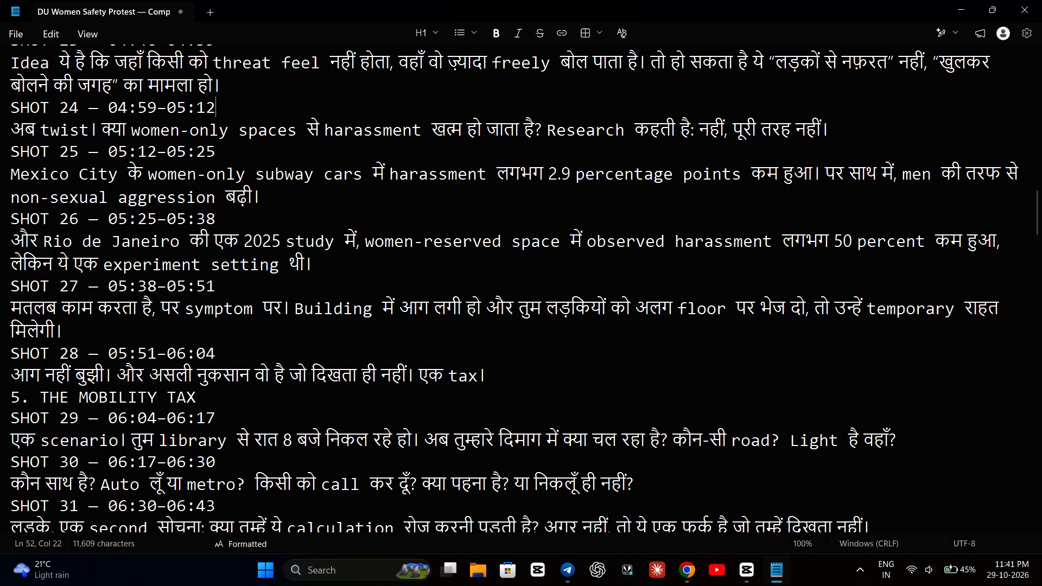
pyautogui.moveTo(827, 173); pyautogui.dragTo(1006, 192)
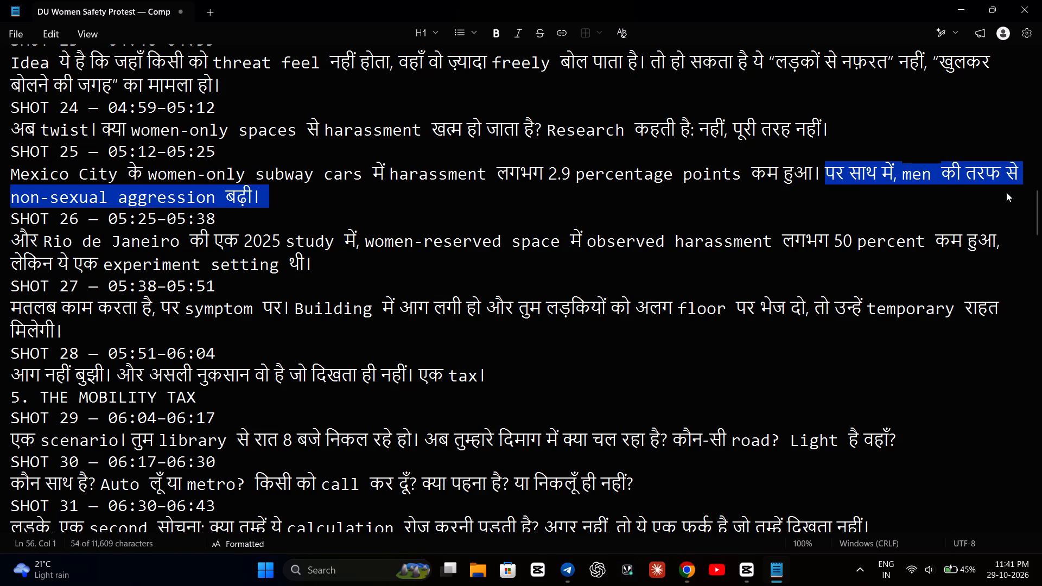
pyautogui.hotkey('ctrl', 'c')
pyautogui.click(687, 566)
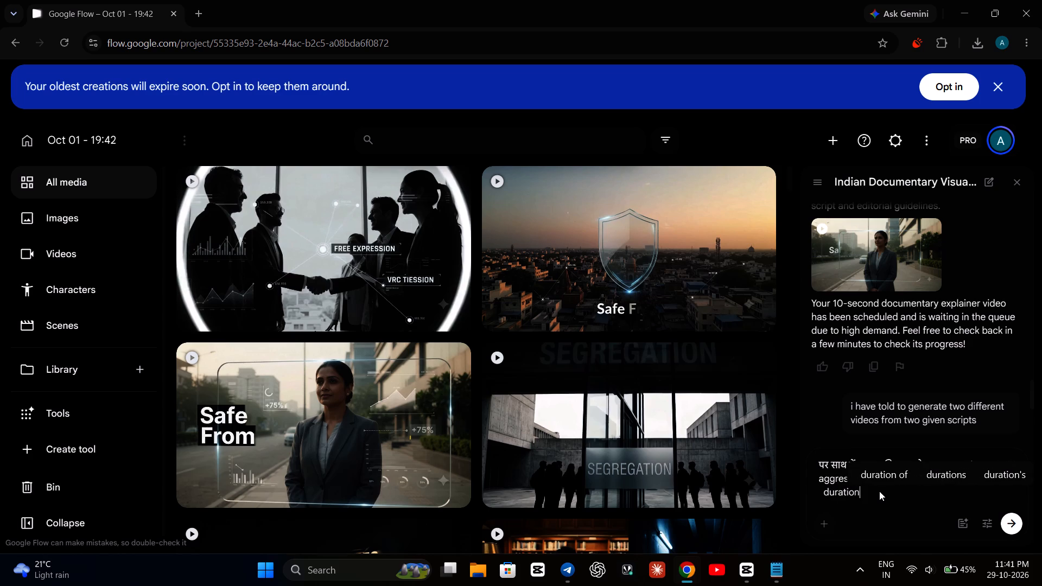
pyautogui.press('space')
pyautogui.write('-')
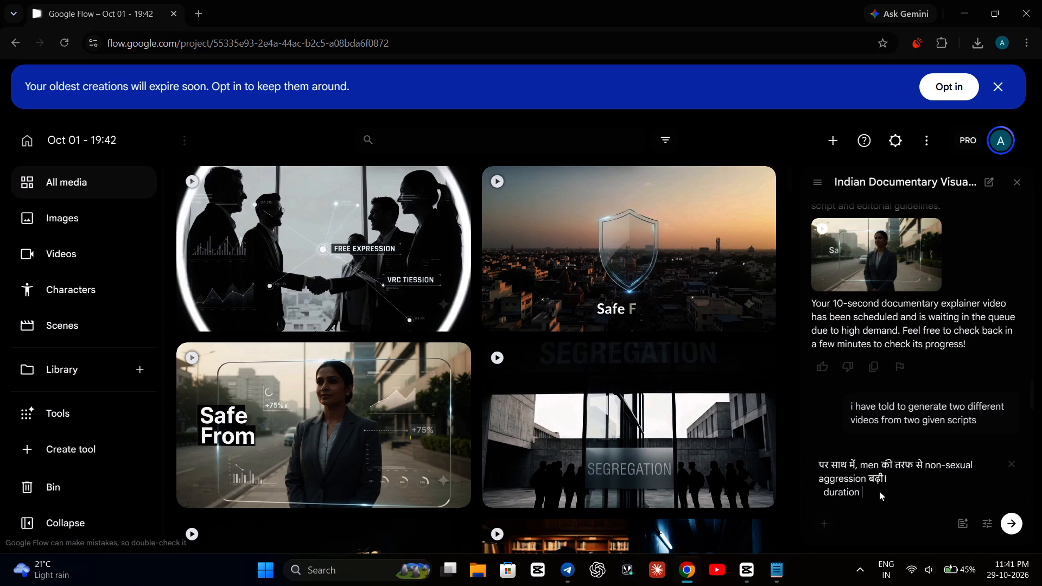
pyautogui.press('space')
pyautogui.write('4 seconds')
pyautogui.press('Return')
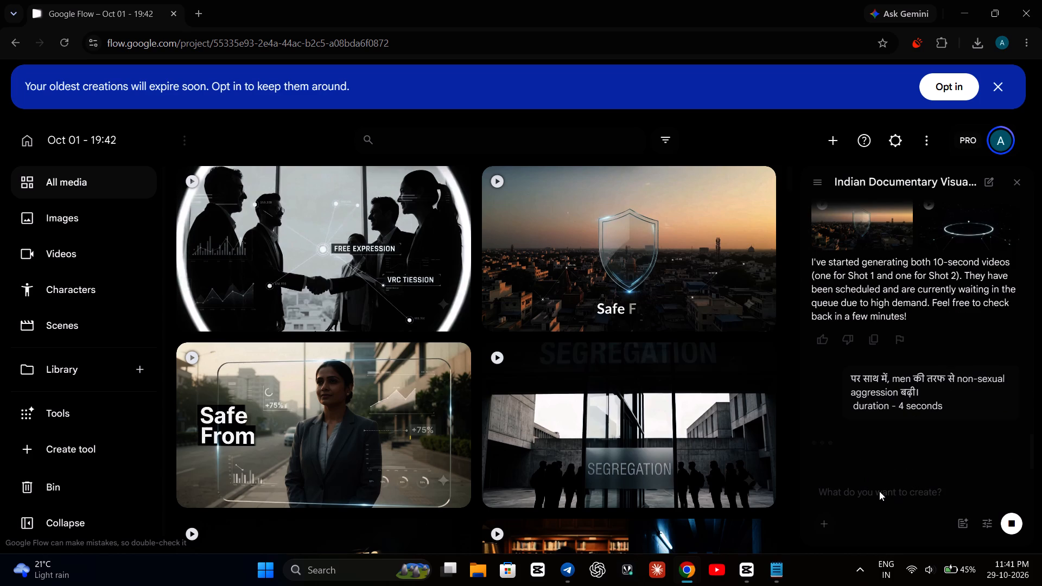
# Switch back to the CapCut project 1026.
pyautogui.click(751, 572)
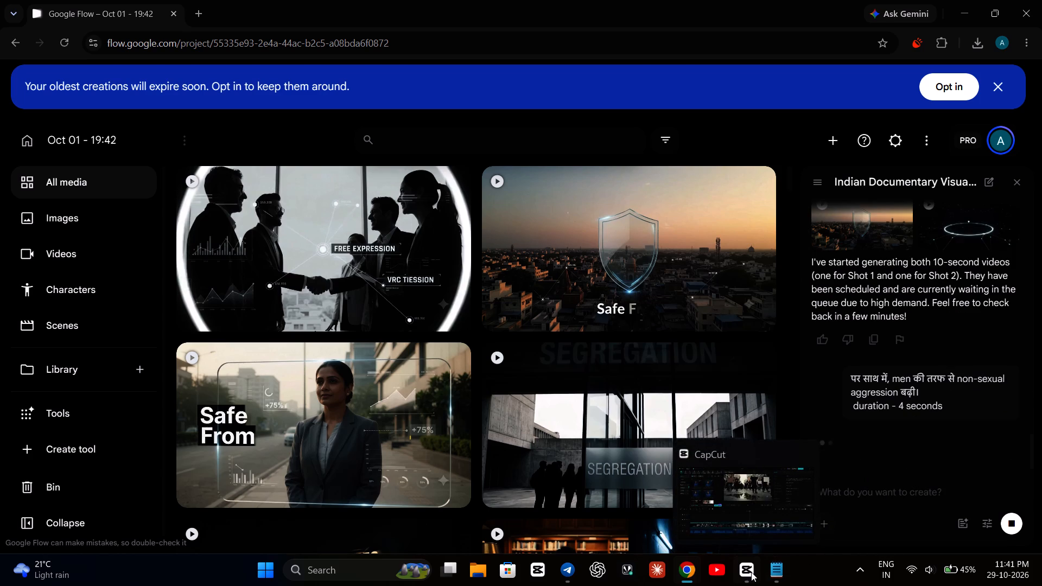
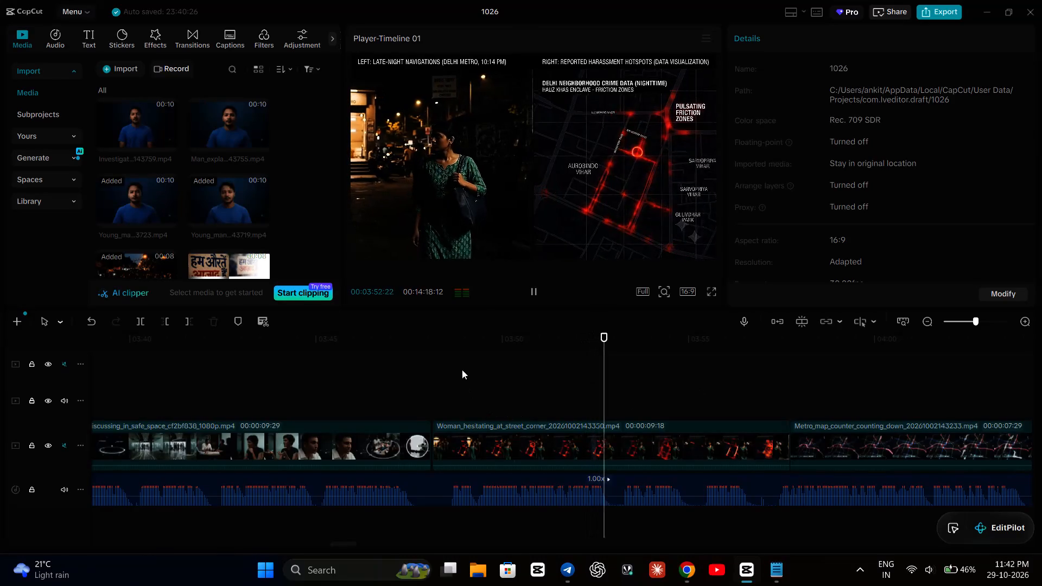
# Trim the start of the Woman_hesitating_at_street_corner clip so its duration is about 00:00:09:04.
pyautogui.click(462, 370)
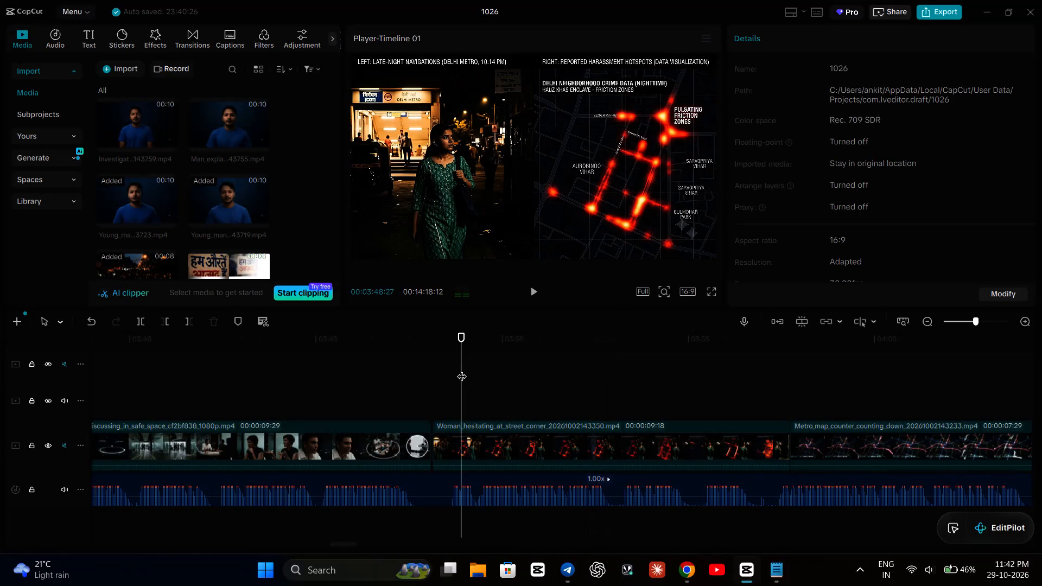
pyautogui.click(455, 437)
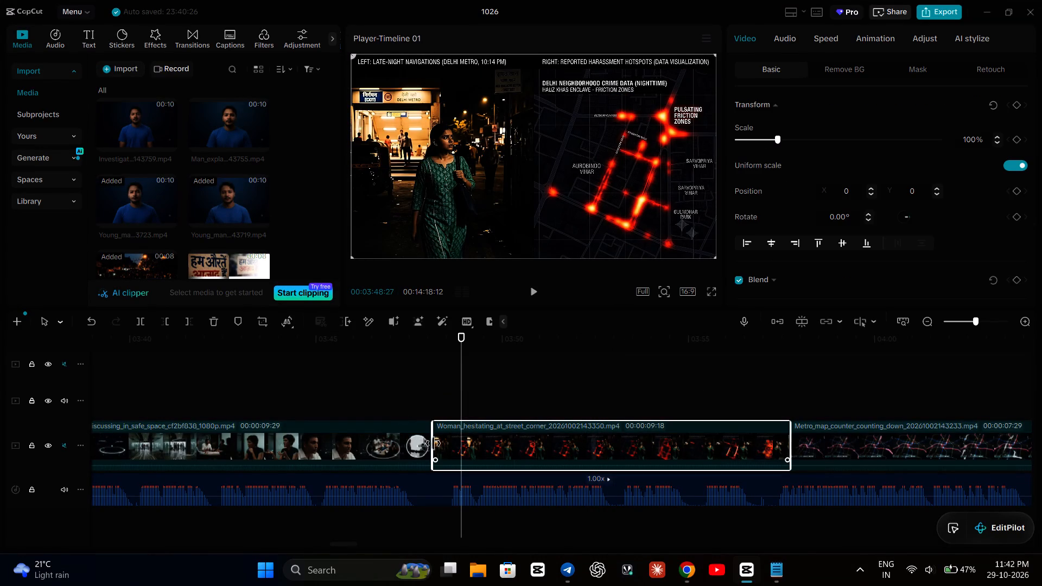
pyautogui.moveTo(433, 443); pyautogui.dragTo(456, 447)
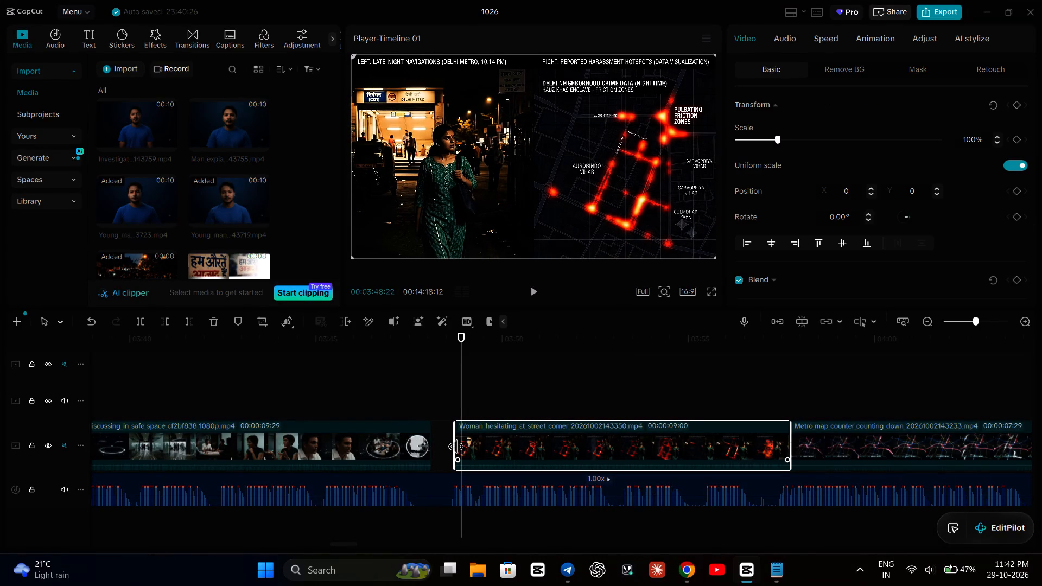
pyautogui.moveTo(456, 447); pyautogui.dragTo(450, 447)
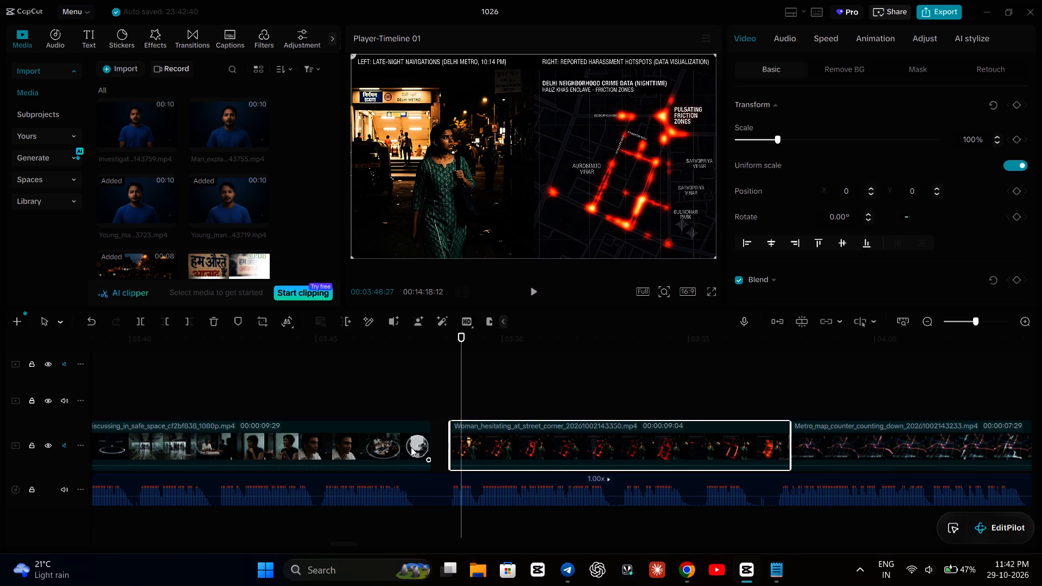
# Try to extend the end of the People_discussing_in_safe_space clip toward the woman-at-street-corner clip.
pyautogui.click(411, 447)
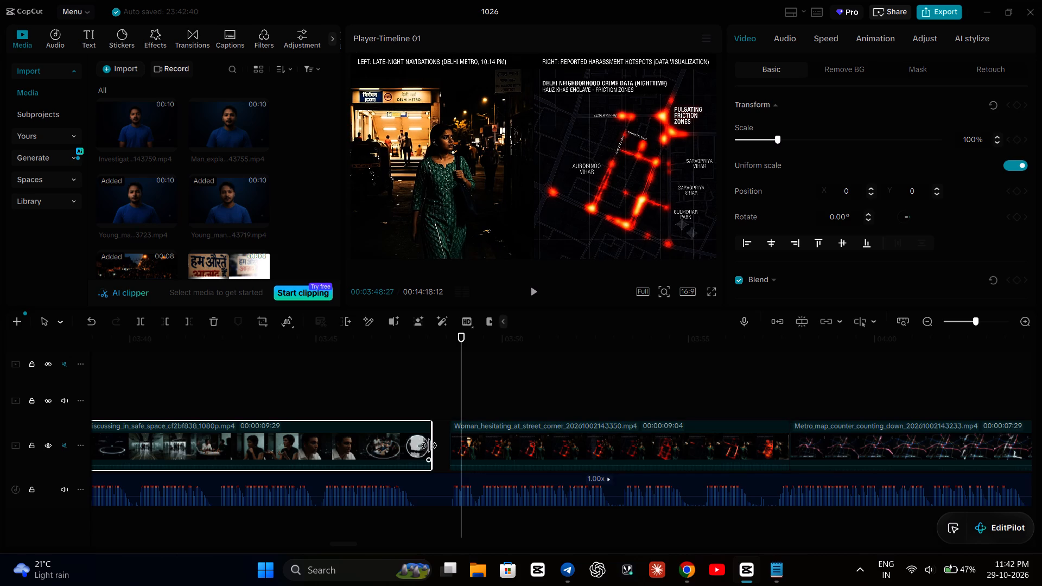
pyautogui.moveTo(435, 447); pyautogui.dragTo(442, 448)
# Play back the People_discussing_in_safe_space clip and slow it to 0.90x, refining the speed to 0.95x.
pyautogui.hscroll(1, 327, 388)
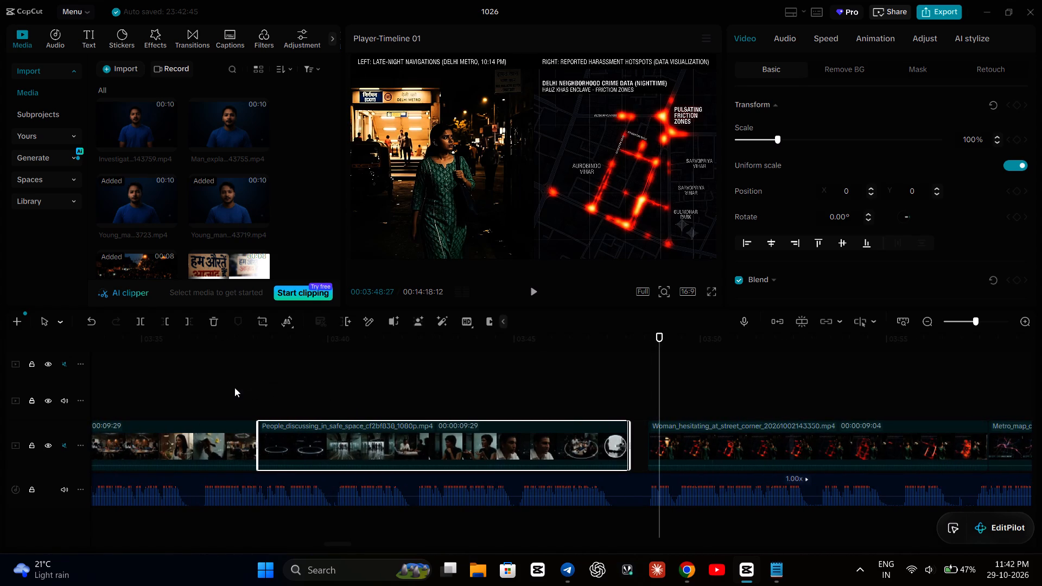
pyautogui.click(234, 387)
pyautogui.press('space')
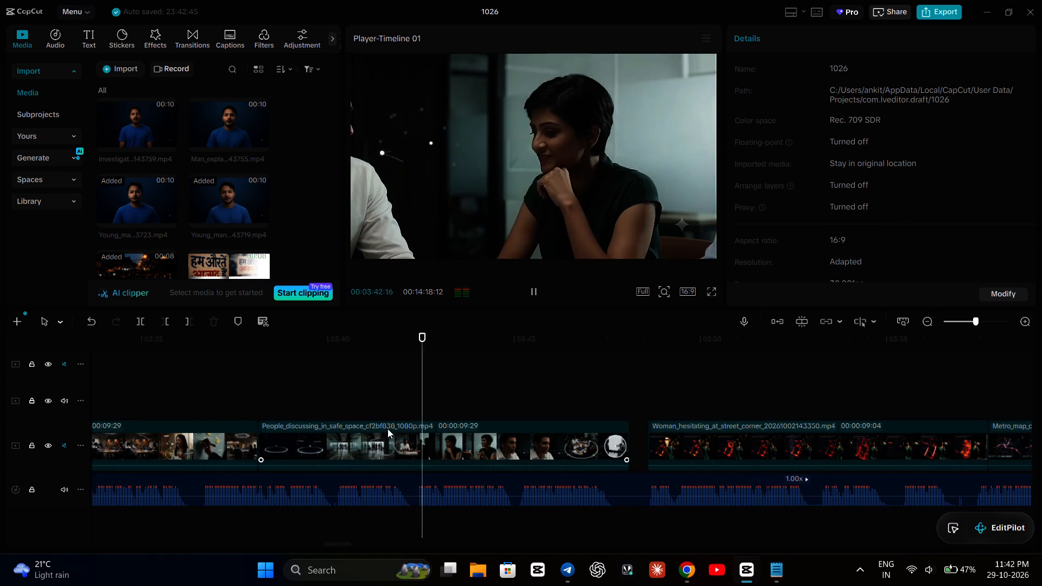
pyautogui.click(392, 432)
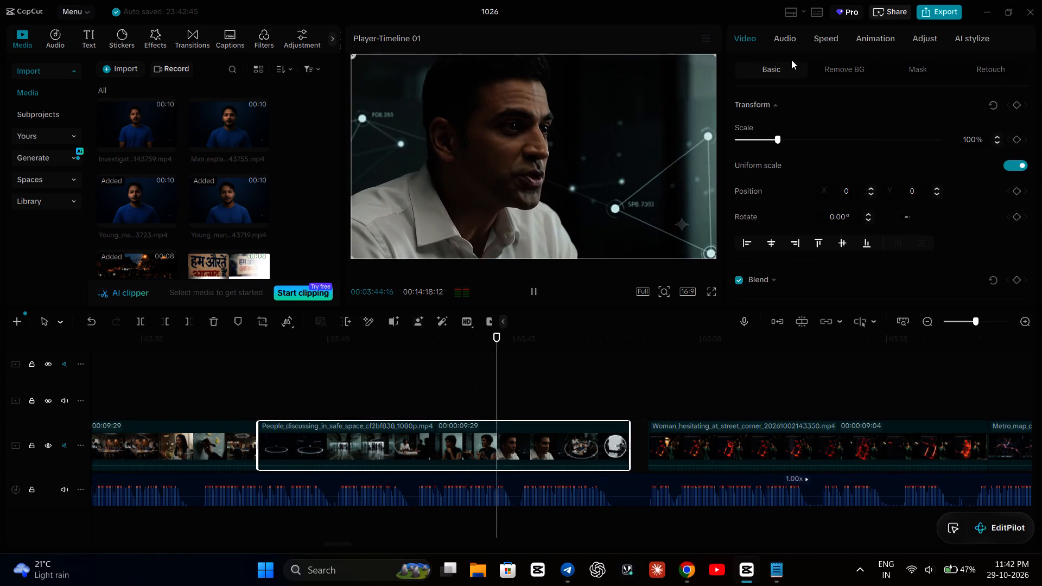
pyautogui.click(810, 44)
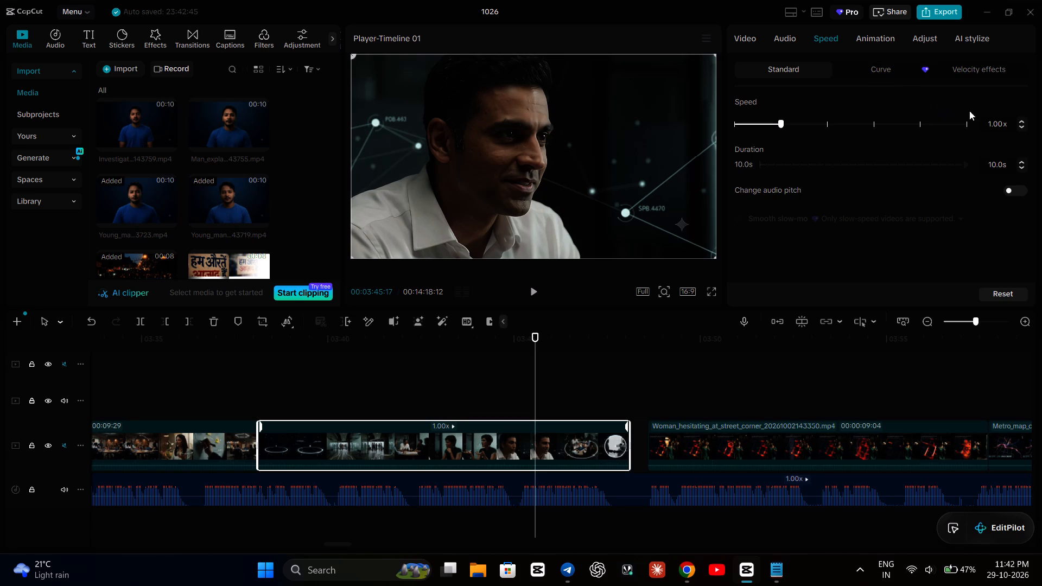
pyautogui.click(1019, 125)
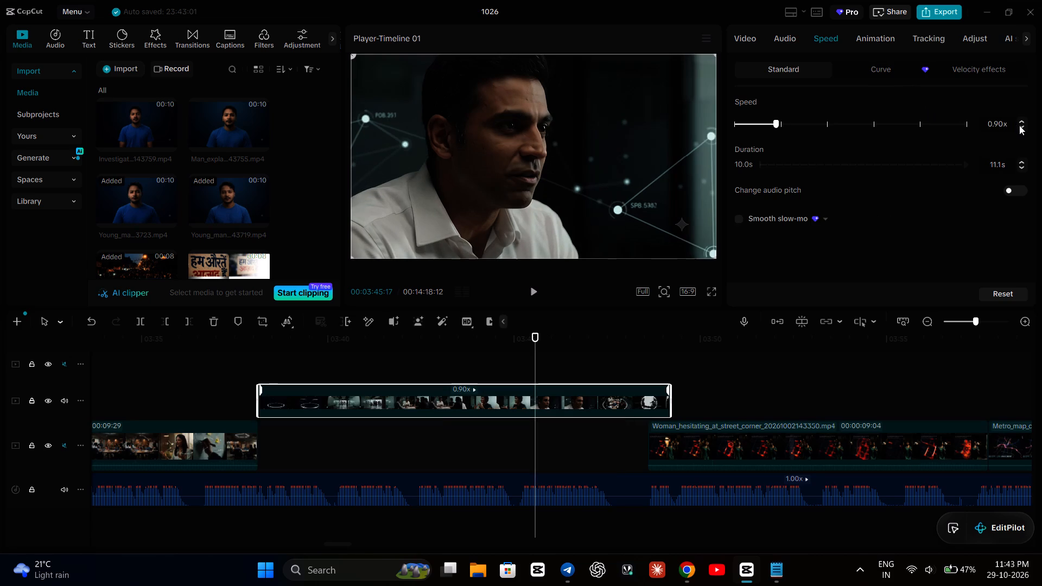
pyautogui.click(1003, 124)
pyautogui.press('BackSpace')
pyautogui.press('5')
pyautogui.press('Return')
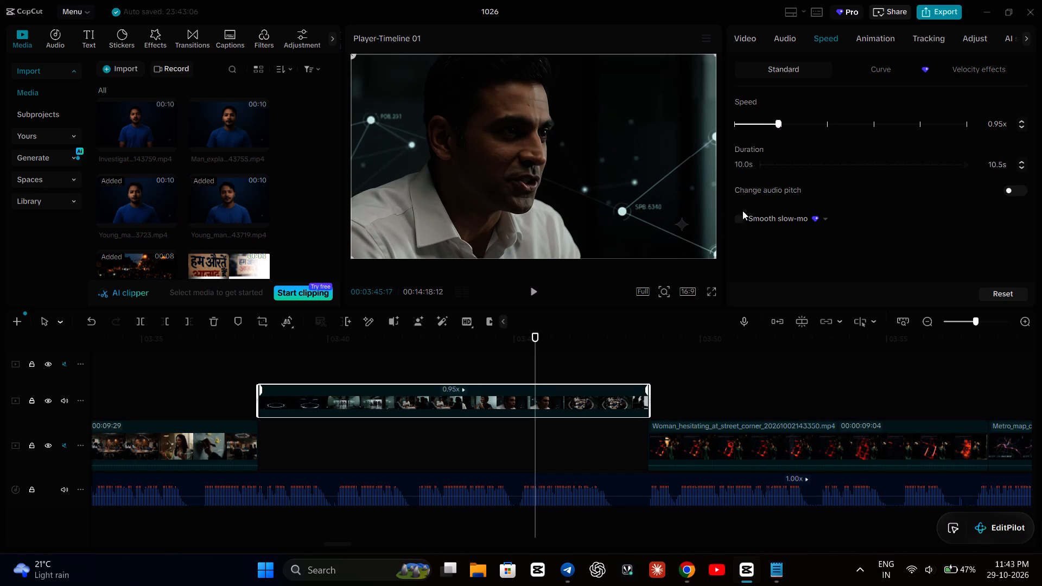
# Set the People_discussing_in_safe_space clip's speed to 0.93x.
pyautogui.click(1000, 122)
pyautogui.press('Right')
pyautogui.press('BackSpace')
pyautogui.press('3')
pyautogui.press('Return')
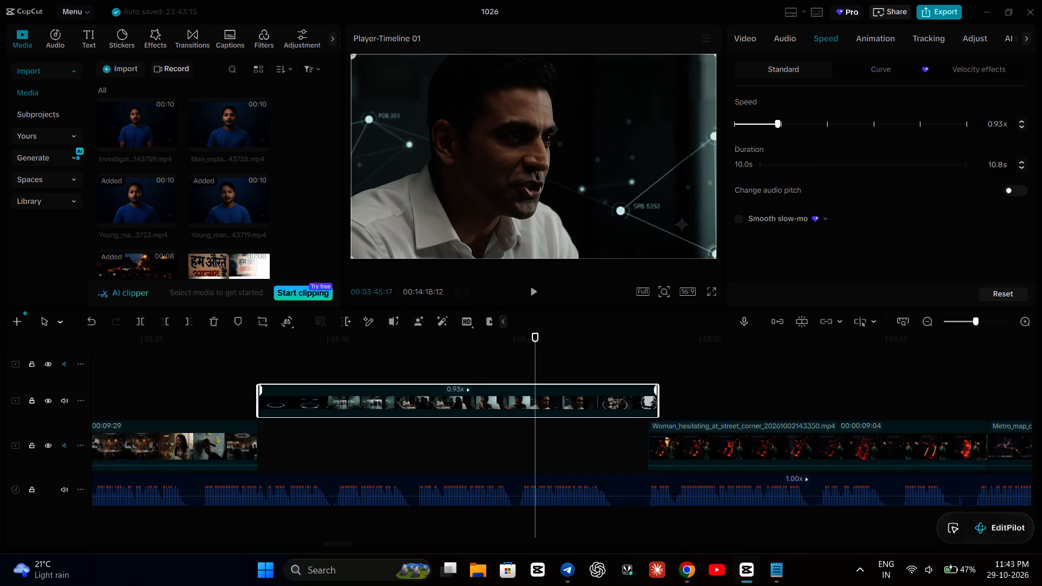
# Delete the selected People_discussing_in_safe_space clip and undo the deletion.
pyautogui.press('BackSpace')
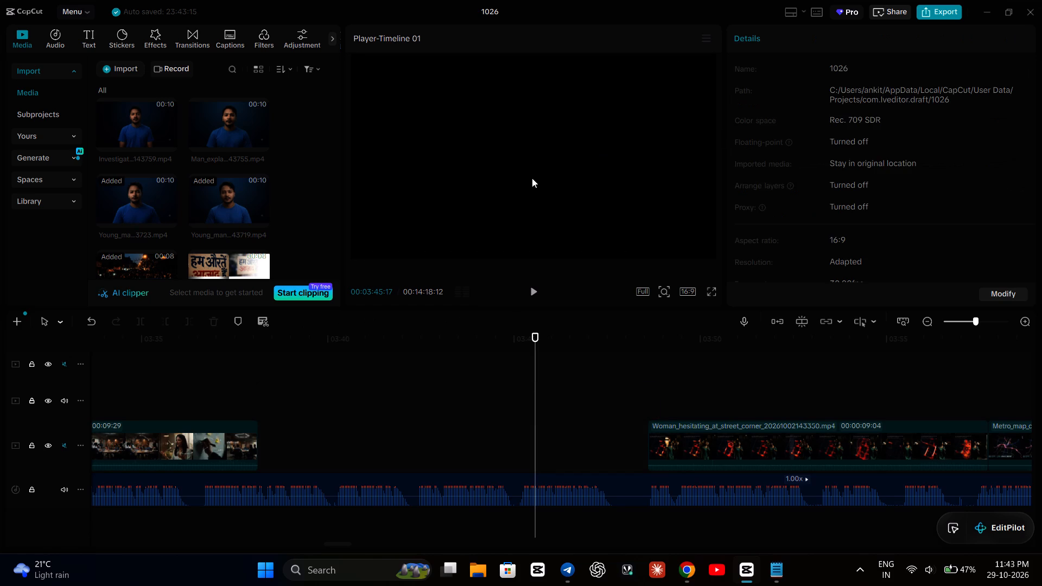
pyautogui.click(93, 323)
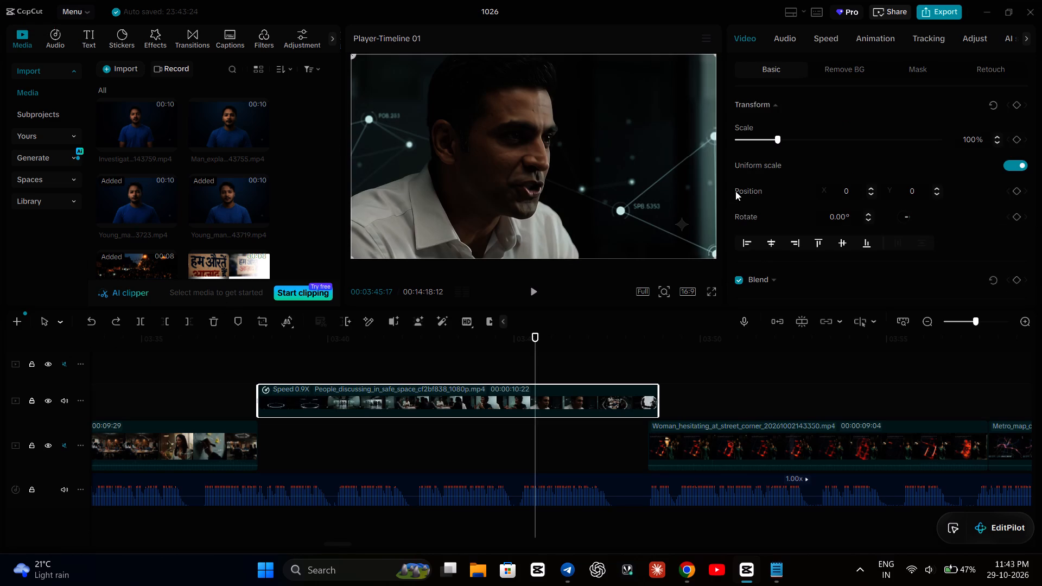
# Set the People_discussing_in_safe_space clip's speed to 0.97x.
pyautogui.click(827, 38)
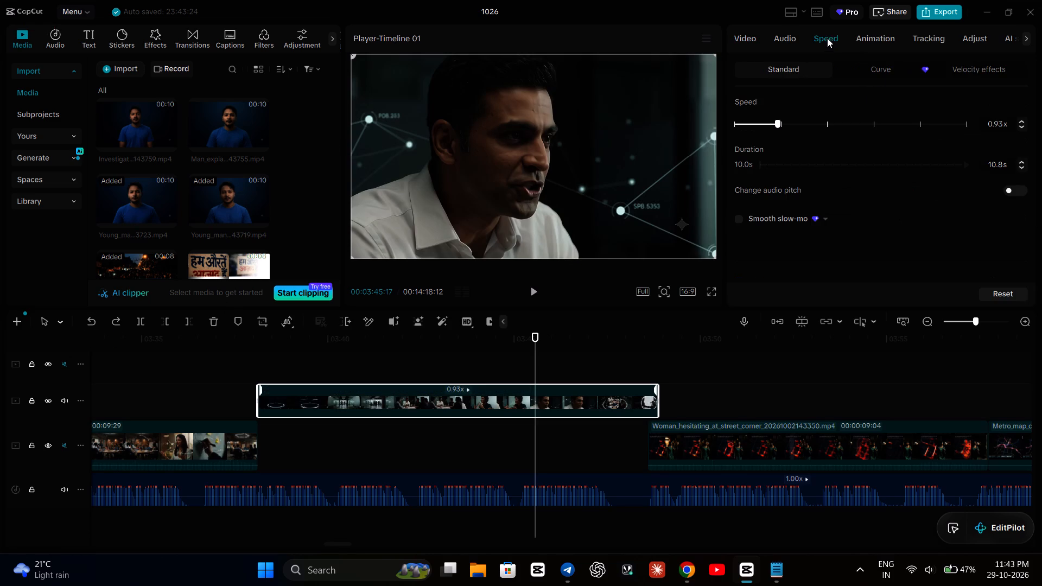
pyautogui.click(1001, 118)
pyautogui.press('BackSpace')
pyautogui.press('7')
pyautogui.press('Return')
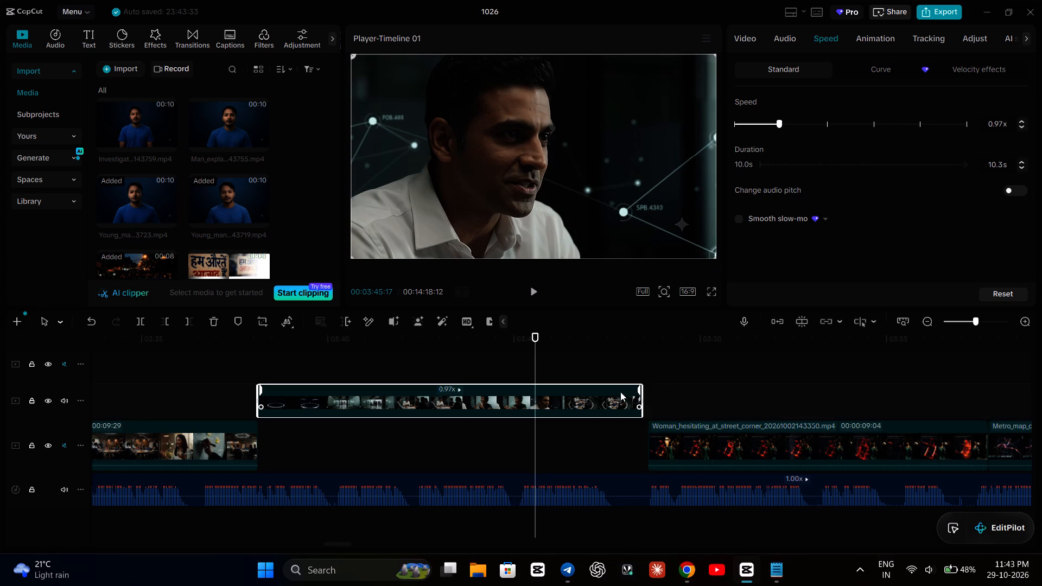
# Move the slowed People_discussing_in_safe_space clip down onto the main video track, into the gap before the woman-at-street-corner clip.
pyautogui.moveTo(611, 394); pyautogui.dragTo(616, 440)
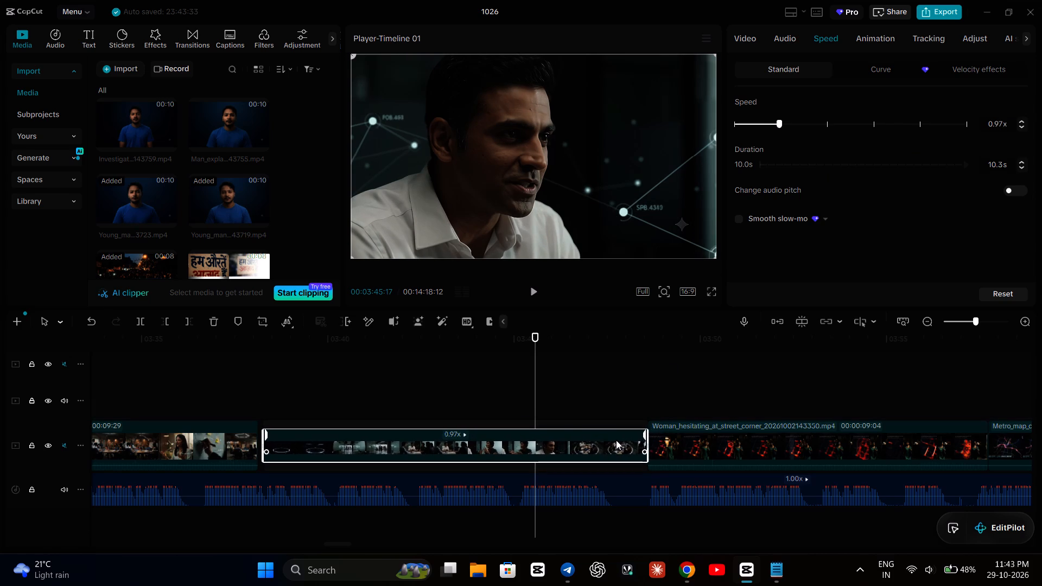
pyautogui.moveTo(616, 440); pyautogui.dragTo(612, 441)
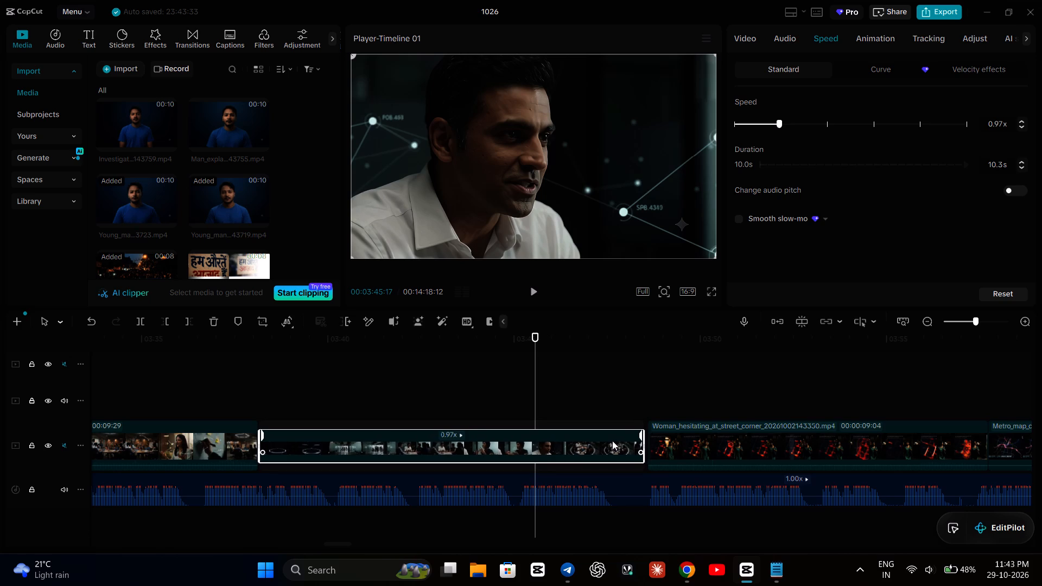
# Play the timeline from about 00:03:37 to review the repositioned discussion clip against the voice-over.
pyautogui.click(218, 383)
pyautogui.press('space')
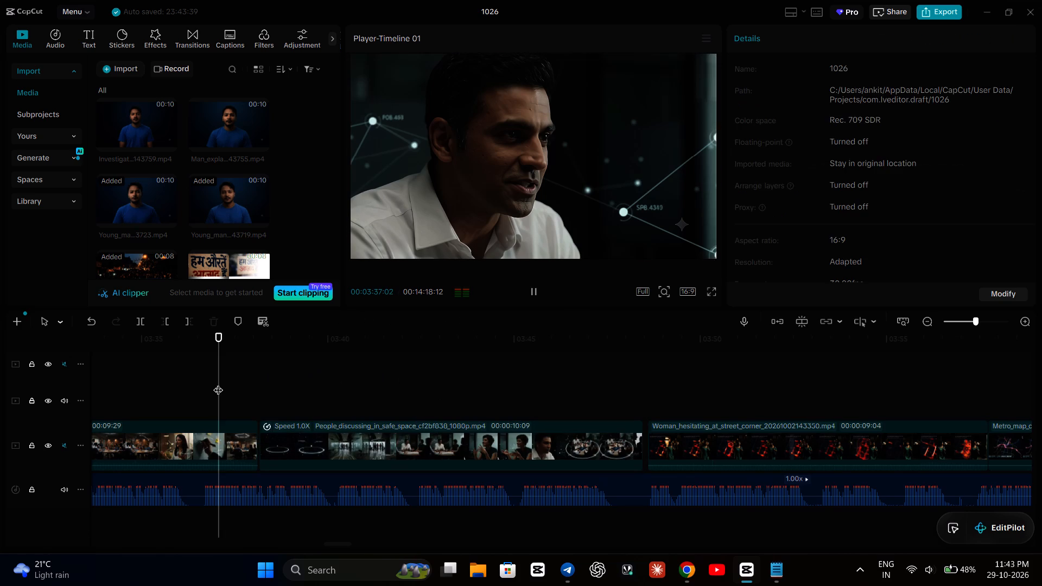
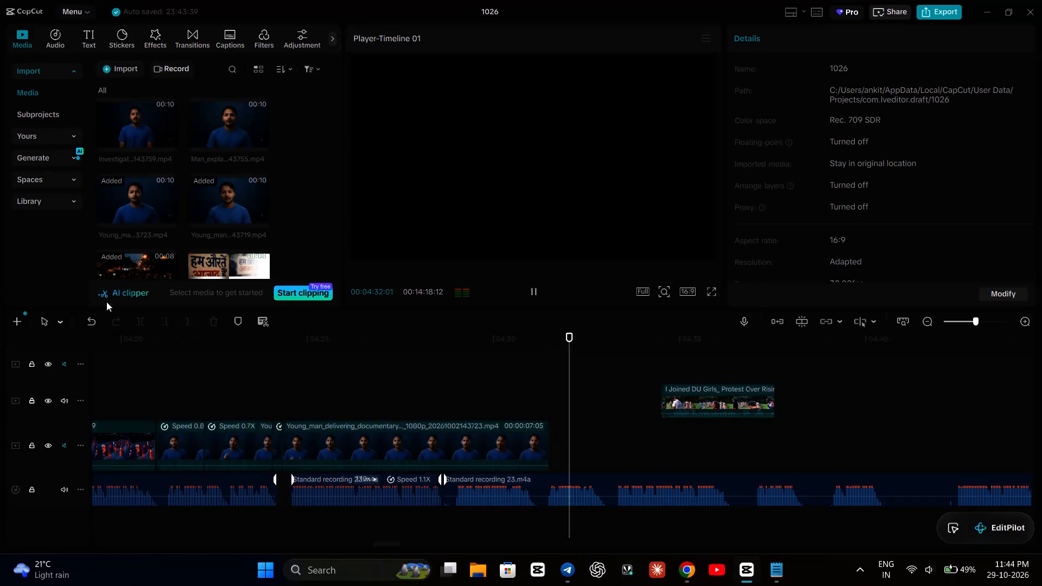
# Pause playback at about 00:04:35 and review the earlier main-track clips, back to the Documentary_visualizing clip before People_discussing_in_safe_space.
pyautogui.hscroll(1, 396, 365)
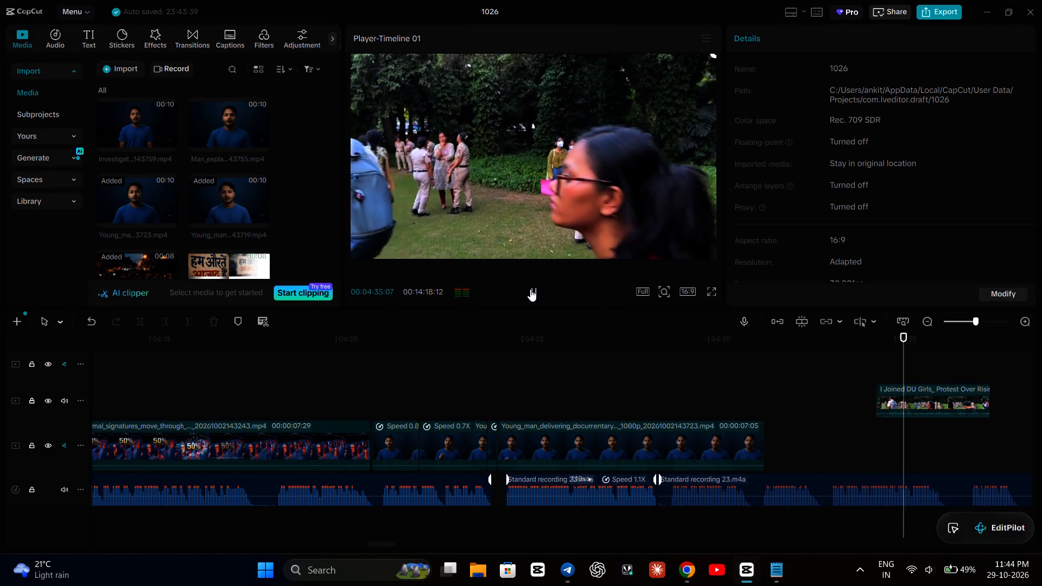
pyautogui.click(530, 289)
pyautogui.hscroll(5, 450, 366)
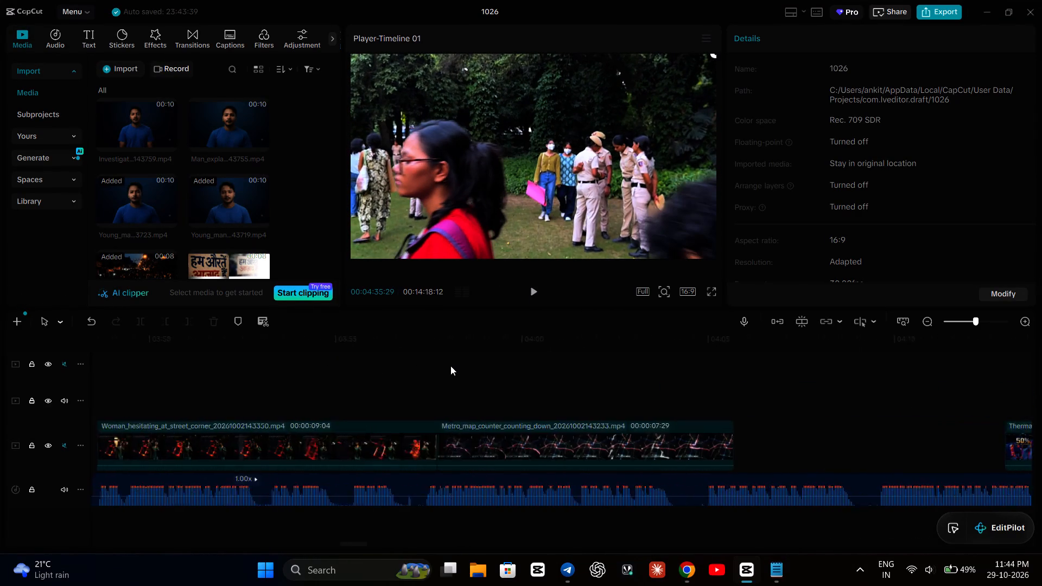
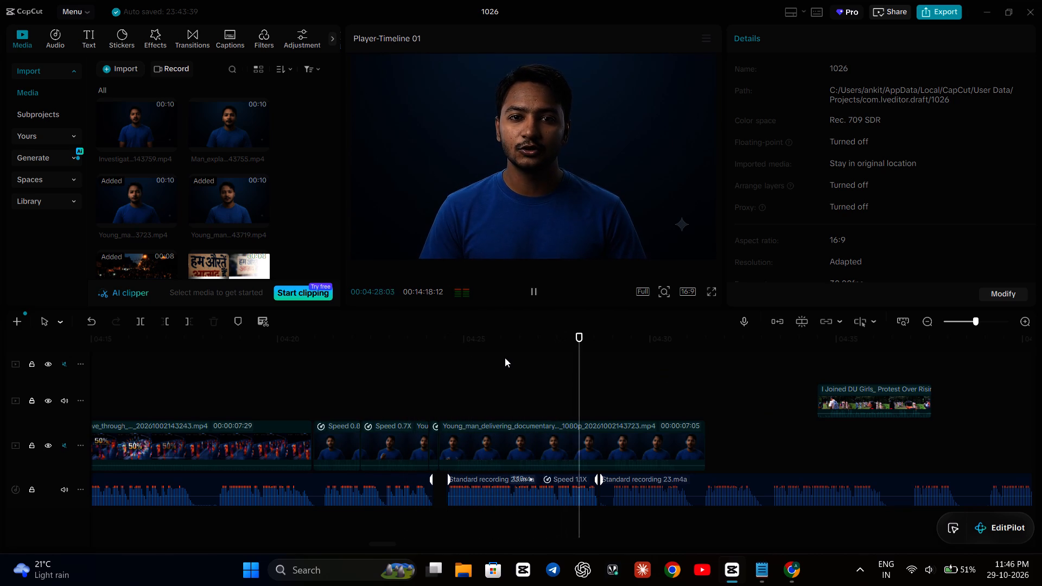
pyautogui.click(533, 294)
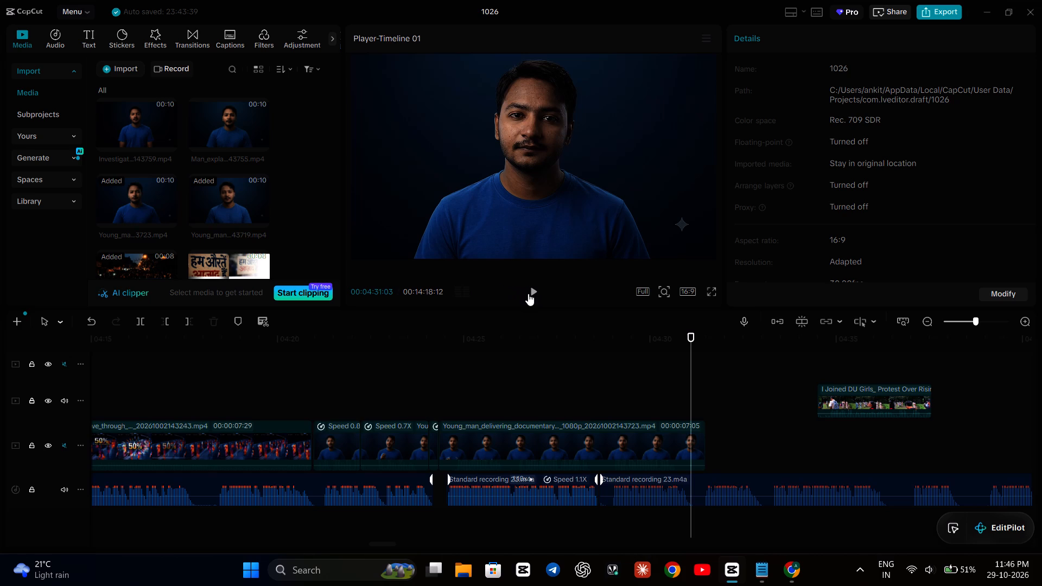
pyautogui.click(535, 288)
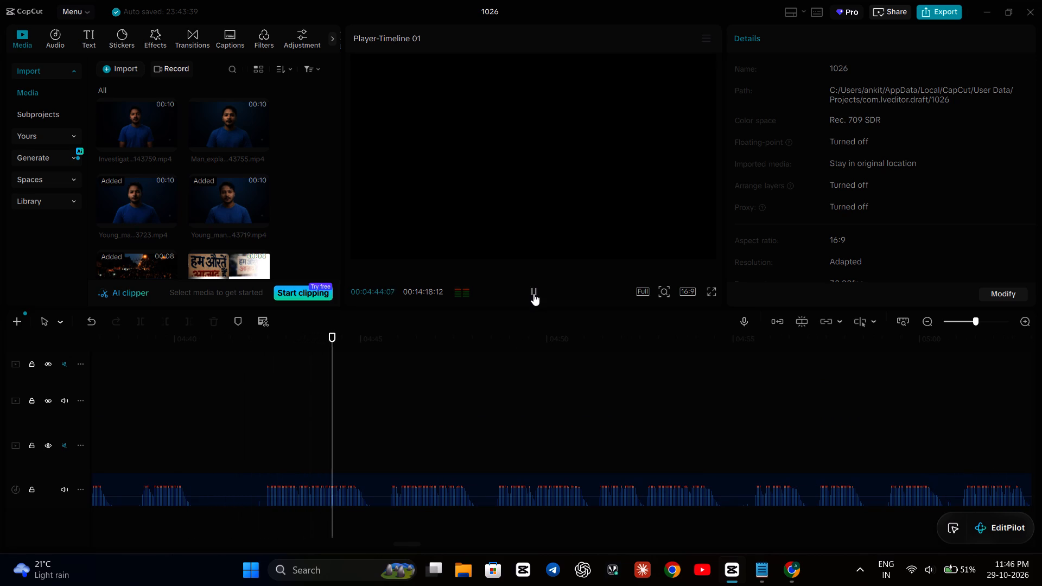
pyautogui.click(533, 294)
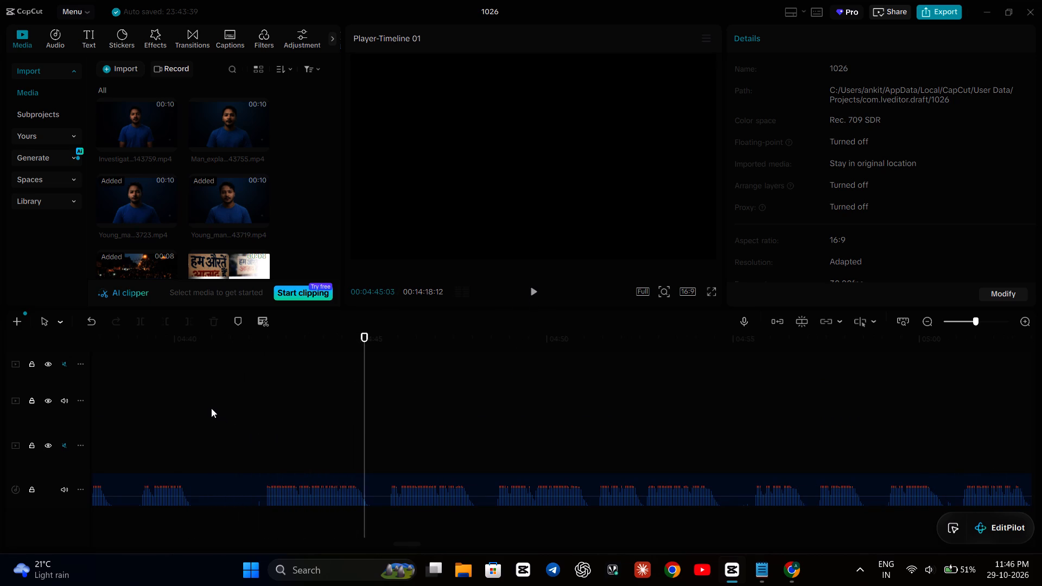
# Cut the voice-over pause from 00:04:40:11 to 00:04:41:26 and move the following recording earlier, leaving only a short gap.
pyautogui.click(210, 408)
pyautogui.click(188, 391)
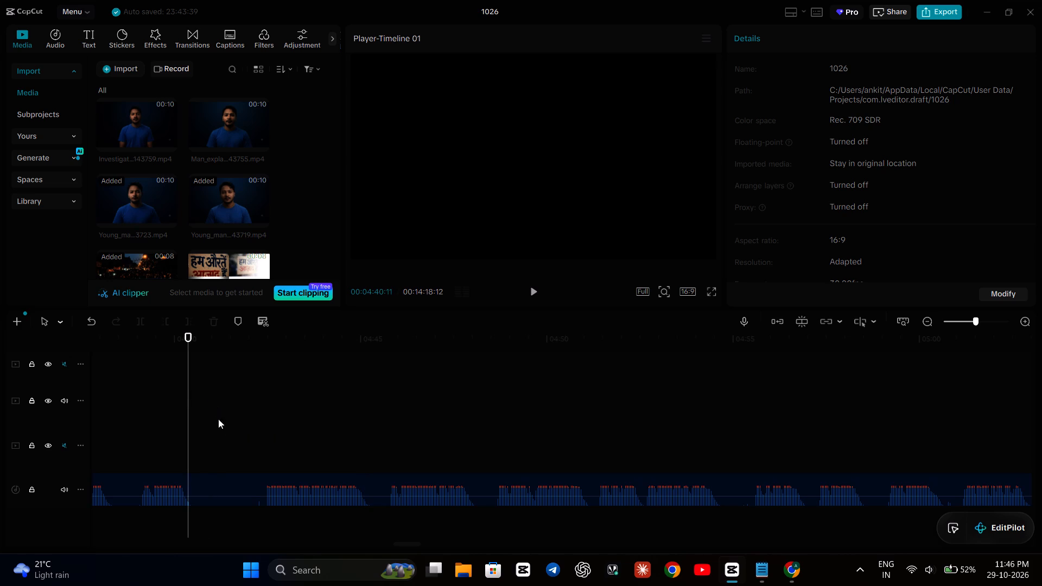
pyautogui.click(218, 482)
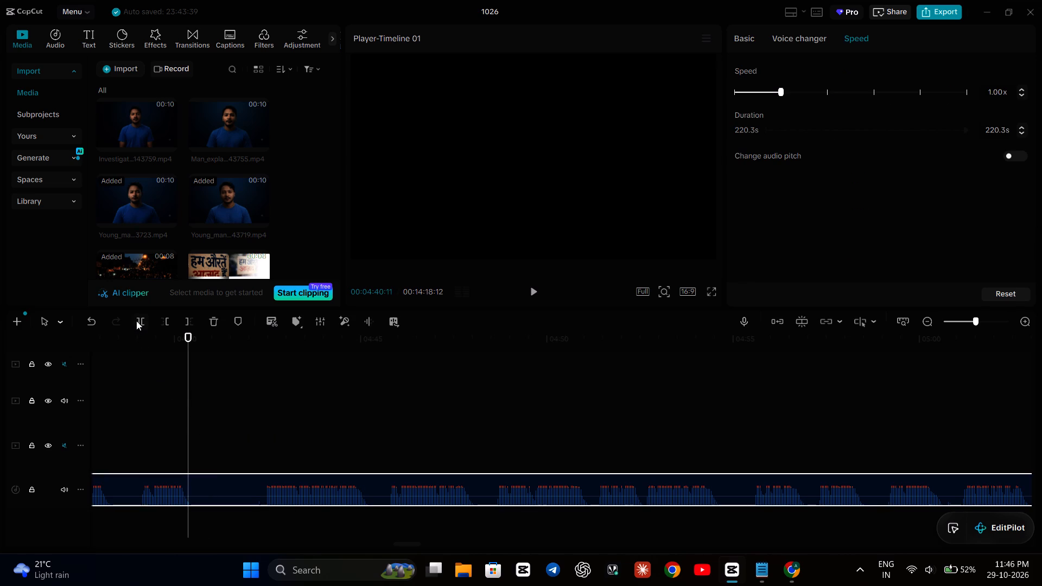
pyautogui.click(136, 321)
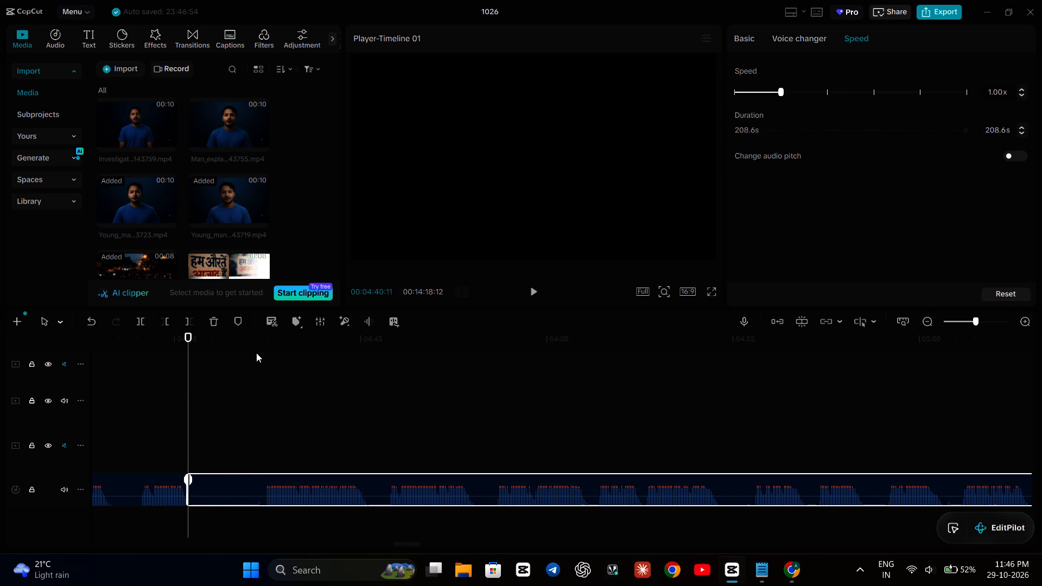
pyautogui.click(244, 353)
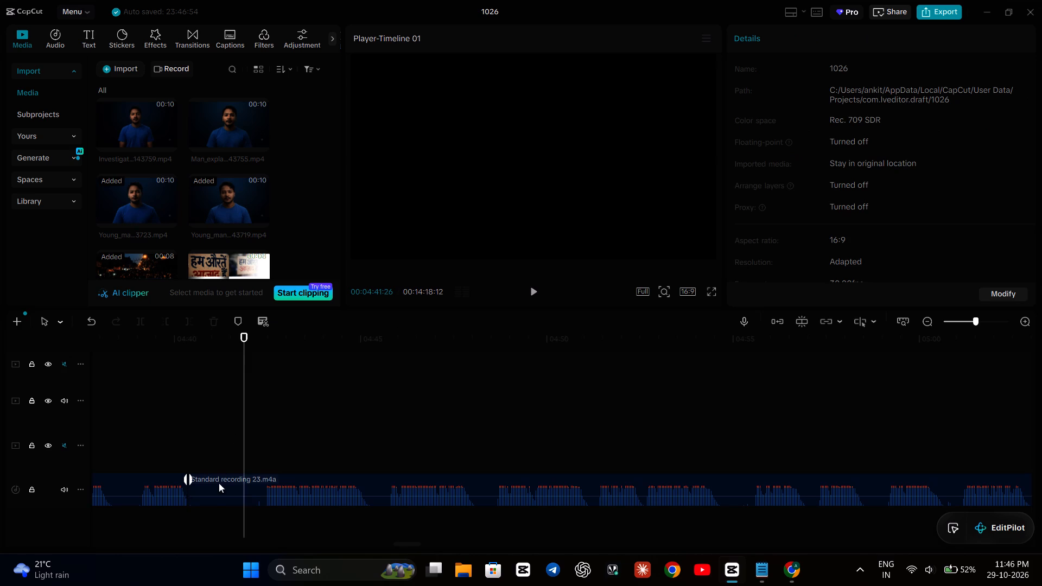
pyautogui.click(221, 490)
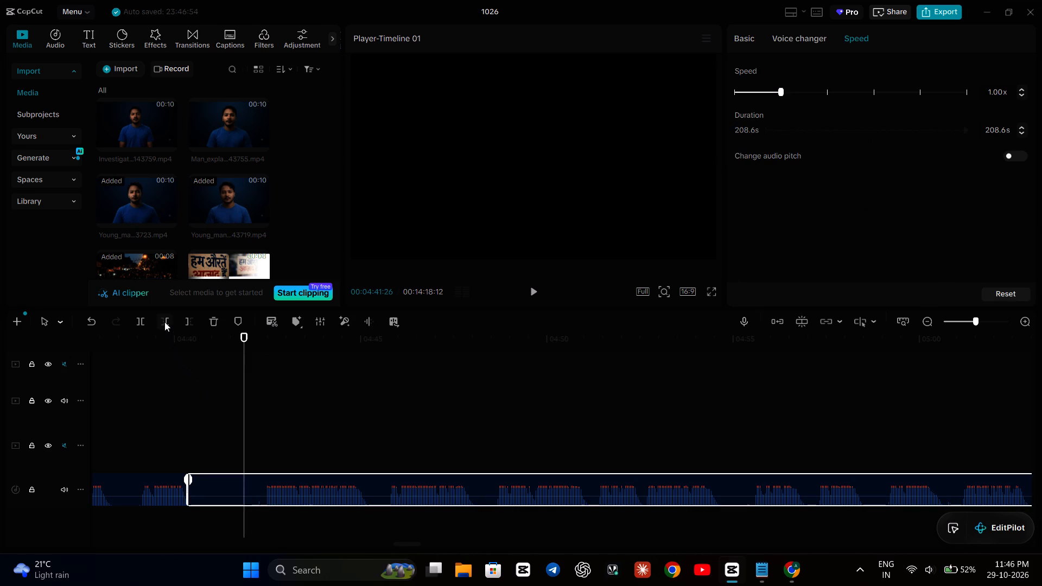
pyautogui.click(164, 322)
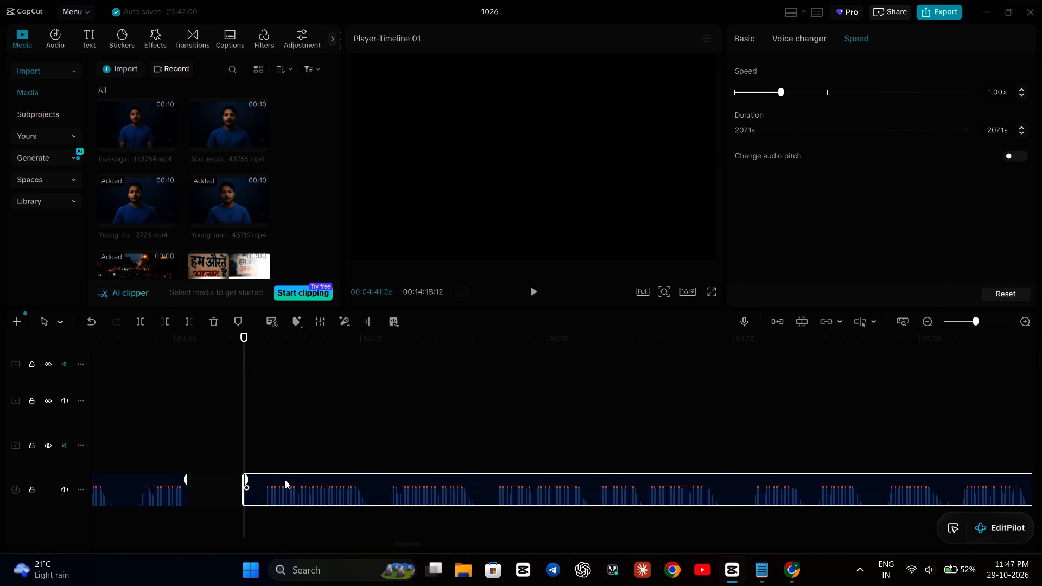
pyautogui.moveTo(285, 480); pyautogui.dragTo(243, 480)
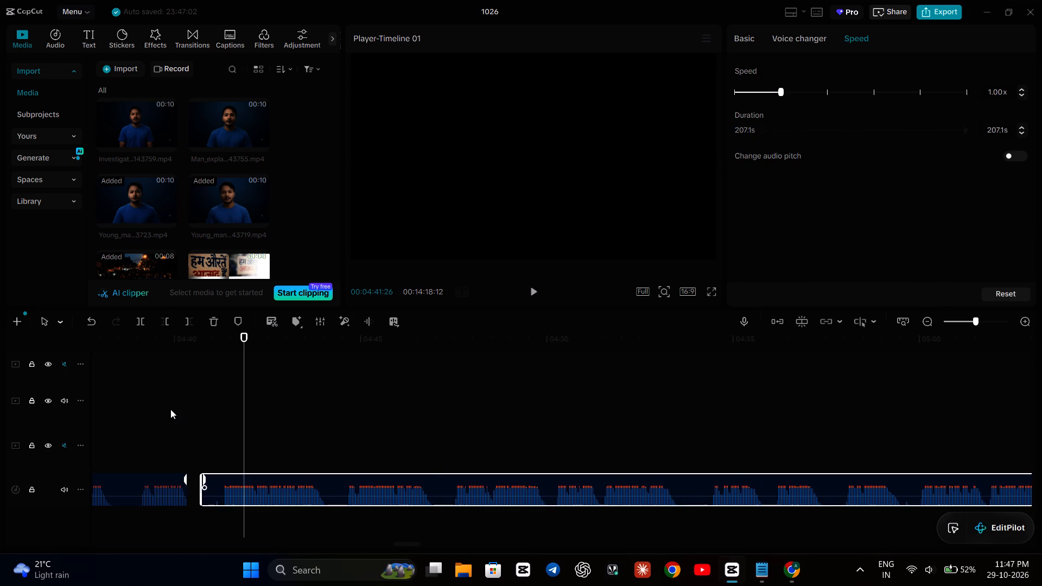
# Preview the 10-second presenter clips at the start of the media library, from Man_speak…44119.mp4 through Man_speak…44021.mp4.
pyautogui.hscroll(6, 170, 409)
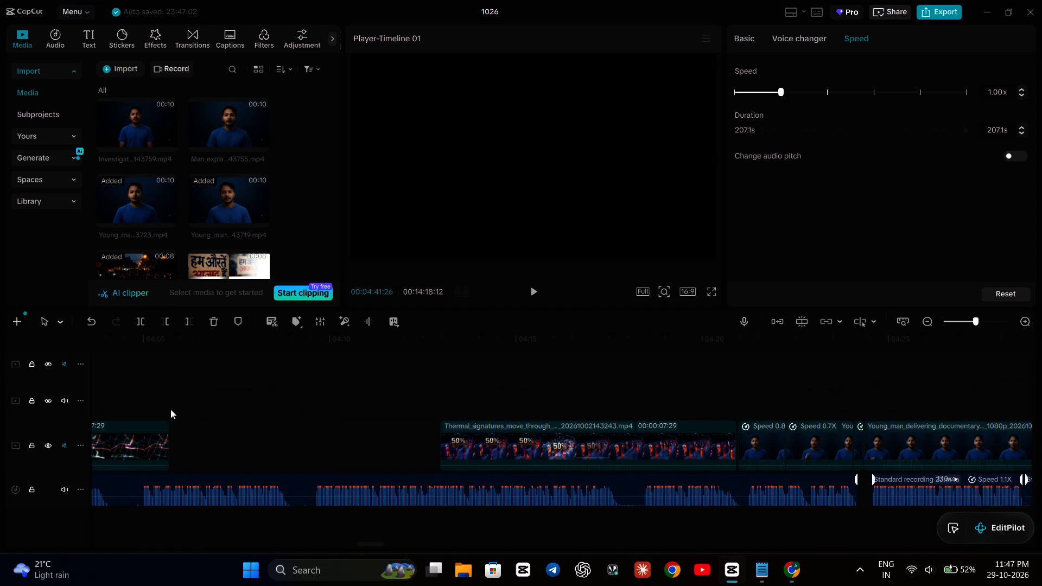
pyautogui.scroll(11, 267, 167)
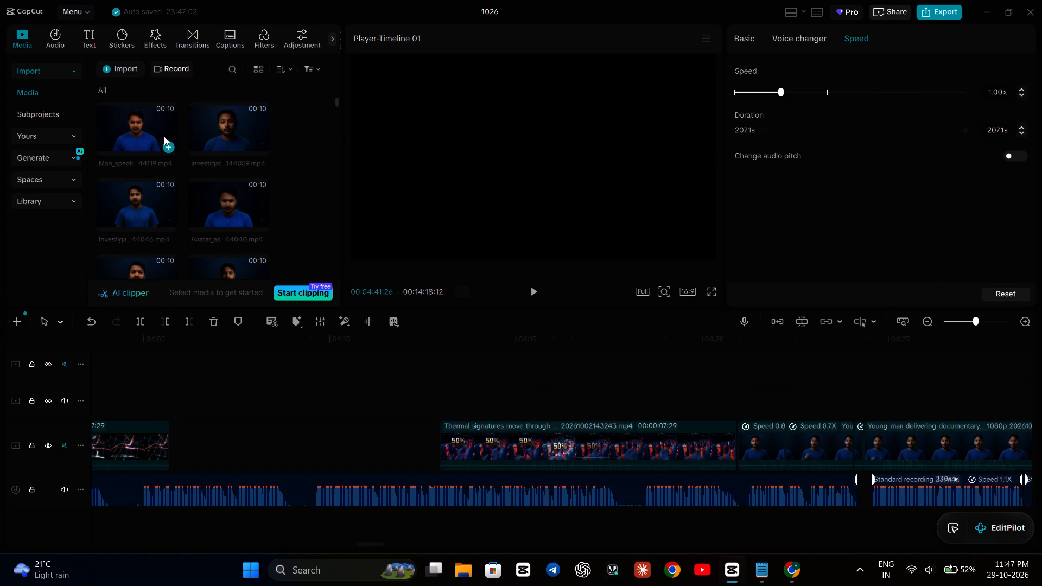
pyautogui.scroll(1, 168, 191)
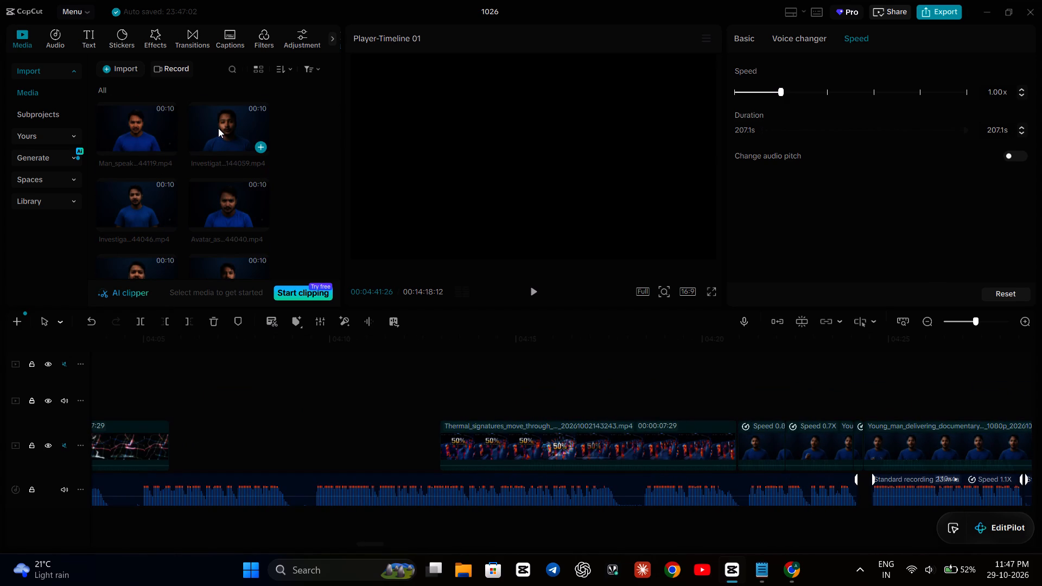
pyautogui.doubleClick(218, 129)
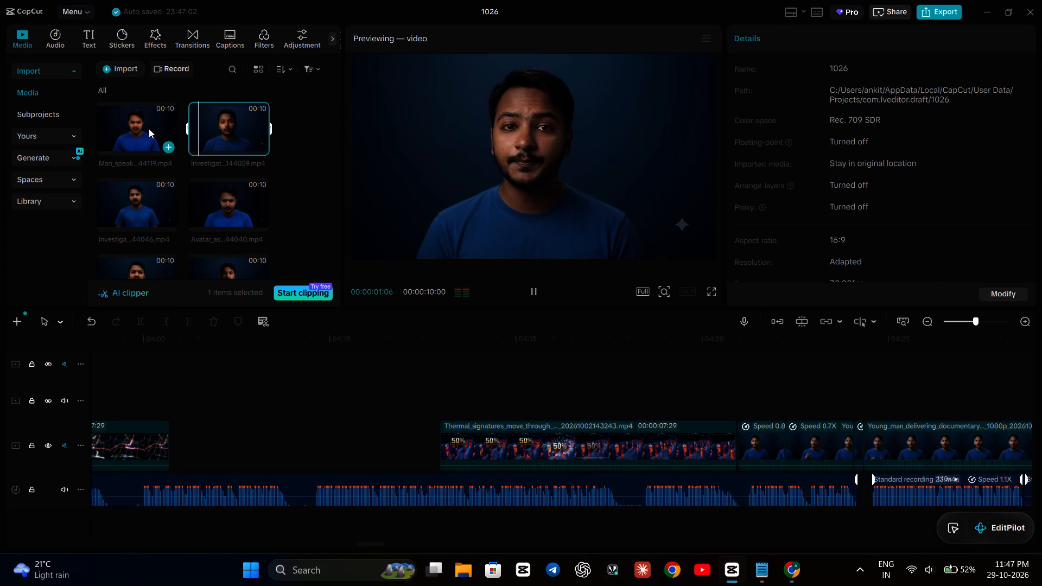
pyautogui.doubleClick(149, 129)
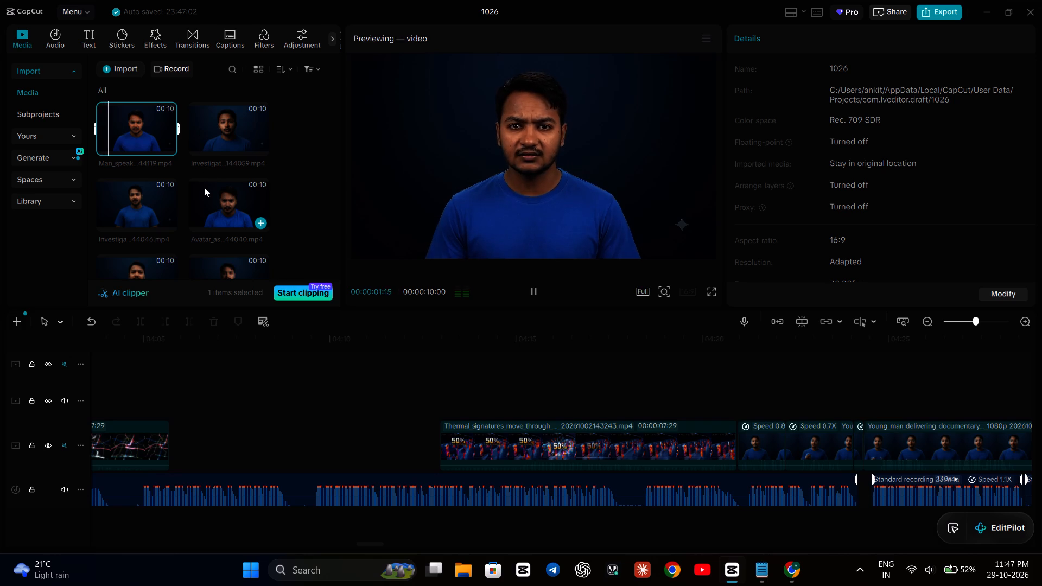
pyautogui.doubleClick(204, 199)
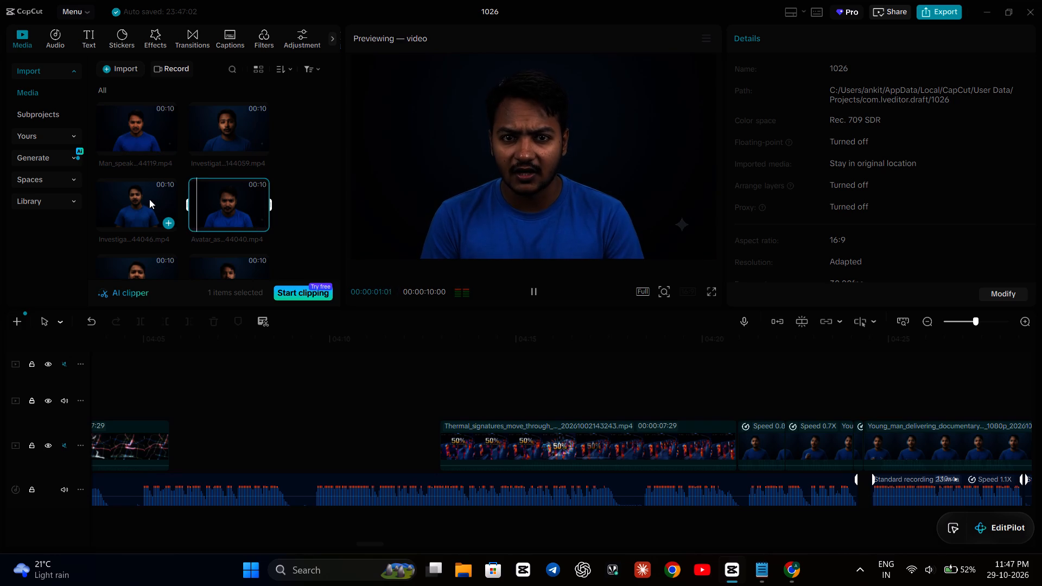
pyautogui.doubleClick(150, 199)
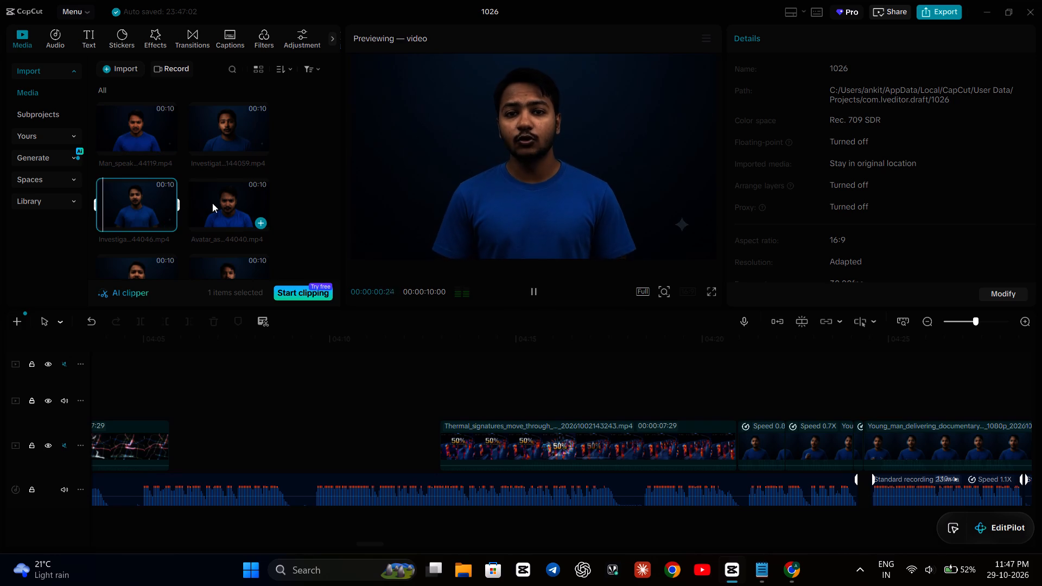
pyautogui.scroll(1, 212, 203)
pyautogui.scroll(-1, 212, 203)
pyautogui.doubleClick(212, 203)
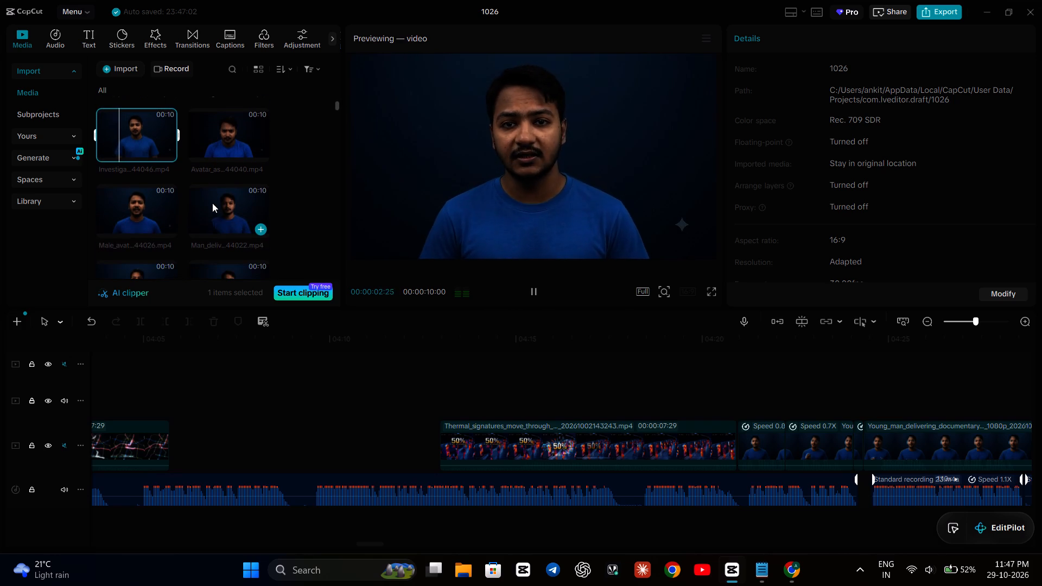
pyautogui.doubleClick(155, 207)
pyautogui.doubleClick(149, 263)
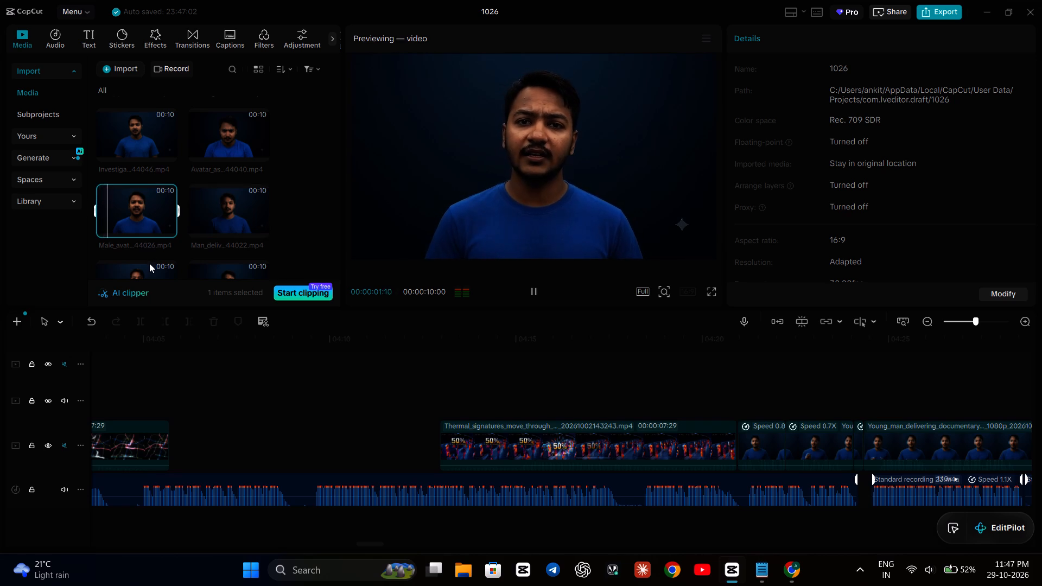
# Preview the next presenter clips in the media library, from Man_deliv…44015.mp4 through Investigat…143849.mp4.
pyautogui.scroll(-1, 201, 210)
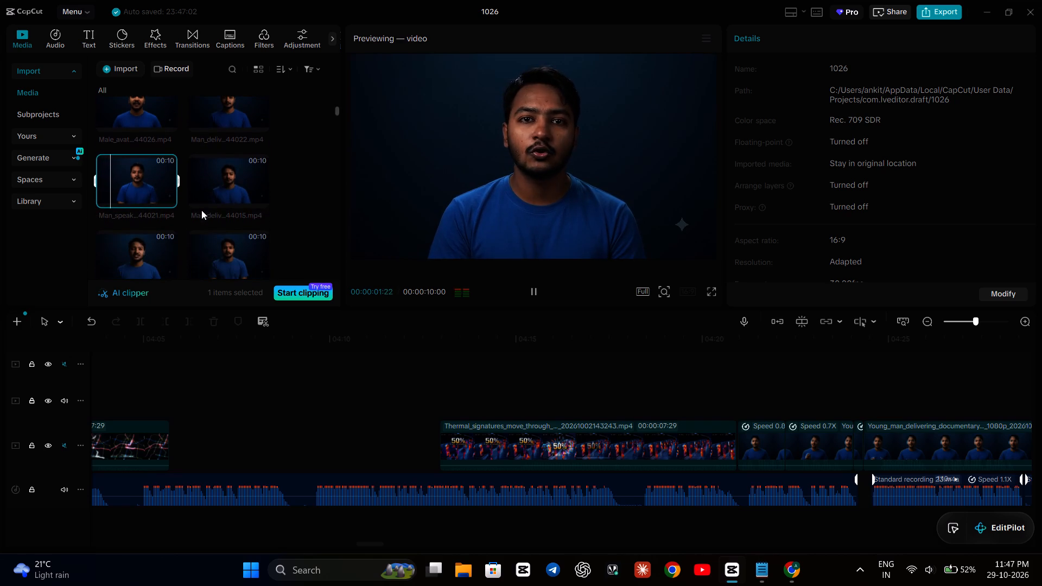
pyautogui.doubleClick(209, 167)
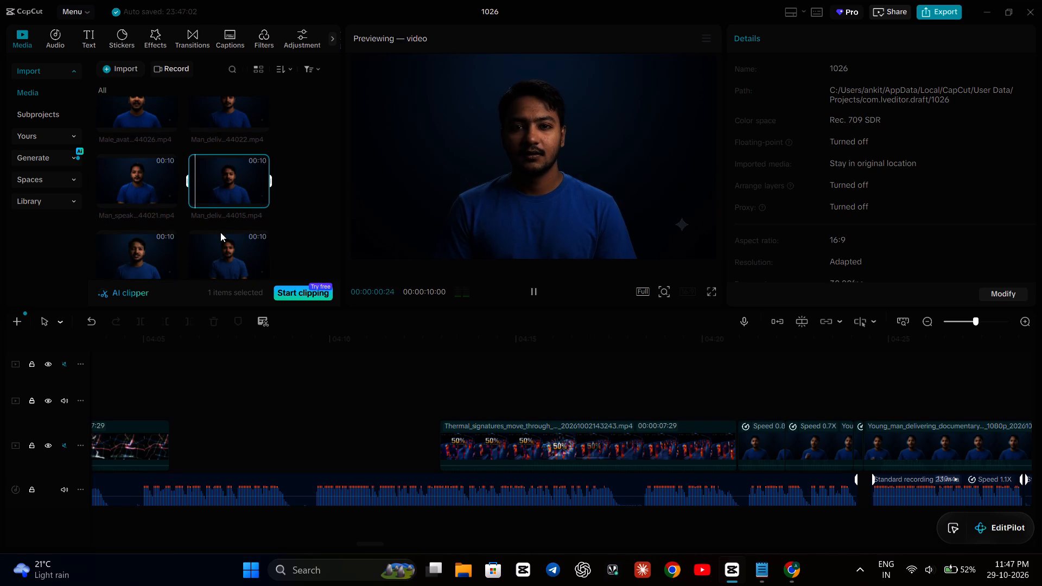
pyautogui.doubleClick(224, 250)
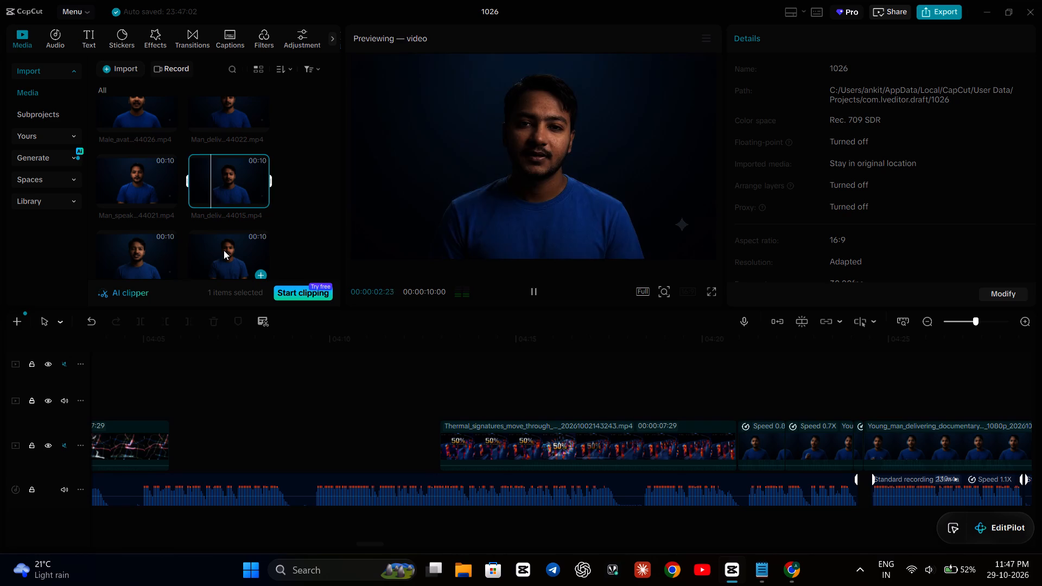
pyautogui.doubleClick(153, 249)
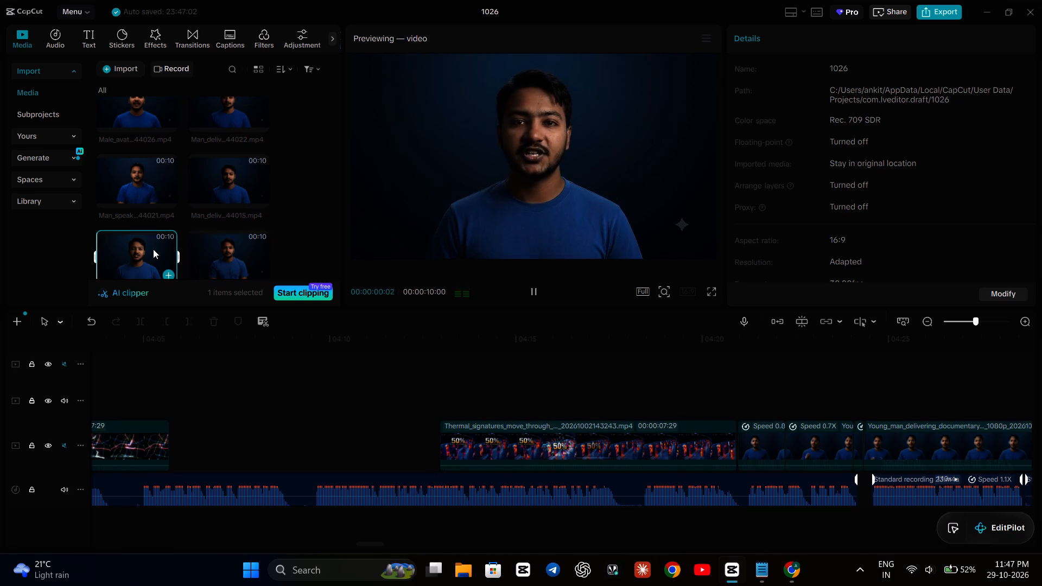
pyautogui.scroll(-1, 211, 226)
pyautogui.doubleClick(211, 226)
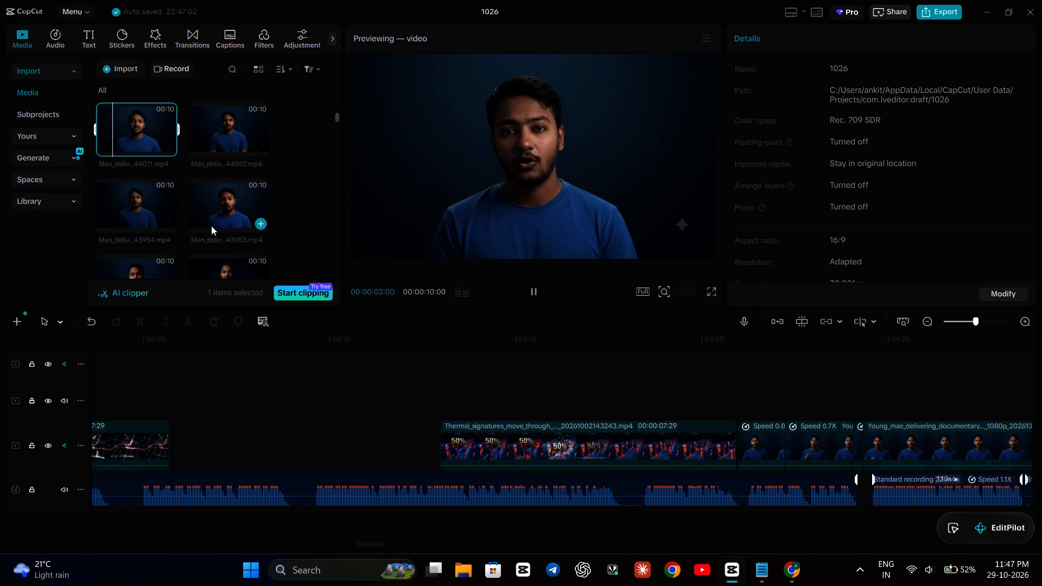
pyautogui.doubleClick(139, 217)
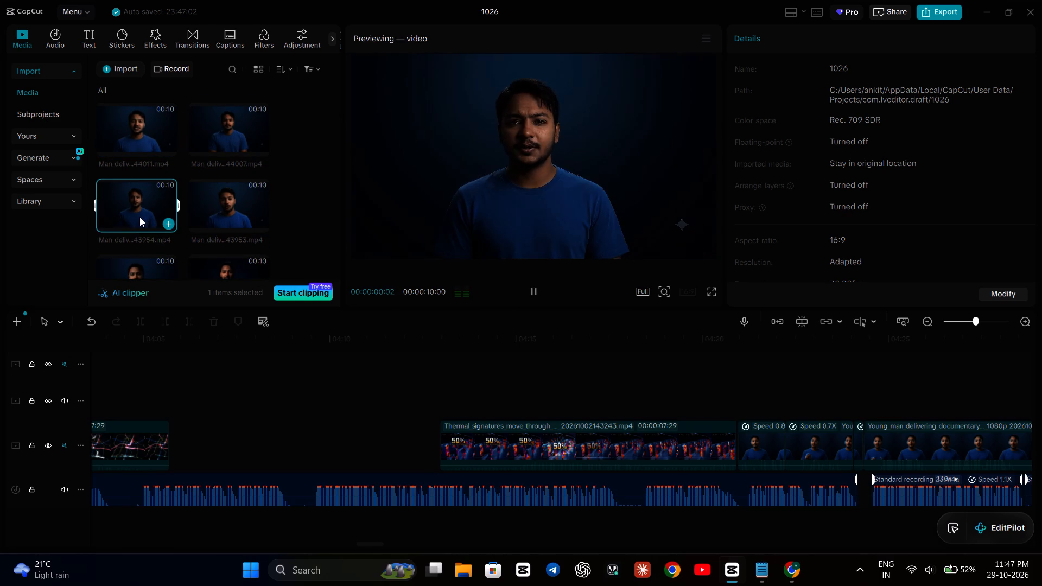
pyautogui.scroll(-1, 157, 234)
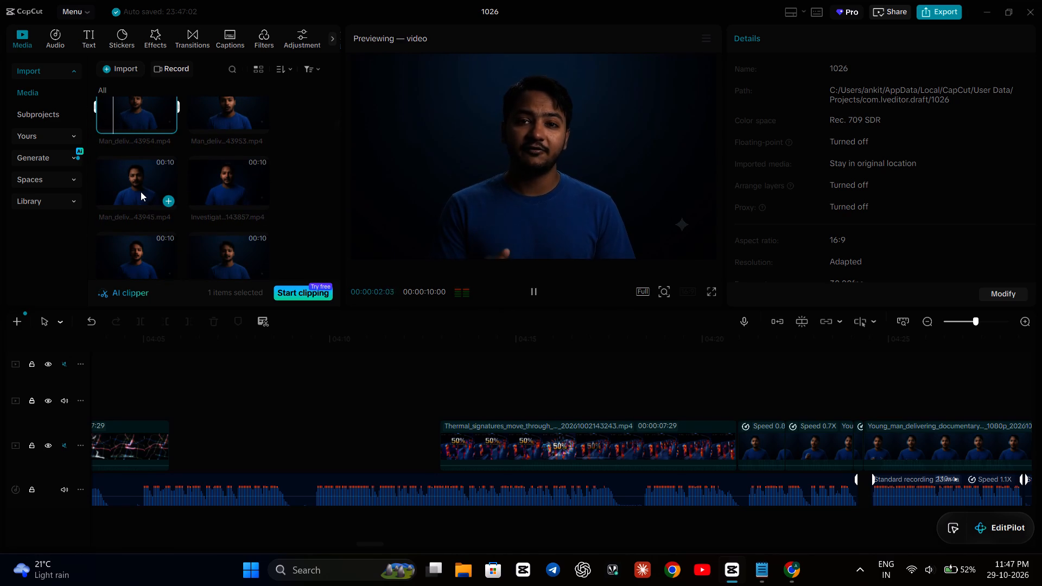
pyautogui.doubleClick(139, 187)
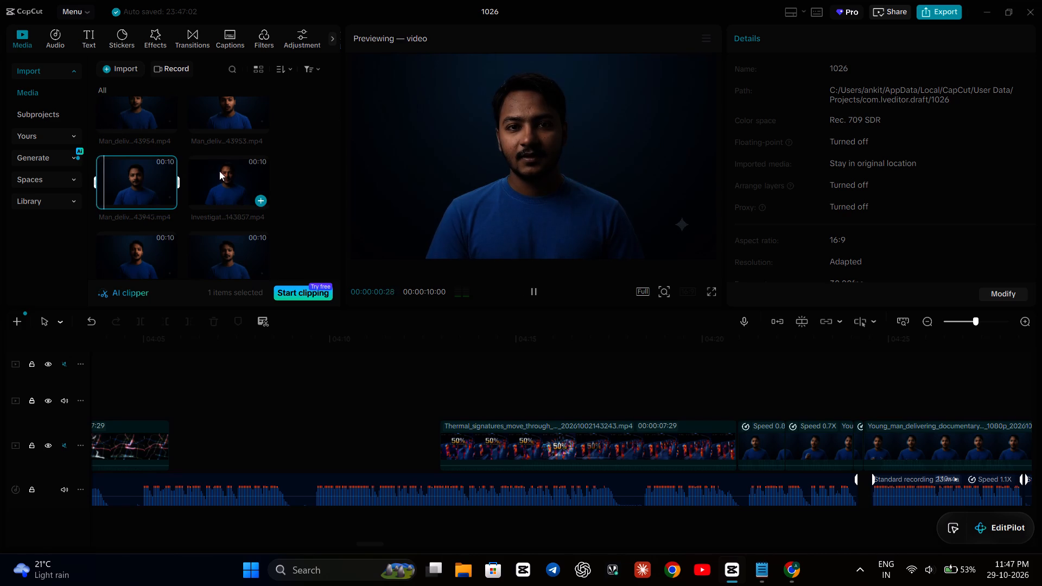
pyautogui.doubleClick(230, 180)
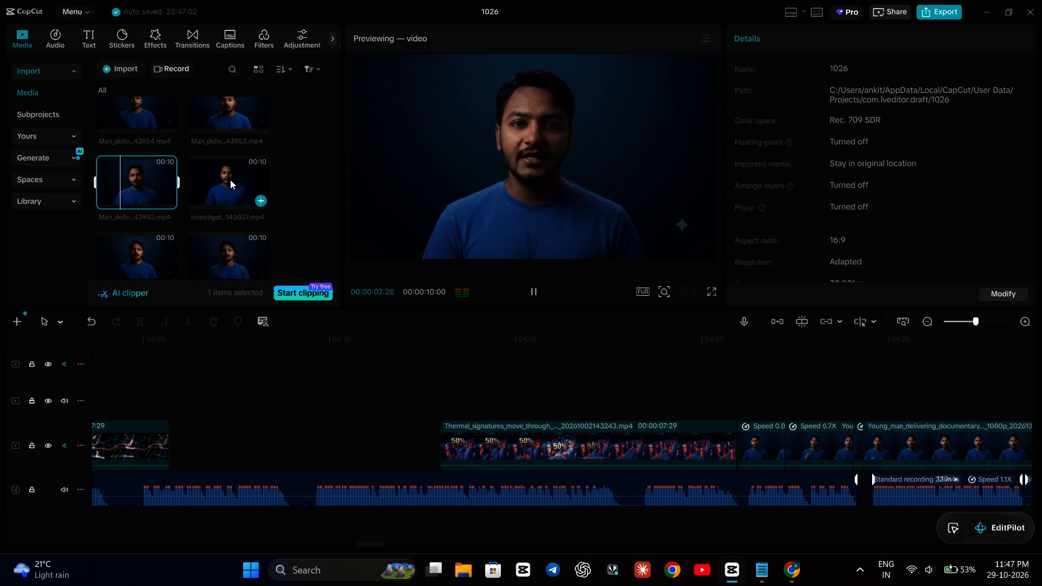
pyautogui.doubleClick(221, 256)
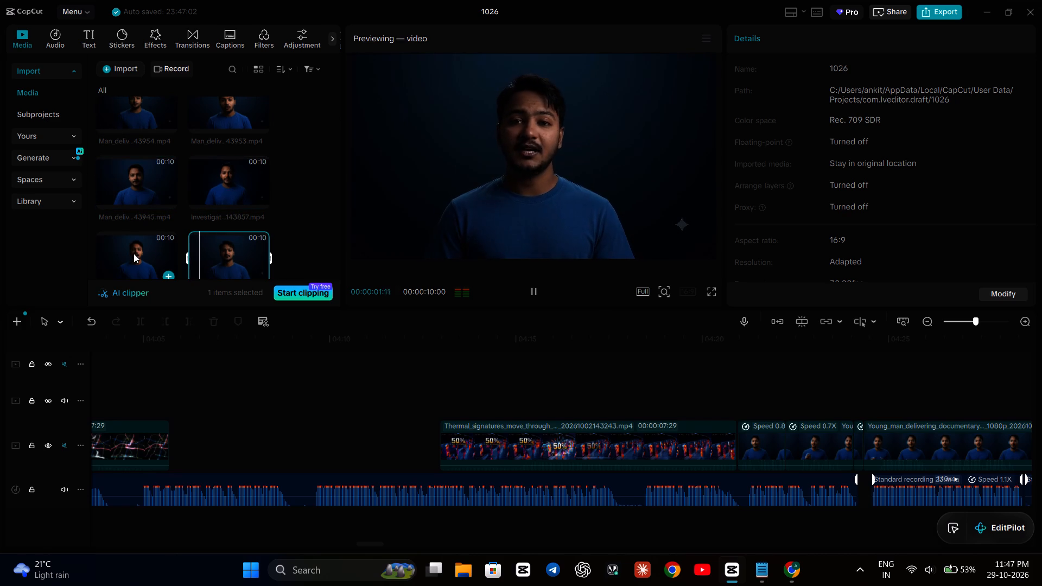
pyautogui.doubleClick(134, 253)
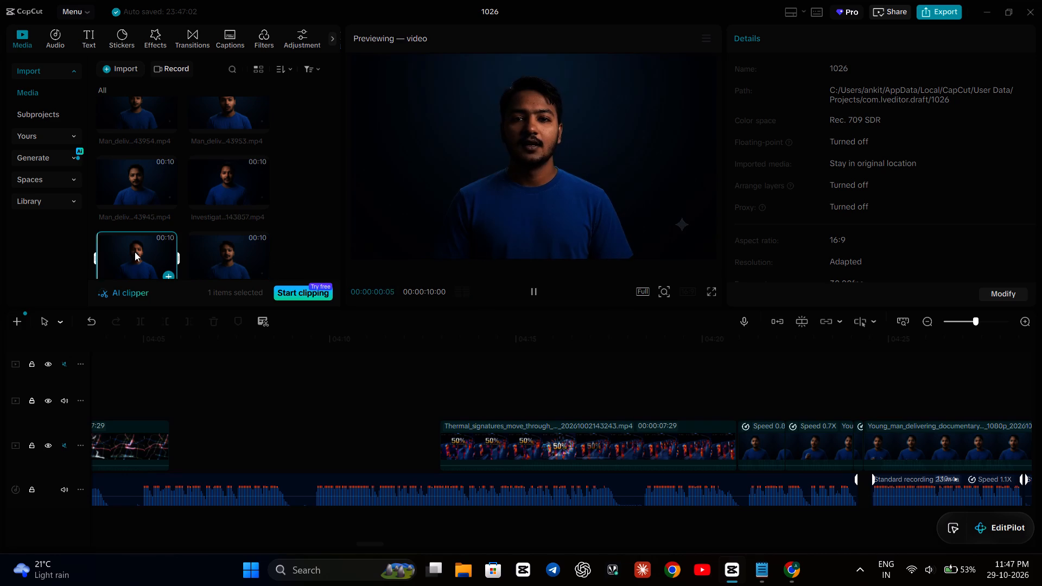
# Preview the presenter clips from Man_deliv…43839.mp4 through Male_avat…43815.mp4, and replay Man_deliv…43818.mp4 for use over the voice-over.
pyautogui.scroll(-1, 185, 212)
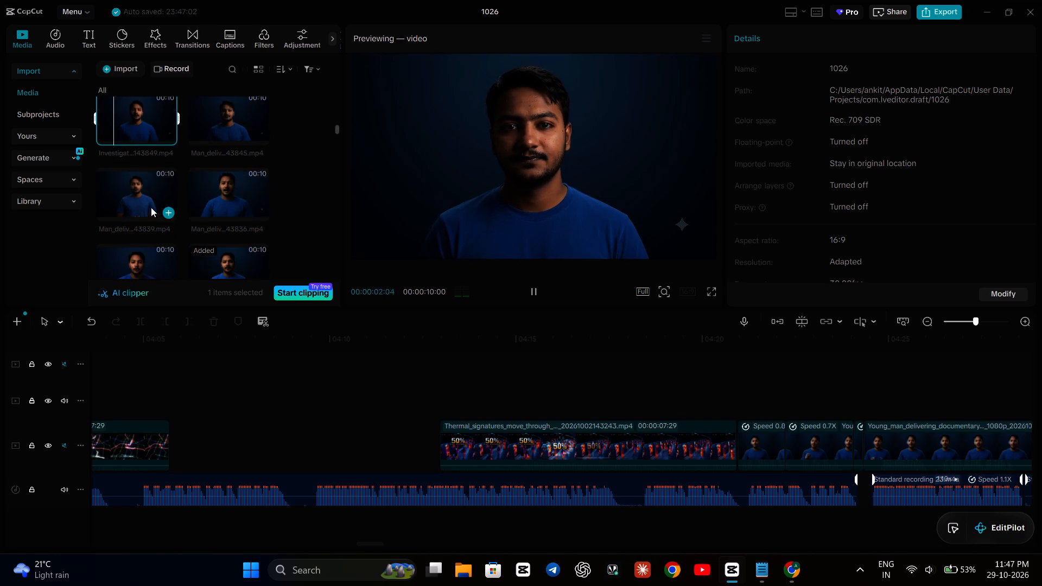
pyautogui.doubleClick(148, 207)
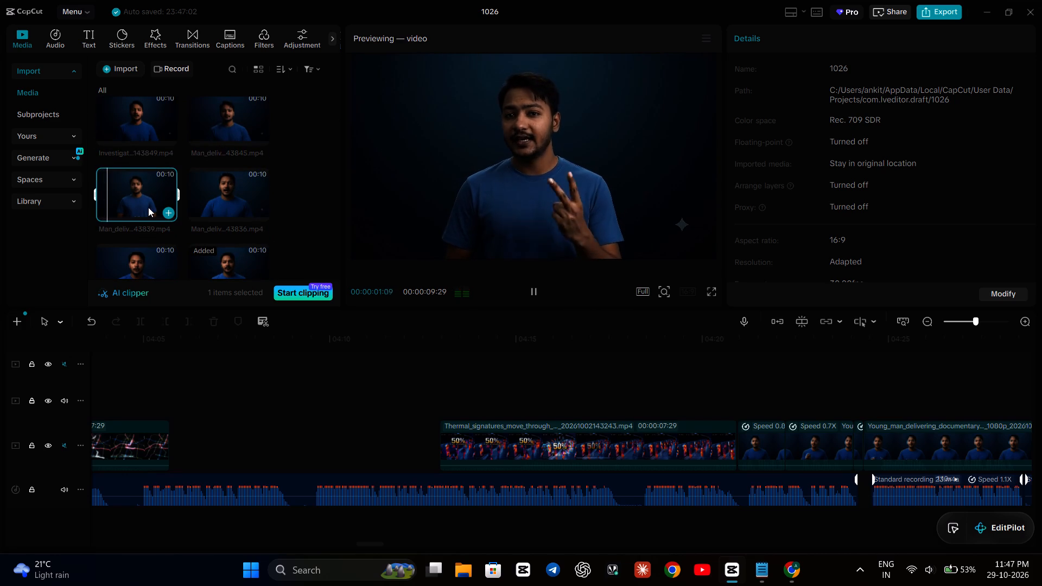
pyautogui.doubleClick(206, 194)
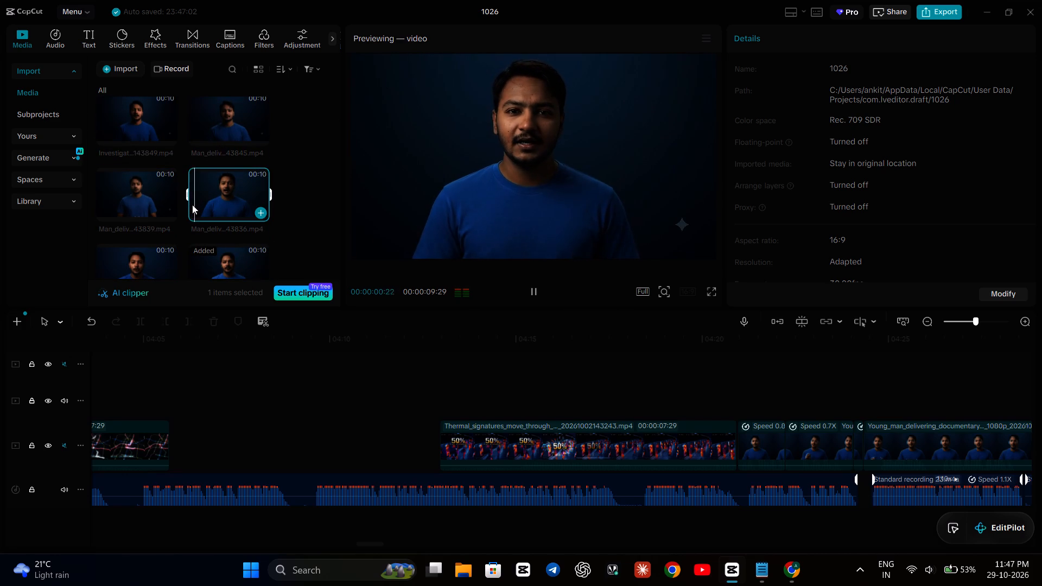
pyautogui.scroll(-1, 192, 205)
pyautogui.doubleClick(125, 182)
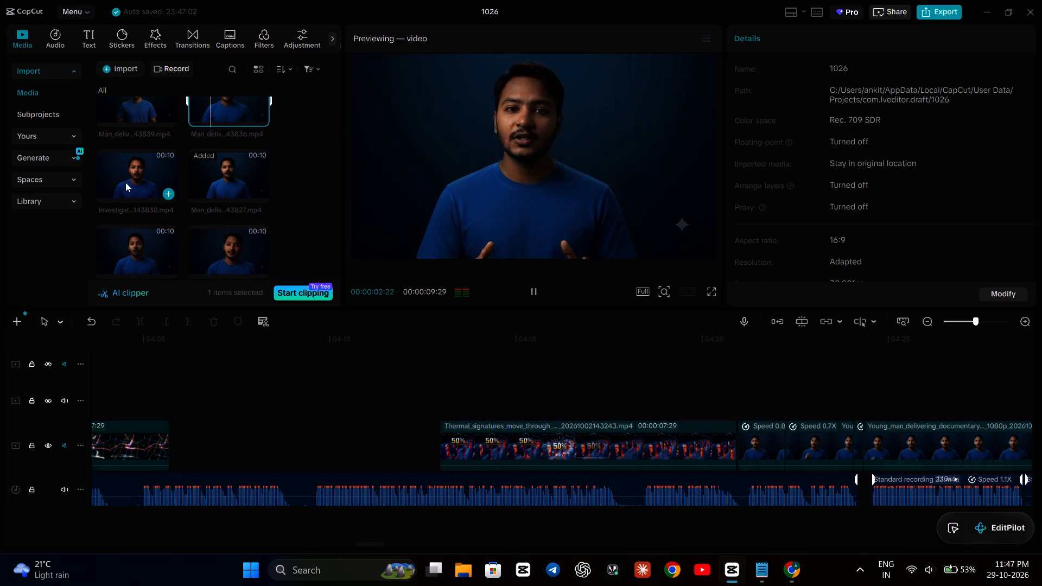
pyautogui.doubleClick(150, 238)
pyautogui.scroll(-1, 150, 238)
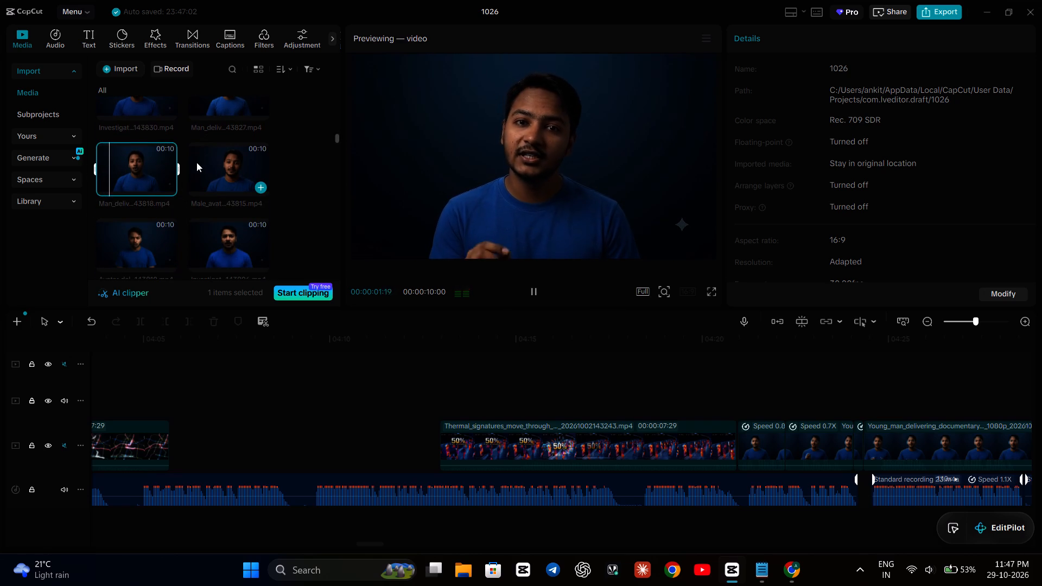
pyautogui.doubleClick(211, 162)
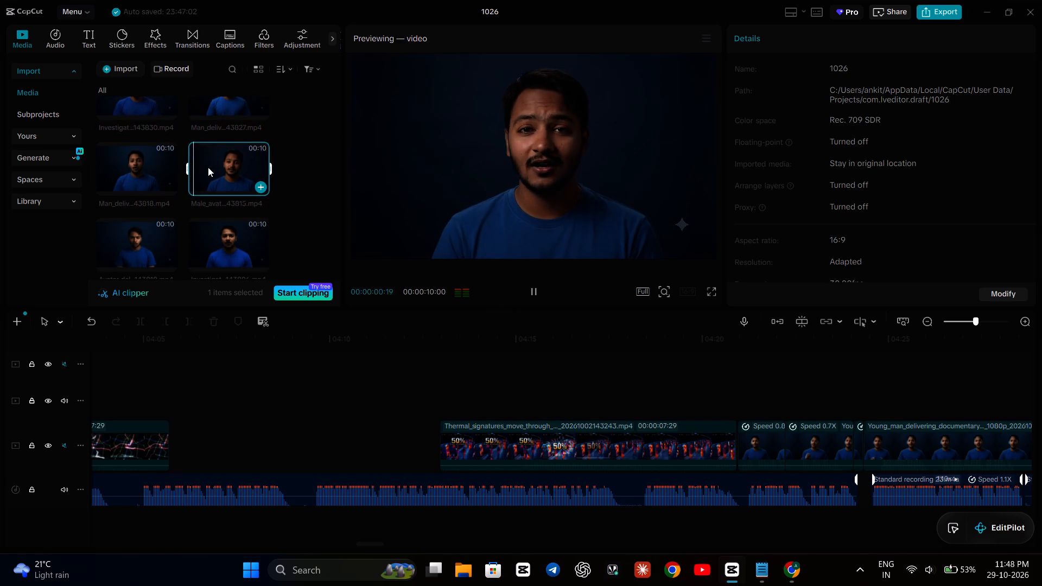
pyautogui.doubleClick(151, 183)
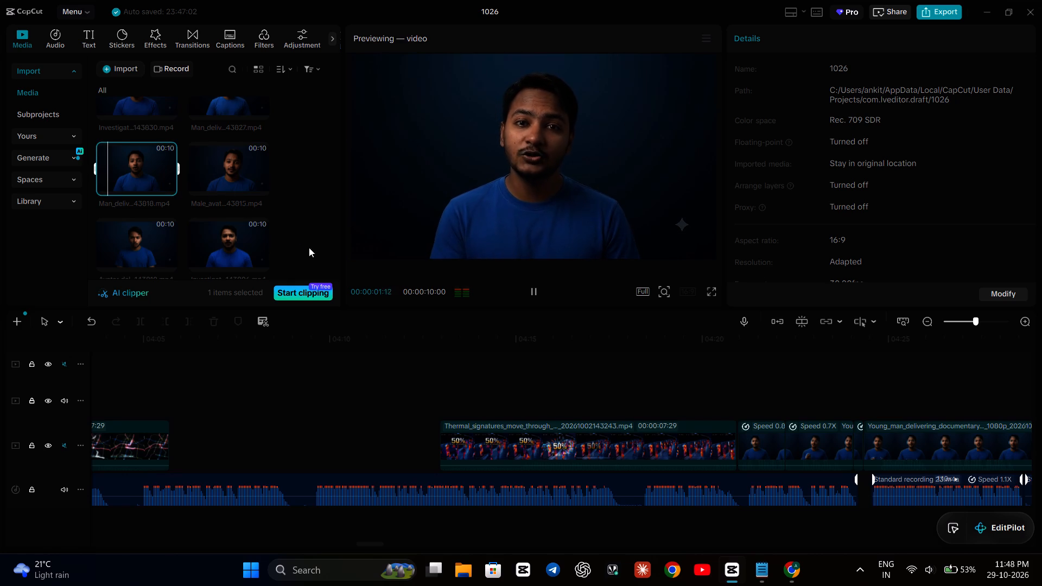
# Add Man_delivering_documentary_script_1080p_20261002143818.mp4 to the timeline at 00:04:41:26 and play it against the voice-over.
pyautogui.hscroll(2, 408, 378)
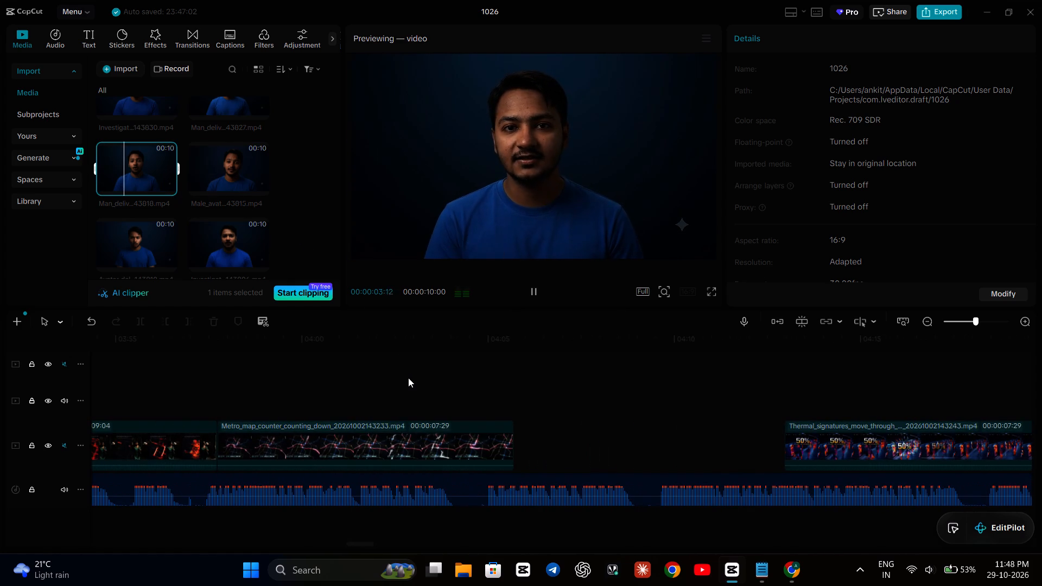
pyautogui.hscroll(-3, 408, 378)
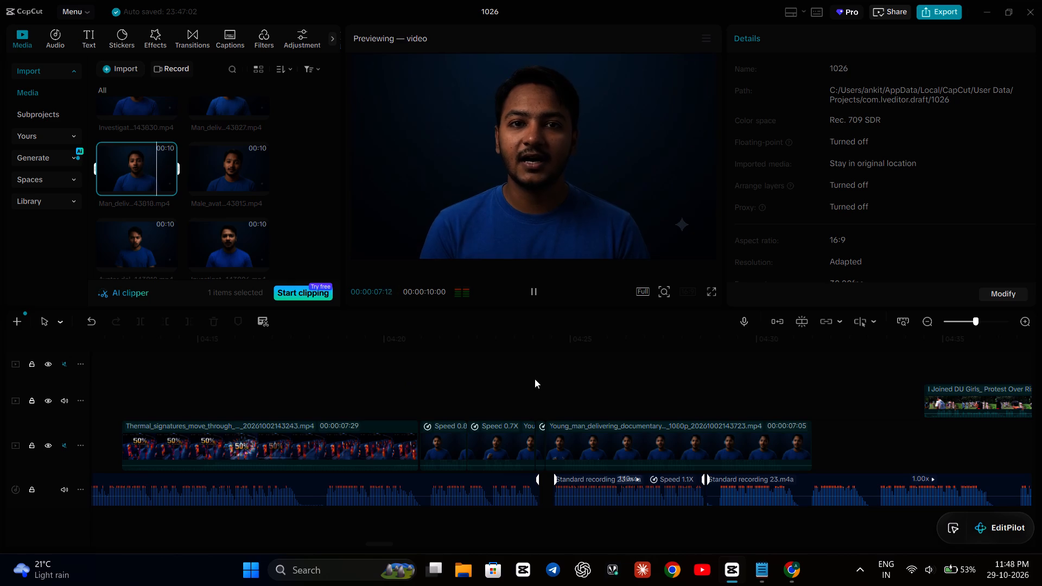
pyautogui.hscroll(-2, 535, 379)
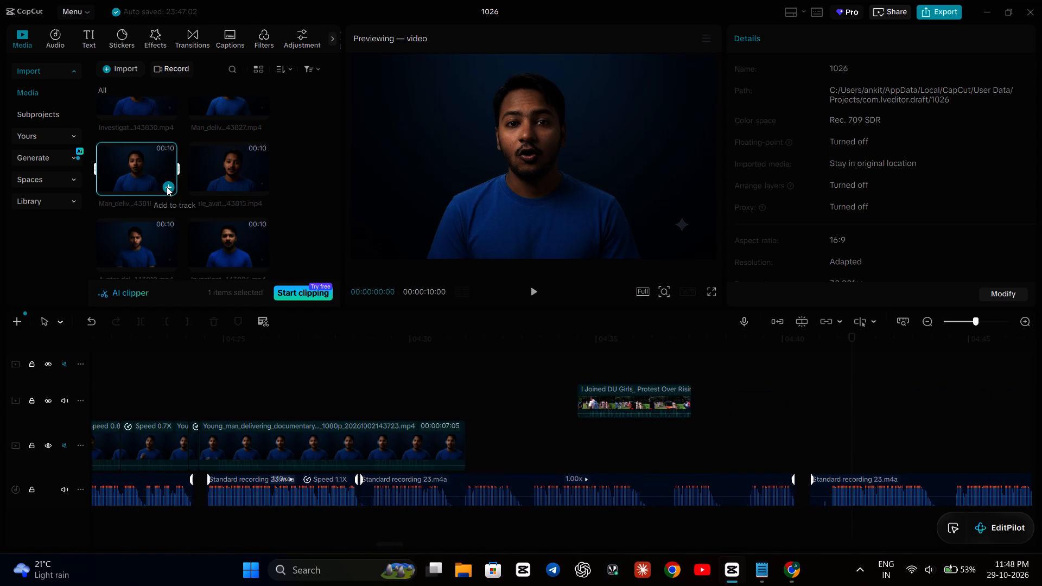
pyautogui.click(167, 187)
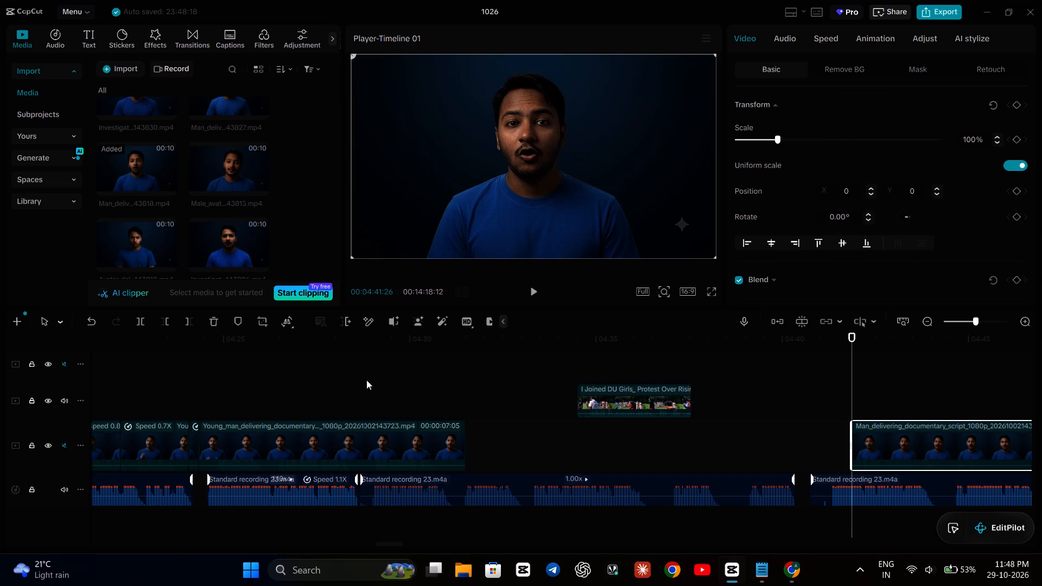
pyautogui.press('space')
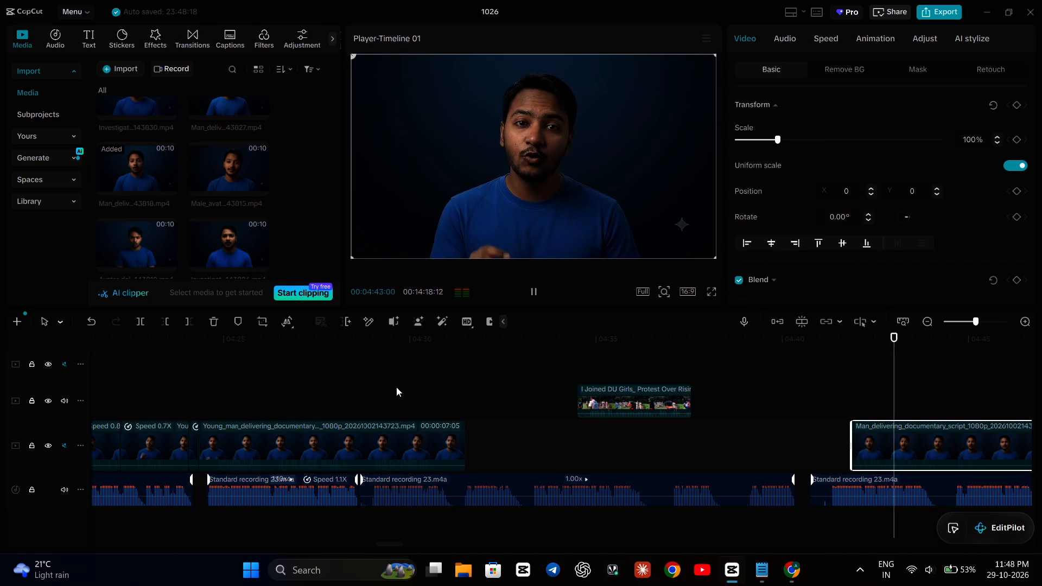
pyautogui.press('space')
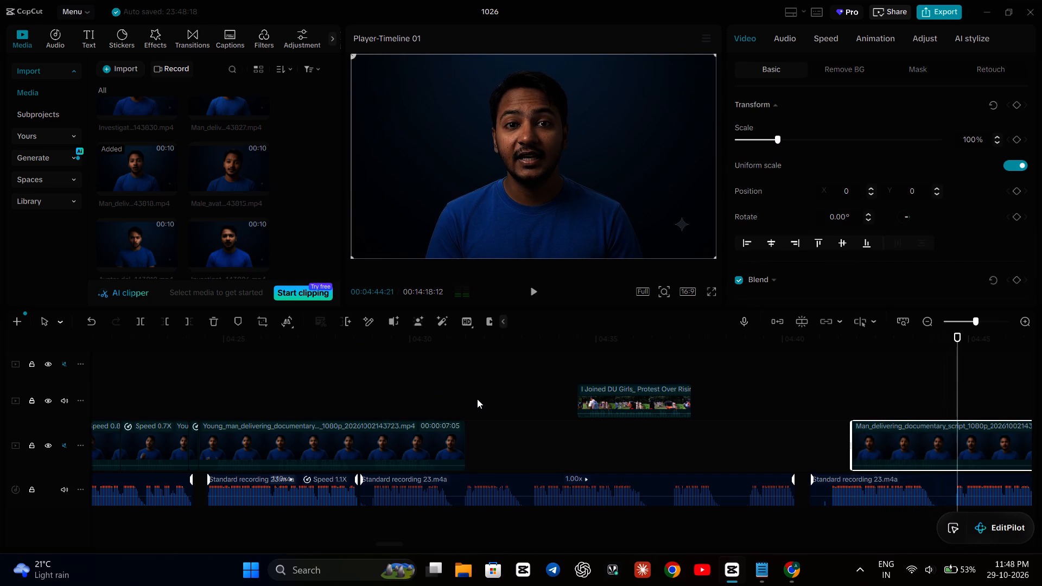
# Move the added Man_delivering_documentary_script clip earlier on its track to about 00:04:31, just after the Young_man_delivering_documentary clip.
pyautogui.click(879, 442)
pyautogui.moveTo(879, 442); pyautogui.dragTo(607, 450)
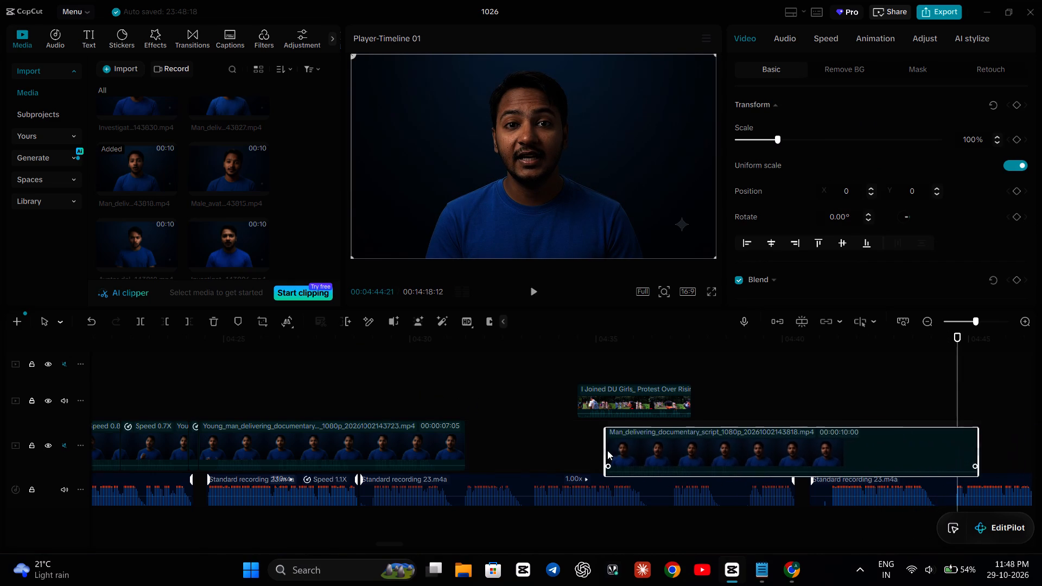
pyautogui.moveTo(607, 450); pyautogui.dragTo(500, 444)
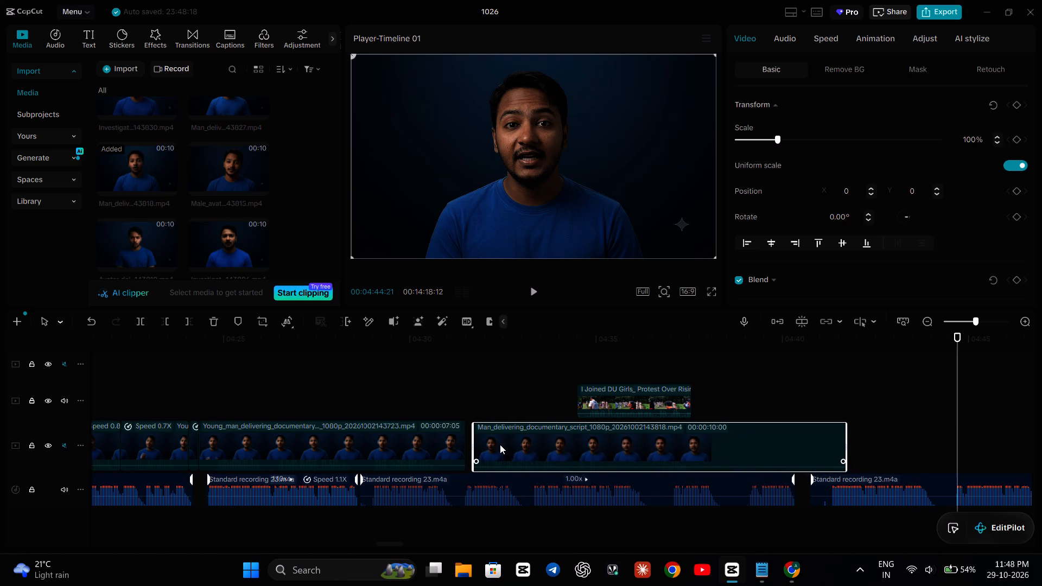
# Move the Man_delivering_documentary_script clip later on its track to start at about 00:04:33, checking it against the voice-over.
pyautogui.moveTo(500, 444); pyautogui.dragTo(498, 444)
pyautogui.click(231, 390)
pyautogui.press('space')
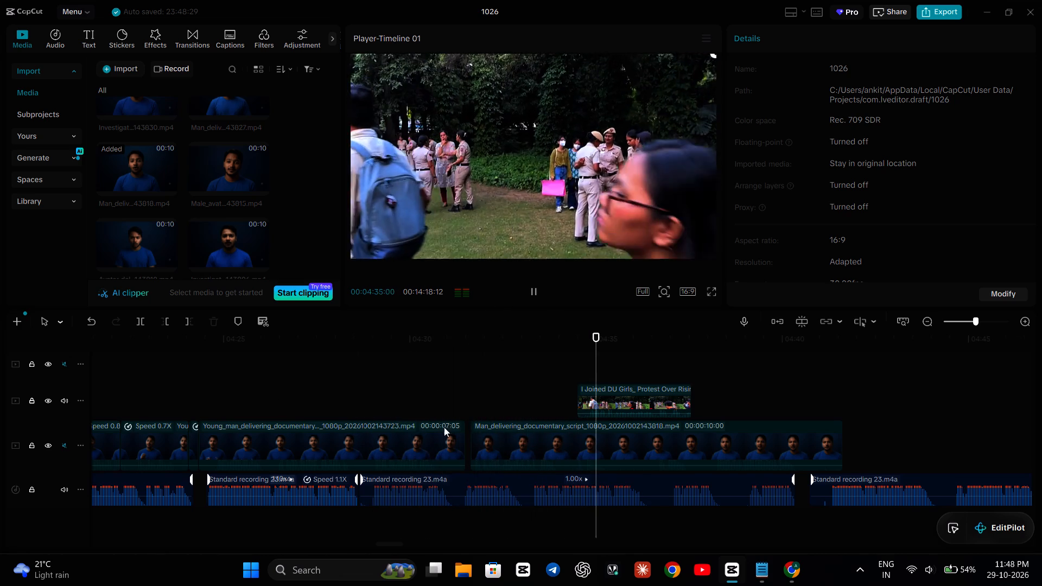
pyautogui.click(520, 431)
pyautogui.moveTo(523, 431); pyautogui.dragTo(529, 431)
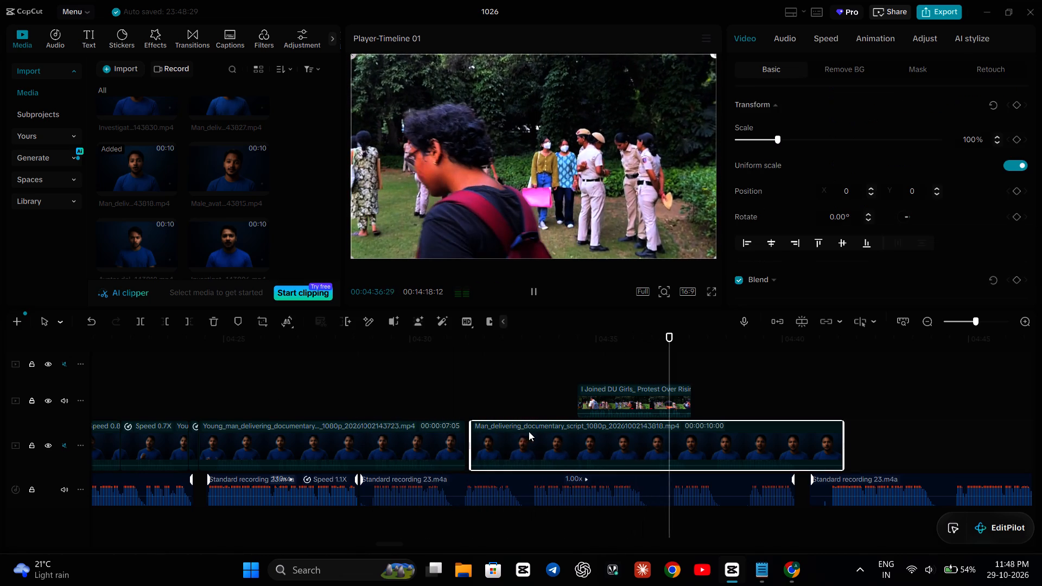
pyautogui.moveTo(529, 431); pyautogui.dragTo(640, 437)
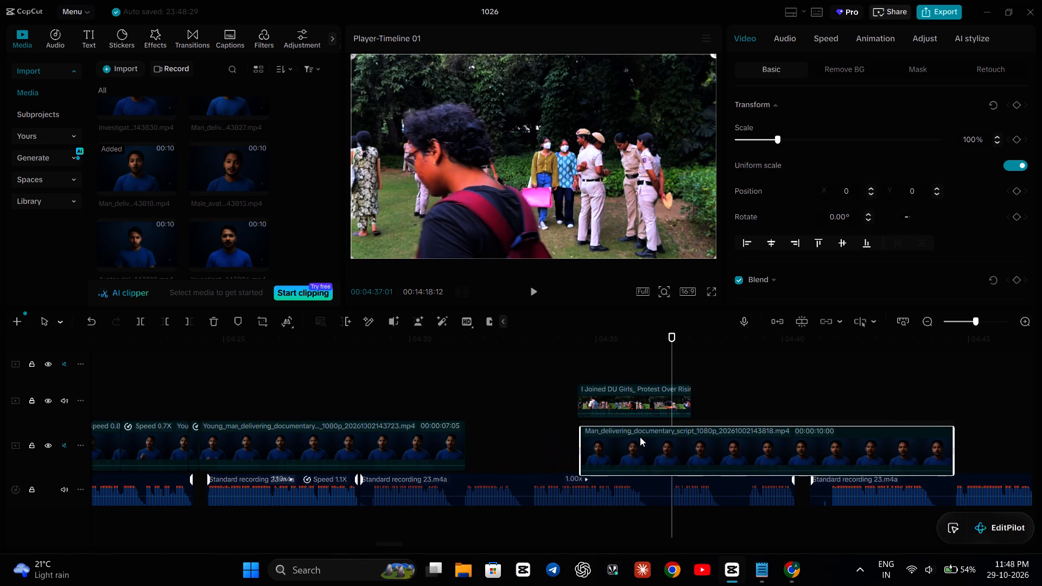
pyautogui.moveTo(611, 434); pyautogui.dragTo(561, 436)
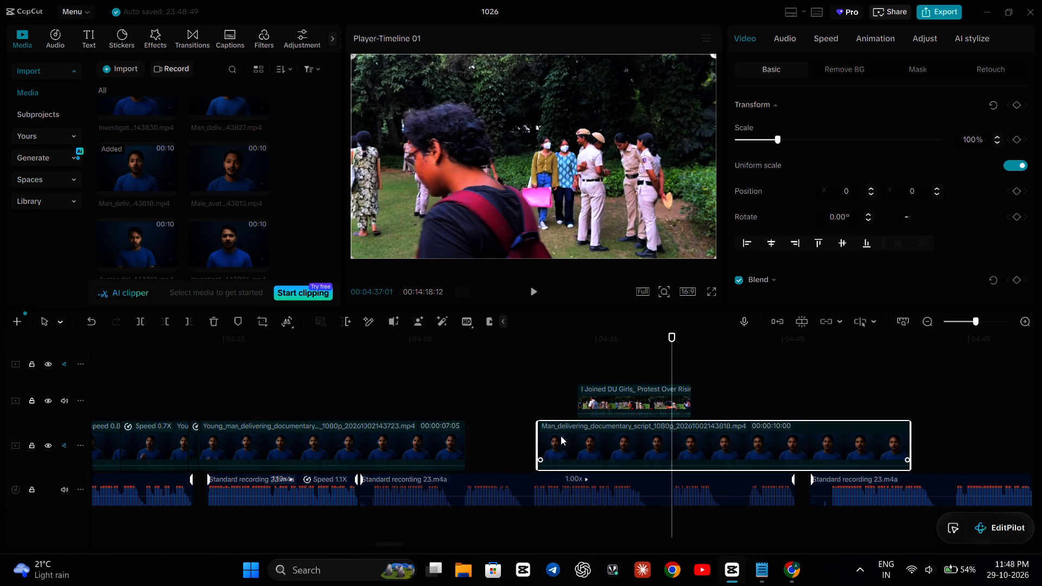
pyautogui.click(424, 387)
pyautogui.press('space')
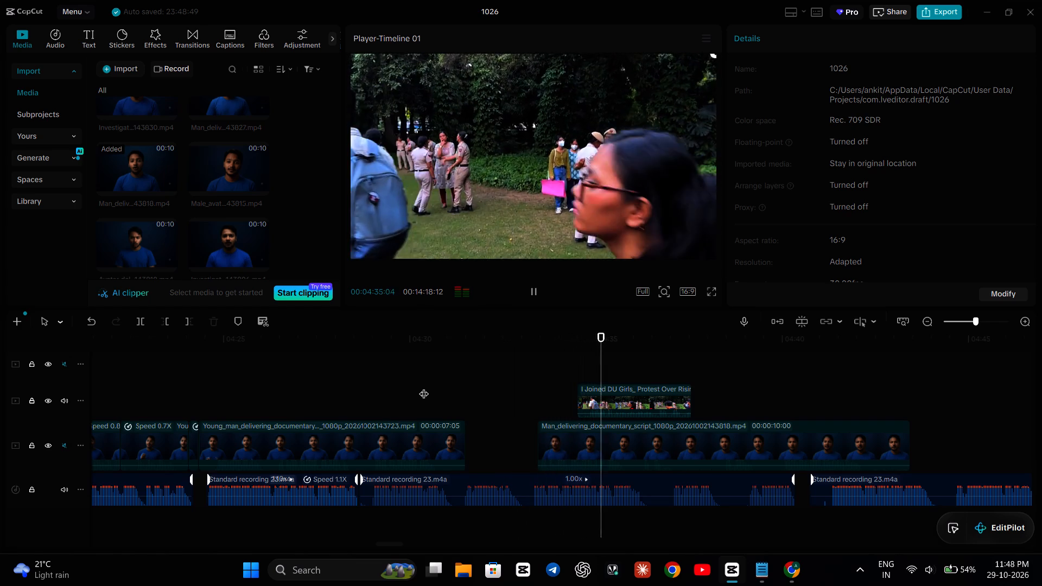
# Move the I Joined DU Girls_ Protest B-roll clip far later on its track, to about 00:05:24, clear of the presenter clip.
pyautogui.click(635, 385)
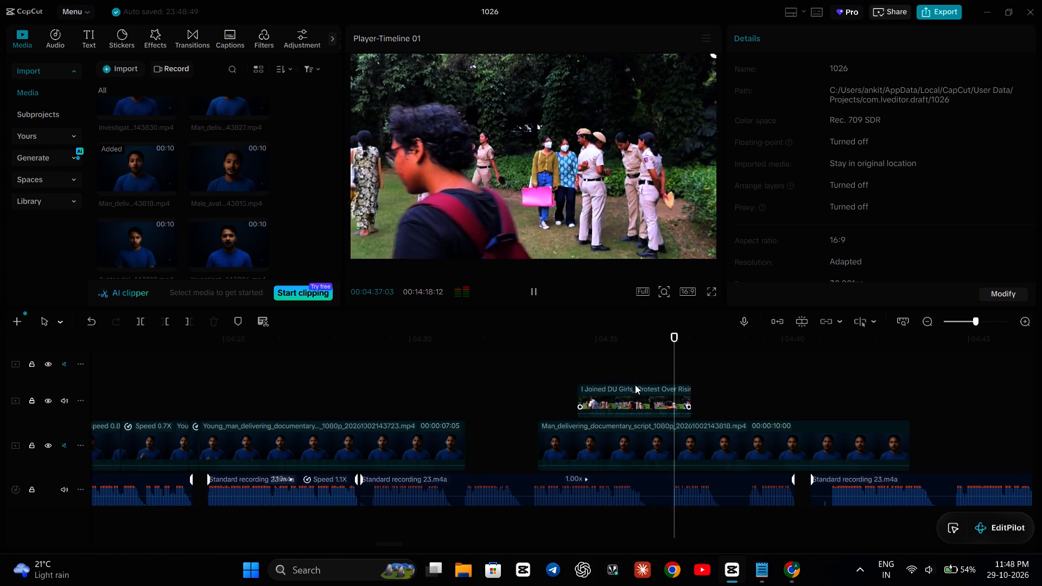
pyautogui.moveTo(635, 385); pyautogui.dragTo(787, 385)
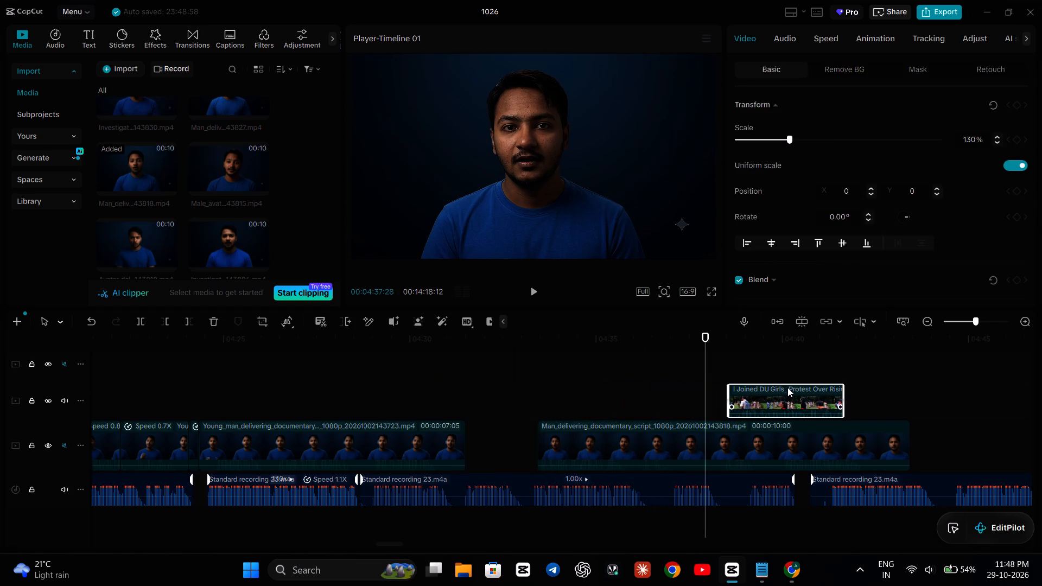
pyautogui.moveTo(787, 389); pyautogui.dragTo(1041, 388)
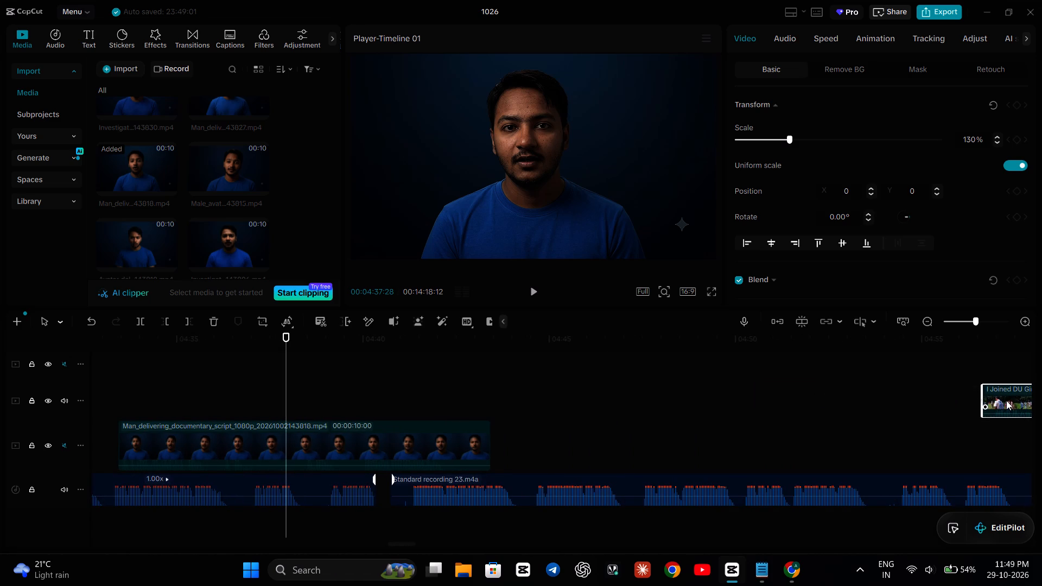
pyautogui.moveTo(1006, 400); pyautogui.dragTo(1041, 405)
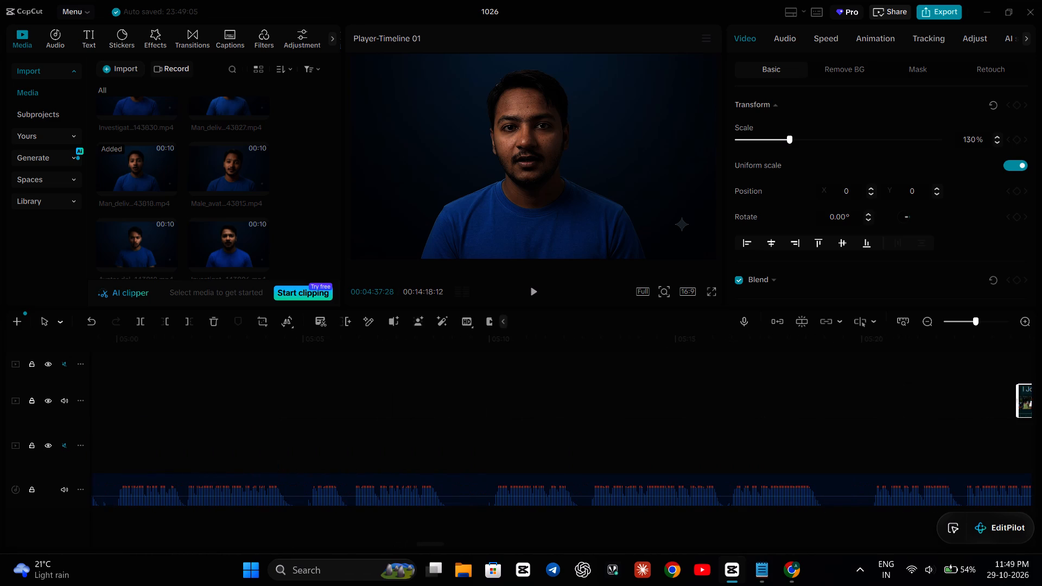
# Go back to the Metro_map_counter_counting_down clip before the unfilled gap and set the playhead at 00:04:01:28.
pyautogui.hscroll(15, 781, 424)
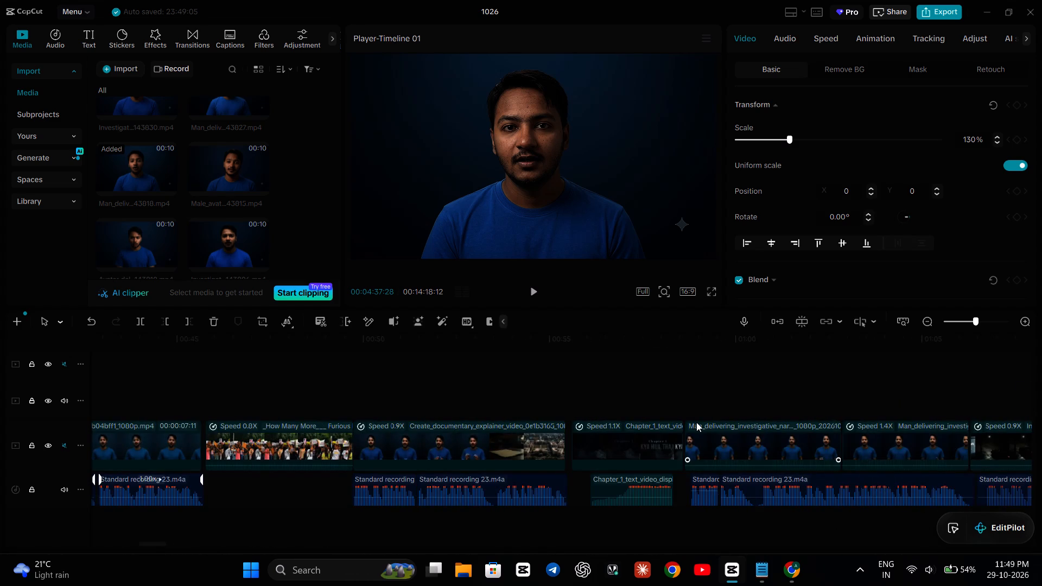
pyautogui.hscroll(-14, 696, 422)
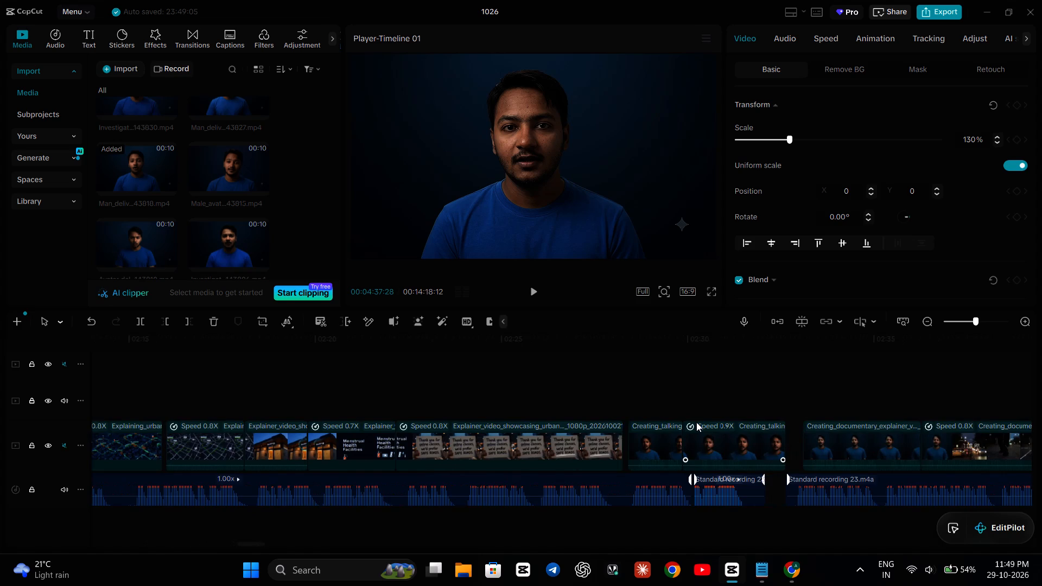
pyautogui.hscroll(-9, 696, 422)
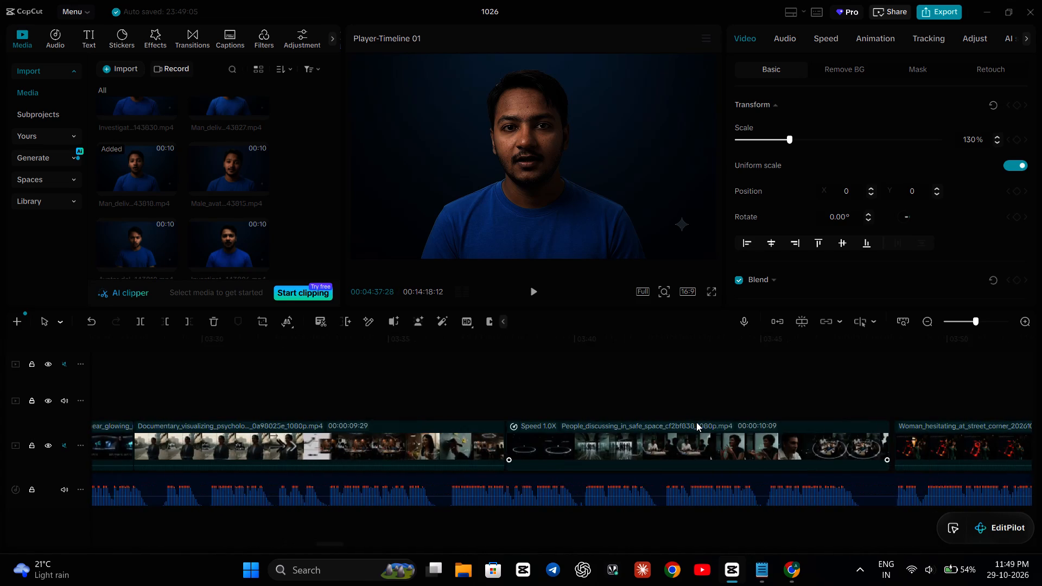
pyautogui.hscroll(-3, 696, 422)
pyautogui.click(537, 406)
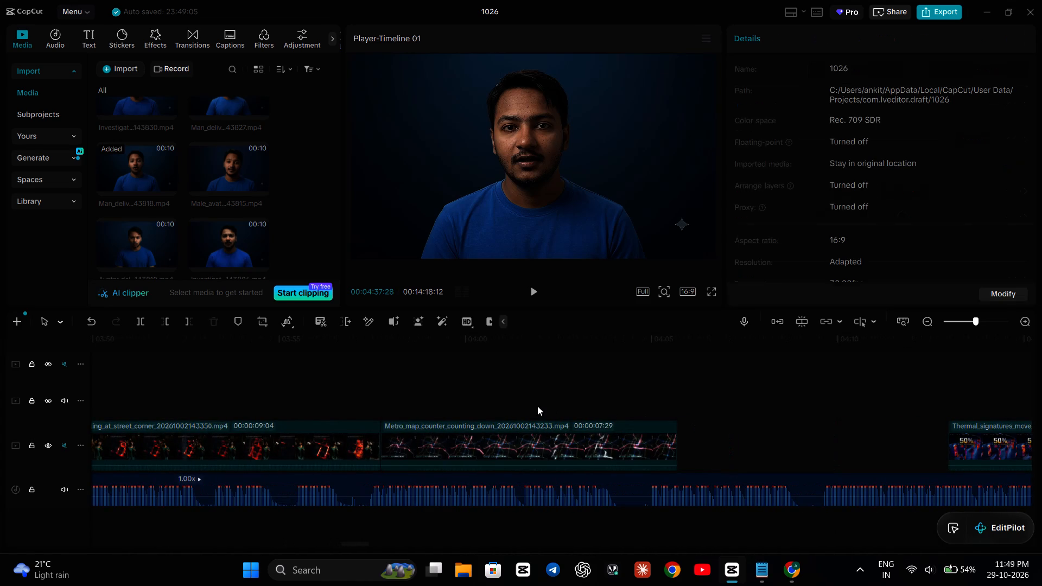
pyautogui.click(793, 568)
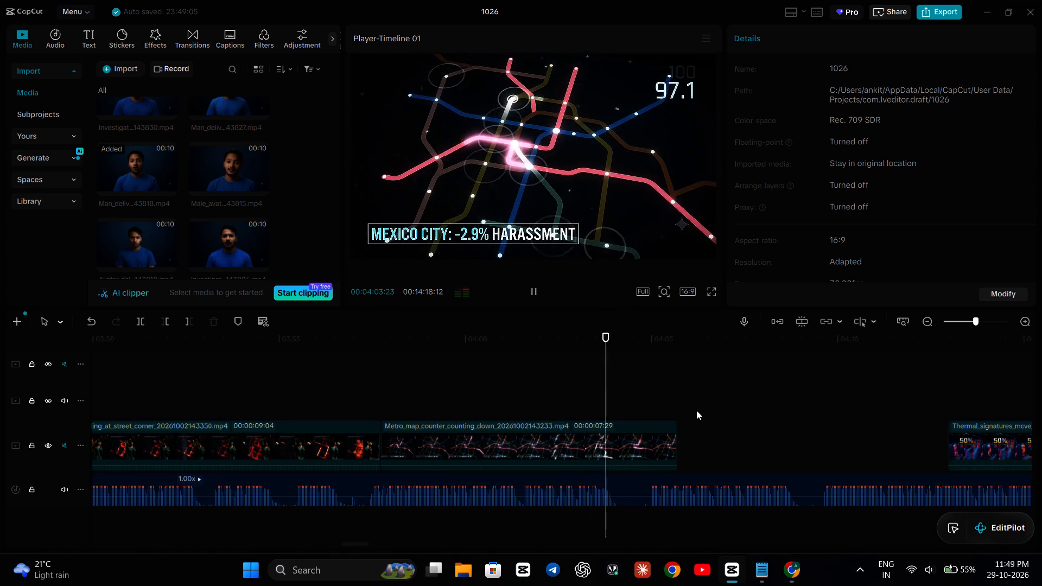
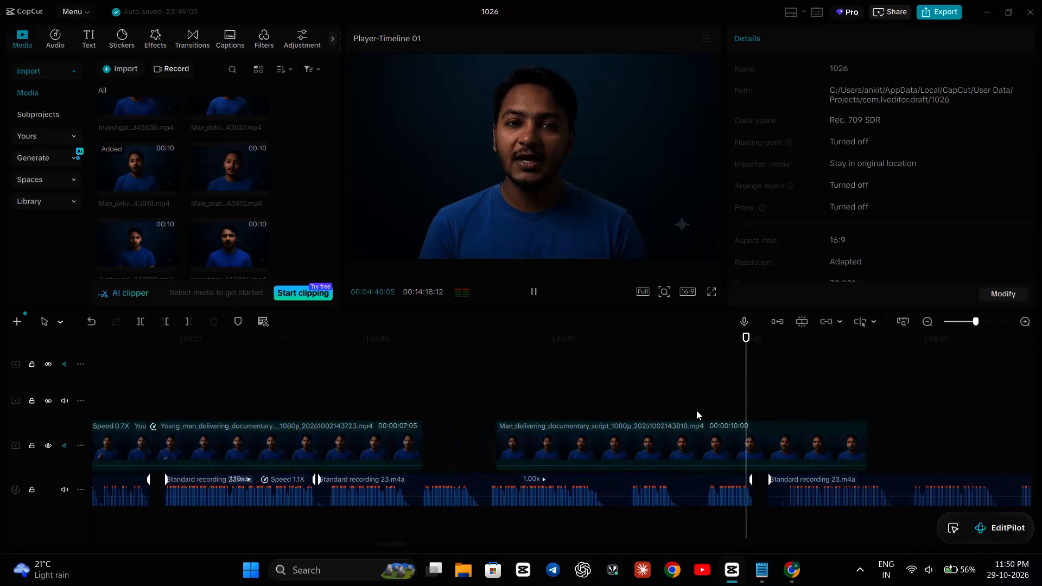
# Play the Man_delivering_documentary_script clip against the voice-over, unmuting its video track to compare the speech timing around 00:04:36.
pyautogui.click(437, 389)
pyautogui.press('space')
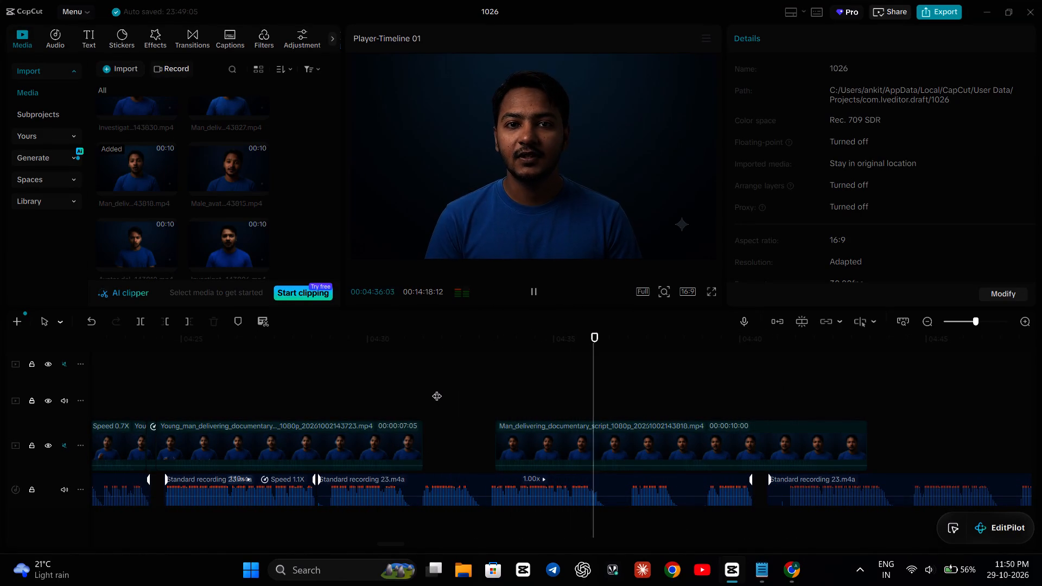
pyautogui.press('space')
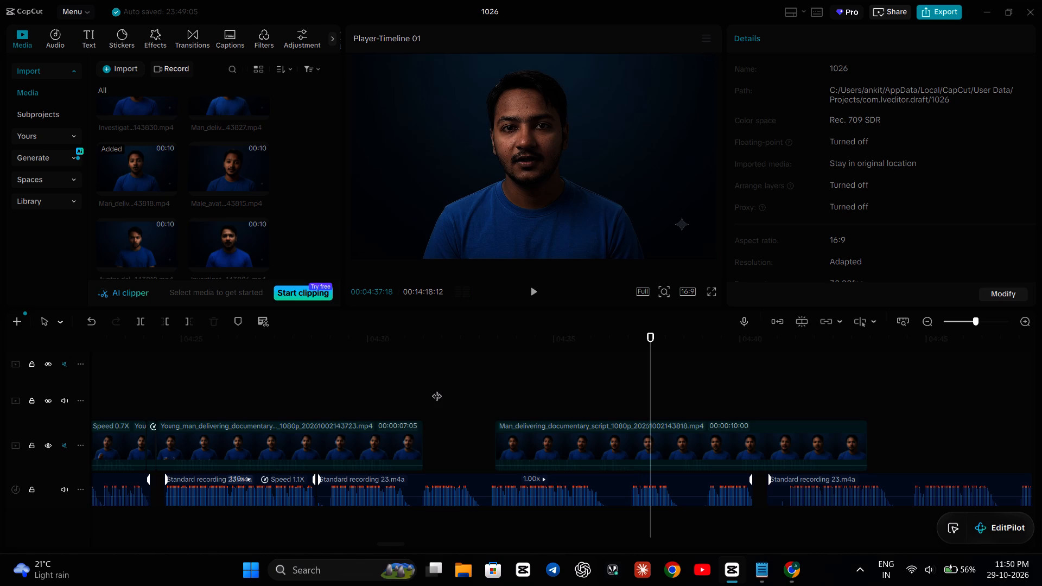
pyautogui.click(601, 387)
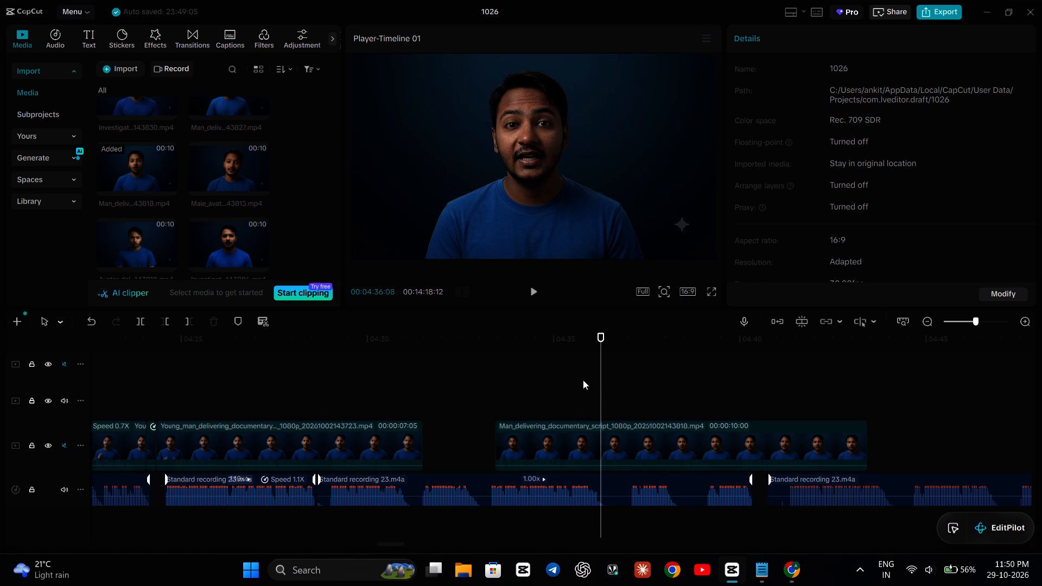
pyautogui.click(592, 492)
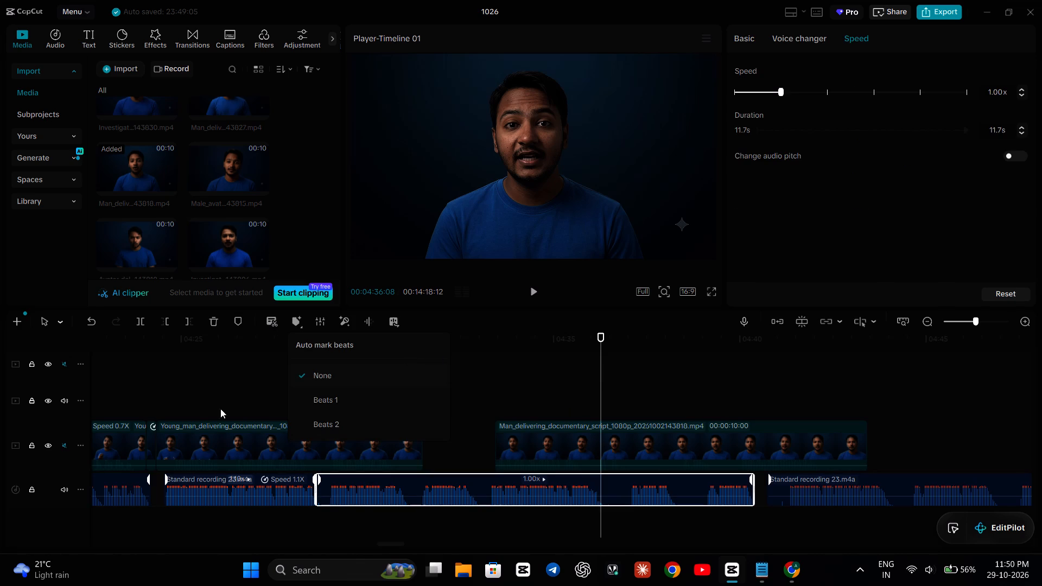
pyautogui.click(62, 444)
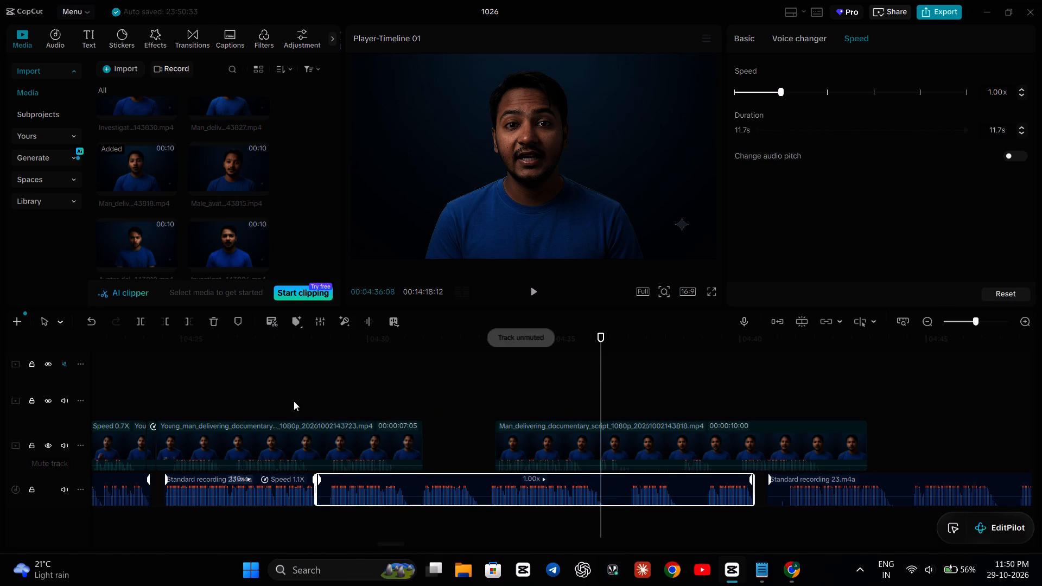
pyautogui.click(427, 399)
pyautogui.press('space')
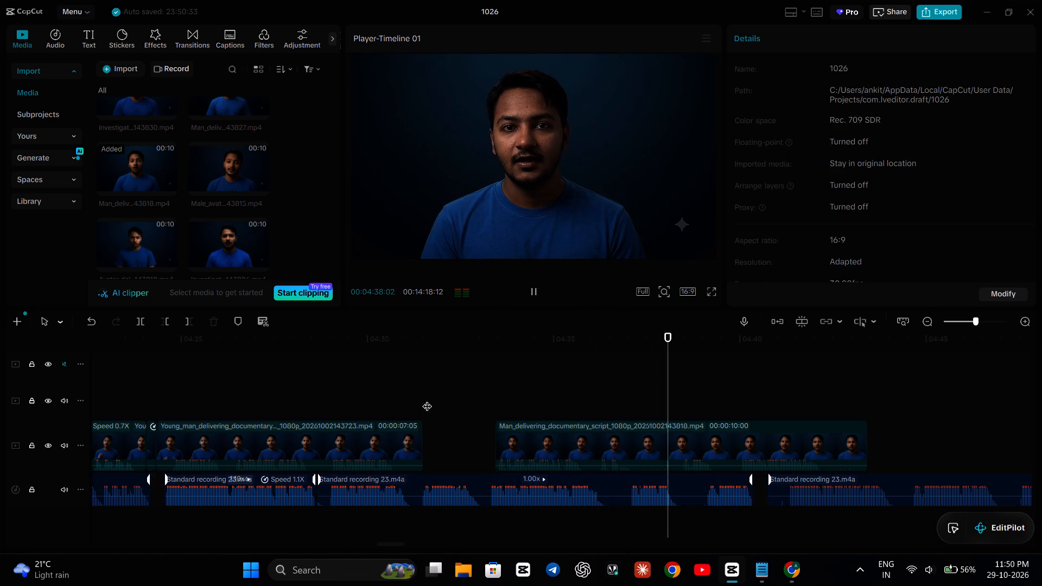
pyautogui.press('space')
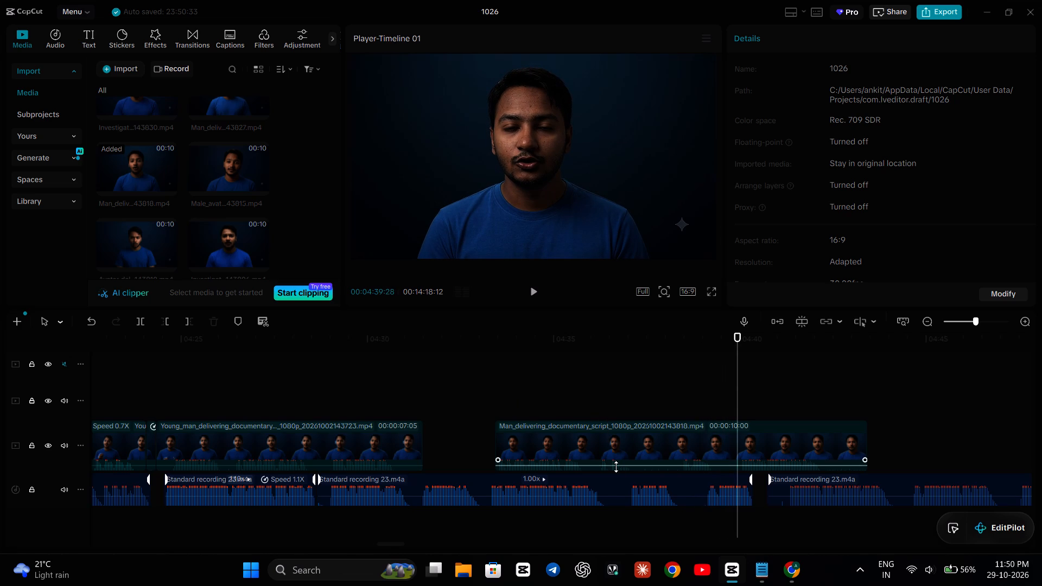
# Split the Standard recording 23 voice-over segment under the presenter clip at 00:04:36:06.
pyautogui.click(608, 484)
pyautogui.click(590, 387)
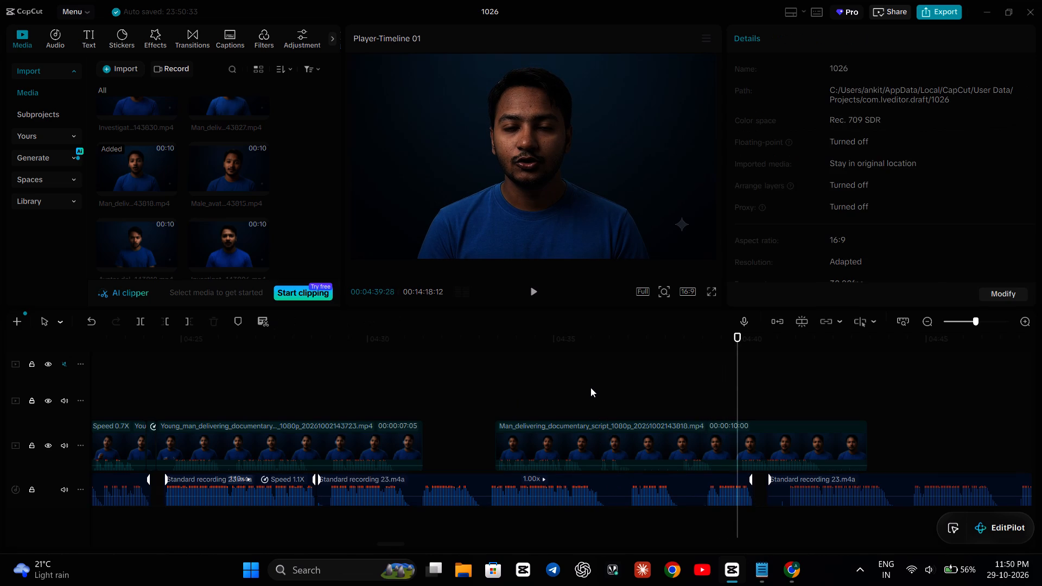
pyautogui.press('Right')
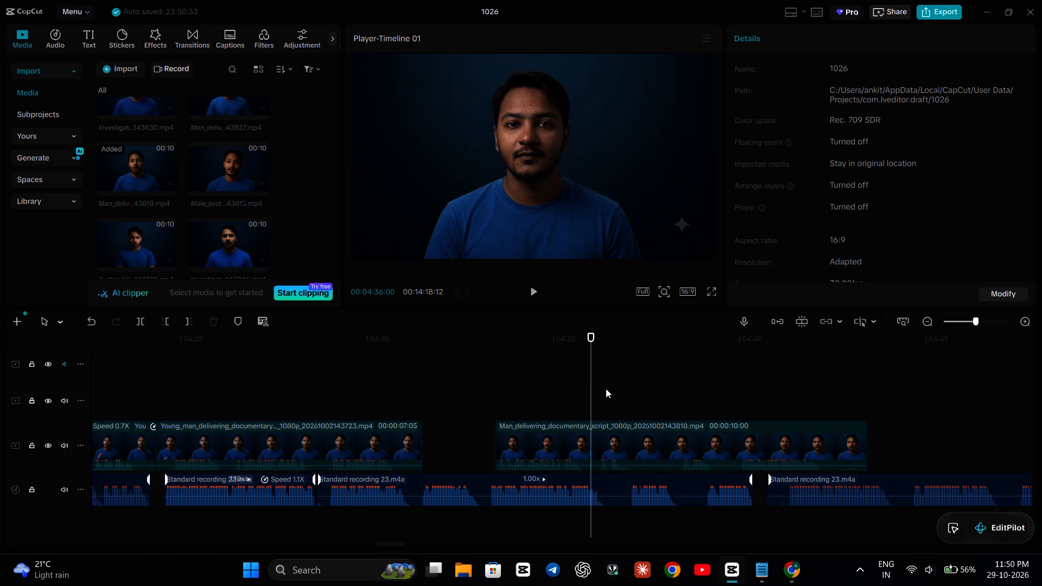
pyautogui.press('Right')
pyautogui.press('Right')
pyautogui.press('Right')
pyautogui.press('Right')
pyautogui.press('Right')
pyautogui.press('Right')
pyautogui.press('Right')
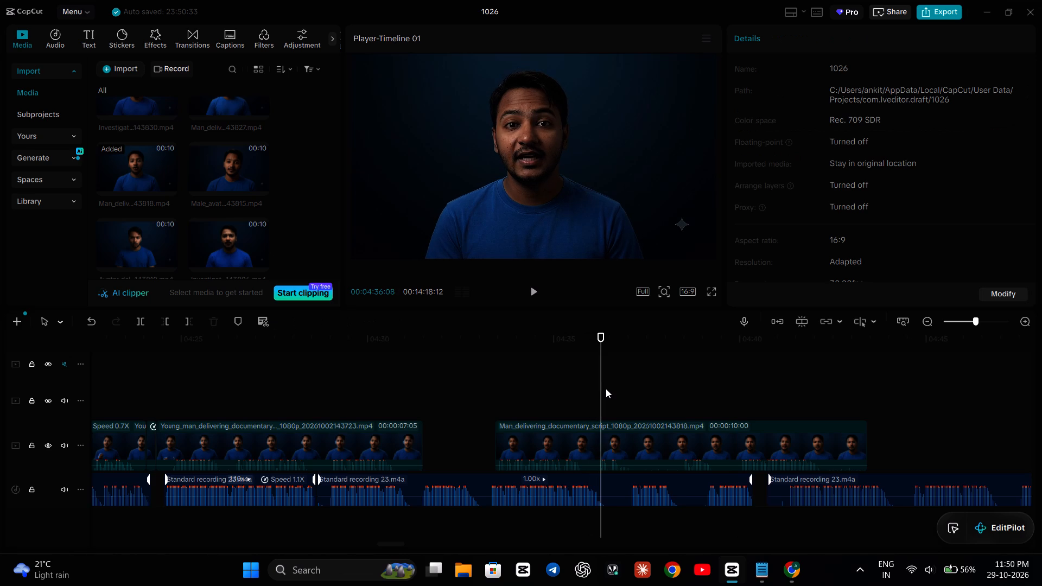
pyautogui.press('Left')
pyautogui.press('Left')
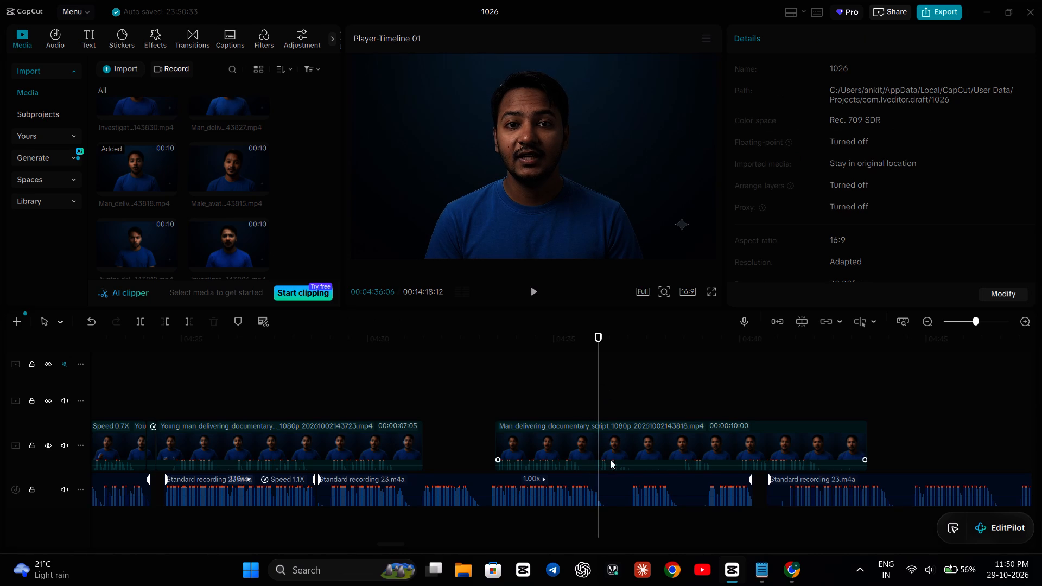
pyautogui.click(614, 480)
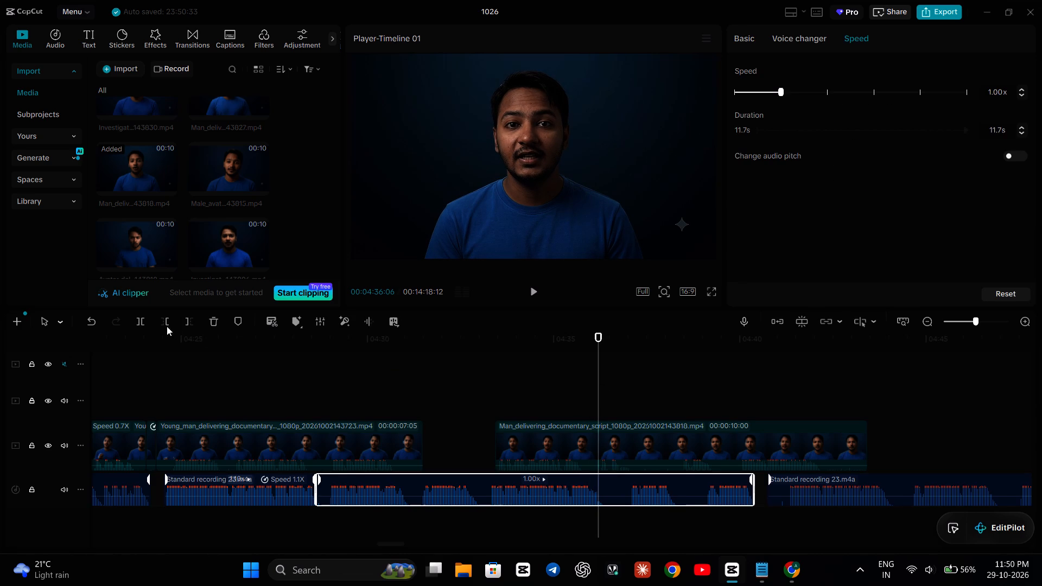
pyautogui.click(140, 323)
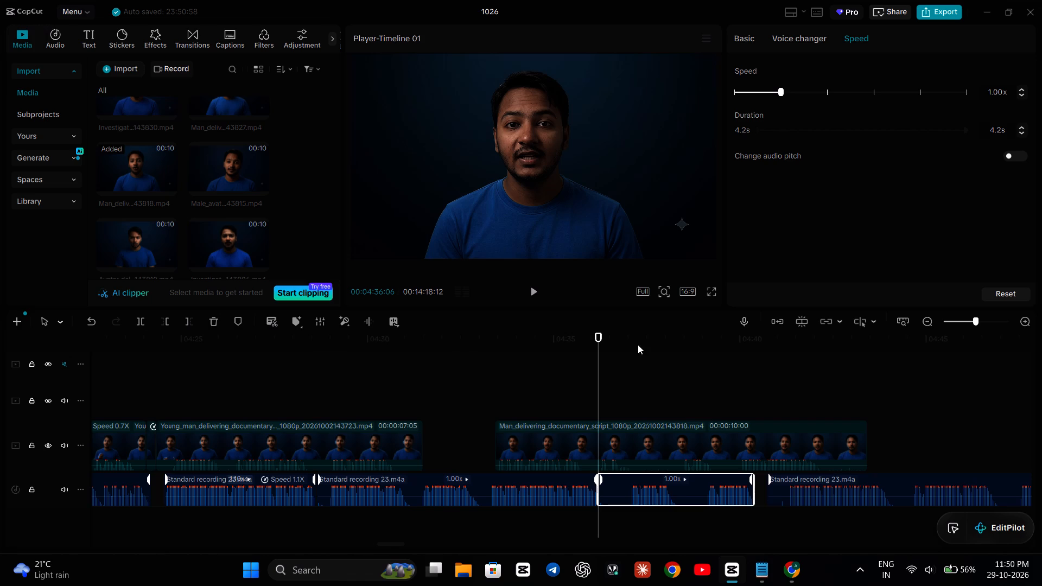
# Trim the start of the newly split voice-over segment to 00:04:36:28, removing its leading pause.
pyautogui.click(613, 367)
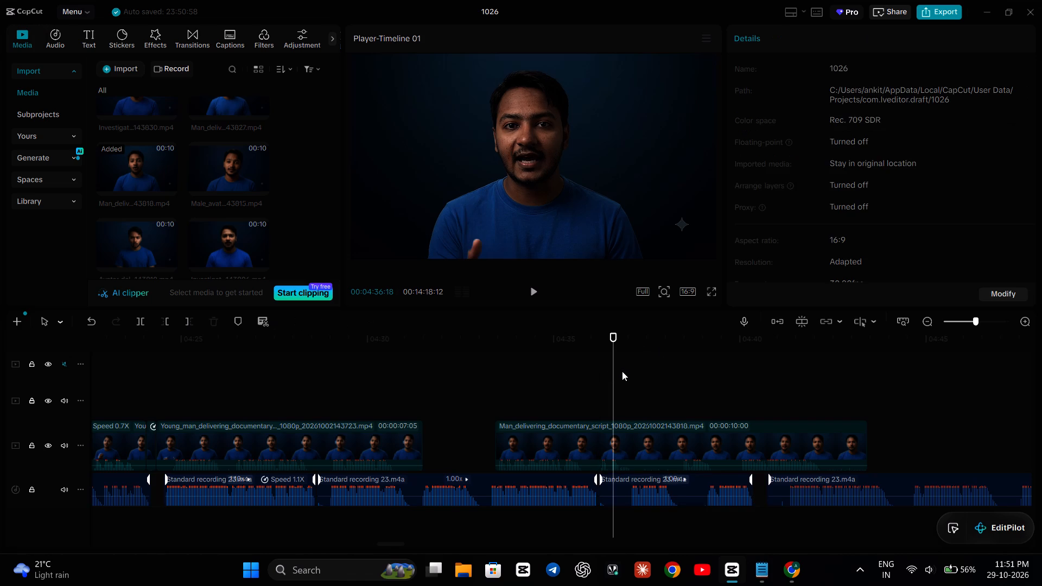
pyautogui.press('Right')
pyautogui.press('Right')
pyautogui.press('Right')
pyautogui.press('Right')
pyautogui.press('Right')
pyautogui.press('Right')
pyautogui.press('Right')
pyautogui.press('Right')
pyautogui.press('Right')
pyautogui.press('Right')
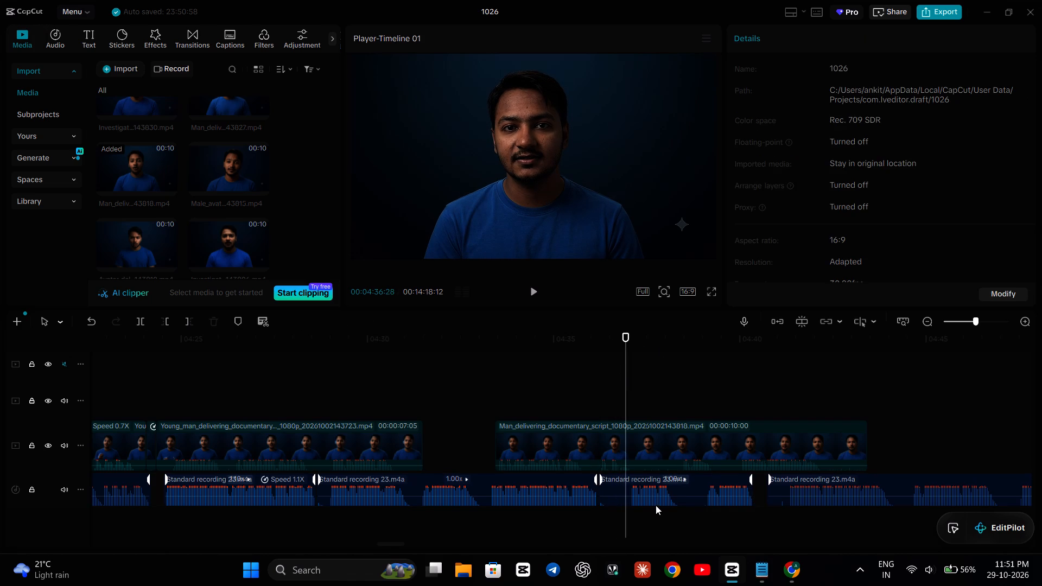
pyautogui.click(660, 488)
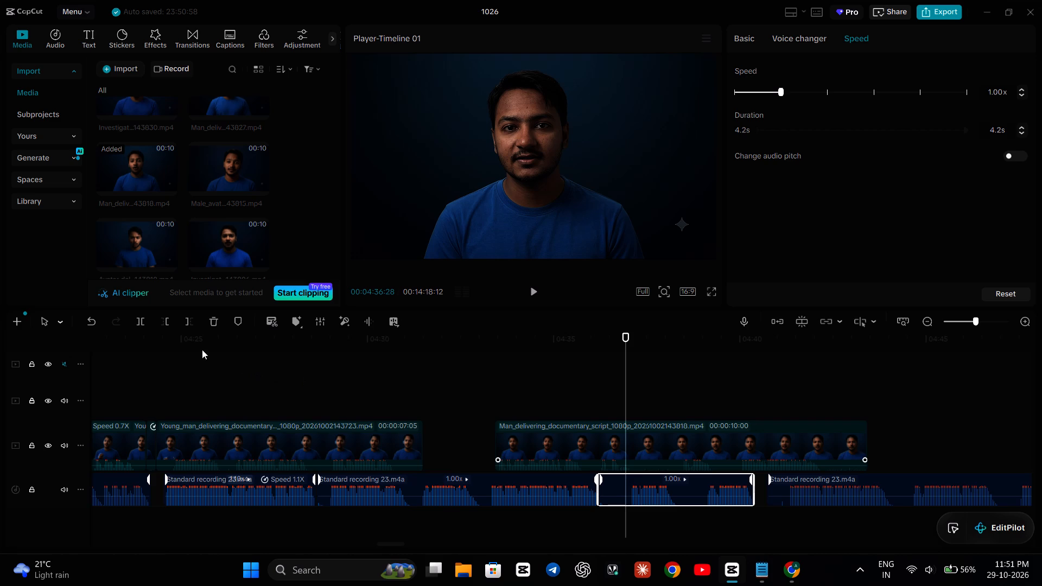
pyautogui.click(166, 325)
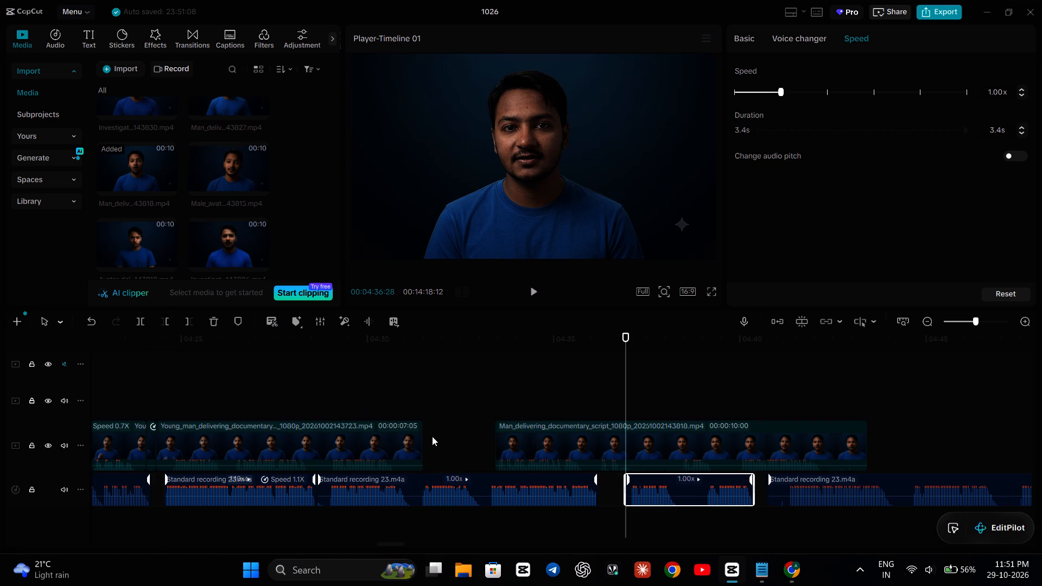
# Move the trimmed voice-over segment earlier, leaving only a tiny gap after the preceding segment, and play it with the presenter clip.
pyautogui.moveTo(658, 480); pyautogui.dragTo(636, 479)
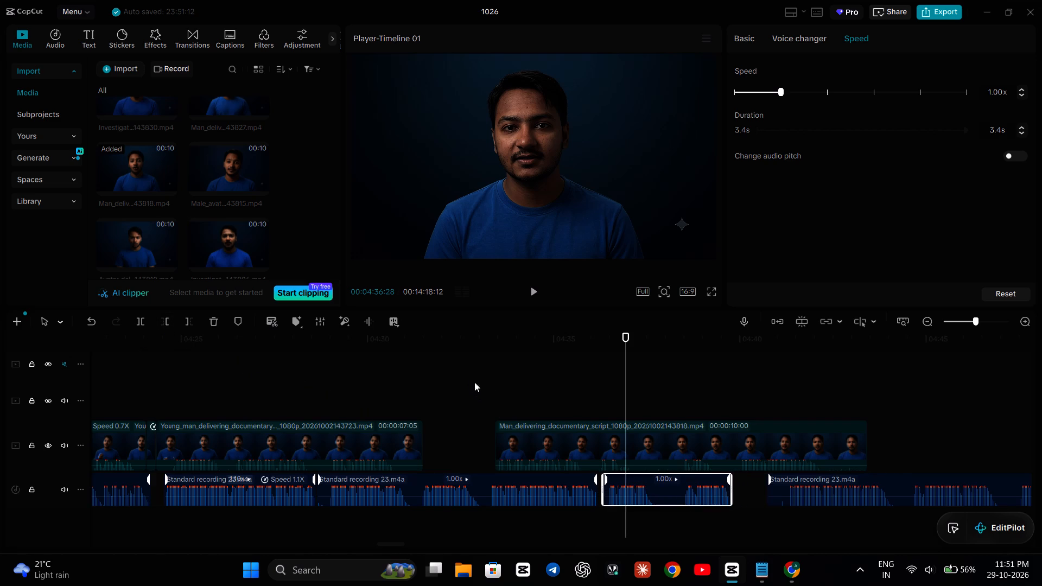
pyautogui.click(490, 387)
pyautogui.press('space')
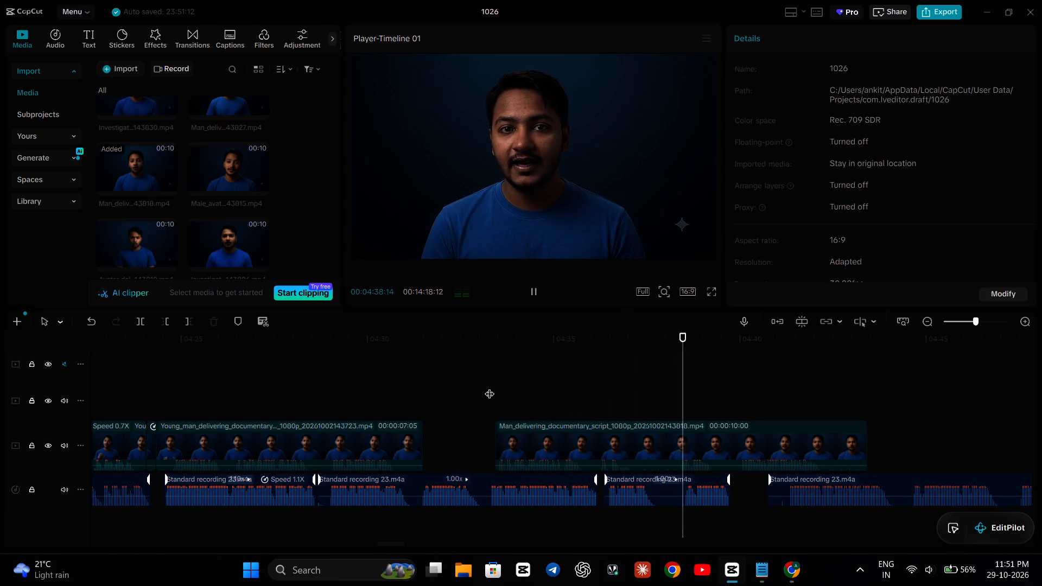
pyautogui.press('space')
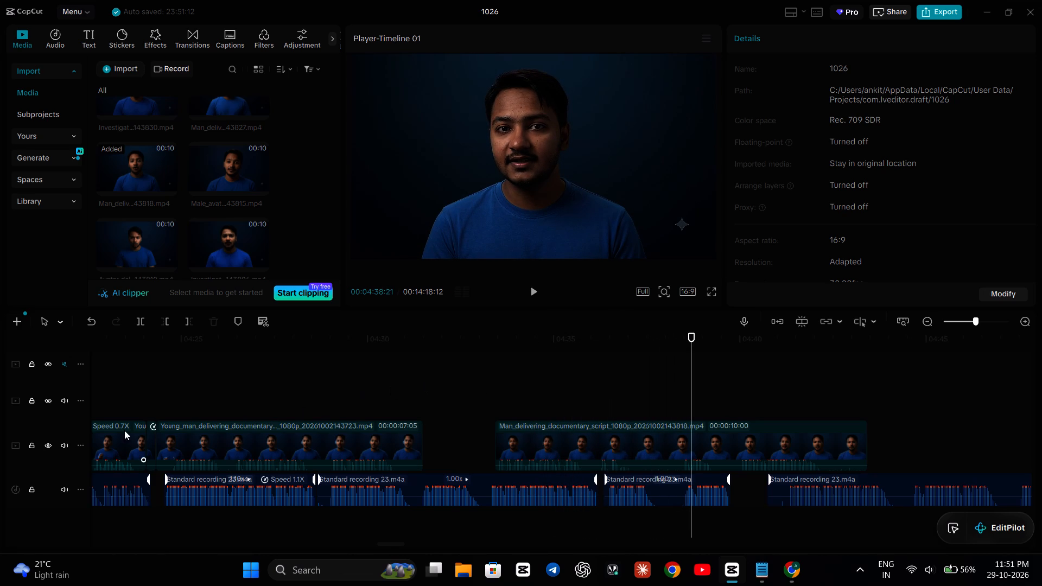
# Mute the presenter video track again.
pyautogui.click(66, 445)
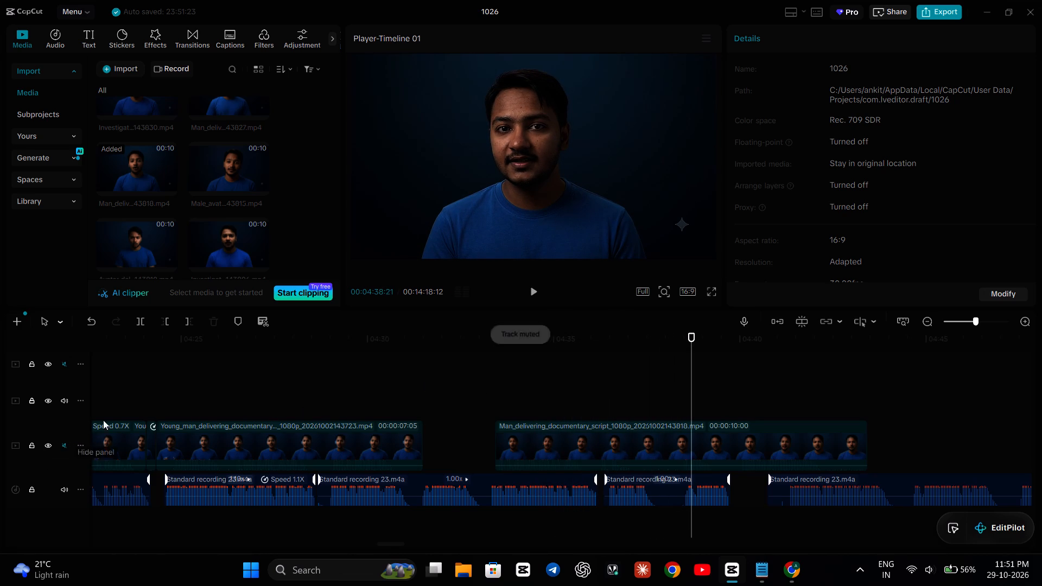
# Go back along the timeline to the unfilled gap before the Thermal_signatures_move_through clip, between about 00:04:05 and 00:04:13.
pyautogui.hscroll(3, 167, 391)
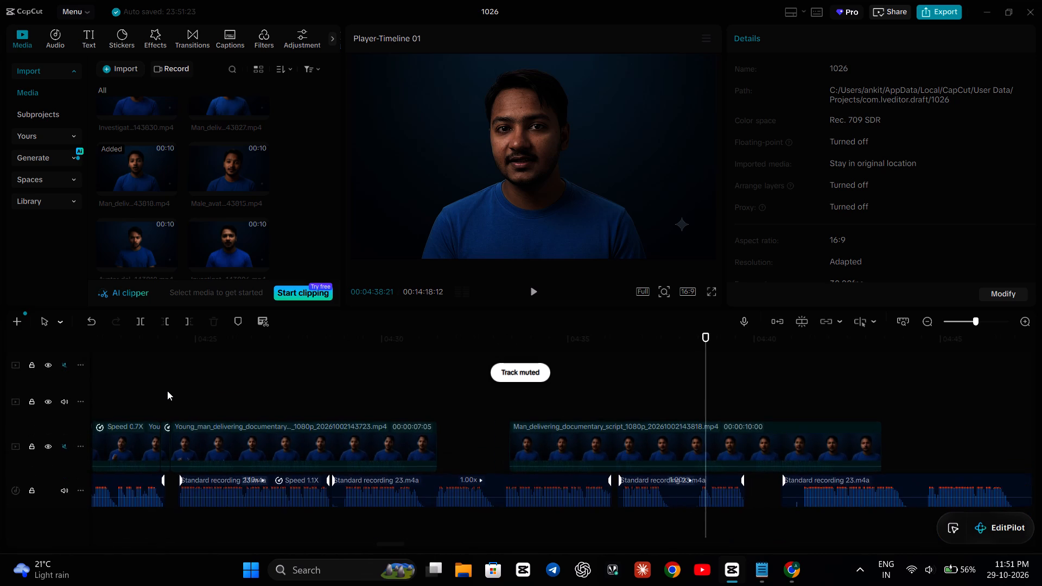
pyautogui.hscroll(12, 167, 391)
pyautogui.hscroll(20, 167, 391)
pyautogui.hscroll(5, 167, 391)
pyautogui.scroll(1, 167, 391)
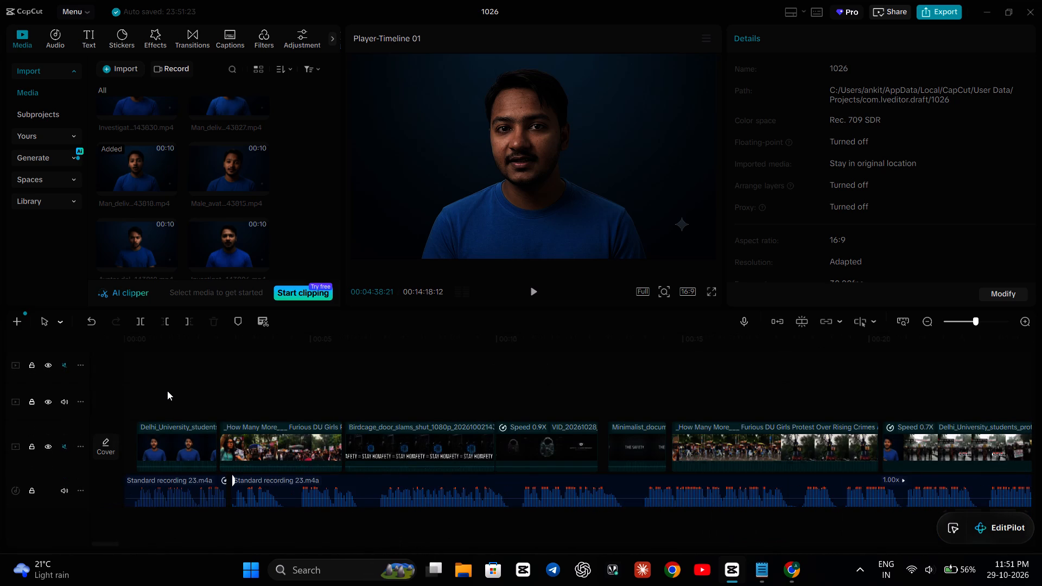
pyautogui.scroll(2, 167, 391)
pyautogui.hscroll(-6, 167, 391)
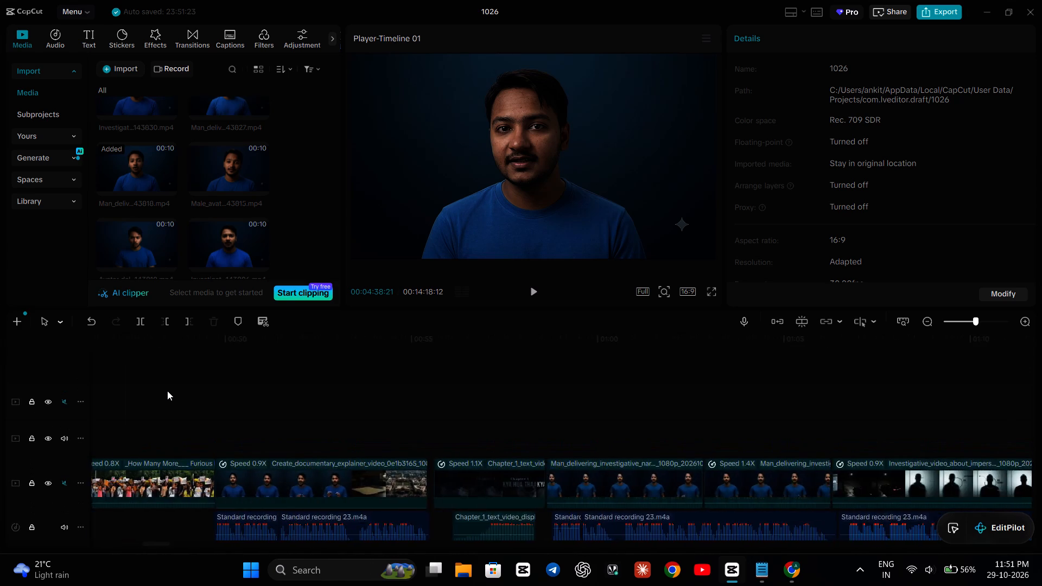
pyautogui.hscroll(-12, 167, 391)
pyautogui.hscroll(7, 167, 391)
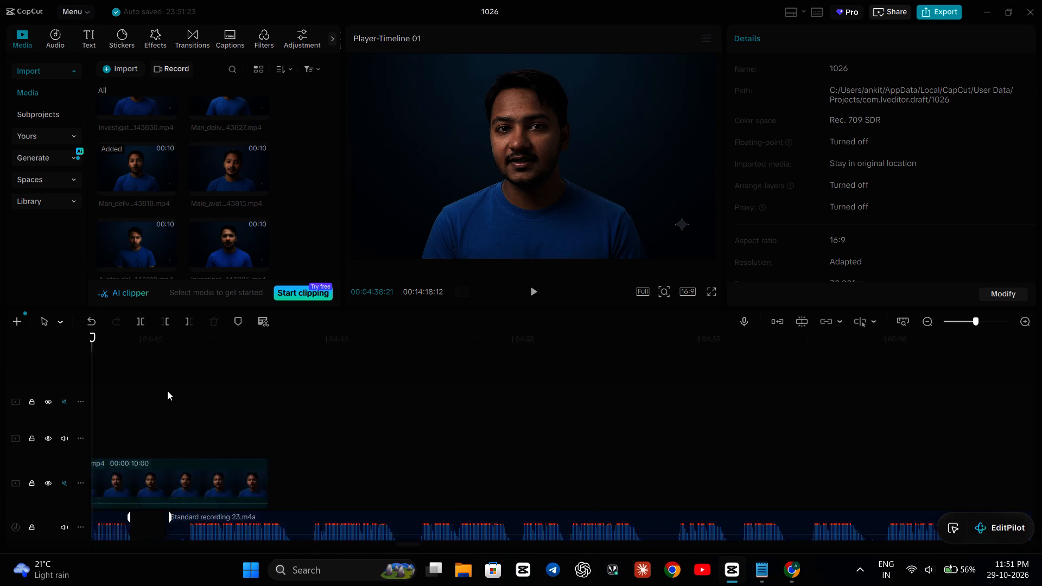
pyautogui.hscroll(13, 167, 391)
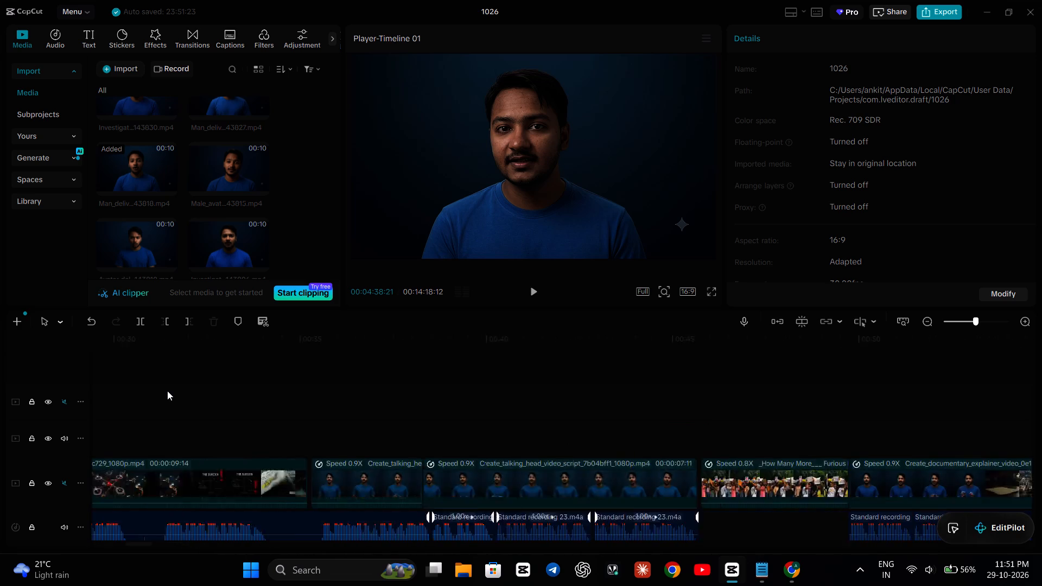
pyautogui.hscroll(6, 167, 391)
pyautogui.hscroll(-6, 167, 391)
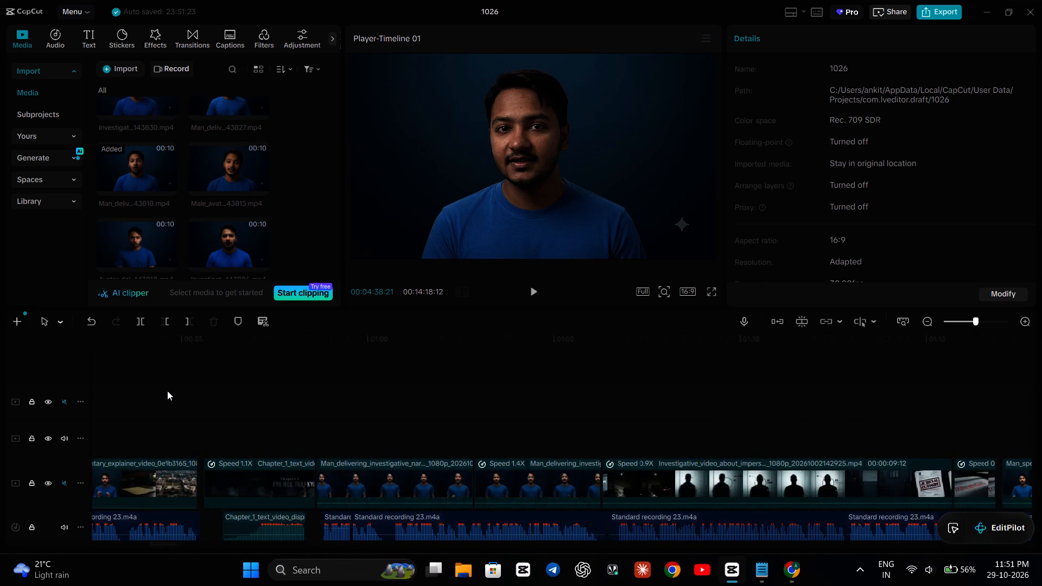
pyautogui.hscroll(-9, 167, 391)
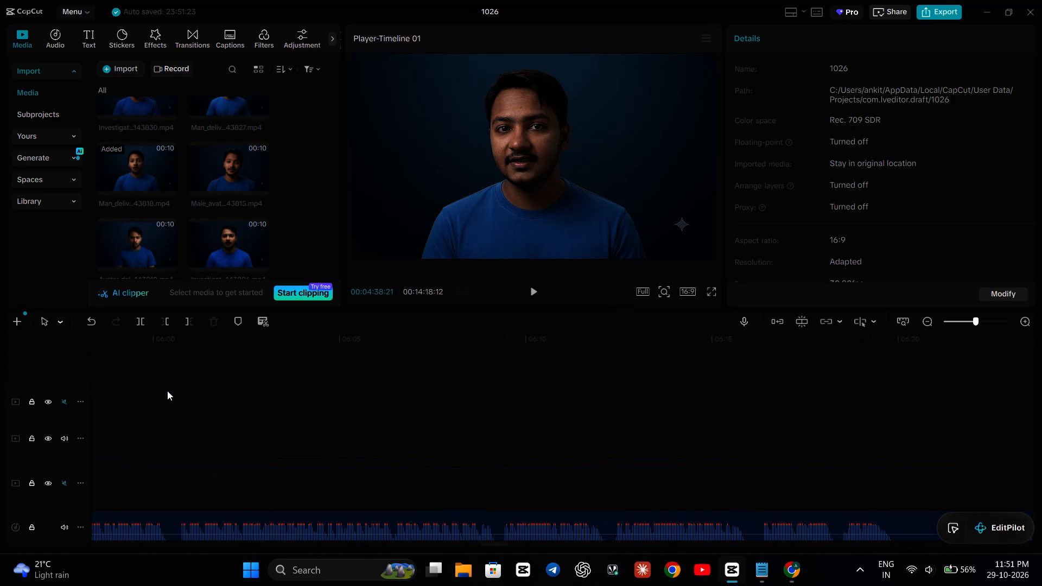
pyautogui.hscroll(9, 167, 391)
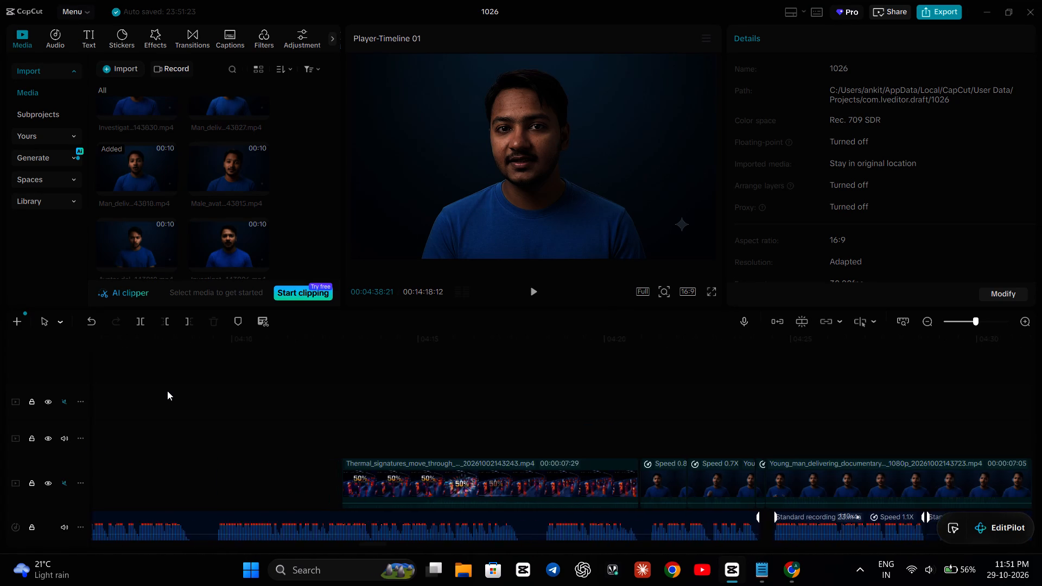
pyautogui.hscroll(1, 167, 391)
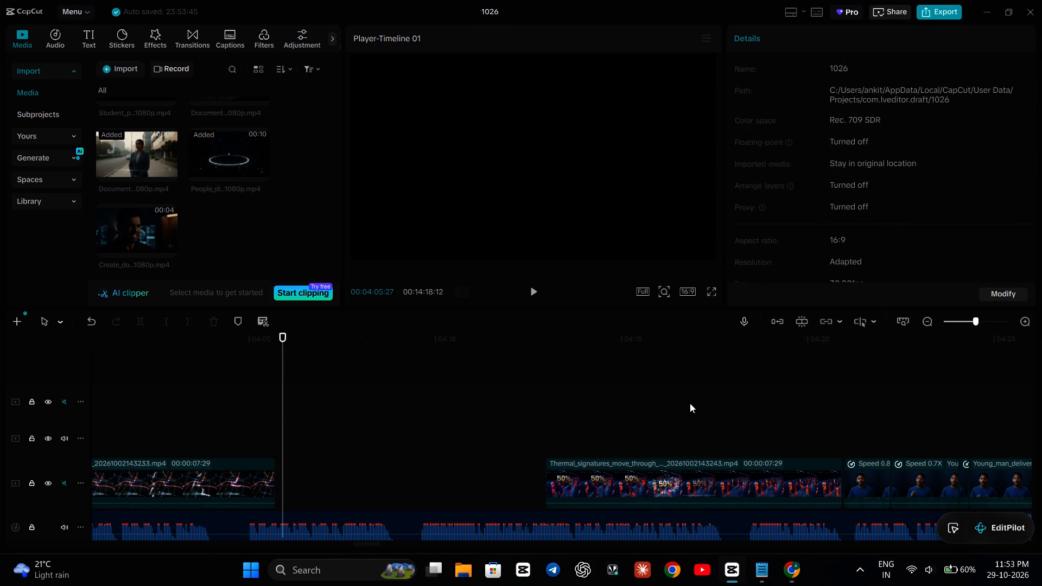
# Play the timeline from about 00:04:17 through the presenter clips to about 00:04:40 to check them against the voice-over.
pyautogui.click(703, 399)
pyautogui.press('space')
pyautogui.press('space')
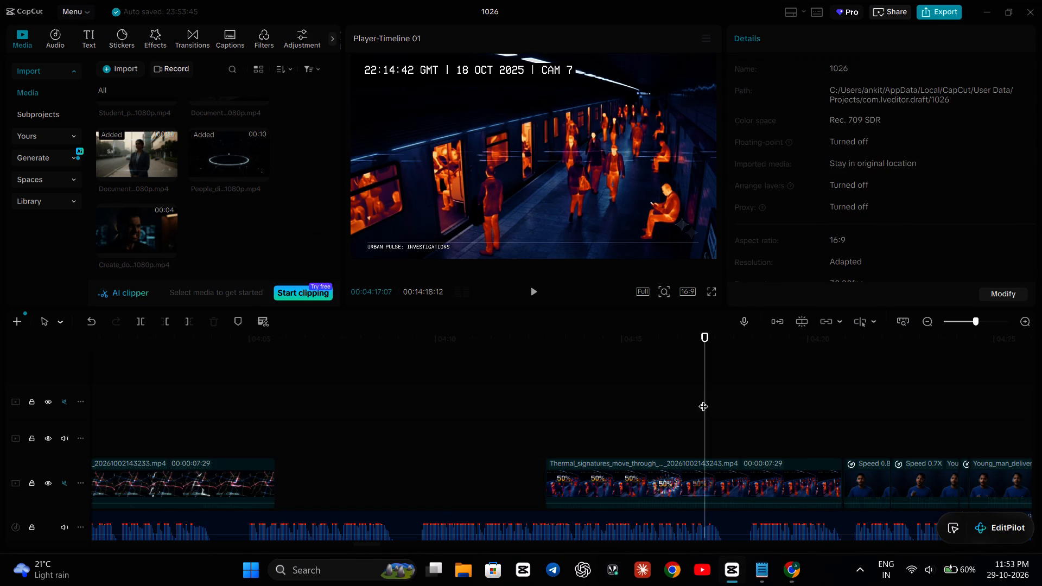
pyautogui.press('space')
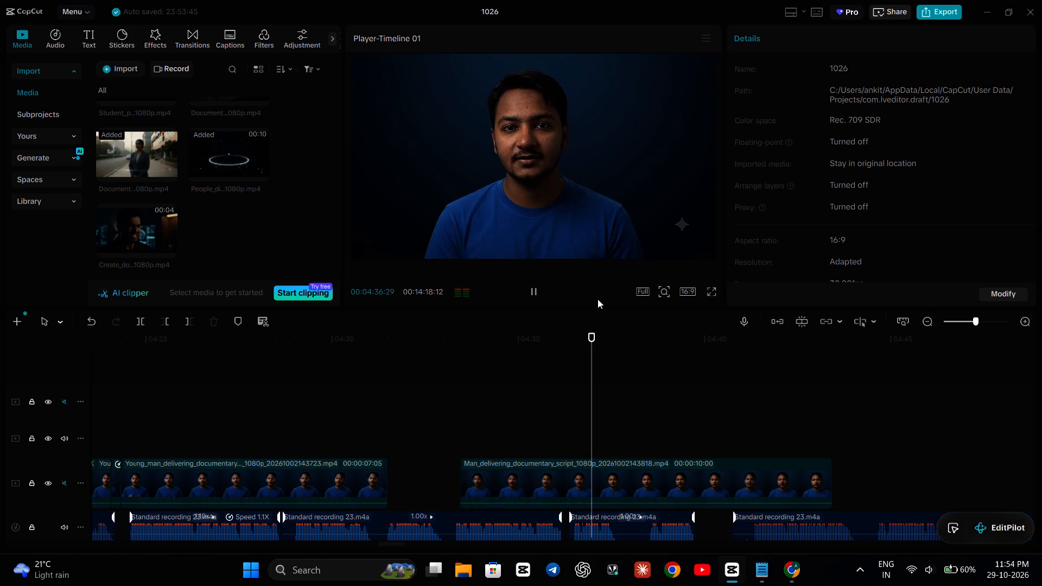
pyautogui.click(537, 292)
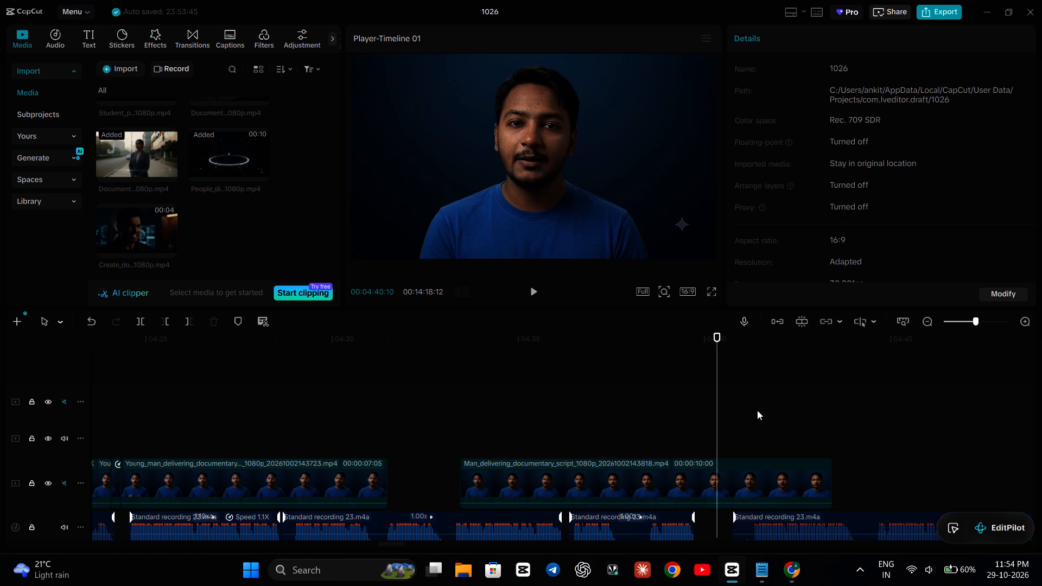
# Switch to the Notepad script and read the narration lines around SHOT 25 to SHOT 28.
pyautogui.click(760, 565)
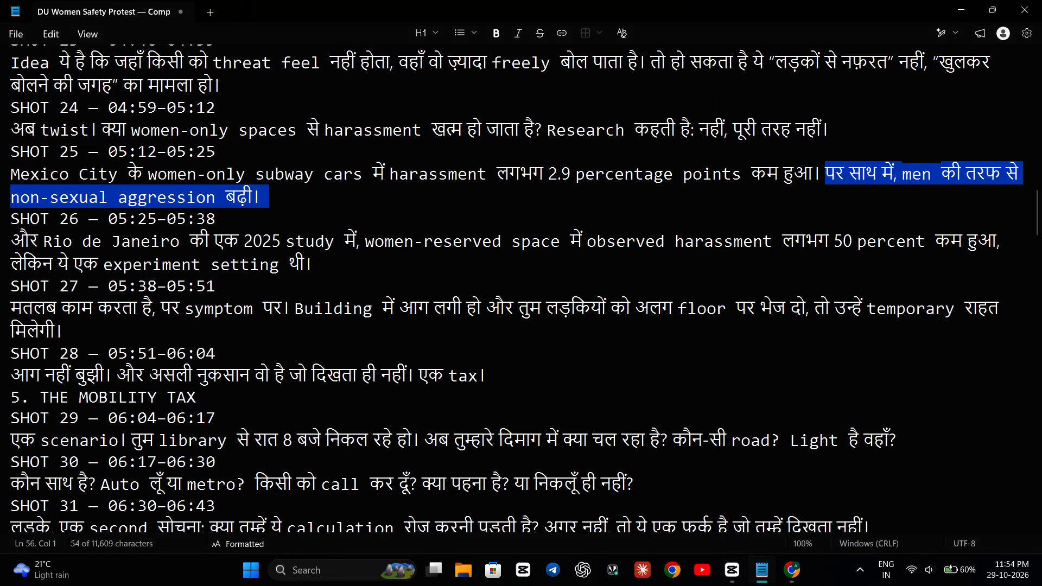
pyautogui.scroll(1, 758, 289)
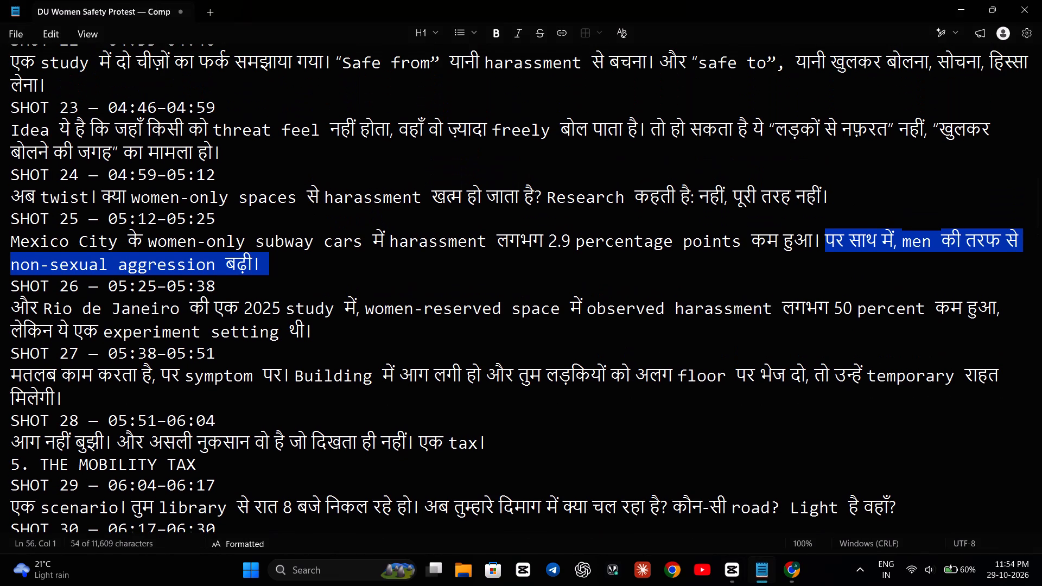
pyautogui.scroll(-1, 746, 409)
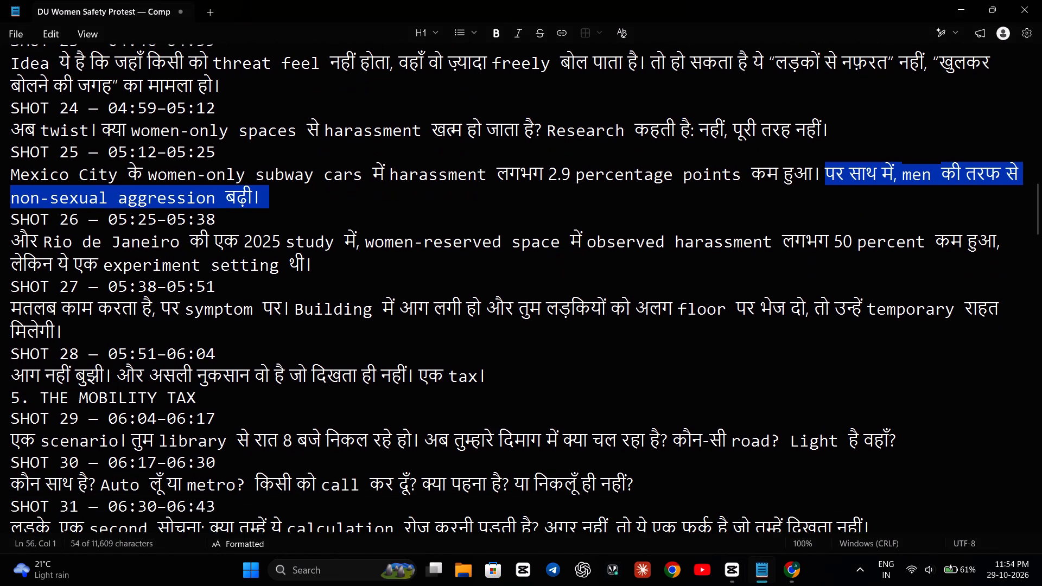
pyautogui.scroll(-1, 746, 409)
pyautogui.click(746, 373)
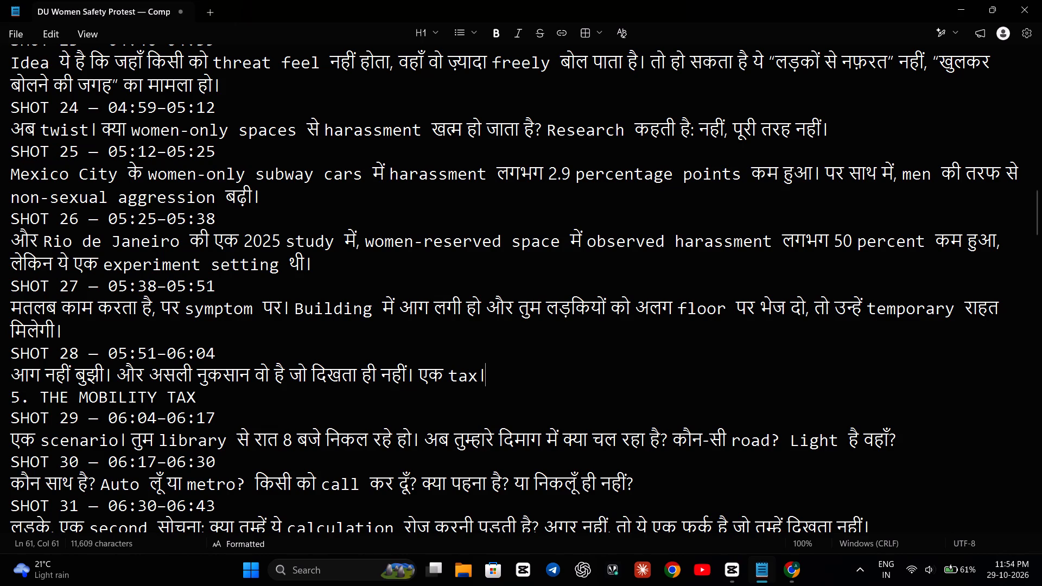
# In the Notepad script, read the narration lines from SHOT 01 through SHOT 22.
pyautogui.click(765, 569)
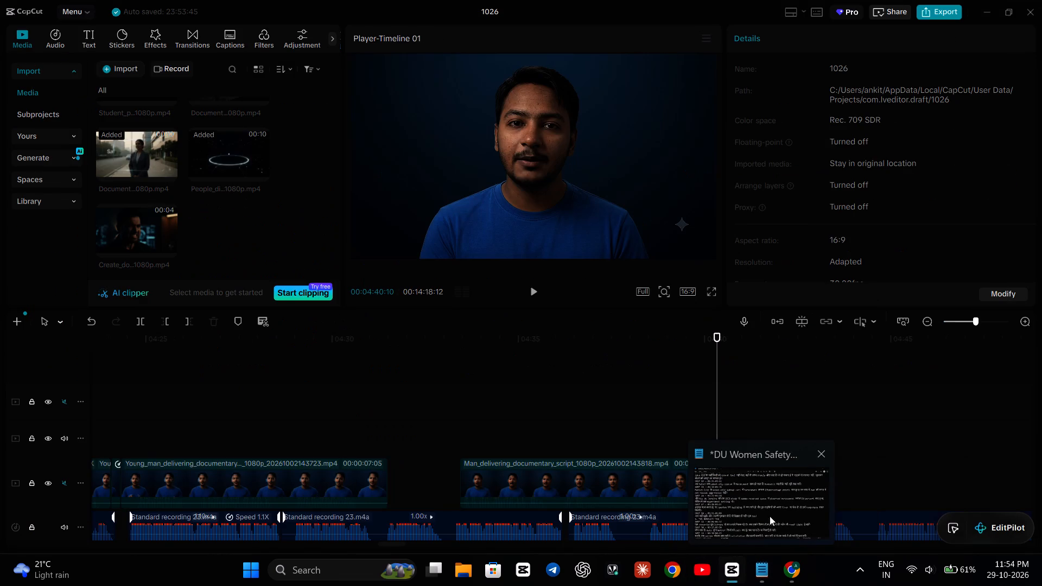
pyautogui.click(761, 568)
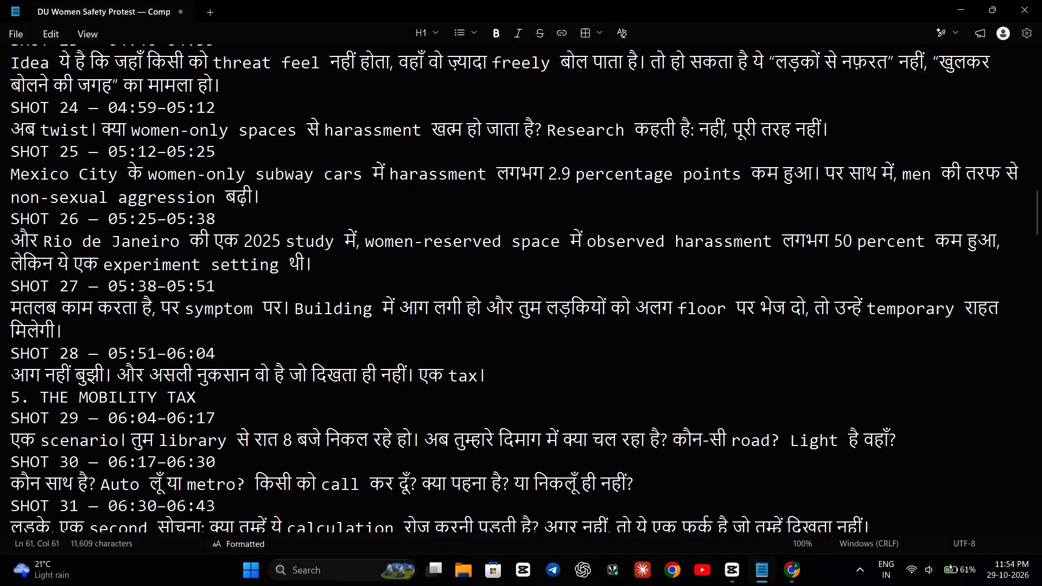
pyautogui.scroll(9, 816, 301)
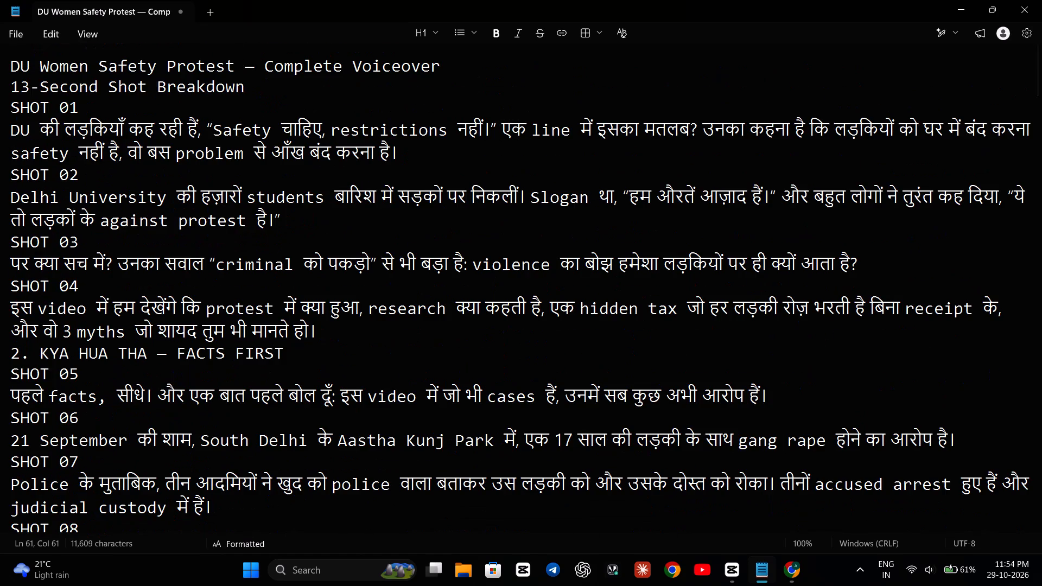
pyautogui.scroll(-3, 816, 301)
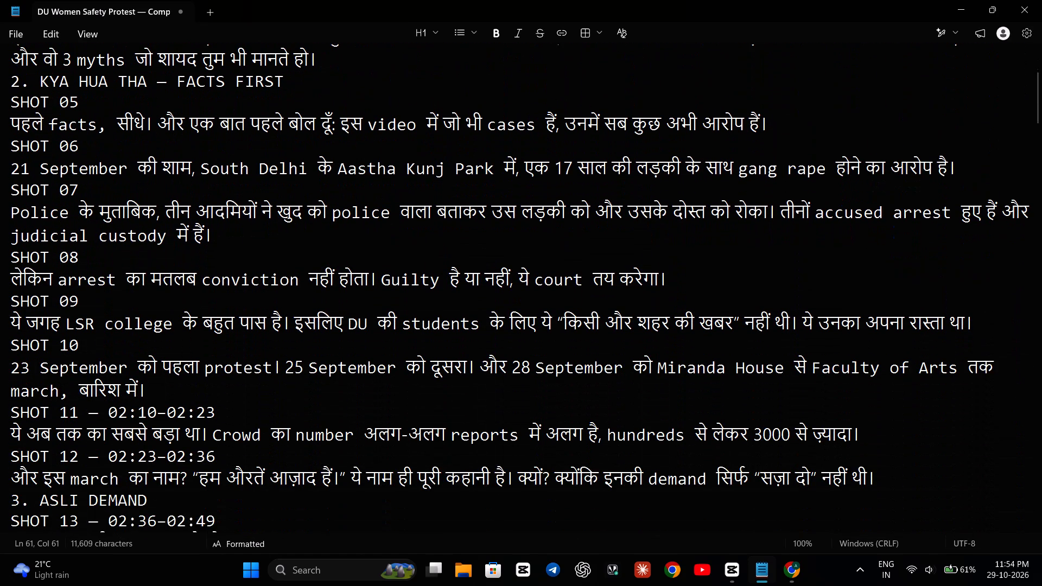
pyautogui.scroll(-2, 816, 301)
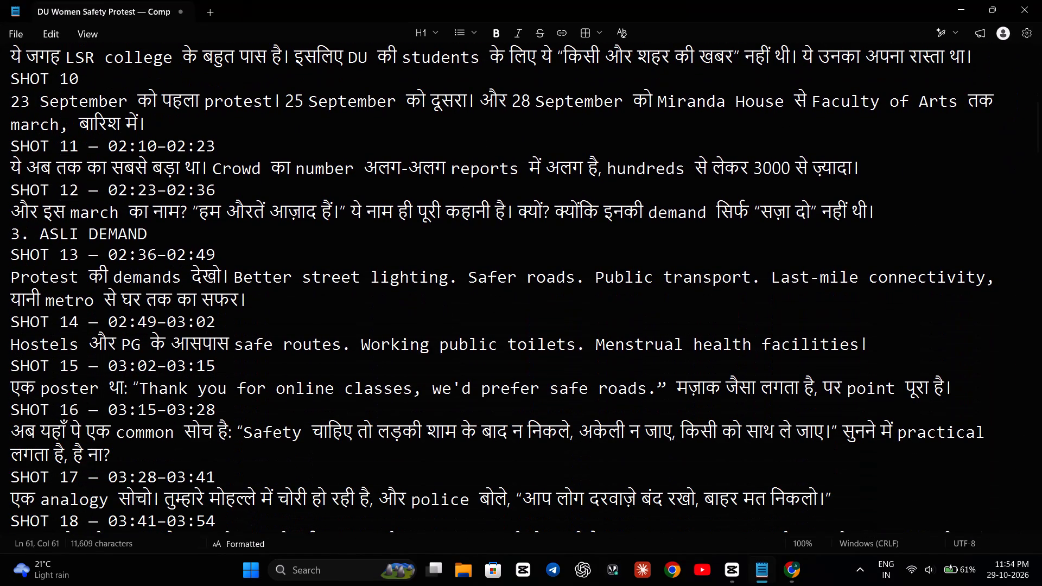
pyautogui.scroll(-1, 816, 301)
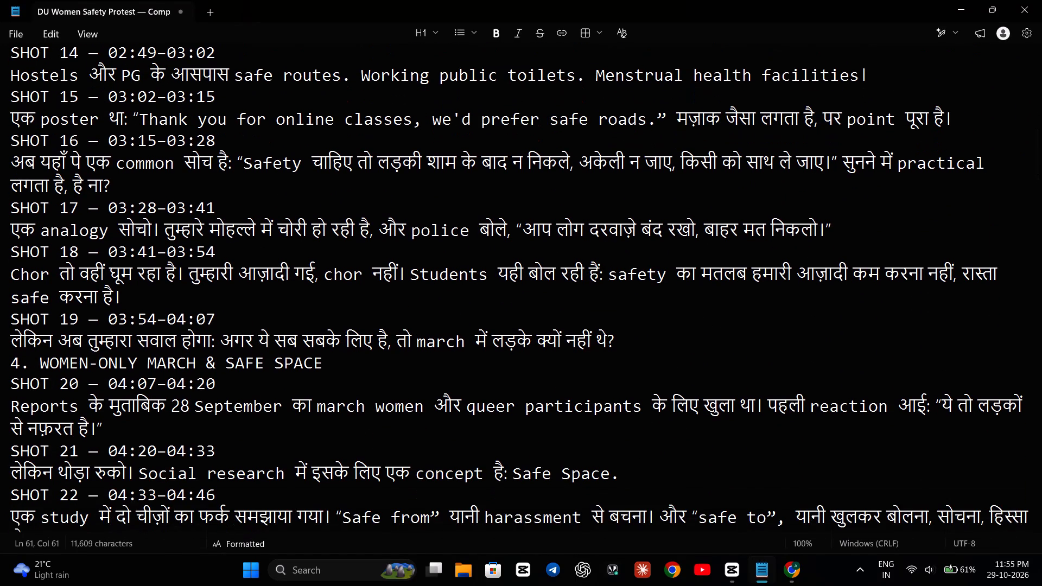
pyautogui.scroll(1, 816, 301)
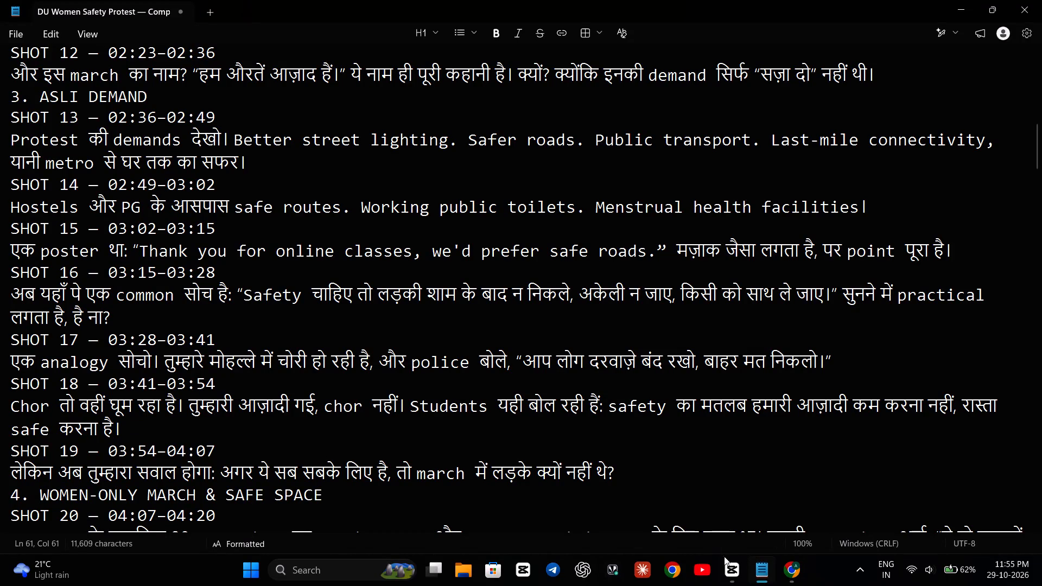
# Switch to CapCut and play the timeline from about 00:01:34 to 00:02:07 to check the clips against the voice-over.
pyautogui.click(734, 577)
pyautogui.hscroll(7, 618, 443)
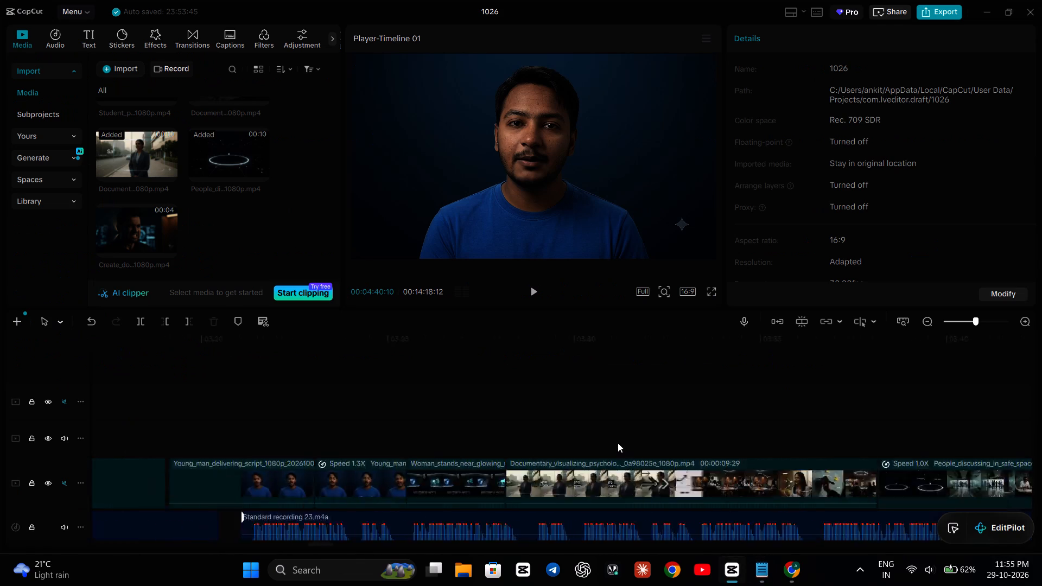
pyautogui.click(374, 387)
pyautogui.hscroll(9, 374, 387)
pyautogui.click(299, 403)
pyautogui.press('space')
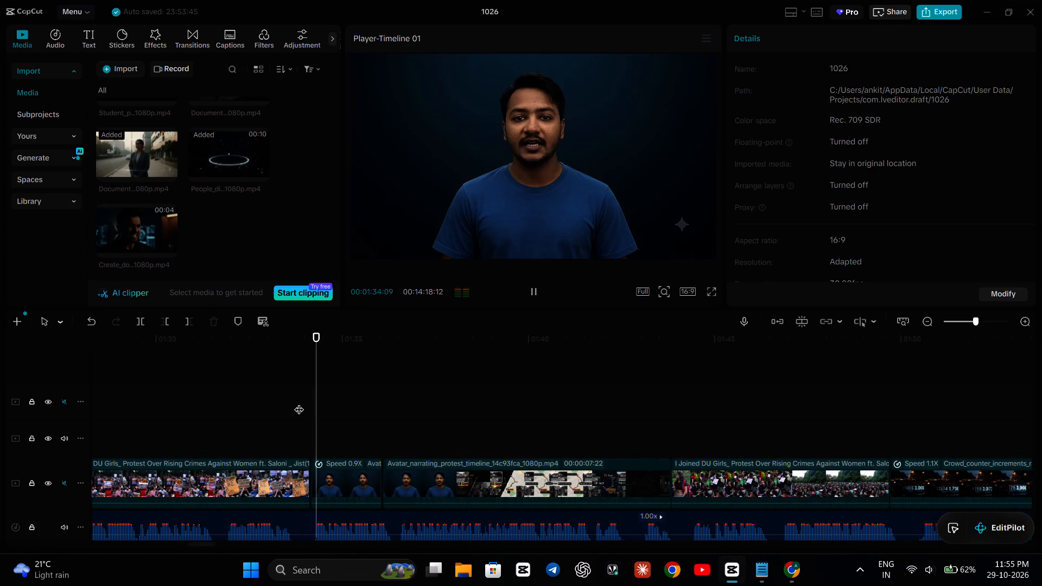
pyautogui.press('space')
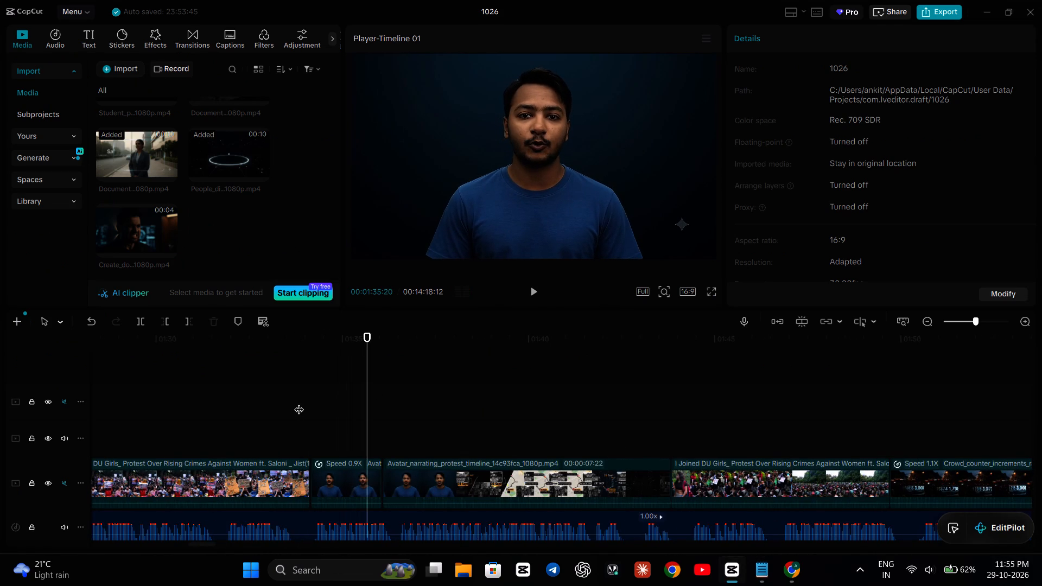
pyautogui.click(766, 570)
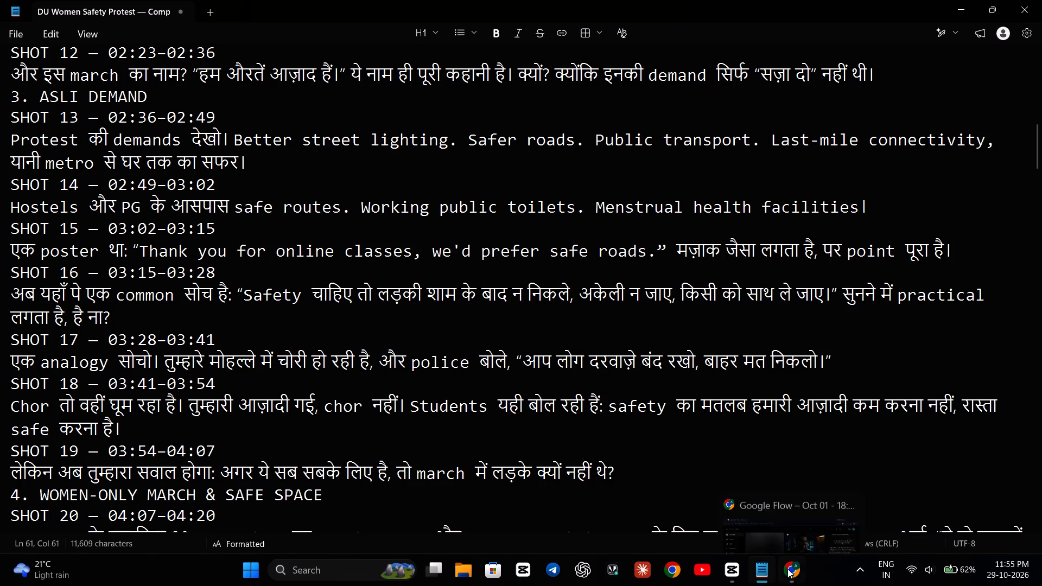
pyautogui.click(733, 572)
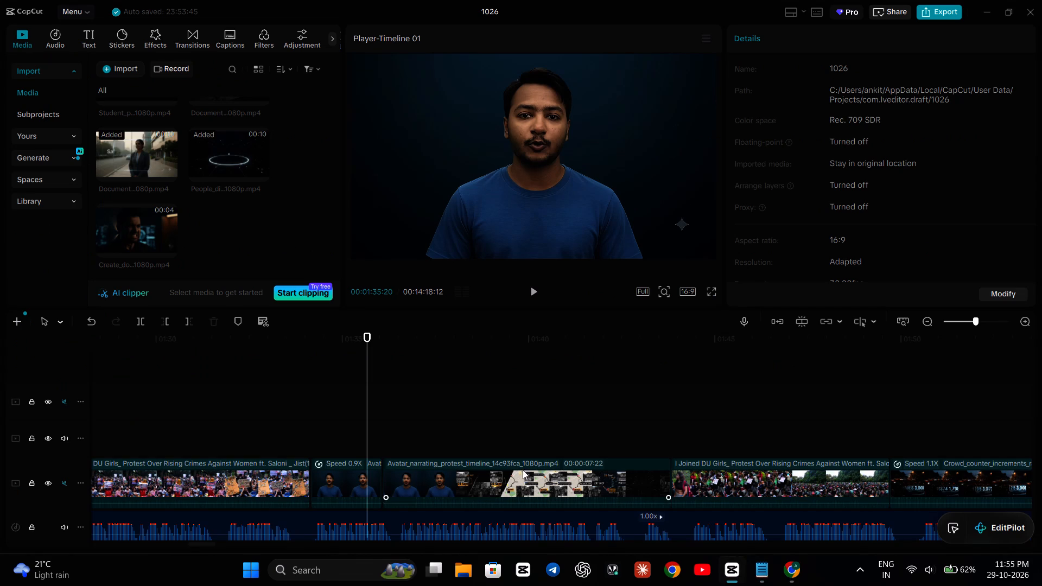
pyautogui.press('space')
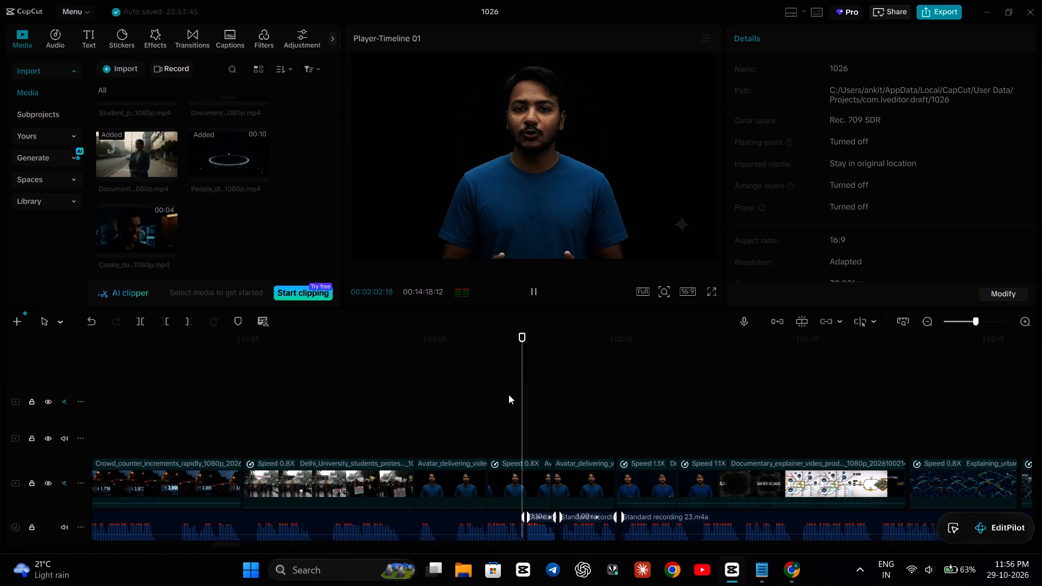
pyautogui.press('space')
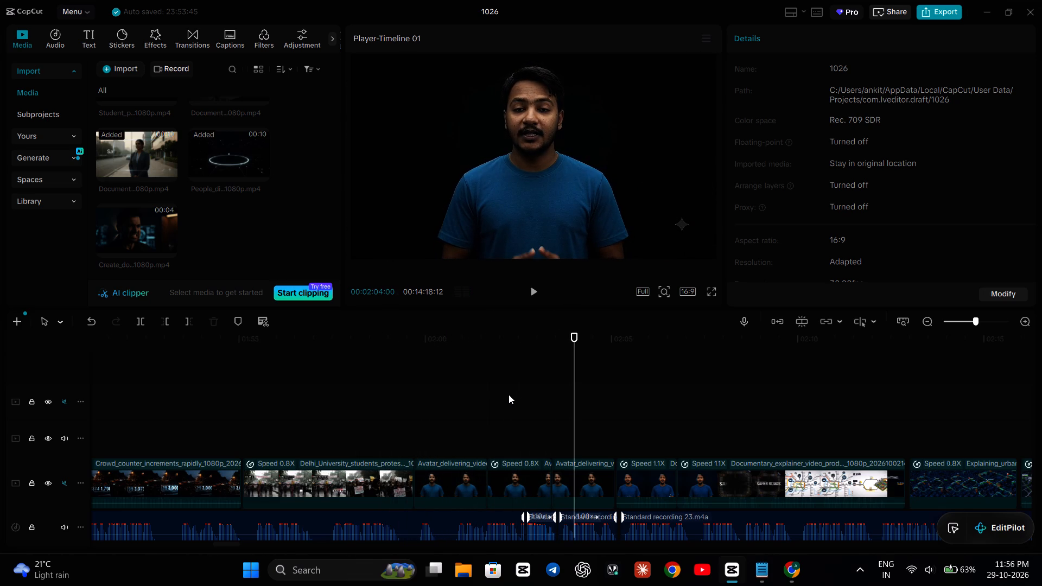
pyautogui.press('space')
pyautogui.press('space')
pyautogui.press('space')
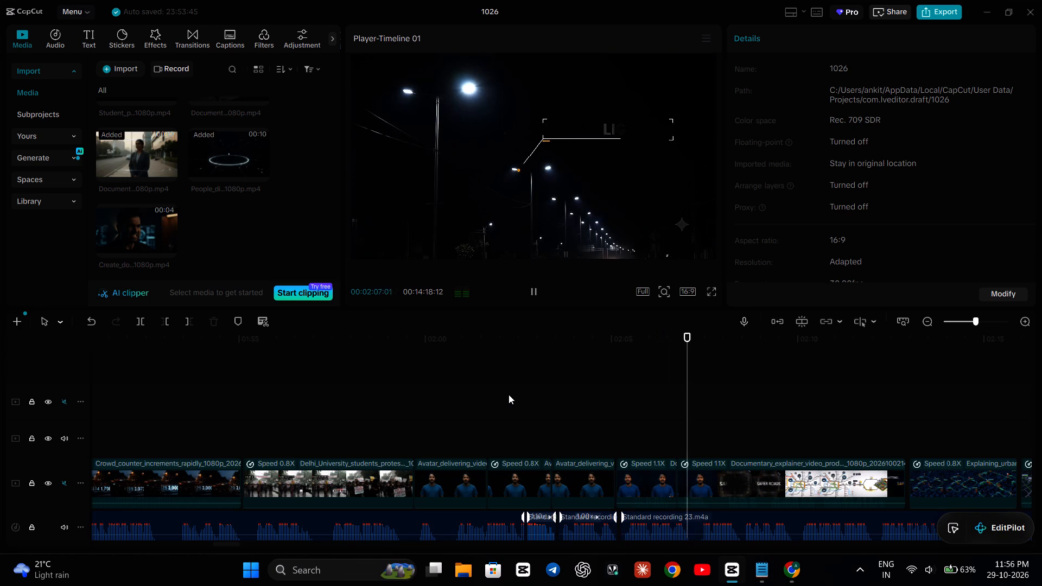
# Replay the protest, presenter and safe-routes map clips between about 00:01:57 and 00:02:14 to check their sync with the voice-over.
pyautogui.click(373, 398)
pyautogui.press('space')
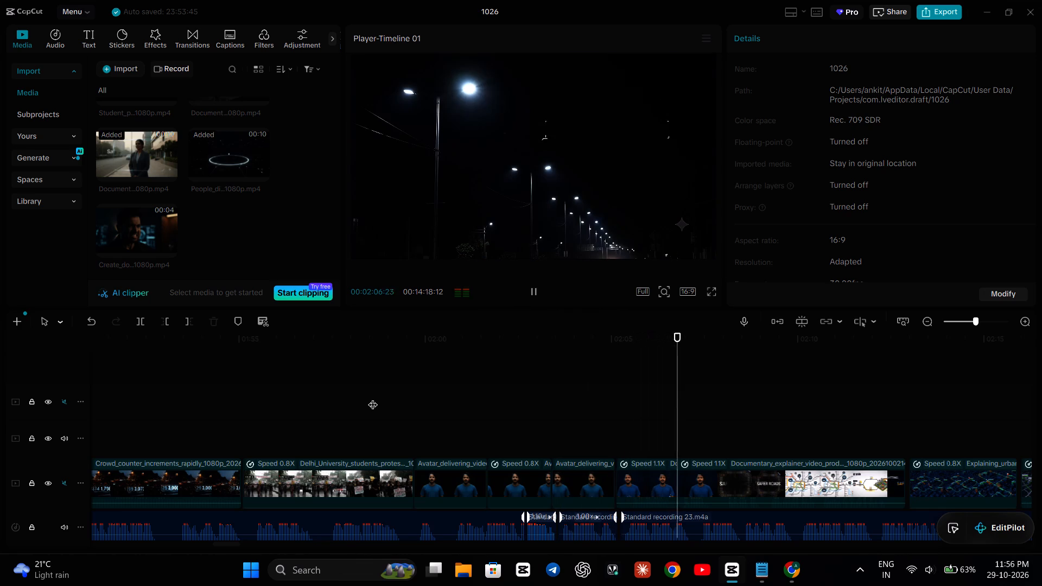
pyautogui.press('space')
pyautogui.click(301, 398)
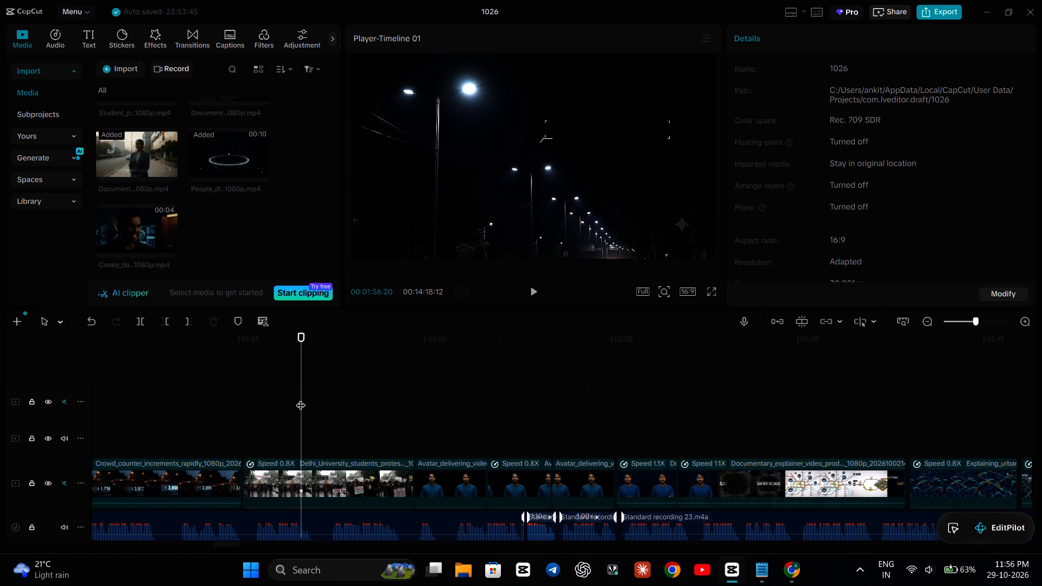
pyautogui.press('space')
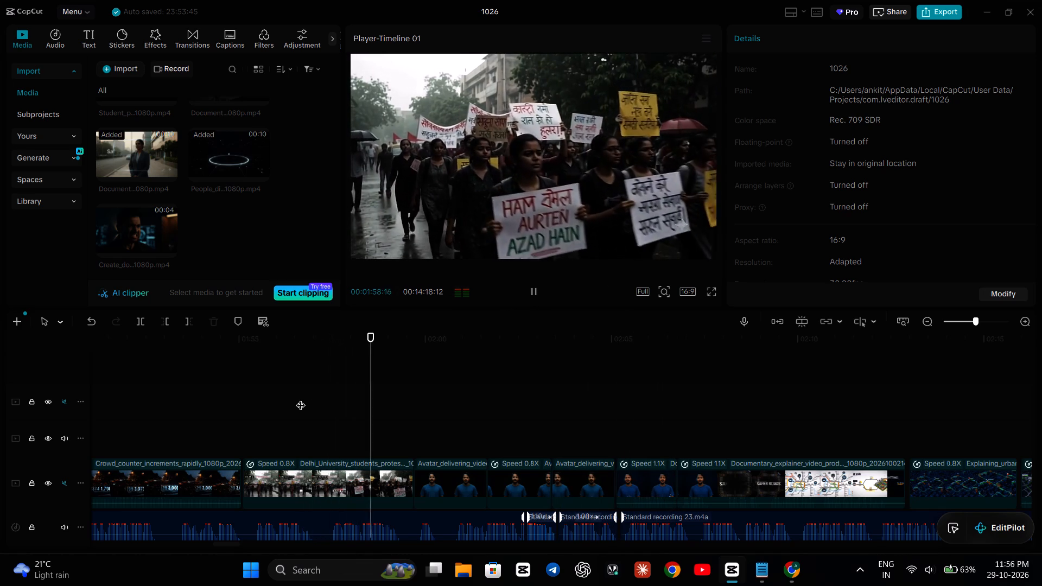
pyautogui.press('space')
pyautogui.press('space')
pyautogui.press('space')
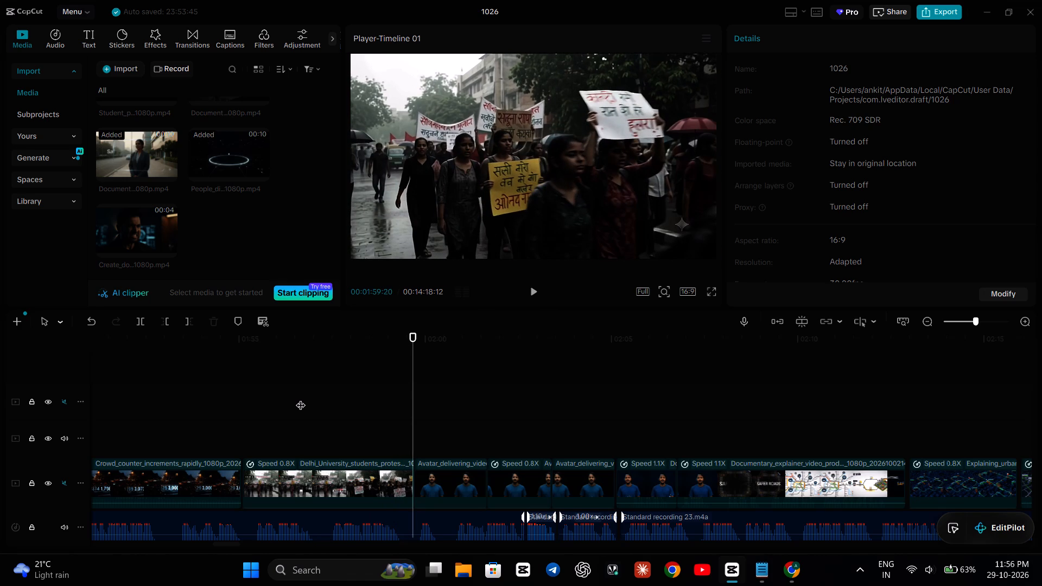
pyautogui.press('space')
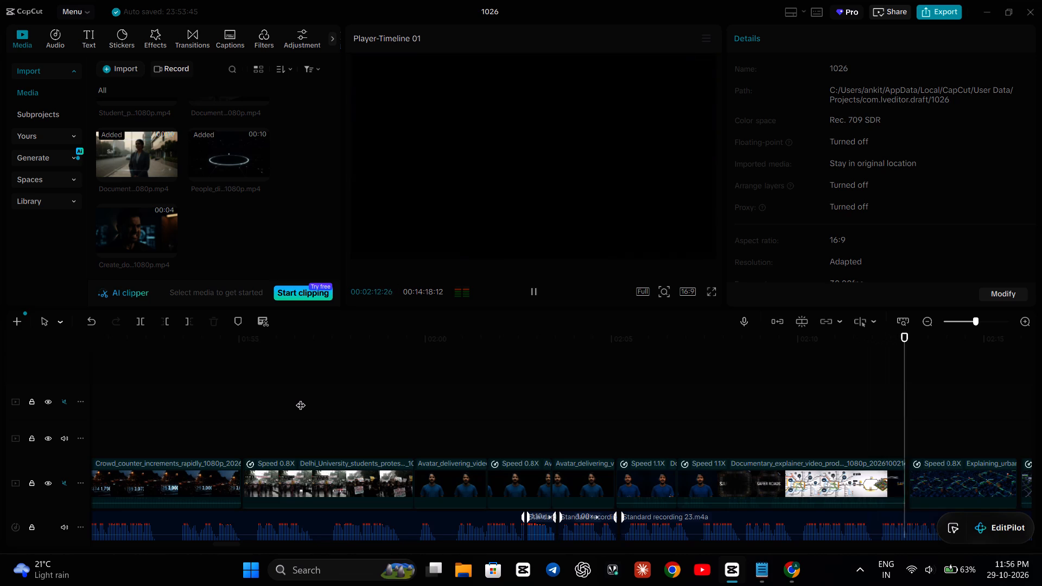
pyautogui.press('space')
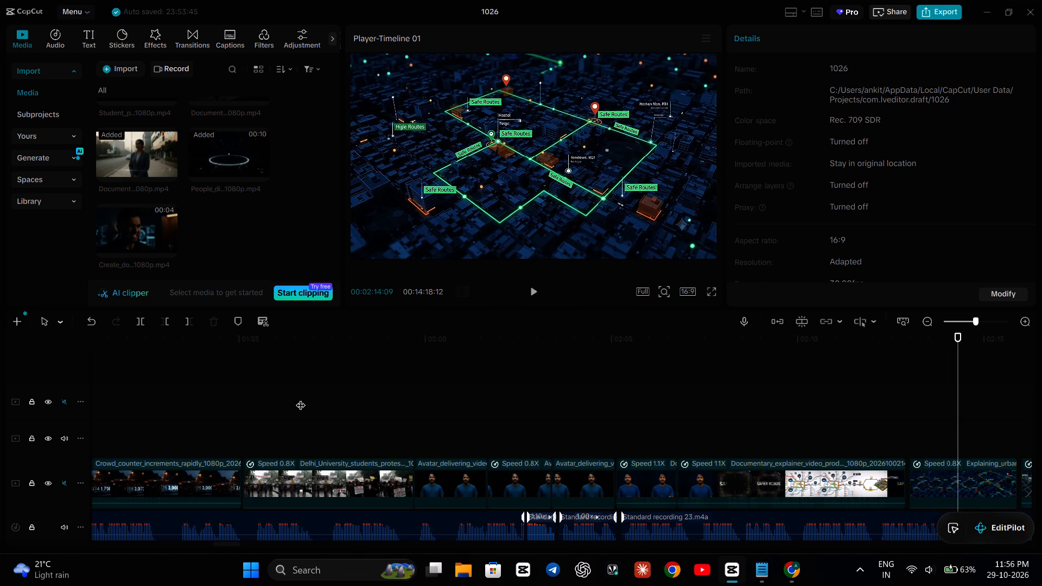
pyautogui.click(786, 569)
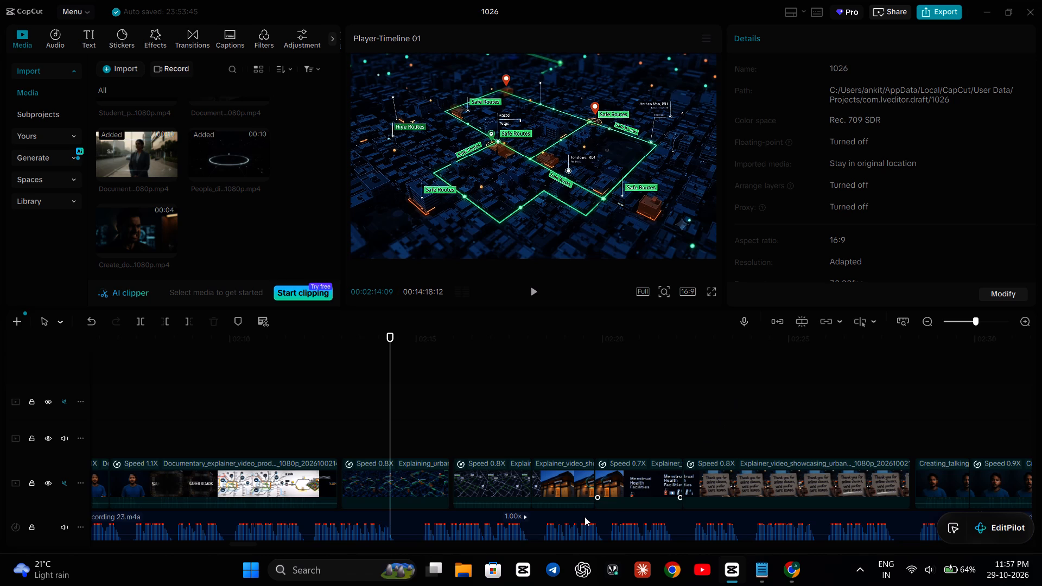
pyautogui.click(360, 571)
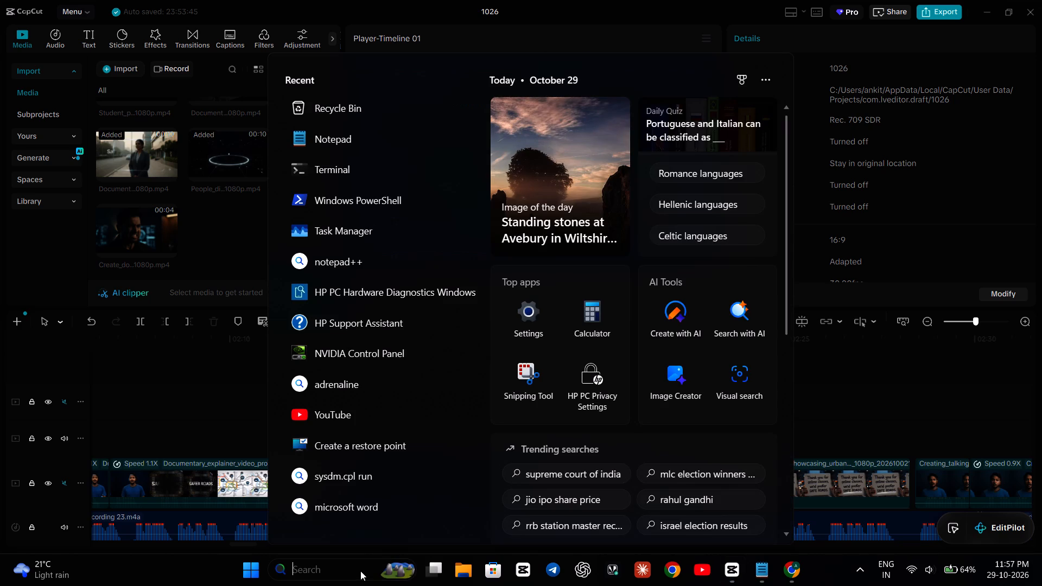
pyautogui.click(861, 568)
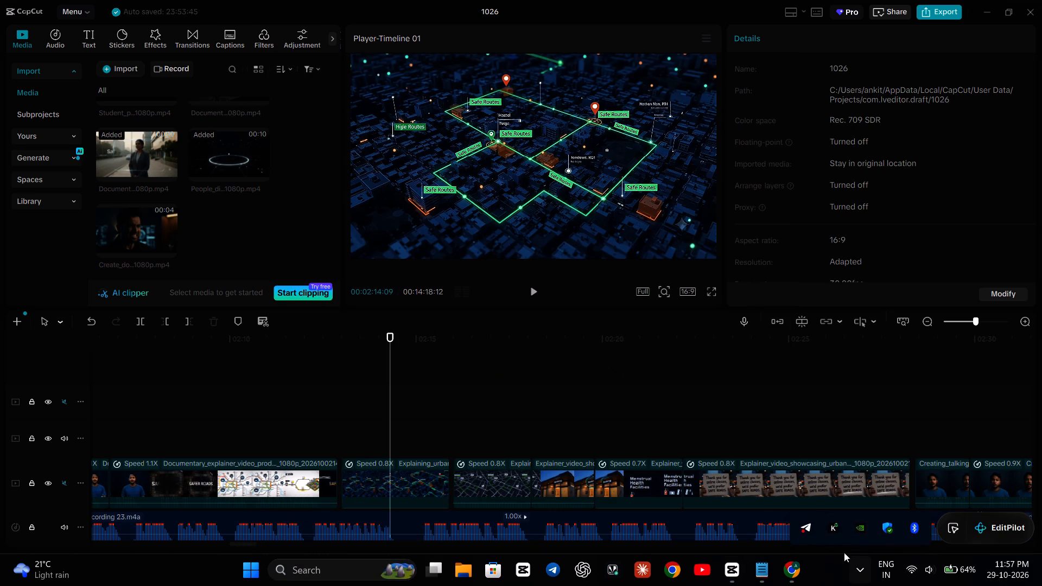